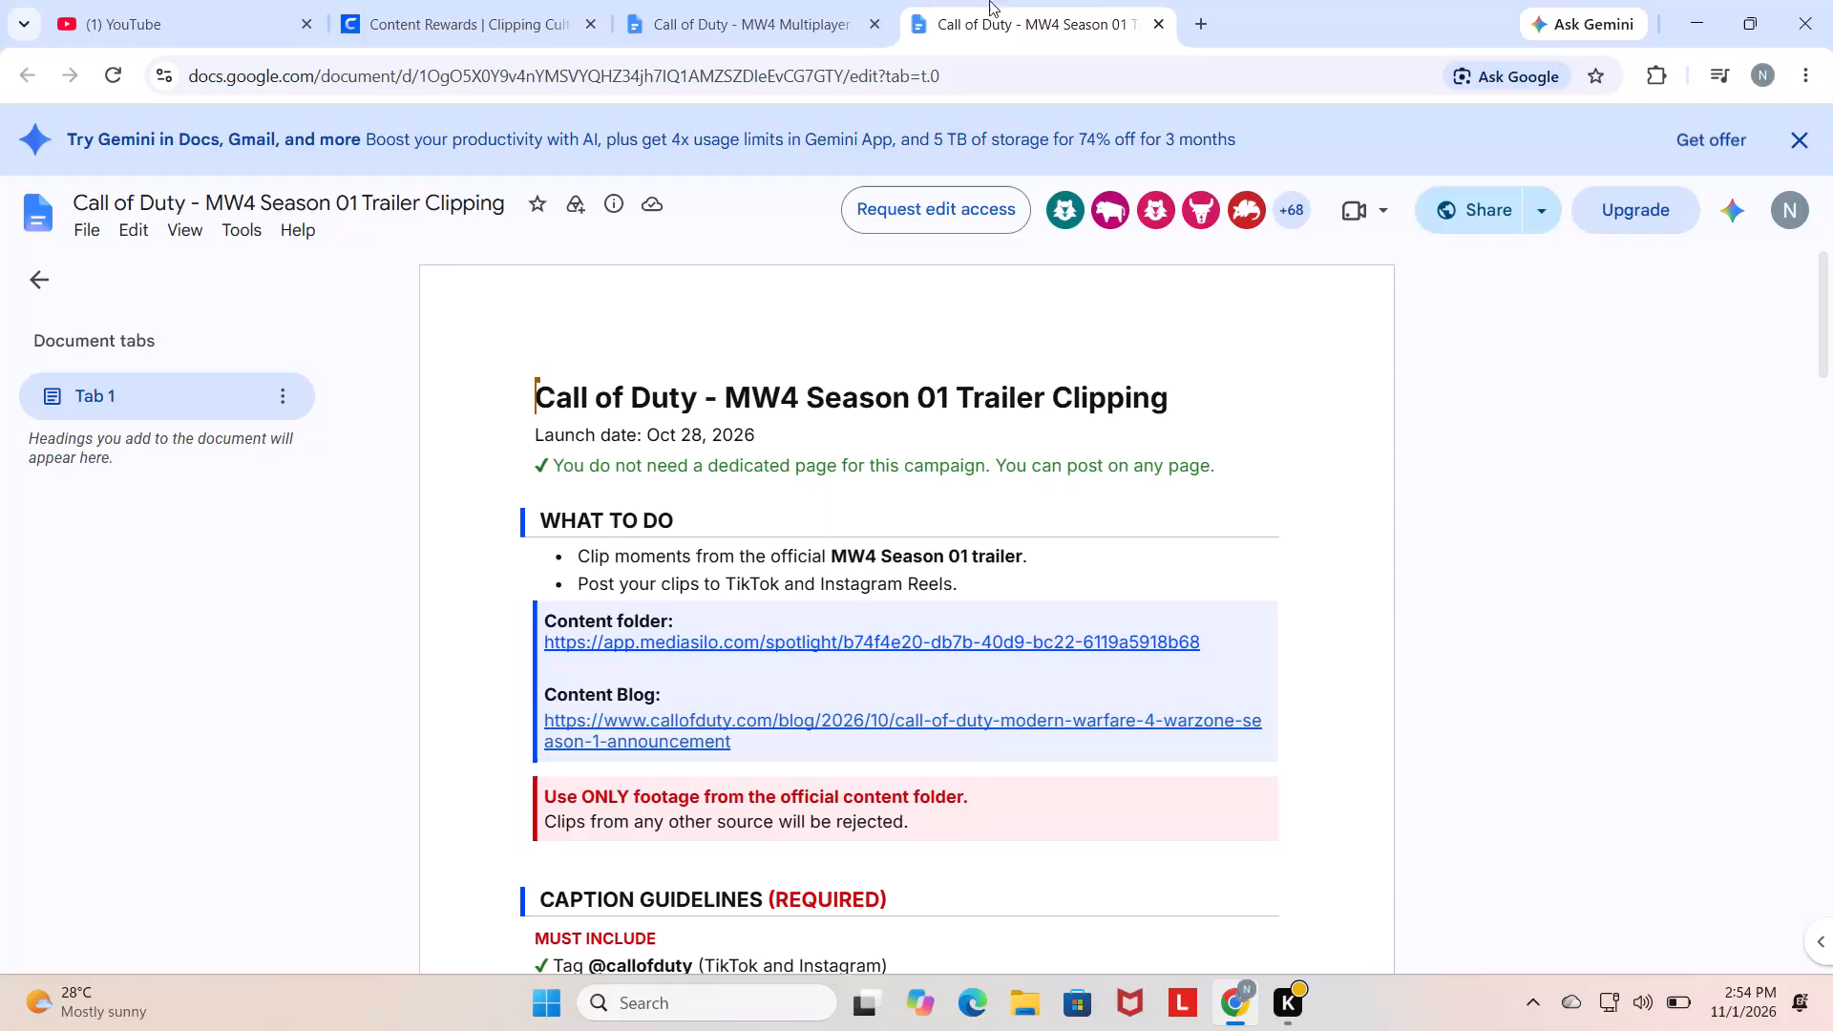
Go through the open Call of Duty MW4 Multiplayer document and Content Rewards campaign page, ending on the YouTube home page.
click(768, 28)
click(509, 0)
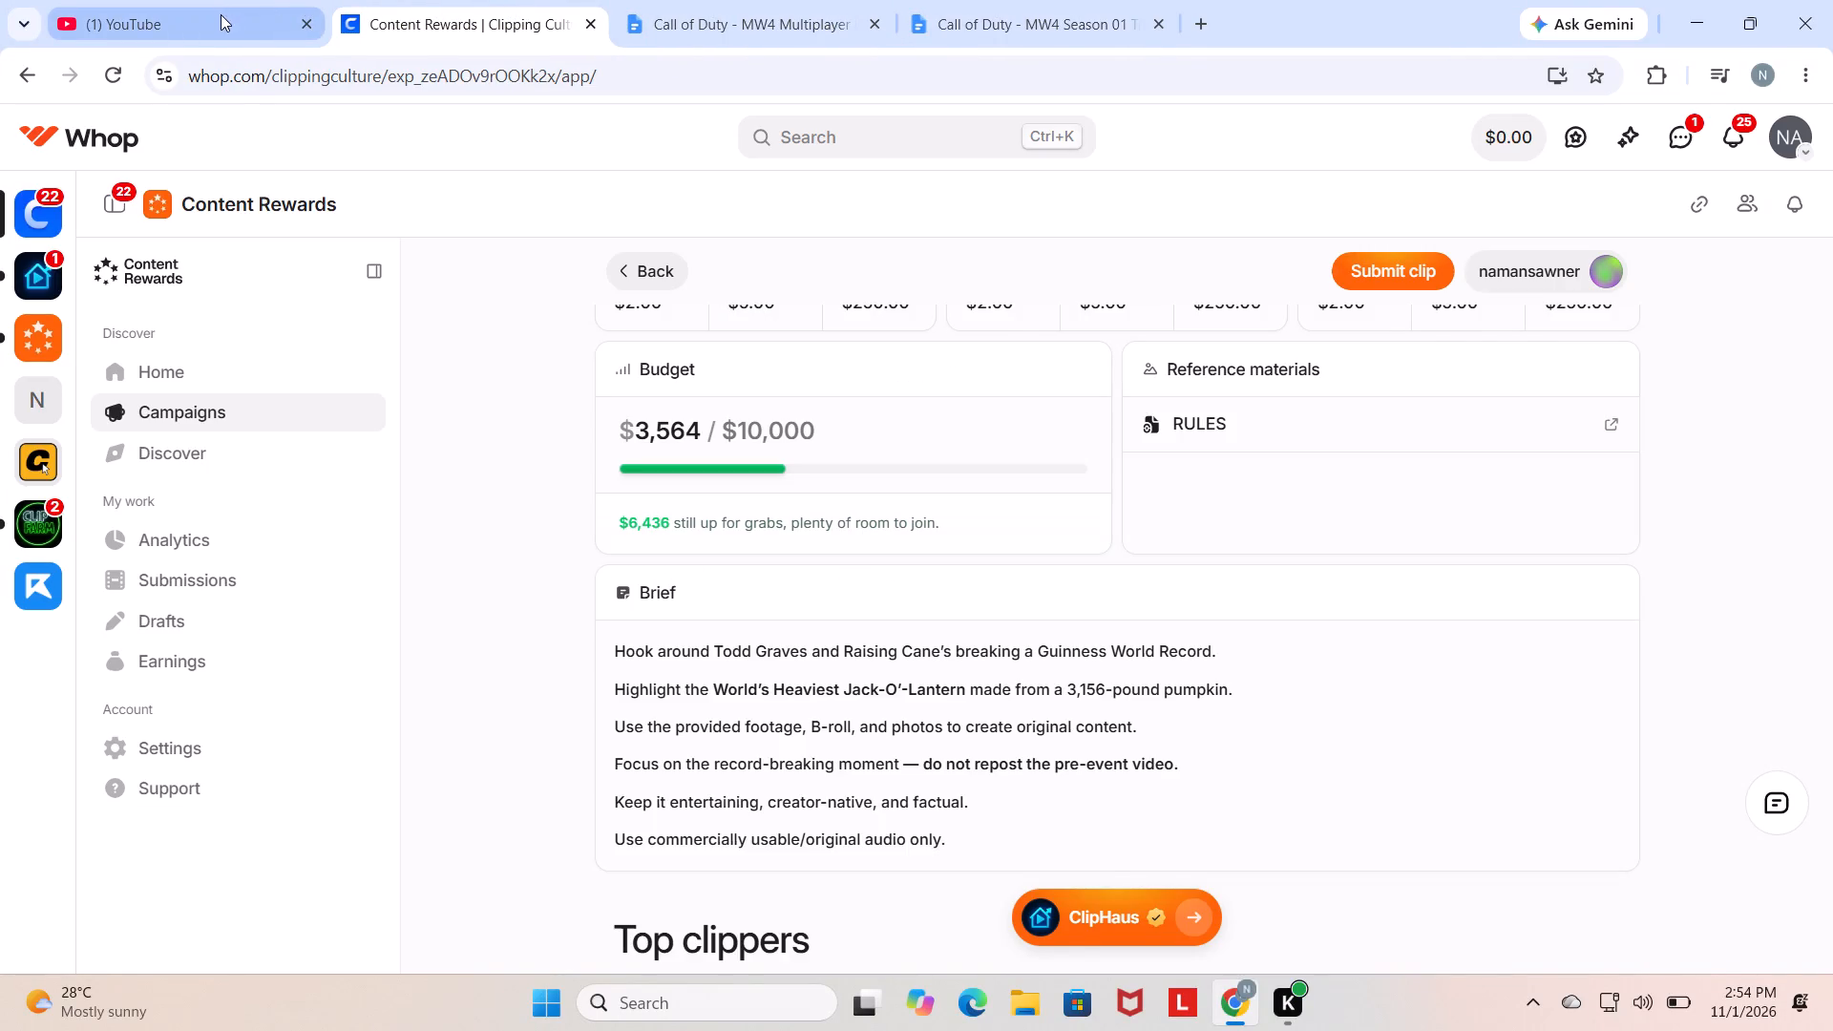
click(221, 13)
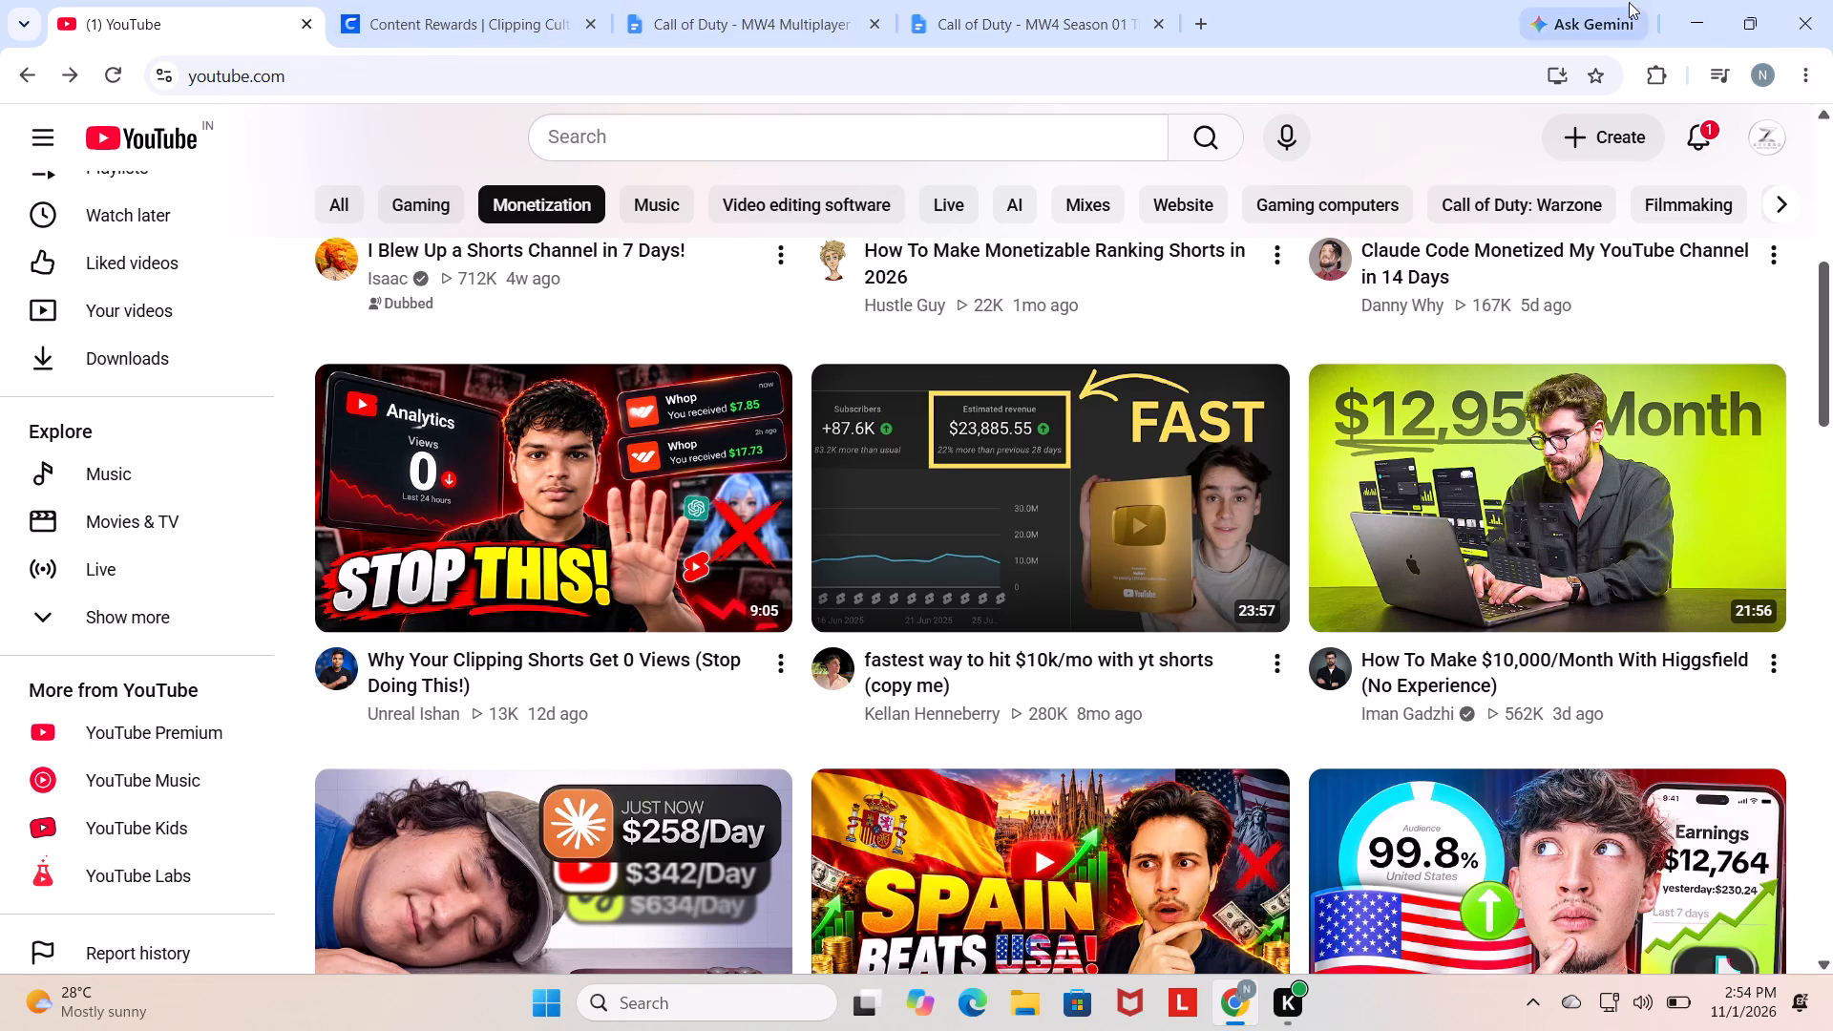
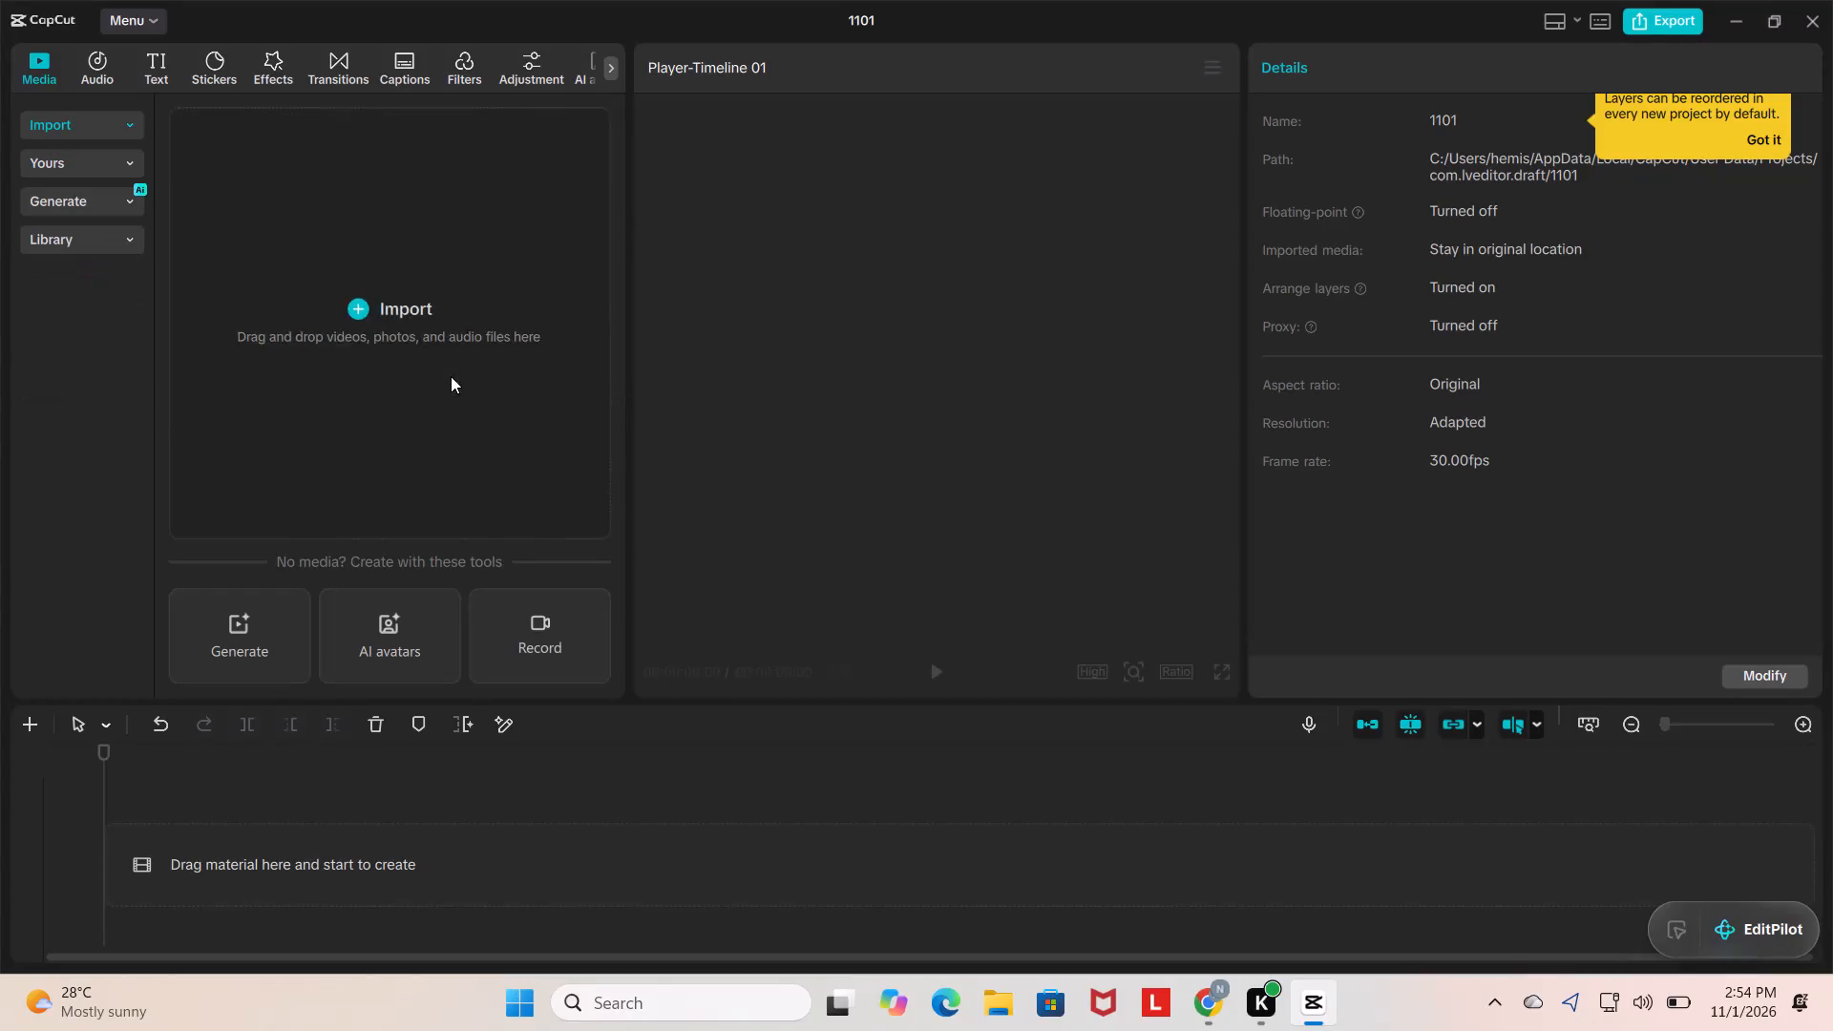
In CapCut, import the MW4 S1 Premium trailer, both MW4 branding icons and the TopPlaysFinalists video from the mw4 multipalyer folder.
click(386, 334)
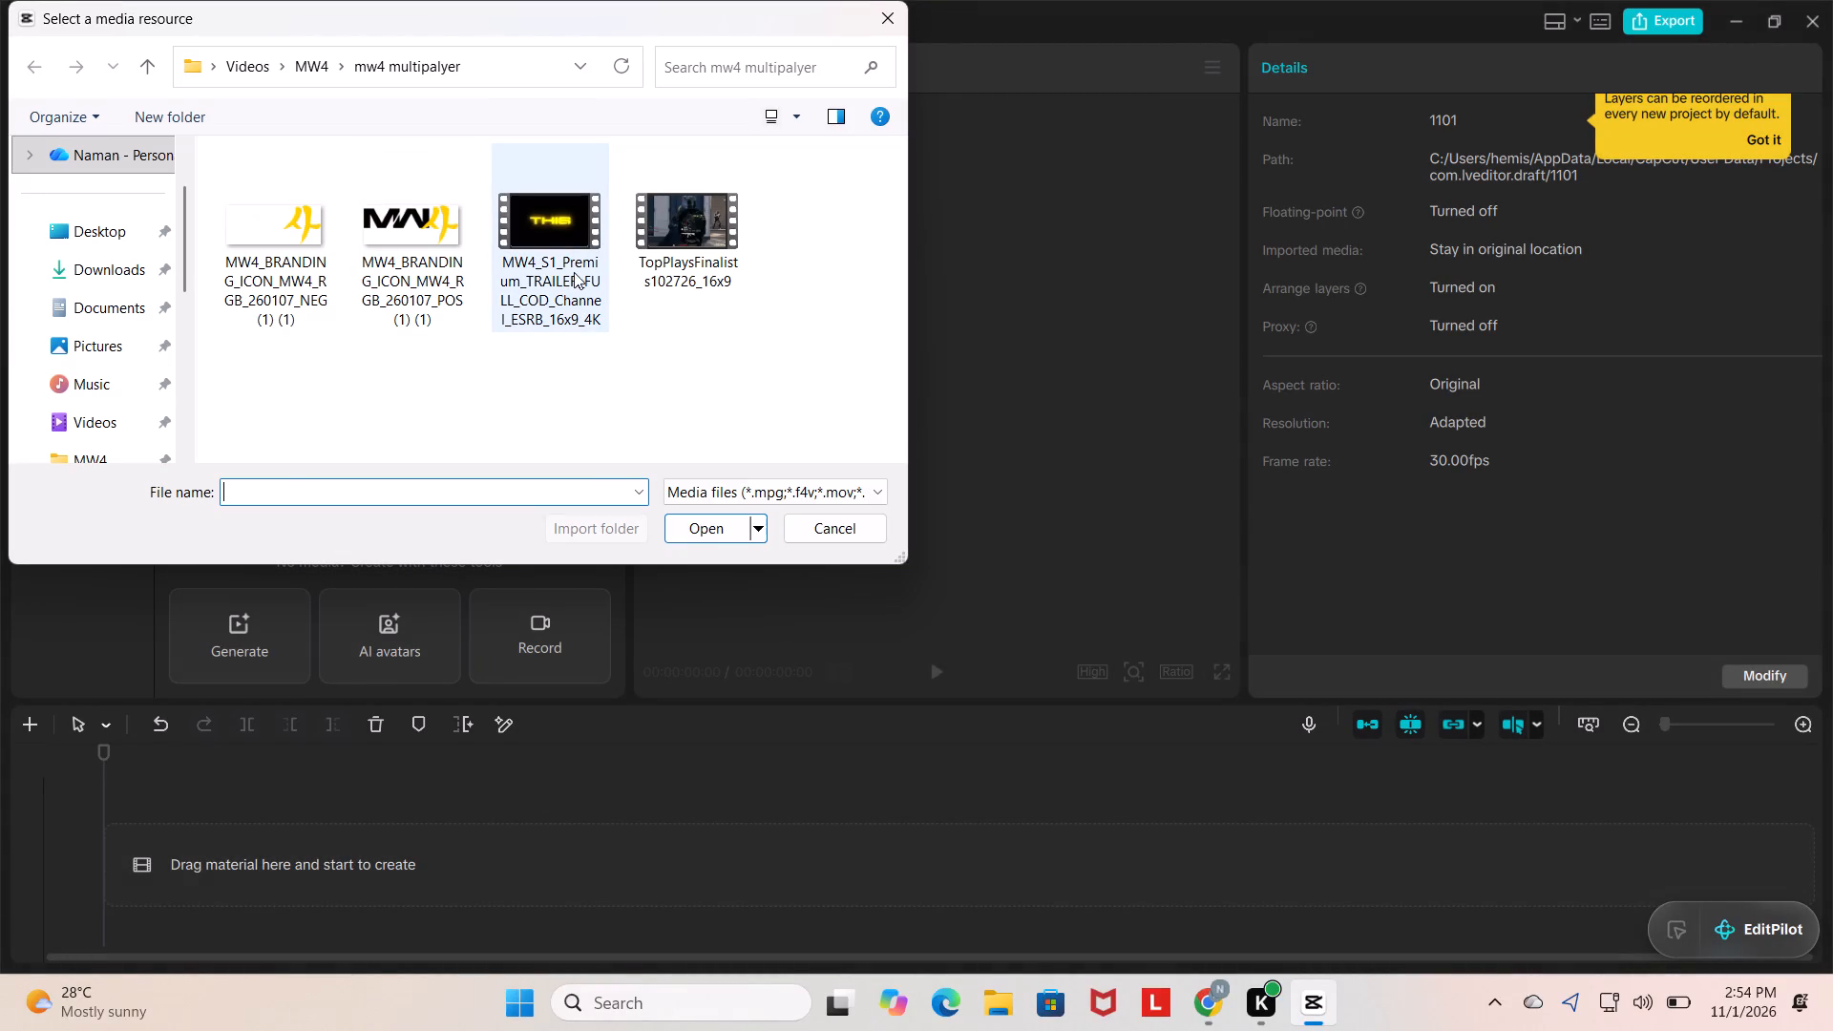
double_click(568, 277)
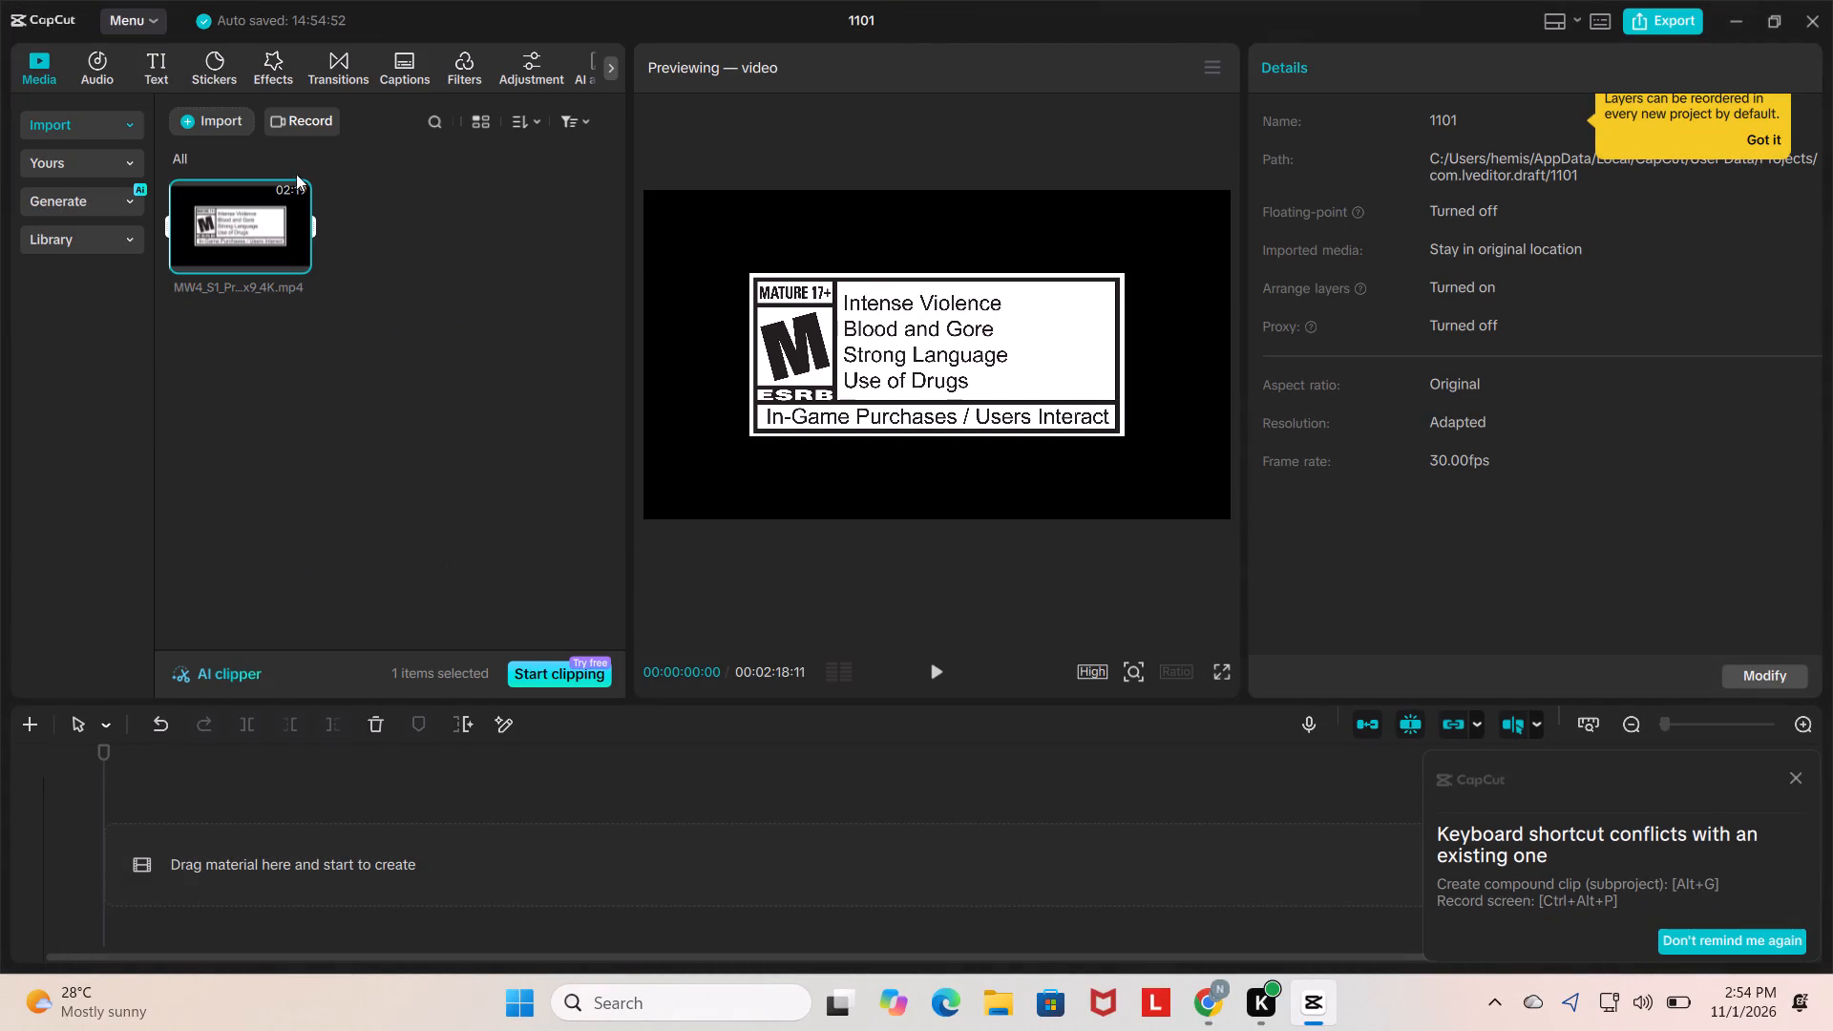
click(234, 120)
click(329, 169)
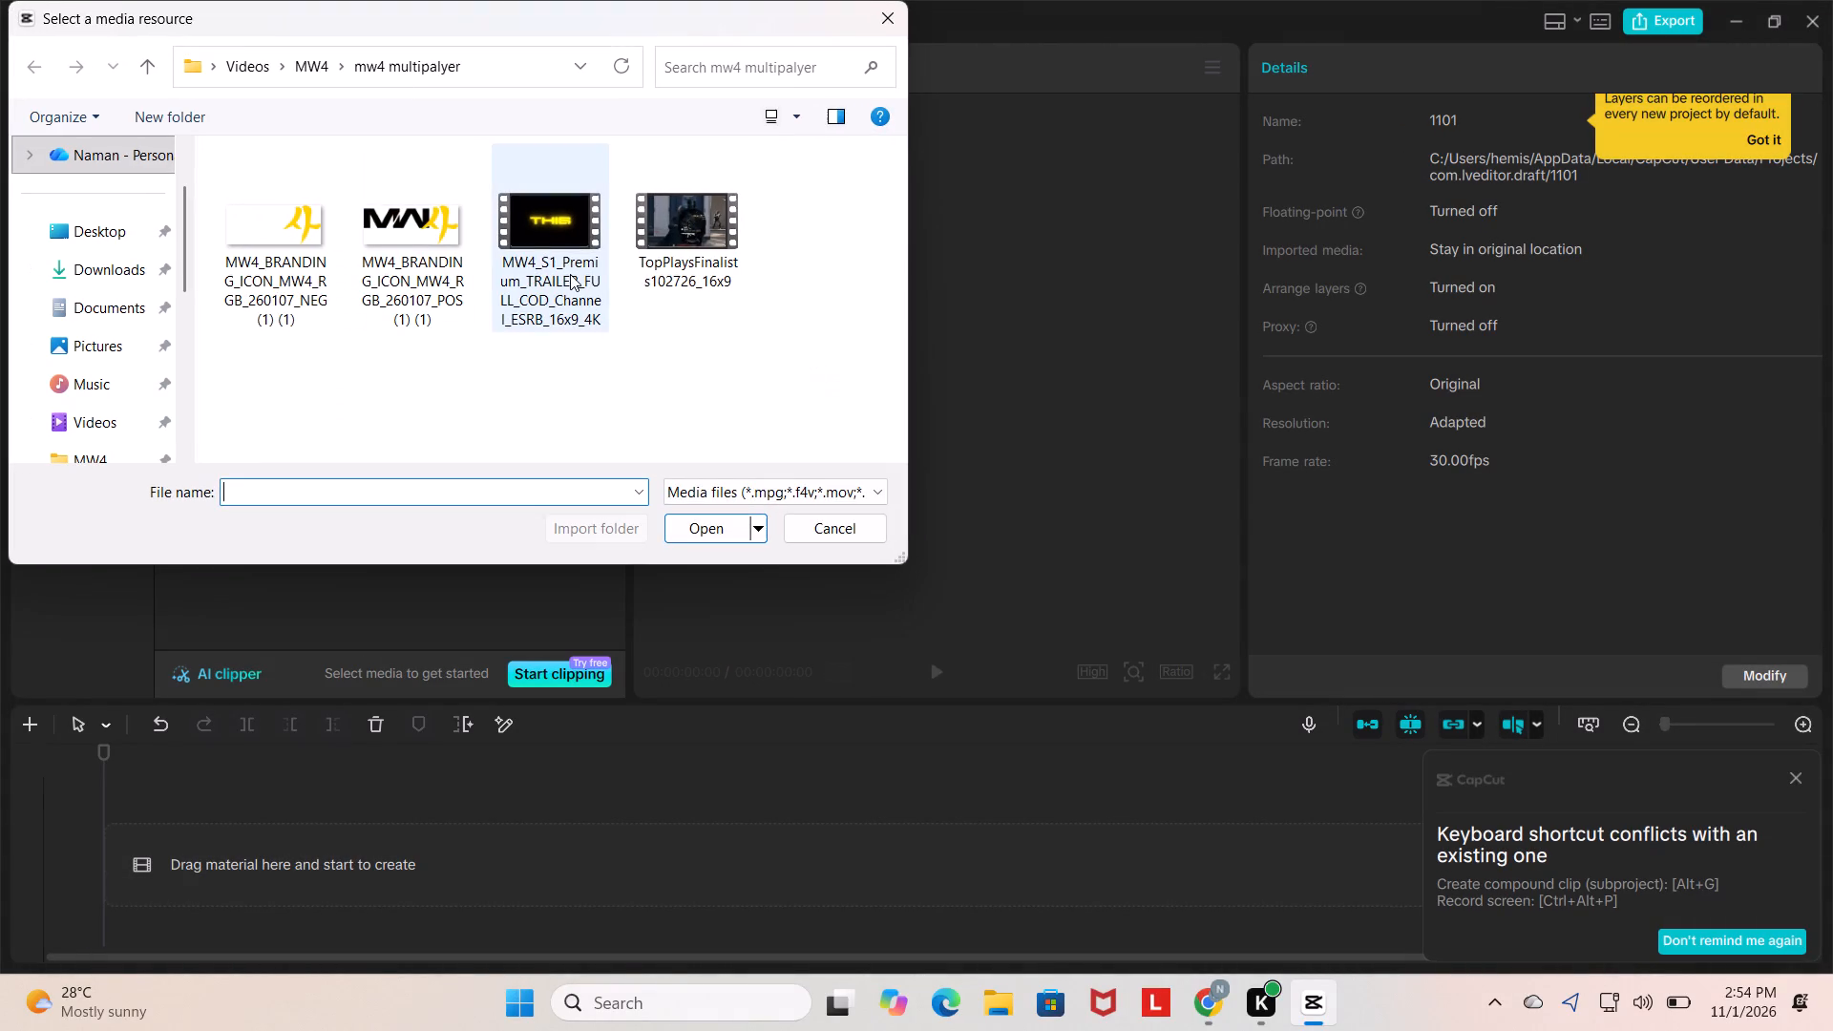
drag(799, 253, 293, 183)
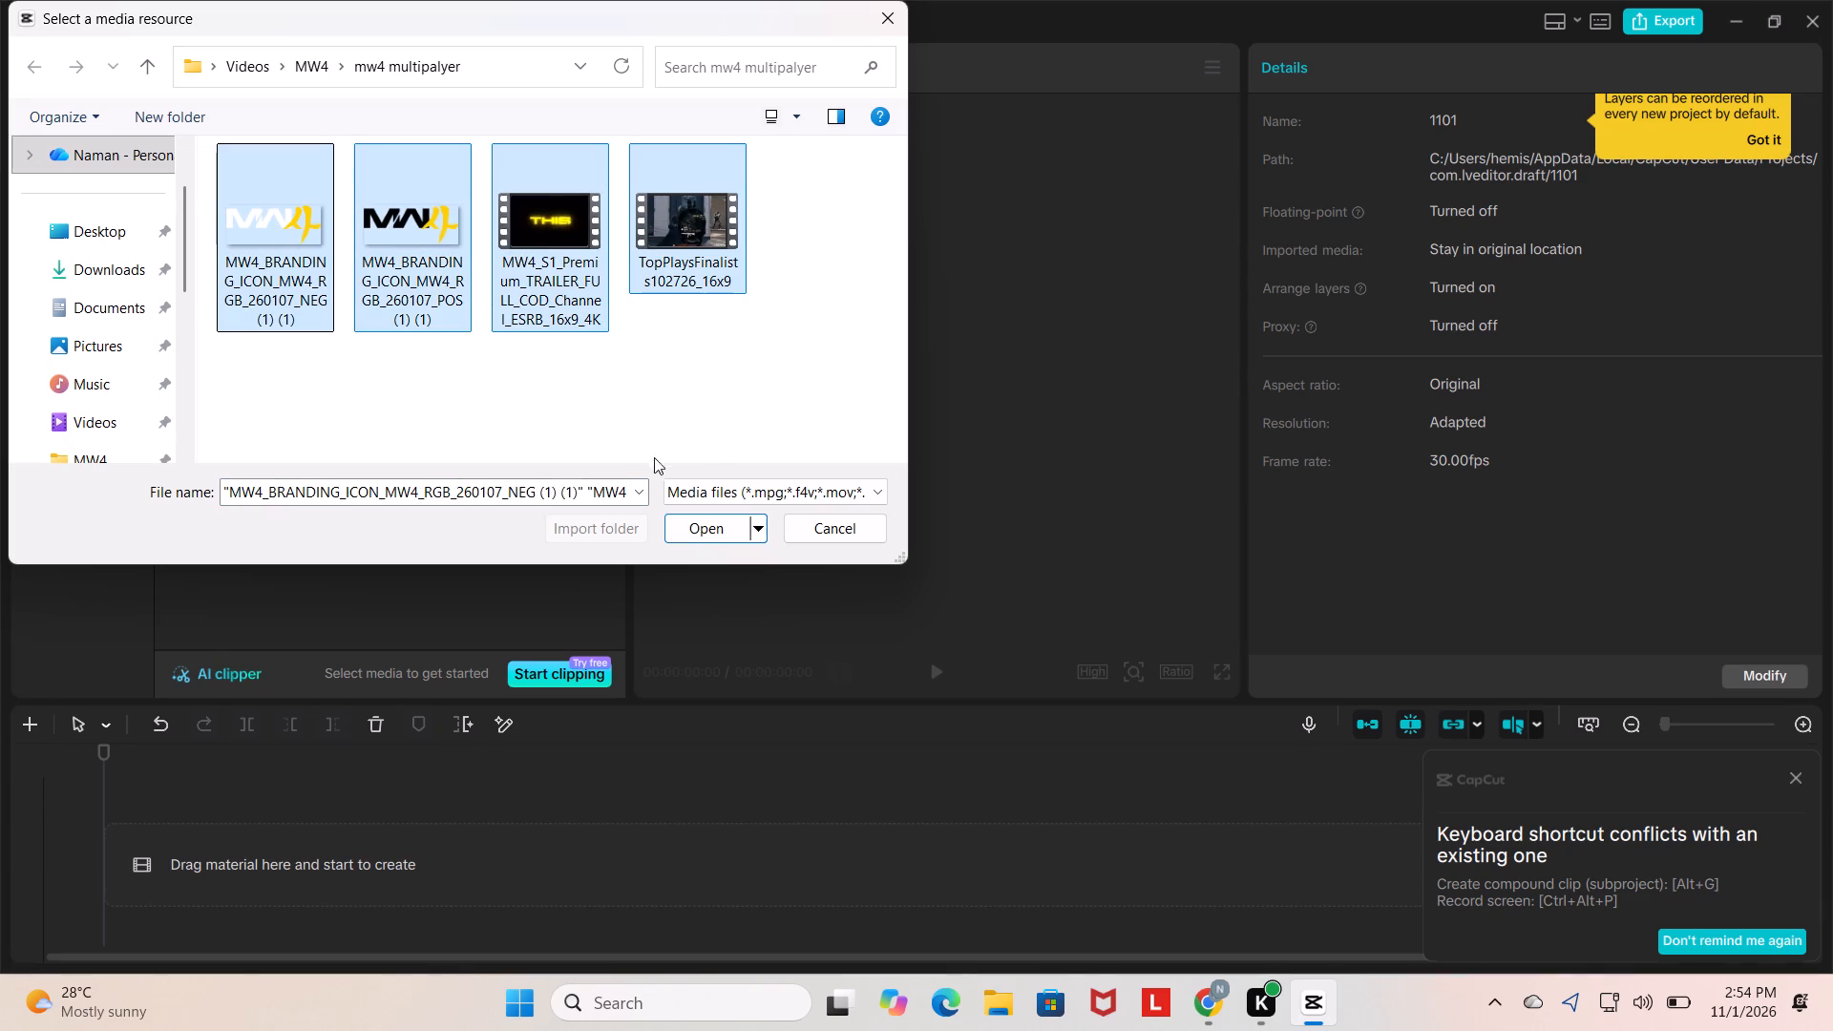
click(734, 520)
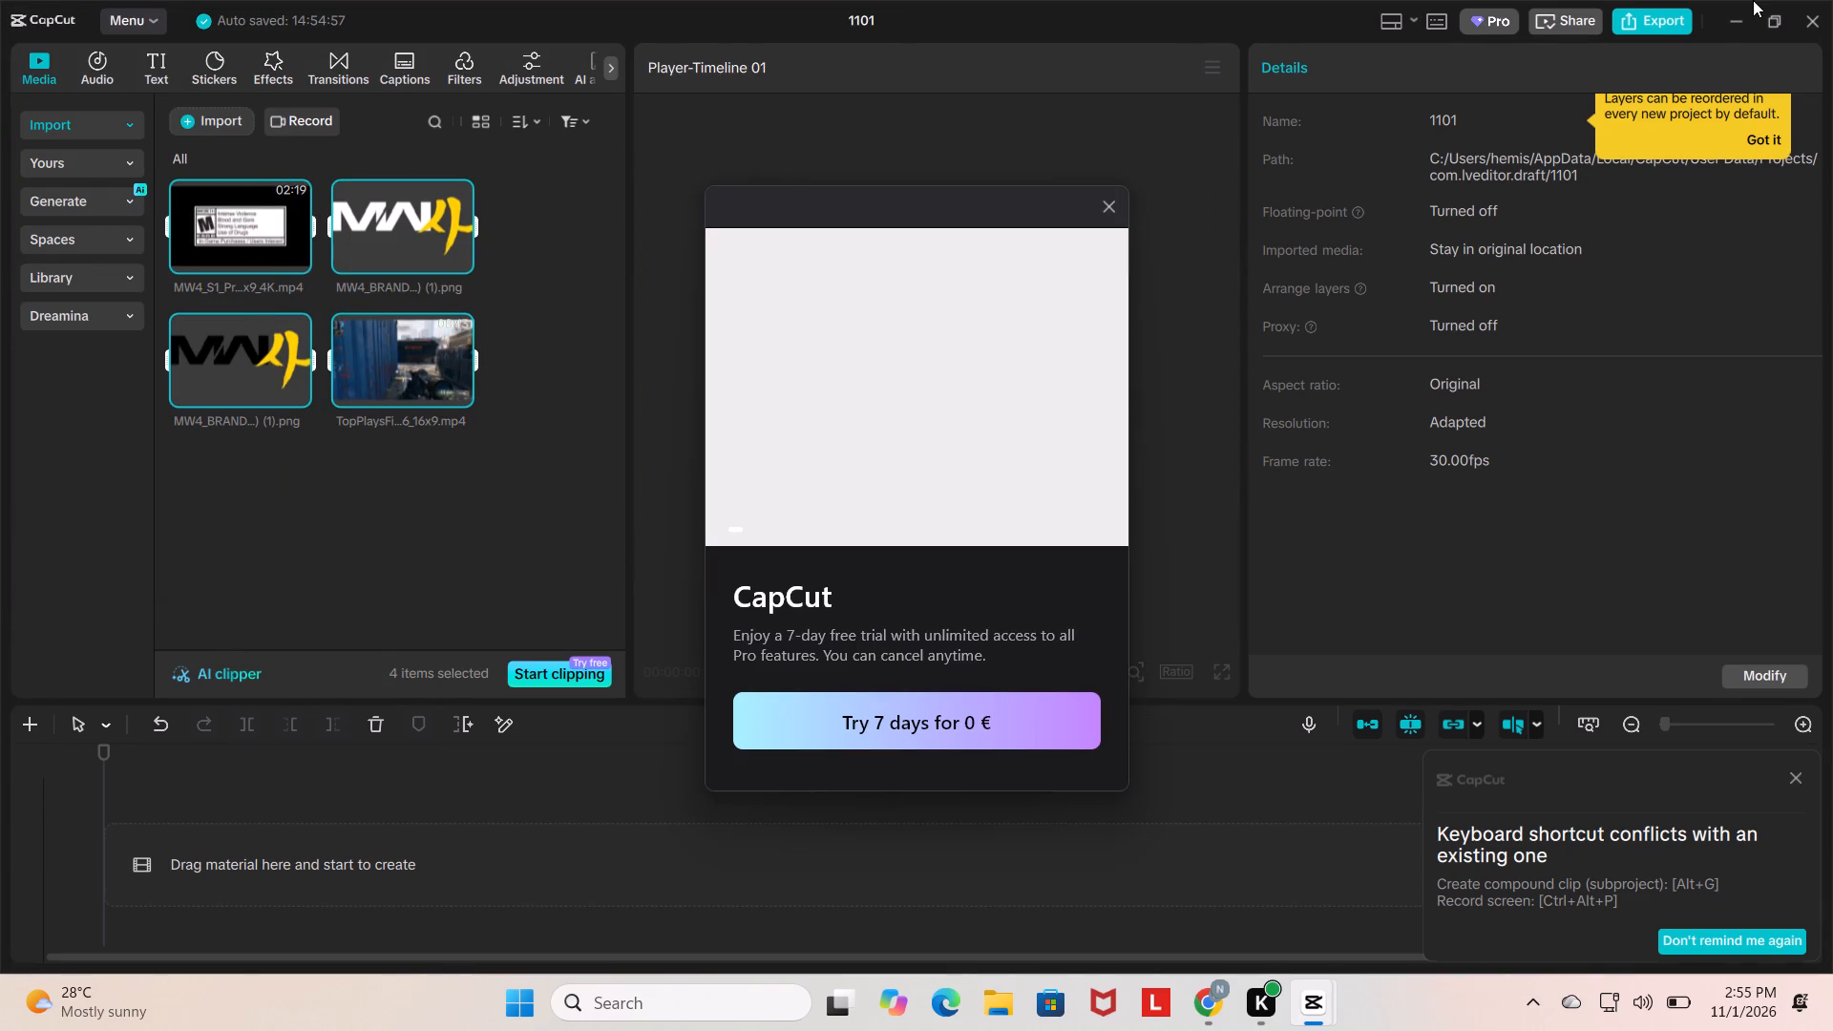
click(1112, 214)
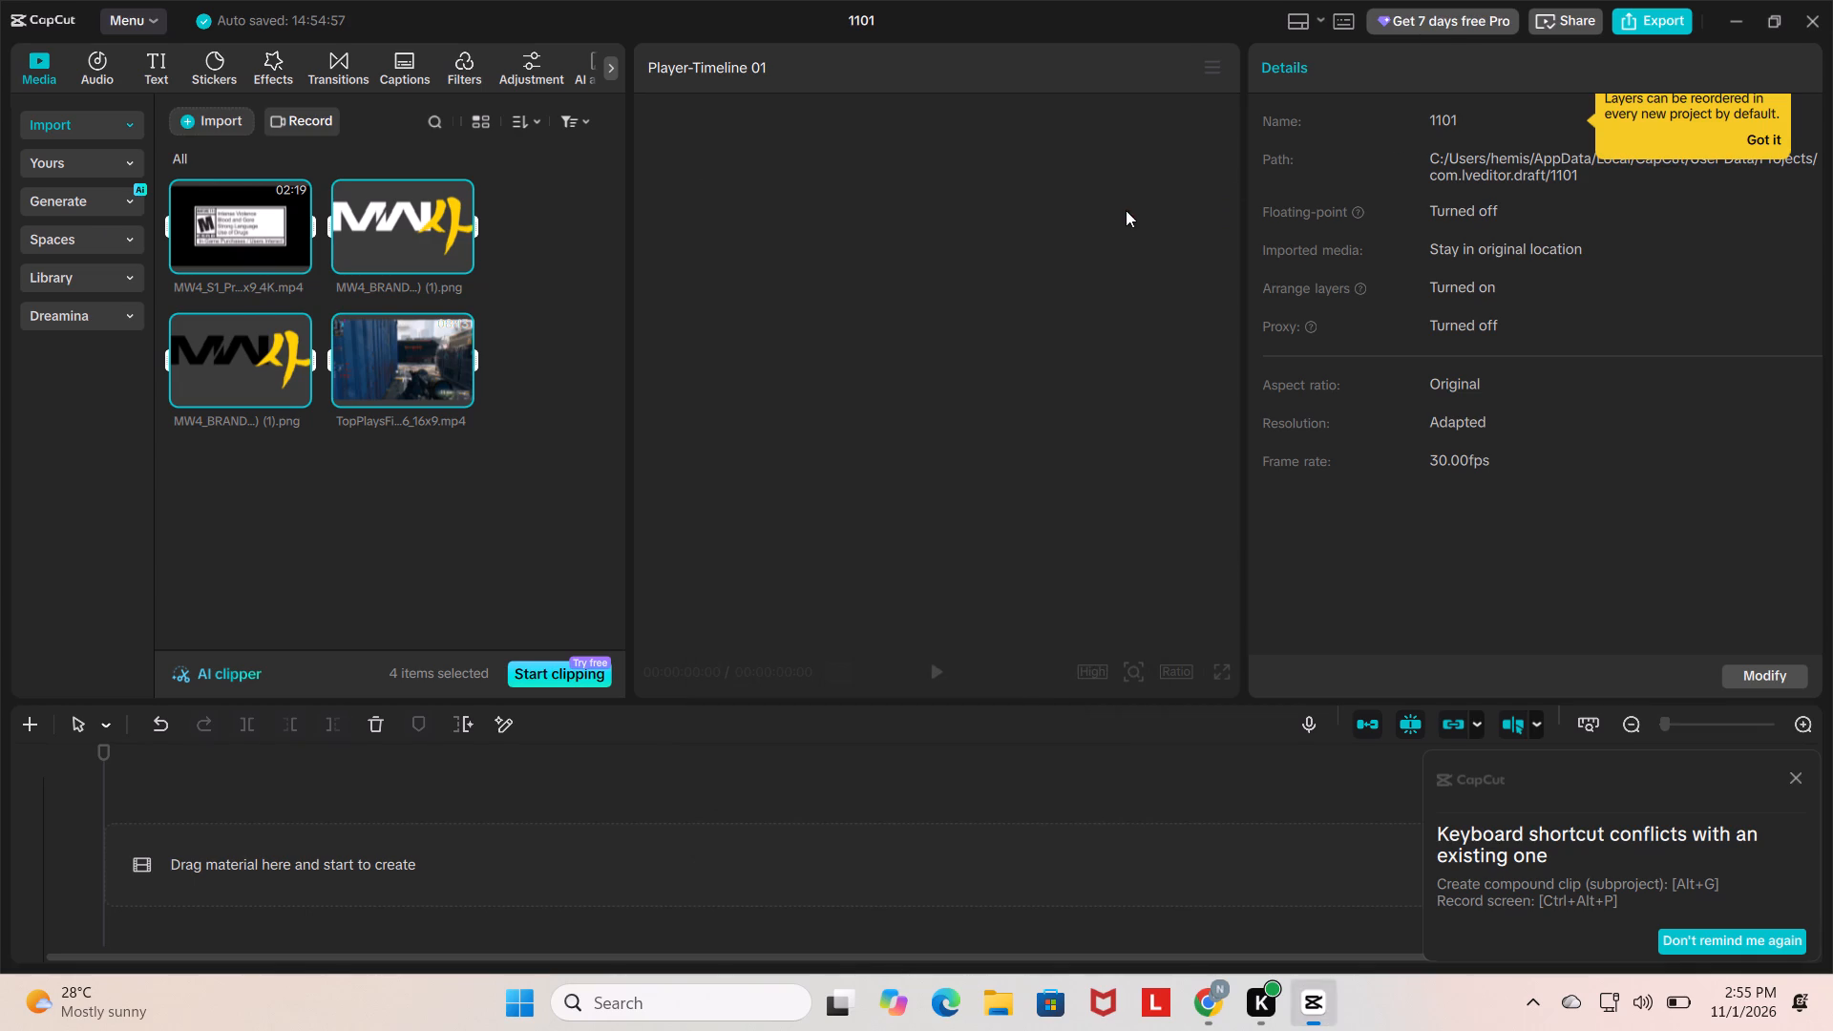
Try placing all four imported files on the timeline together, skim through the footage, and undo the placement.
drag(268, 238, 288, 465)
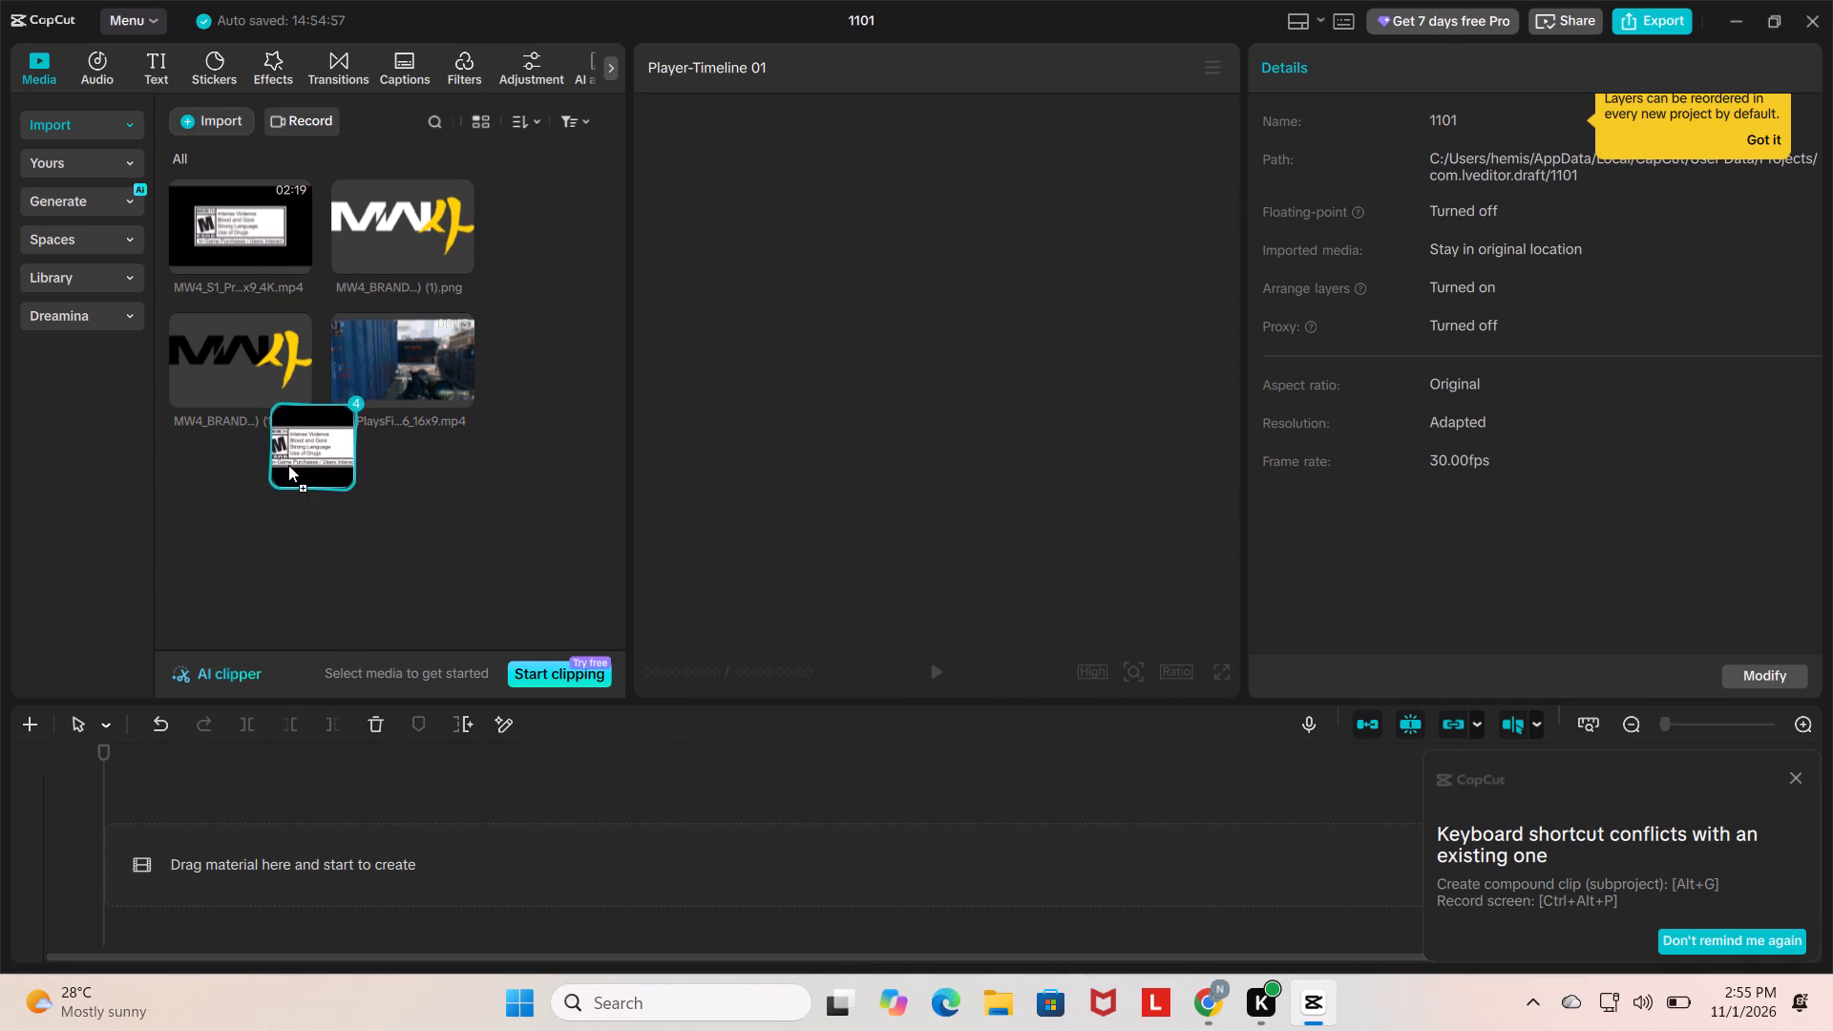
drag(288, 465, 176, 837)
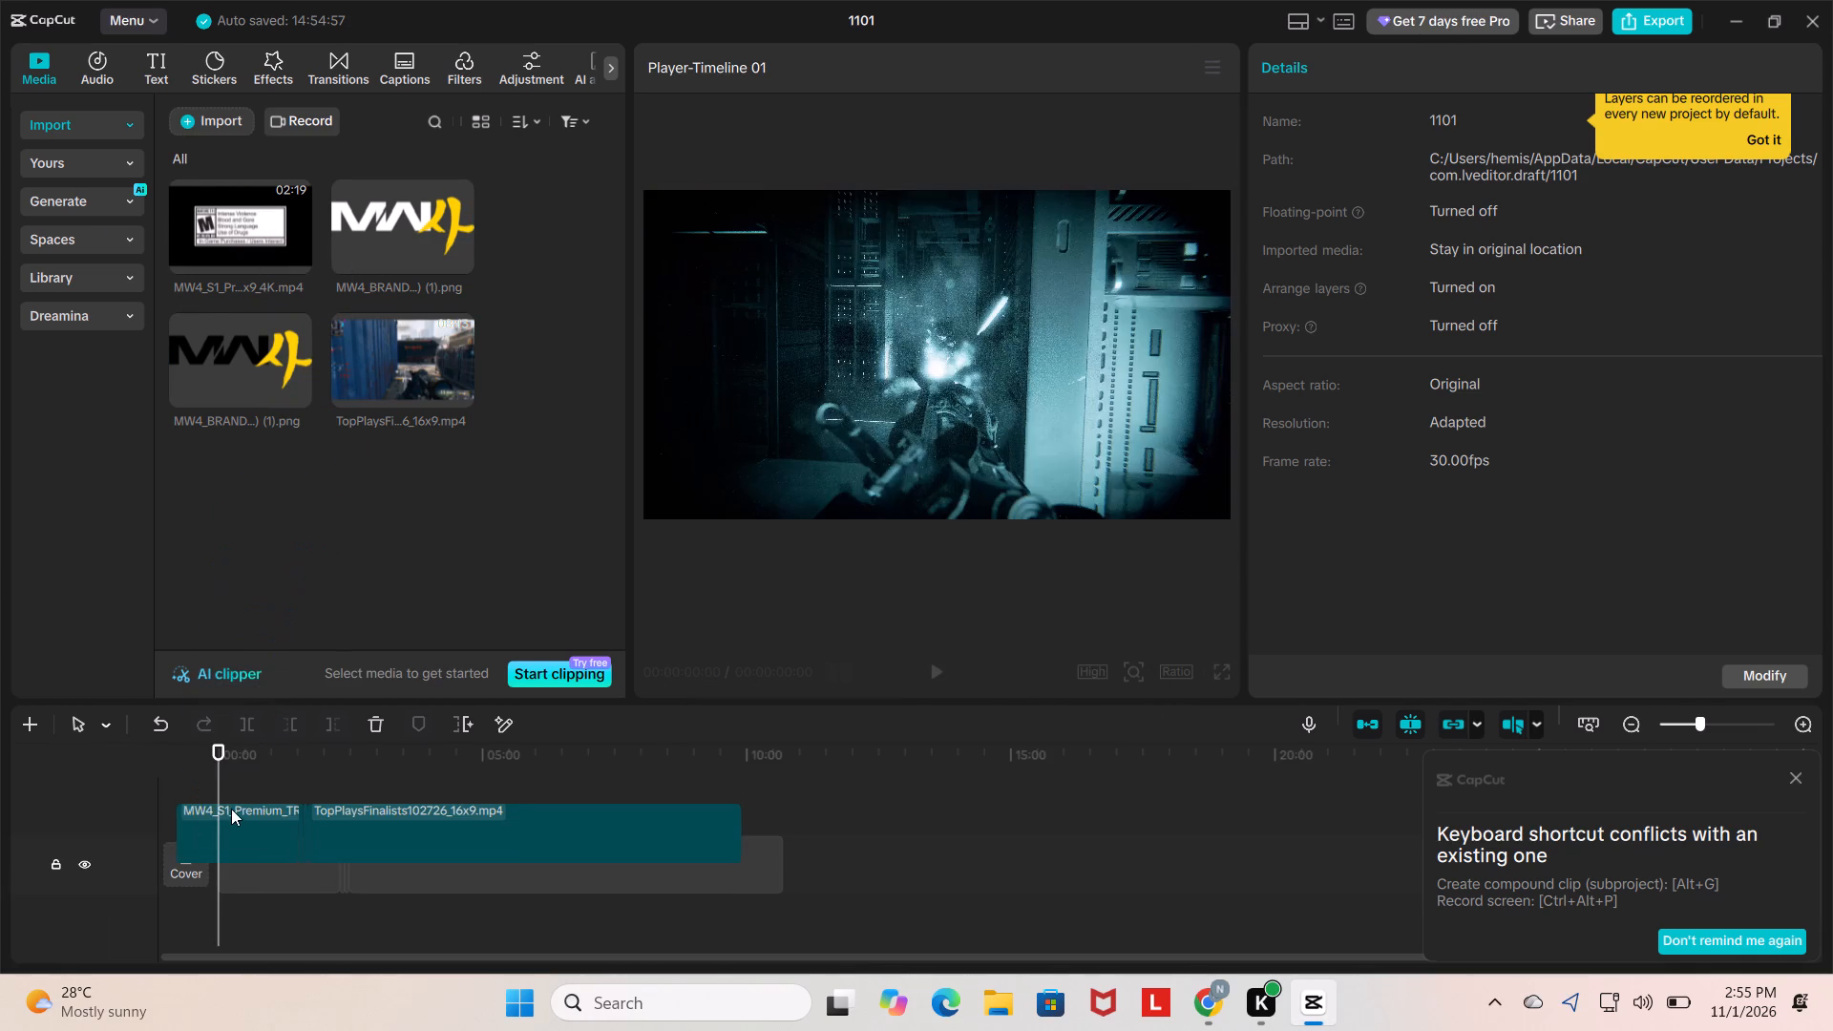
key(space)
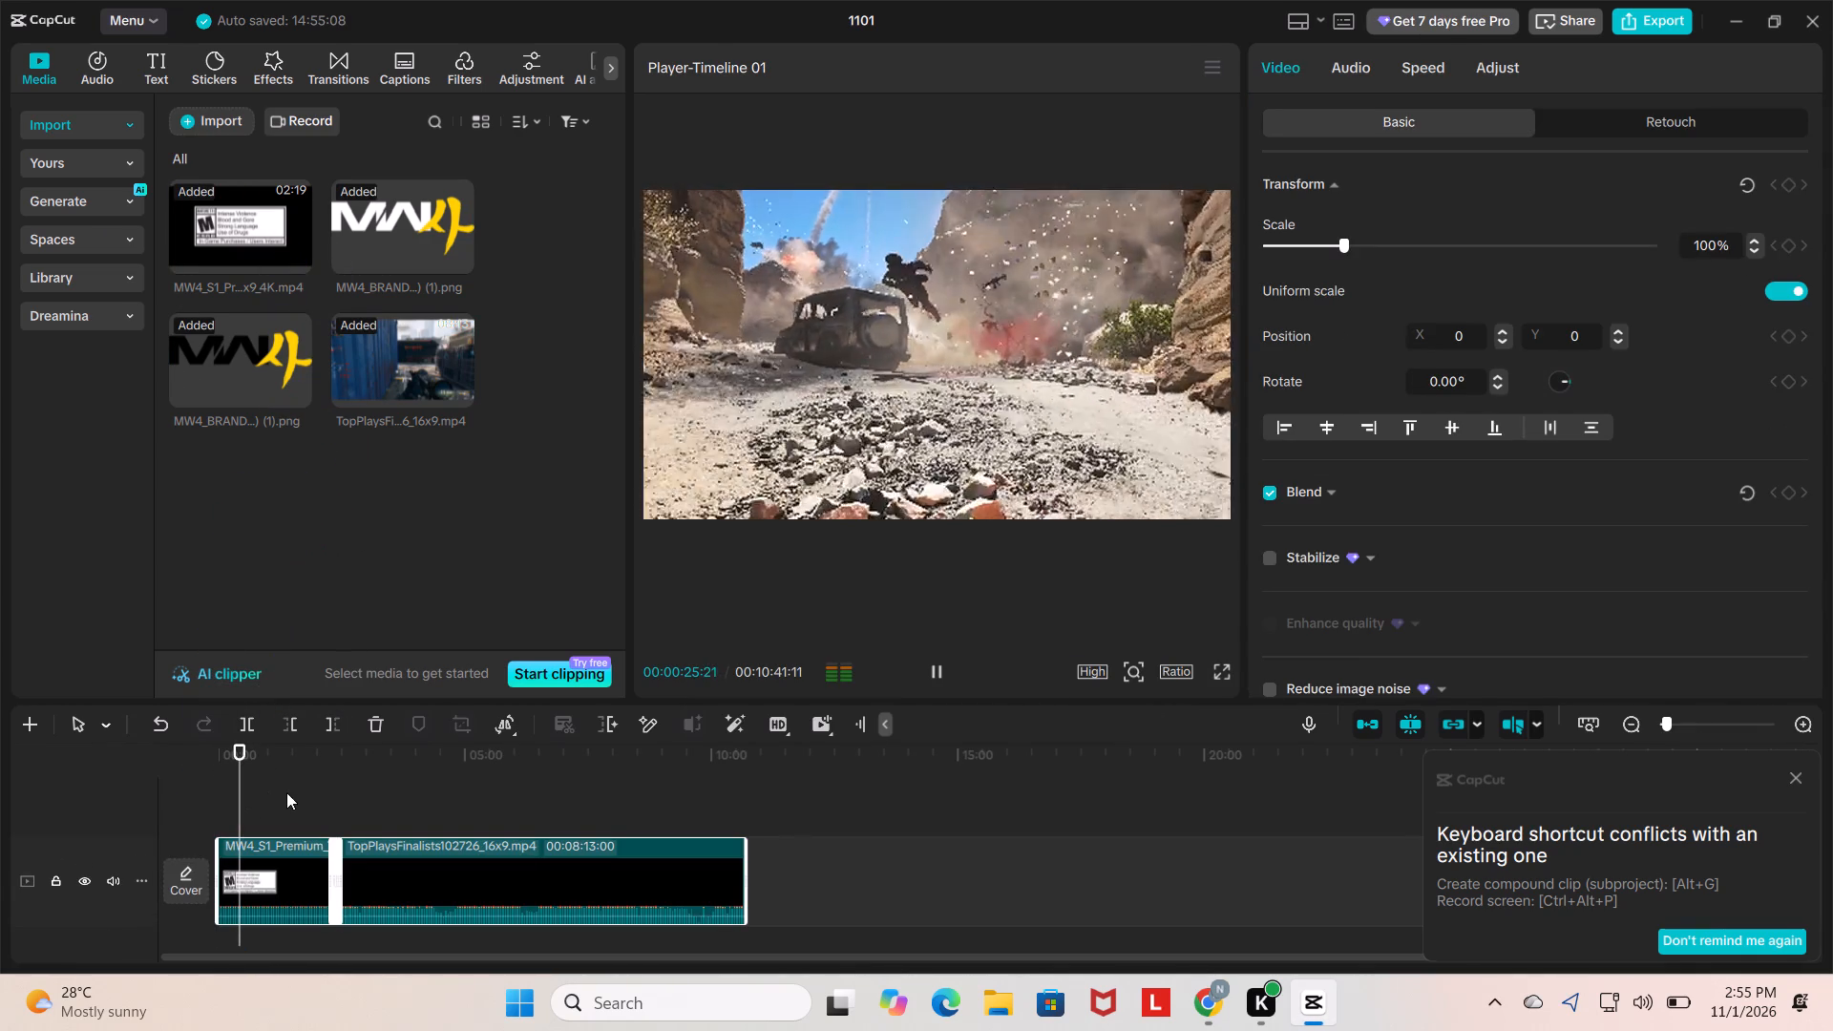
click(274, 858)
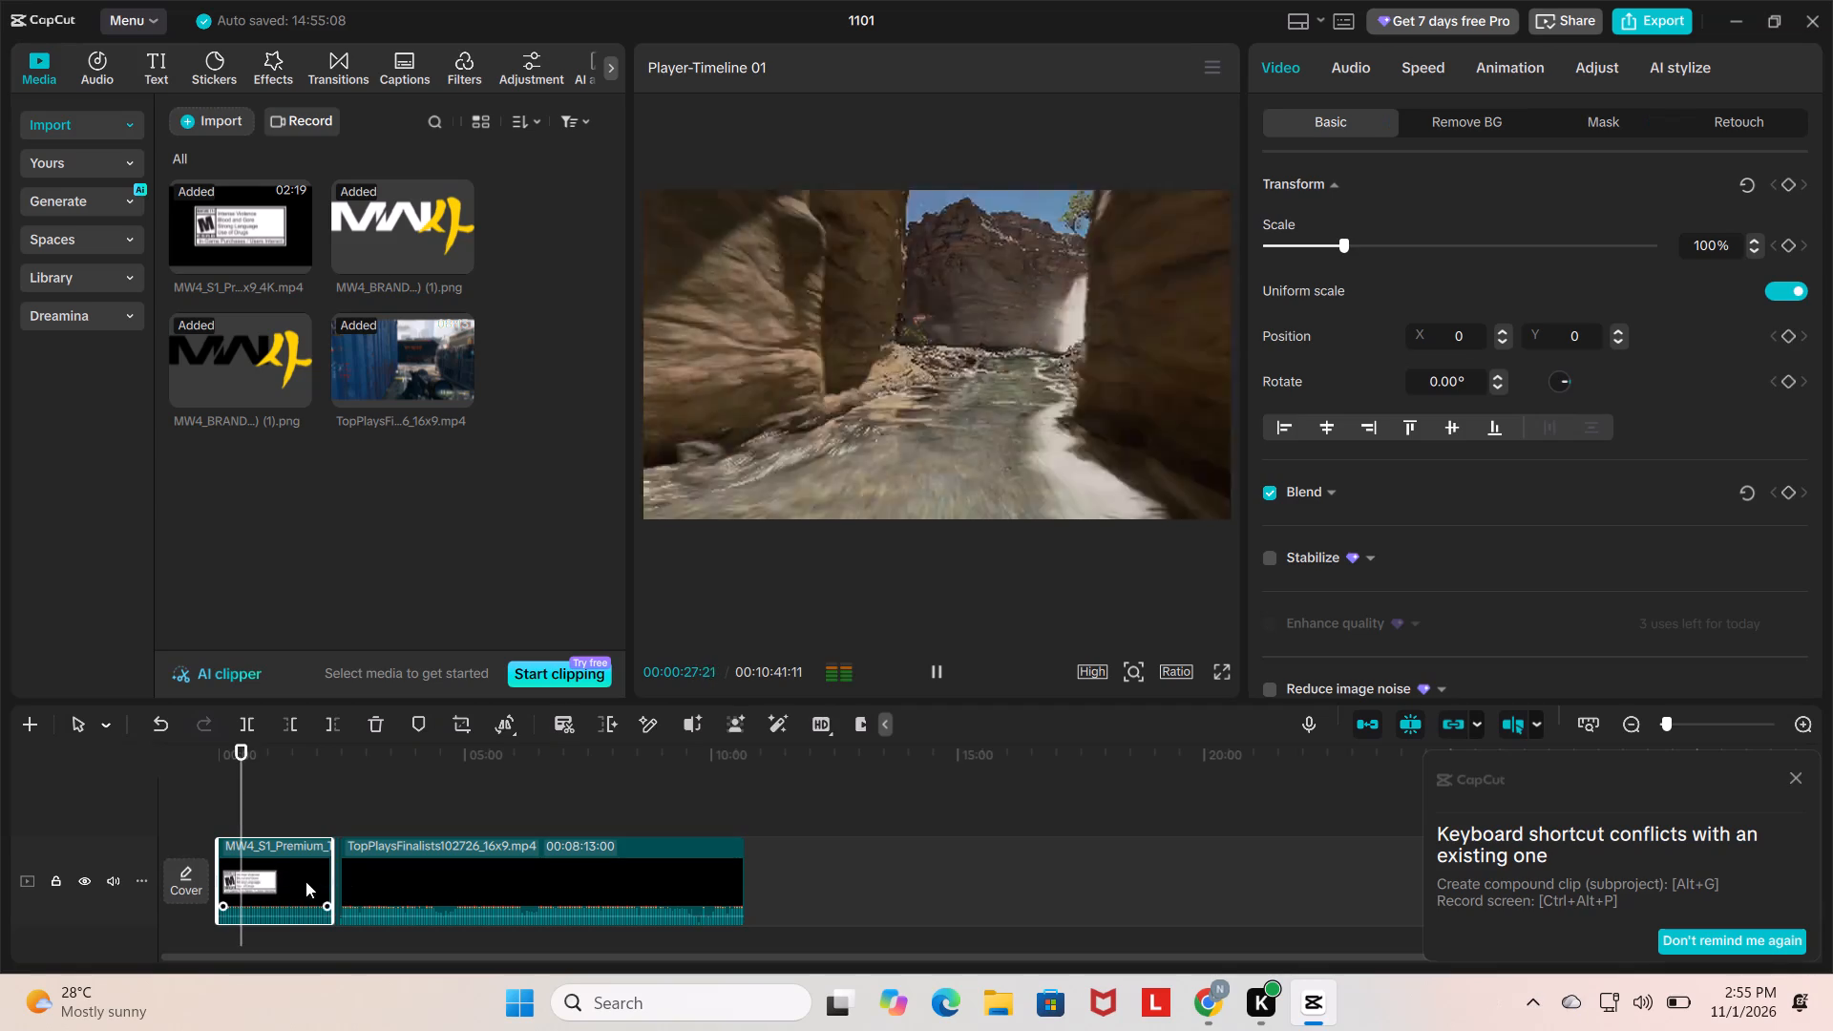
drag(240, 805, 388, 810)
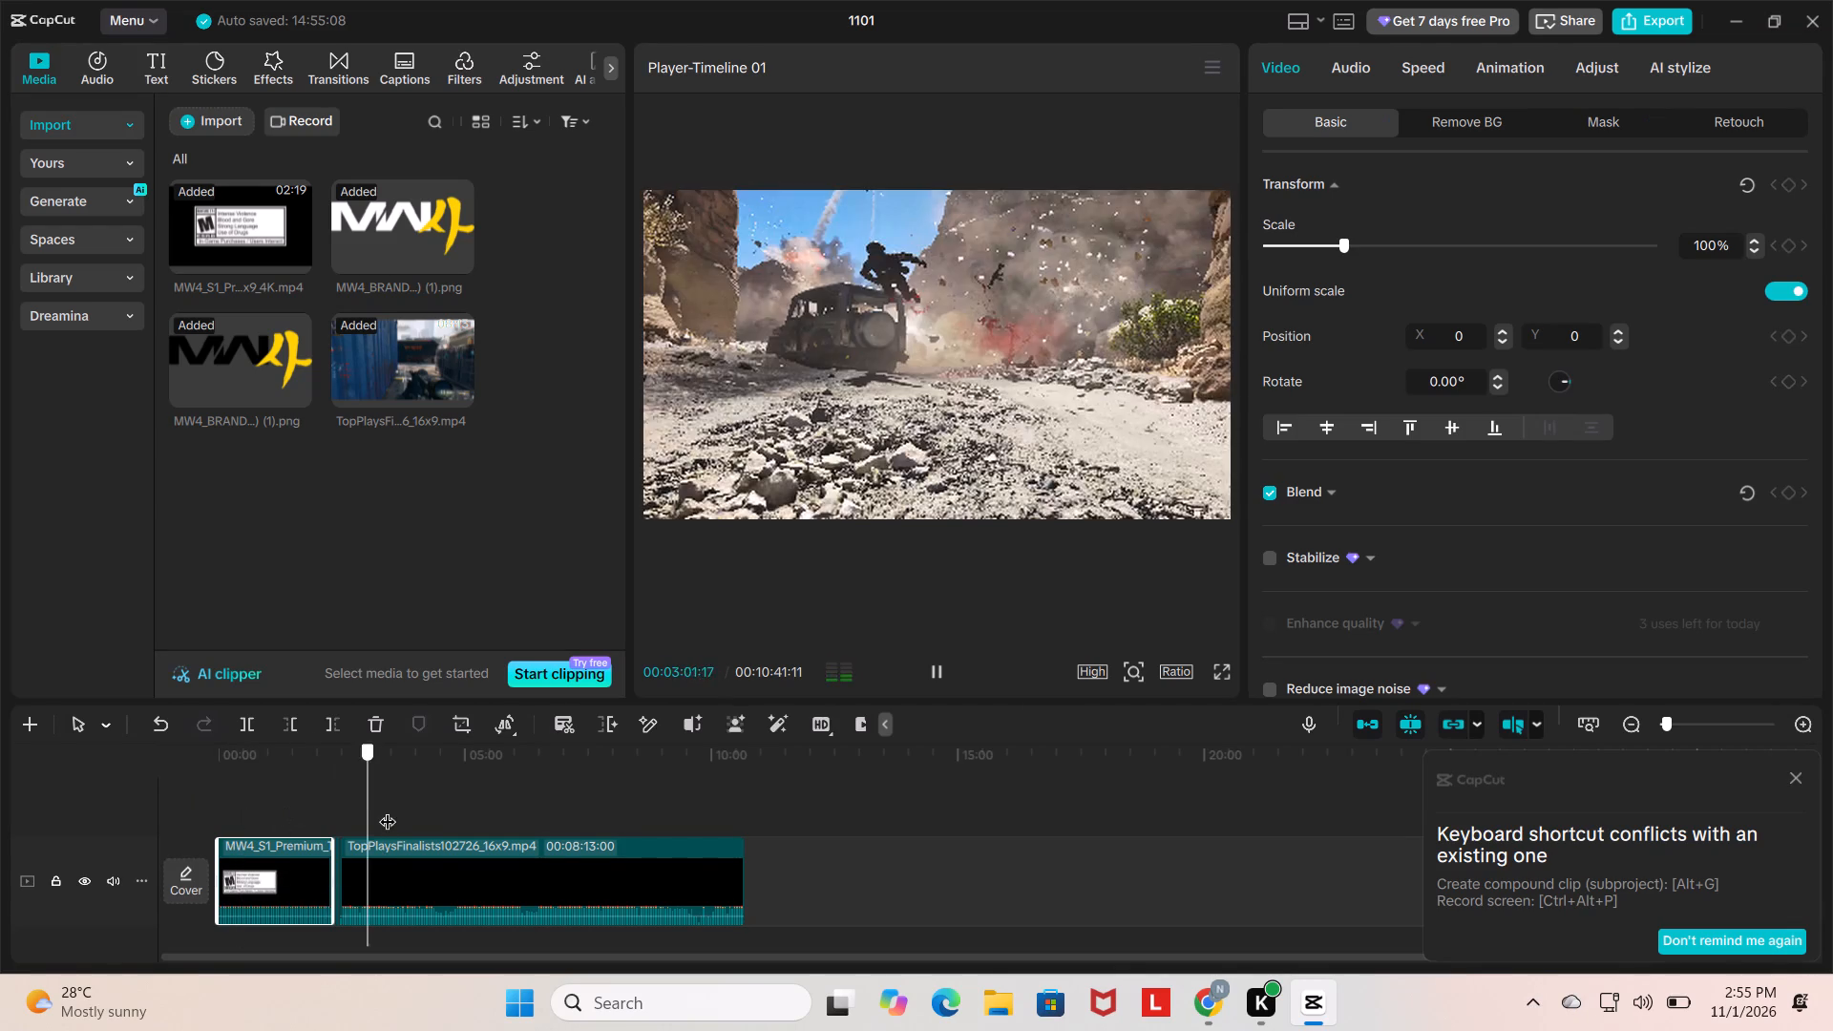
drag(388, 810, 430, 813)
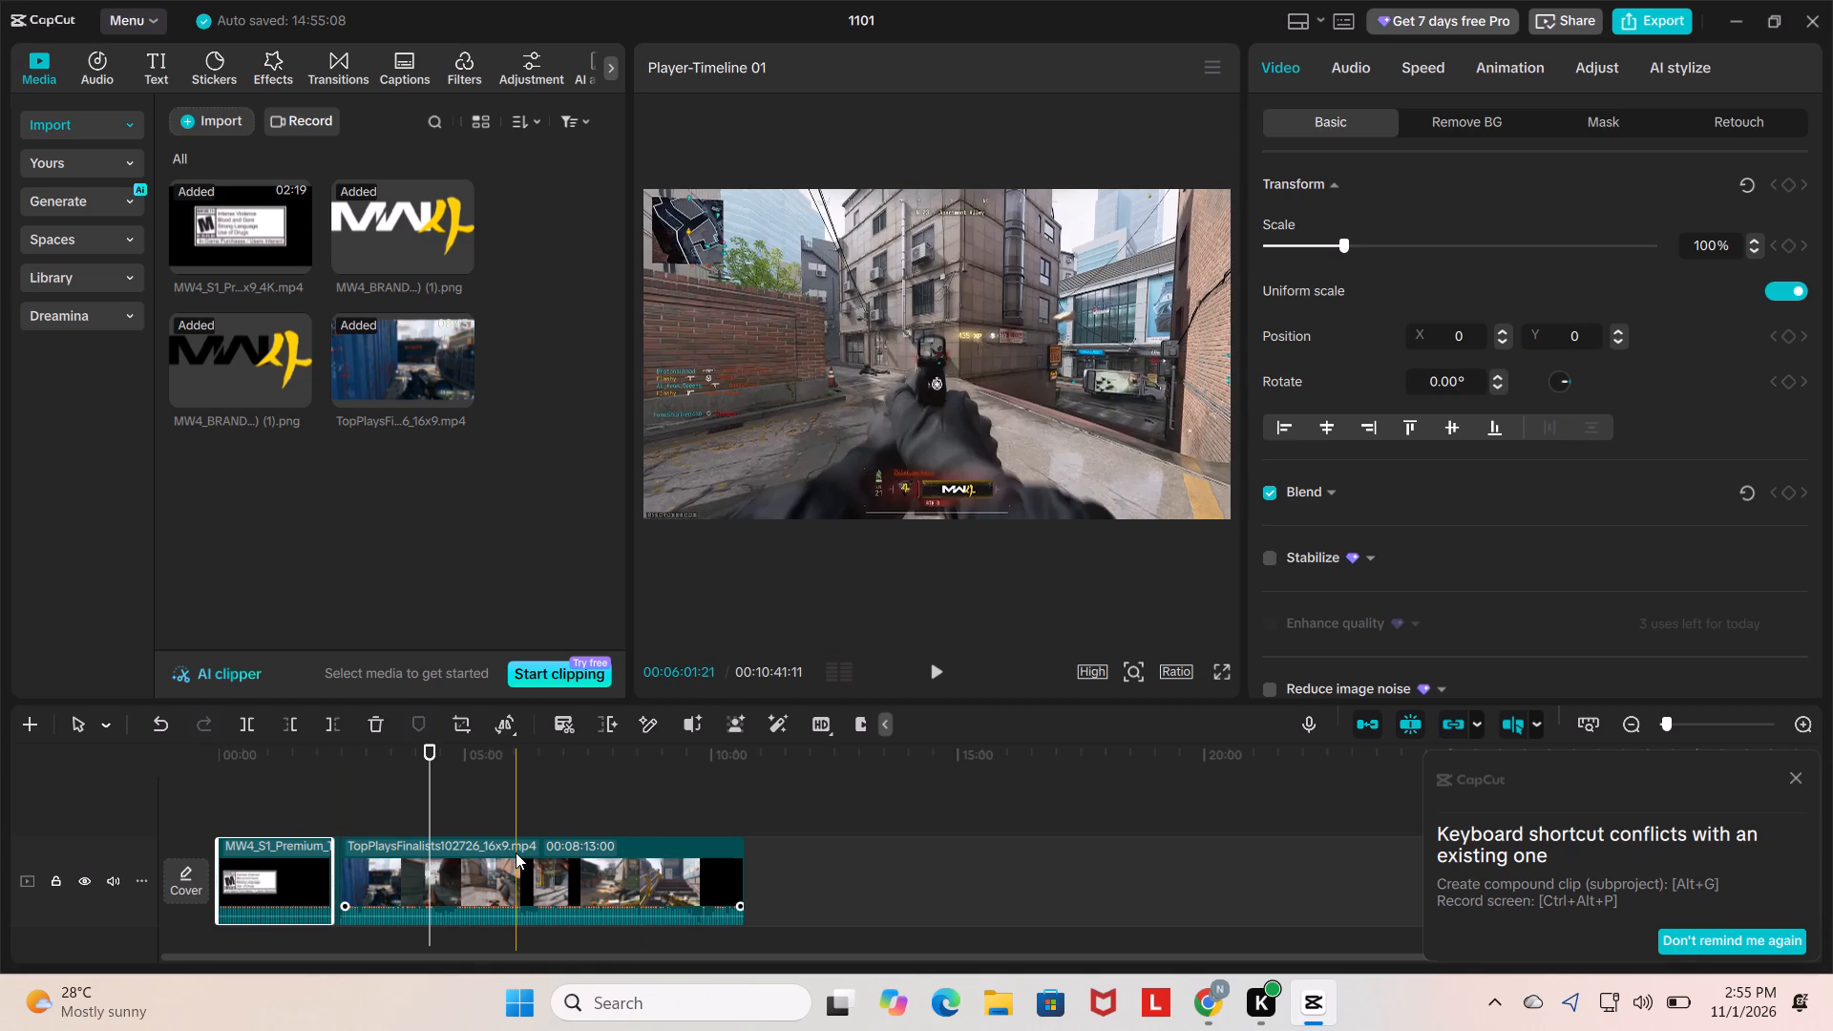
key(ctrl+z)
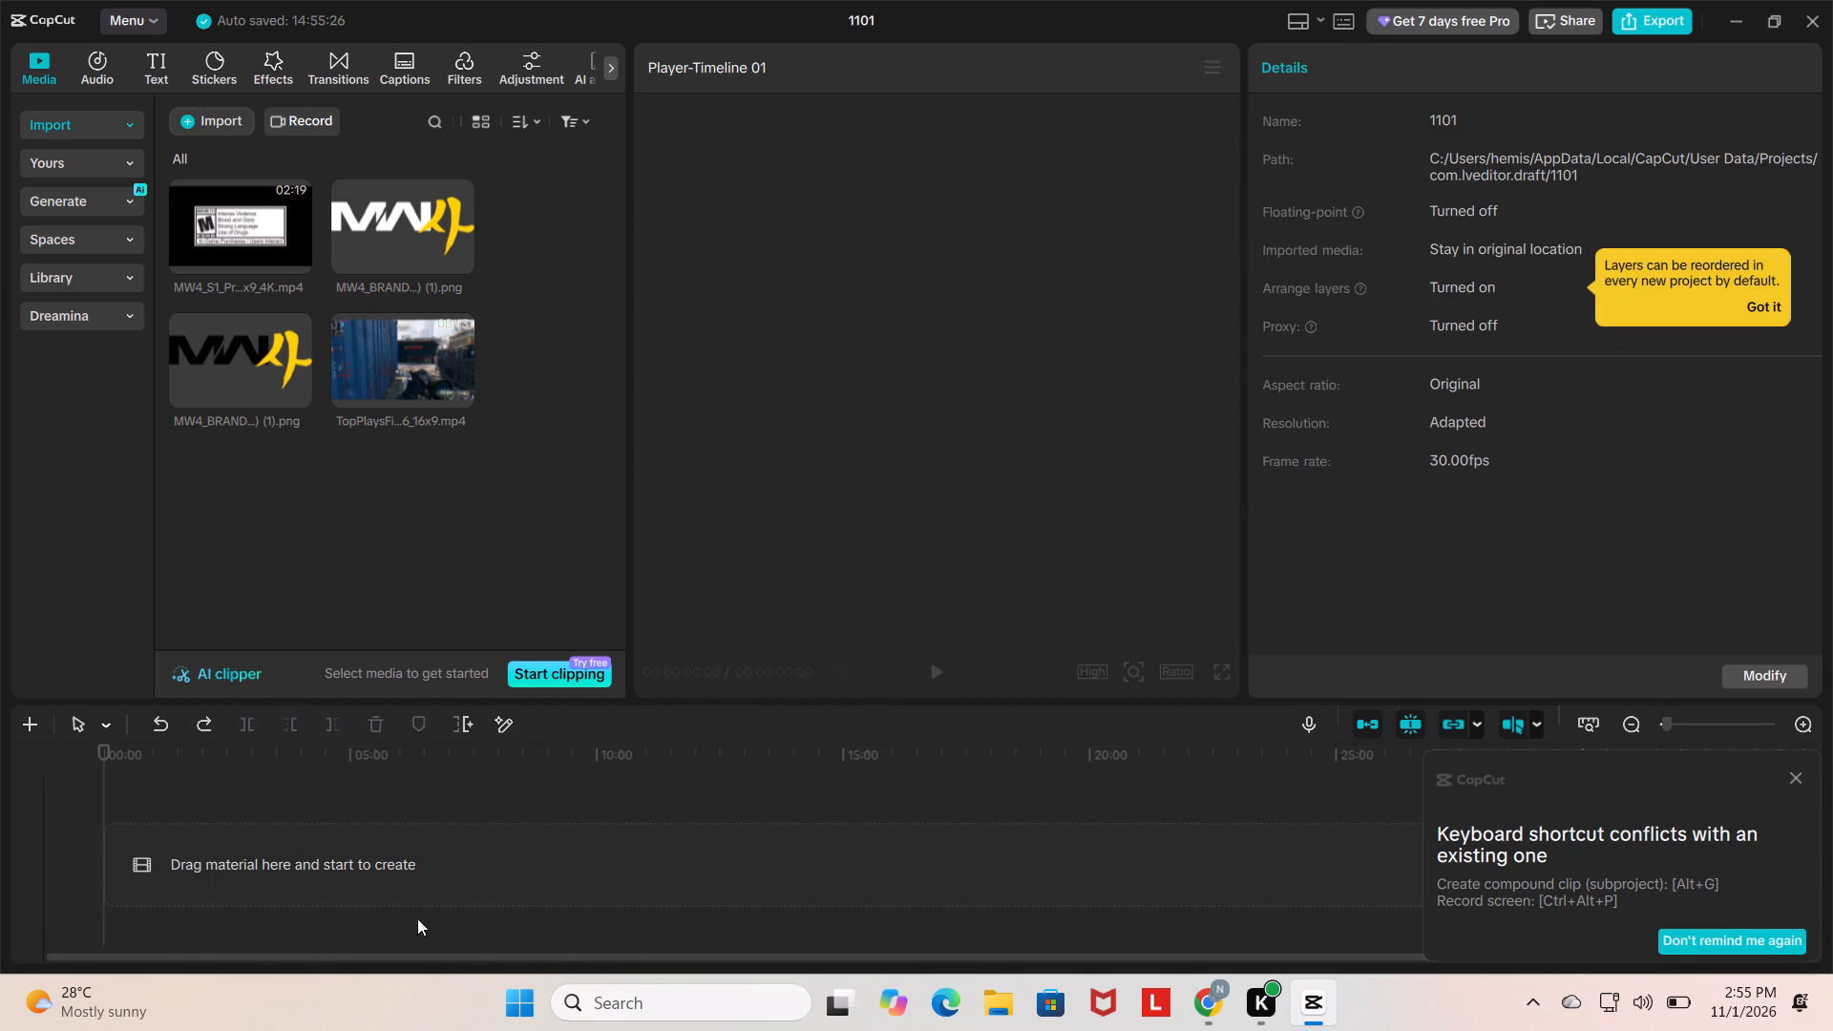
Place only the MW4 S1 Premium trailer at the start of the empty timeline.
drag(266, 239, 187, 807)
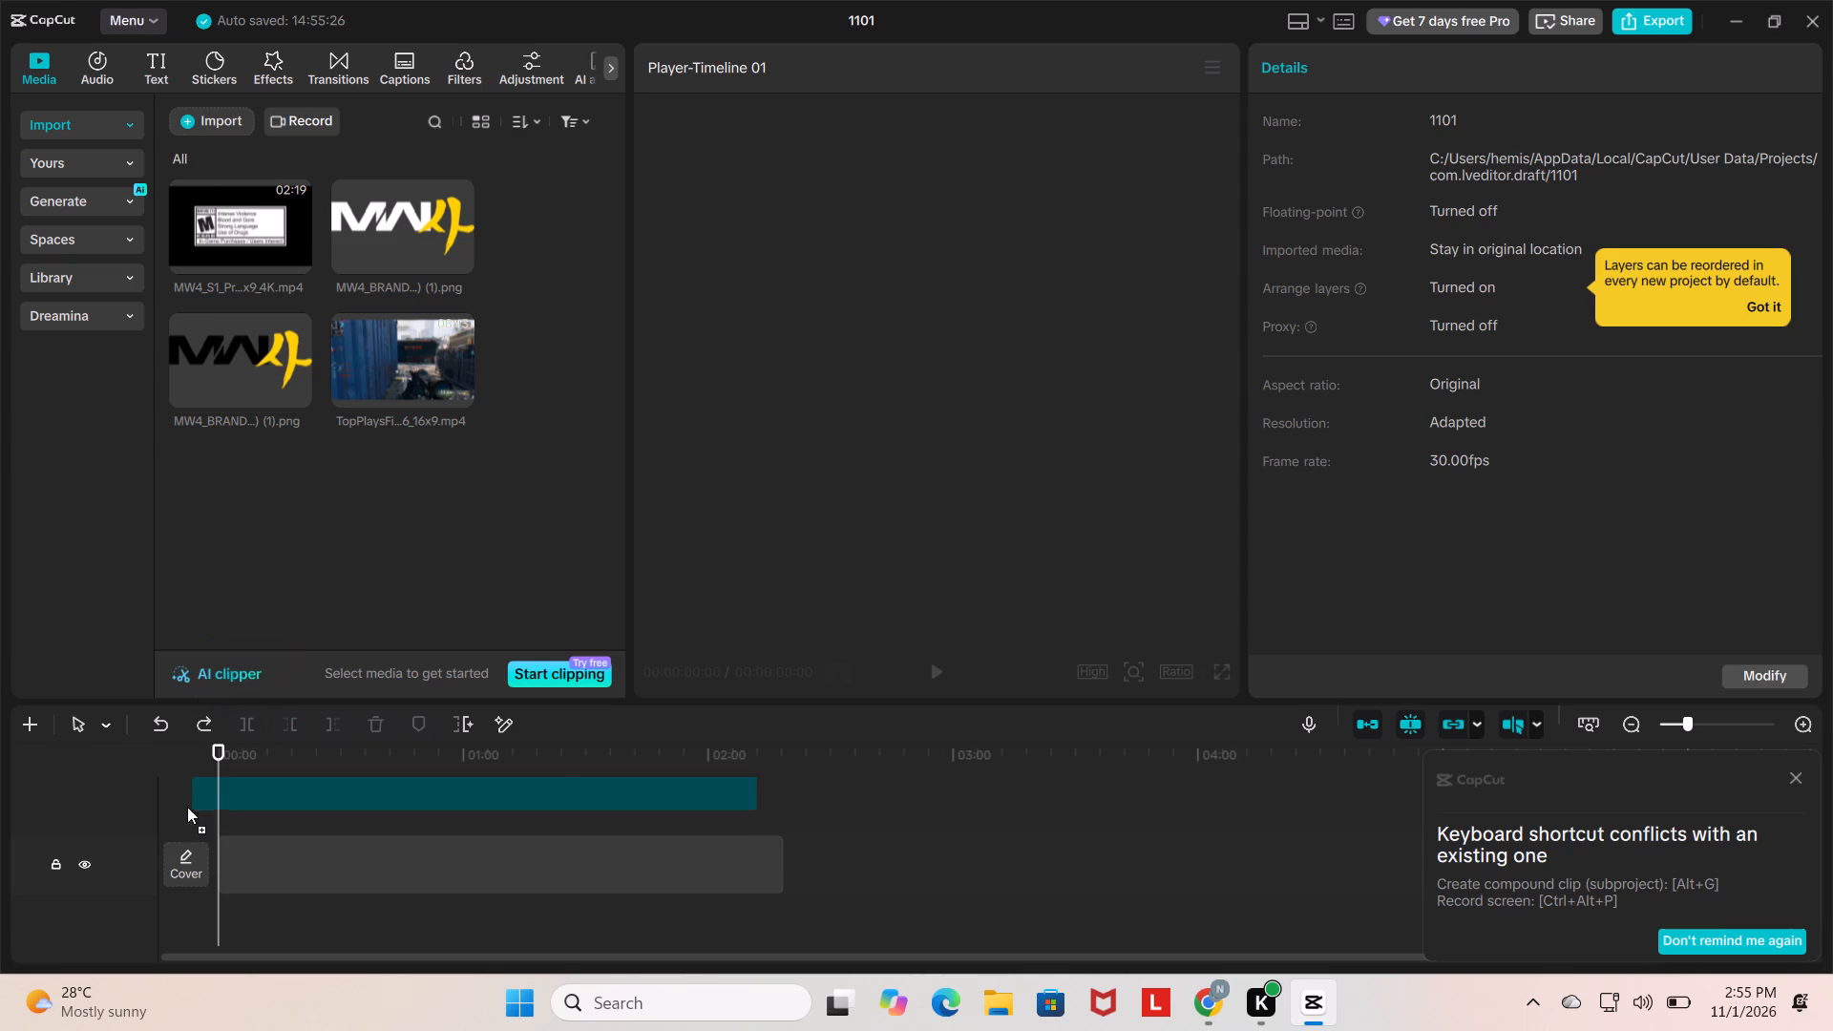
drag(187, 807, 188, 835)
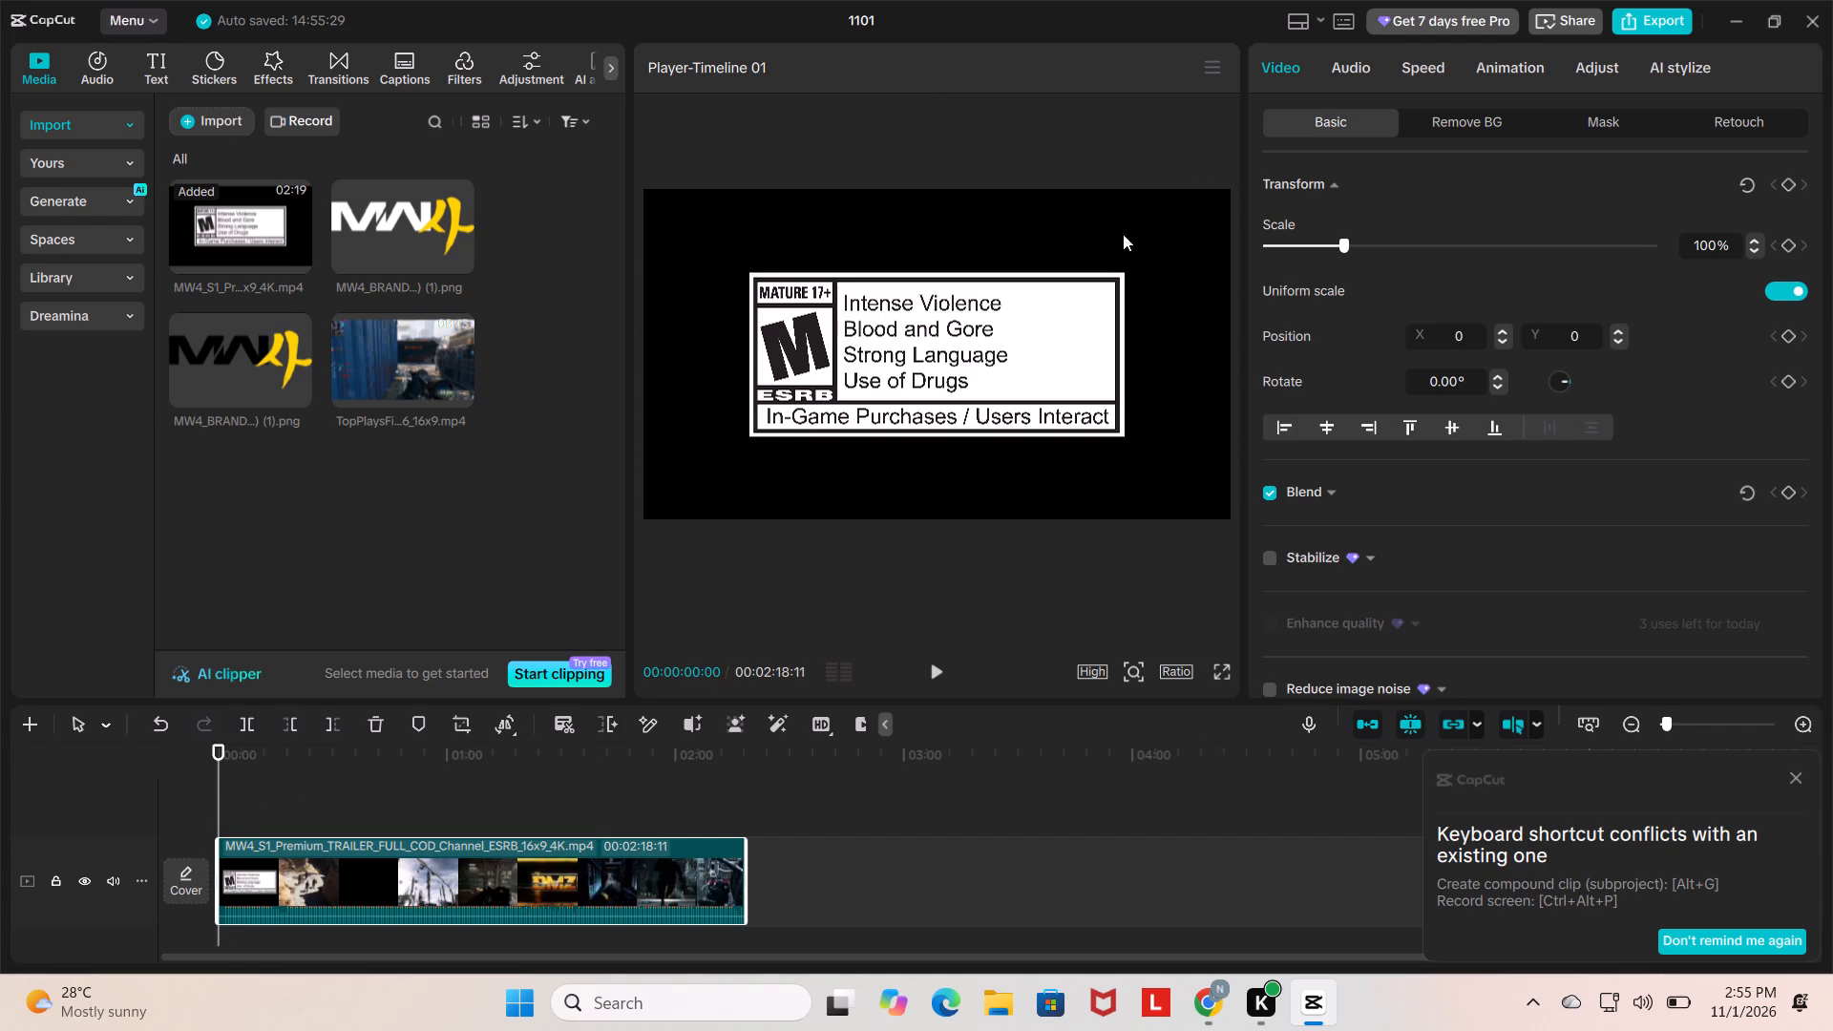
Set the project's aspect ratio to vertical 9:16.
ctrl+scroll(693, 590, up, 3)
ctrl+scroll(773, 579, down, 3)
click(1191, 668)
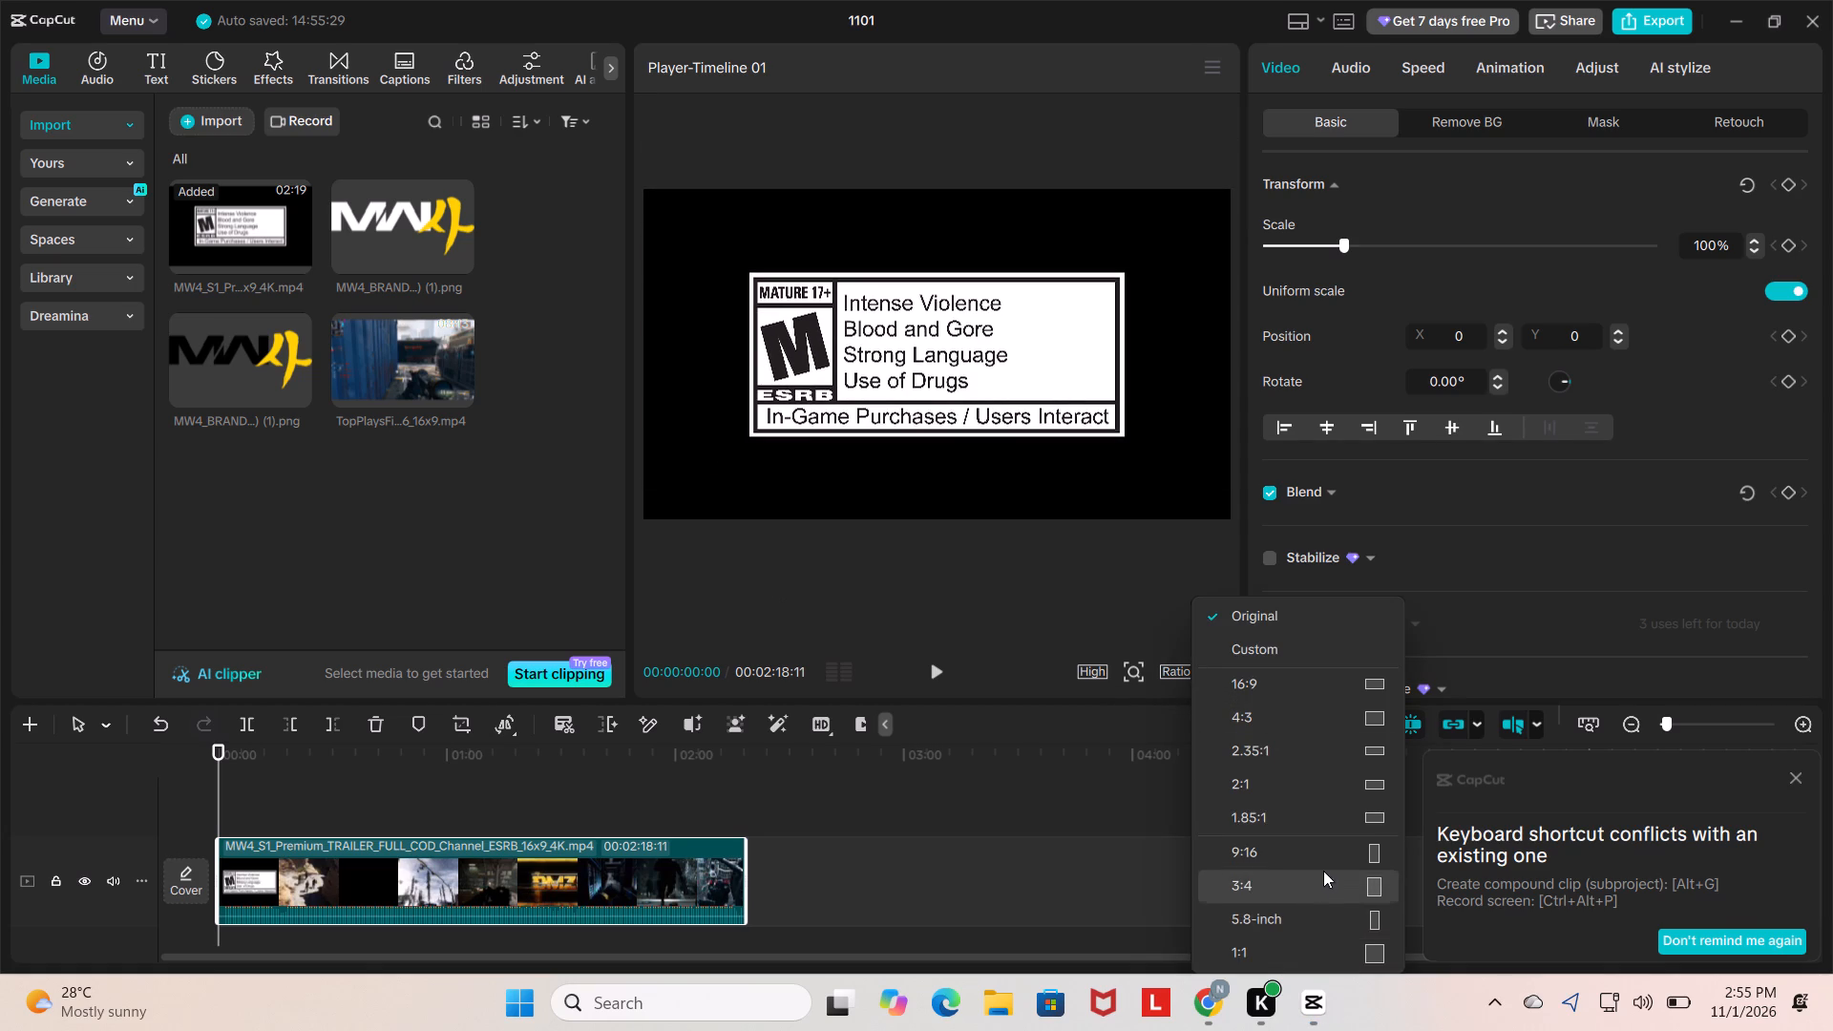
click(1344, 834)
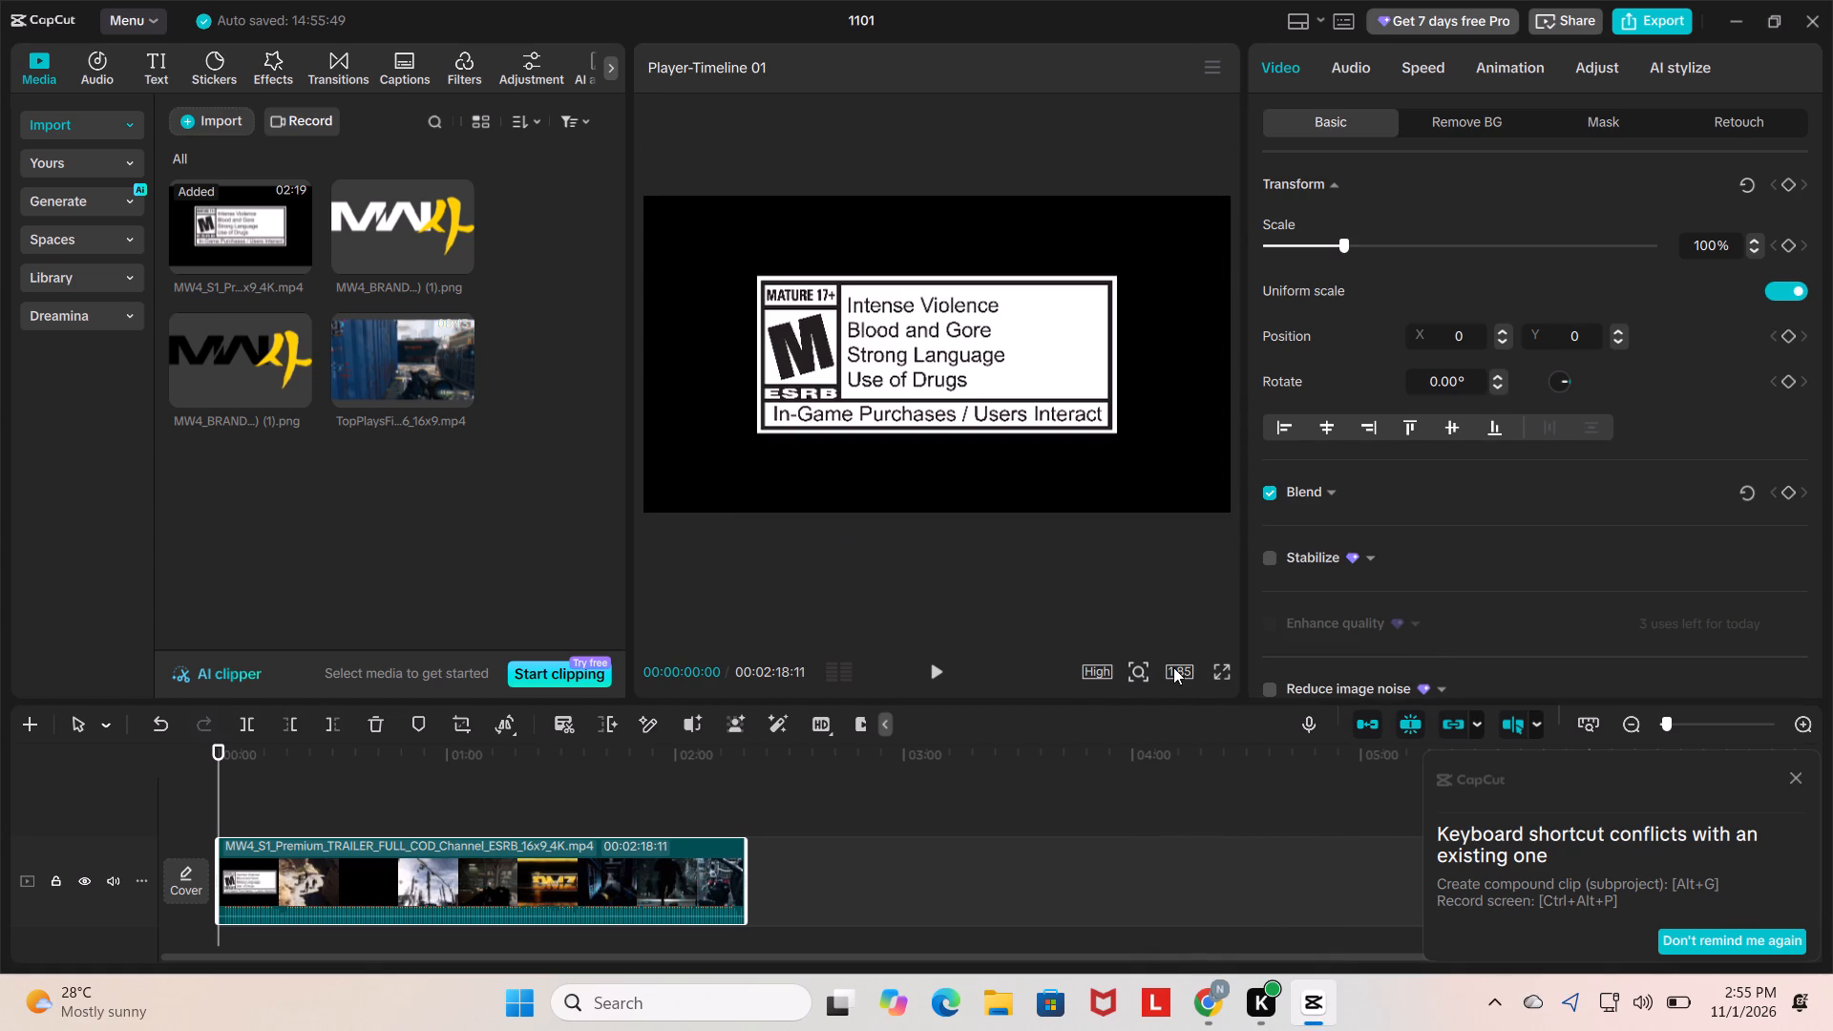
click(1173, 667)
click(1281, 852)
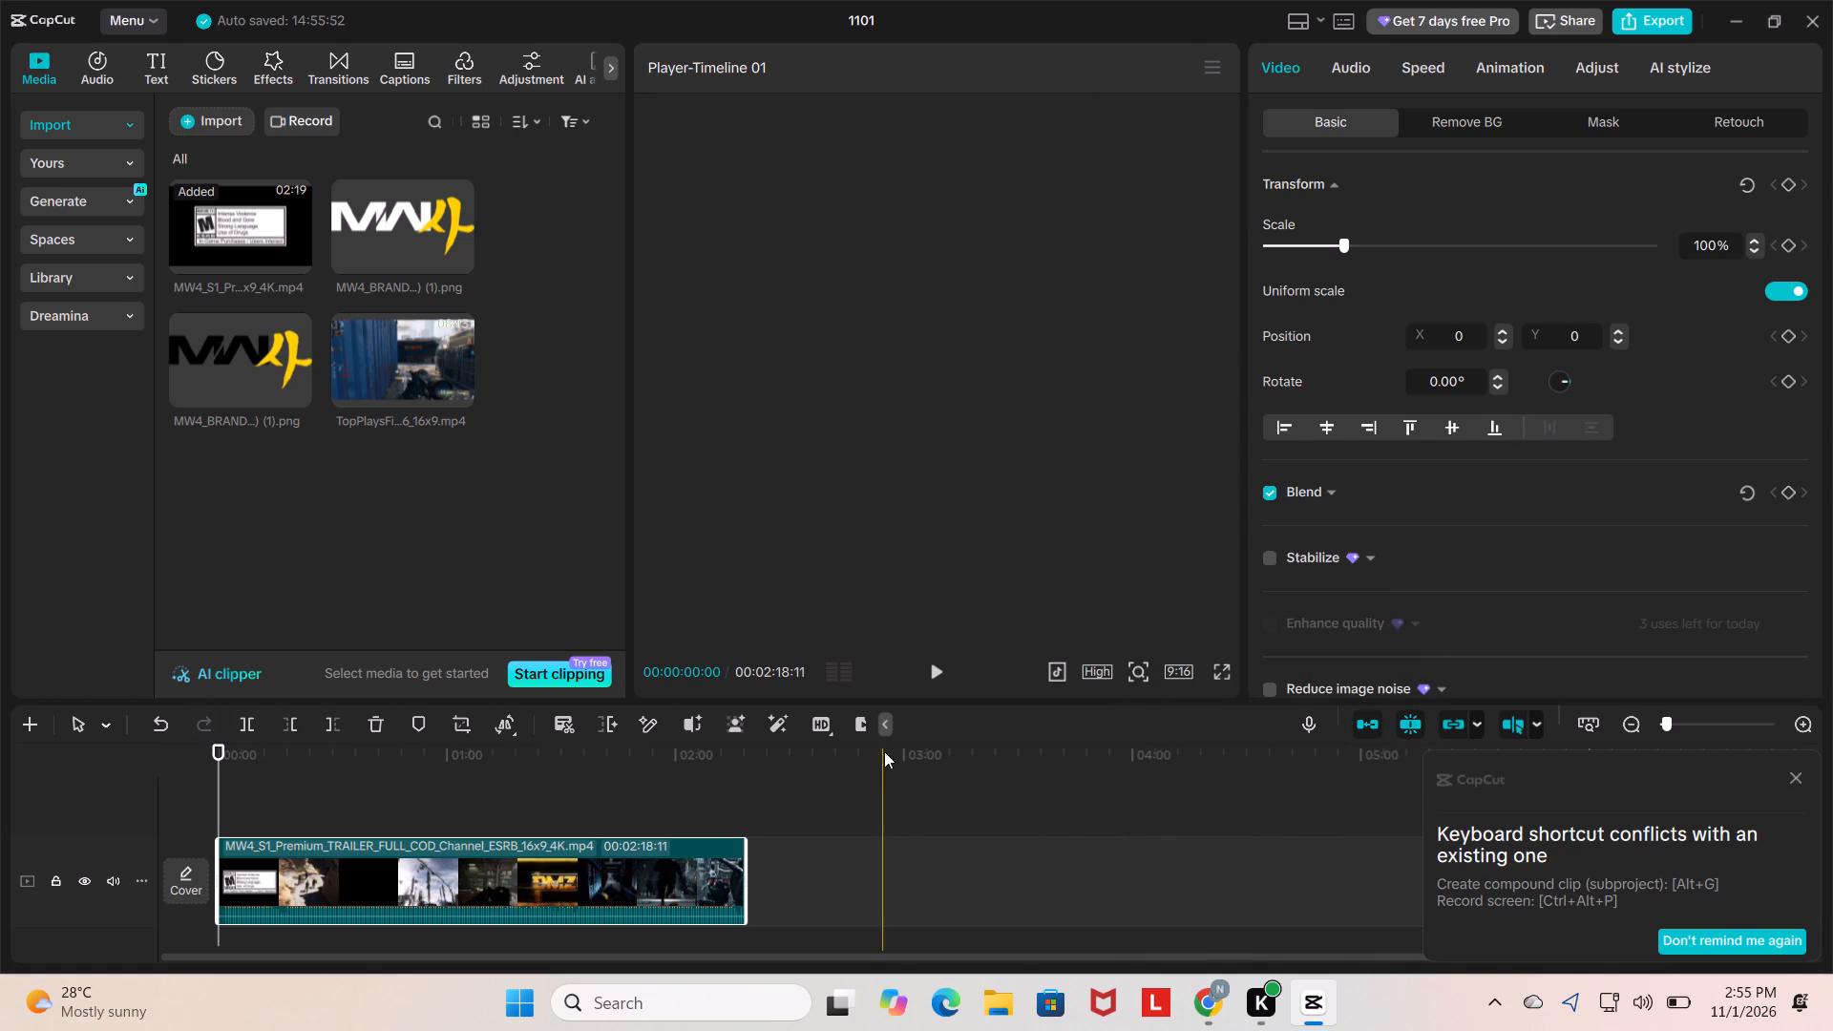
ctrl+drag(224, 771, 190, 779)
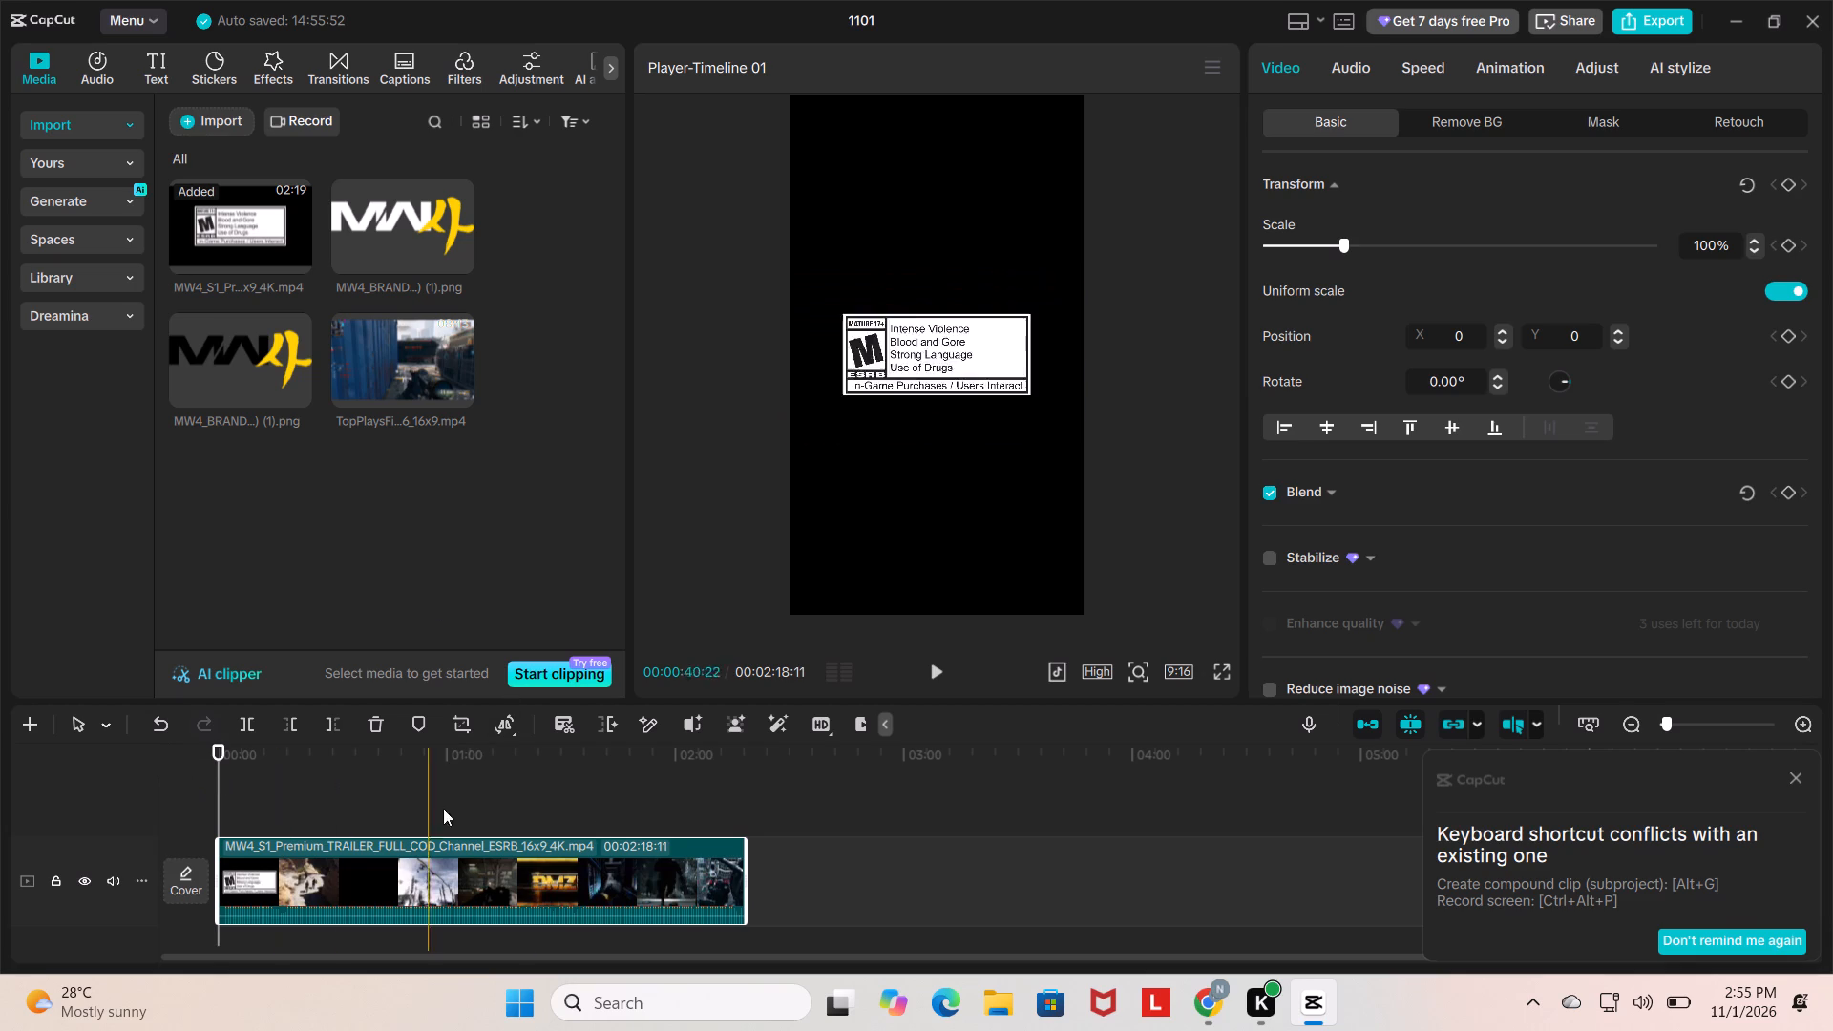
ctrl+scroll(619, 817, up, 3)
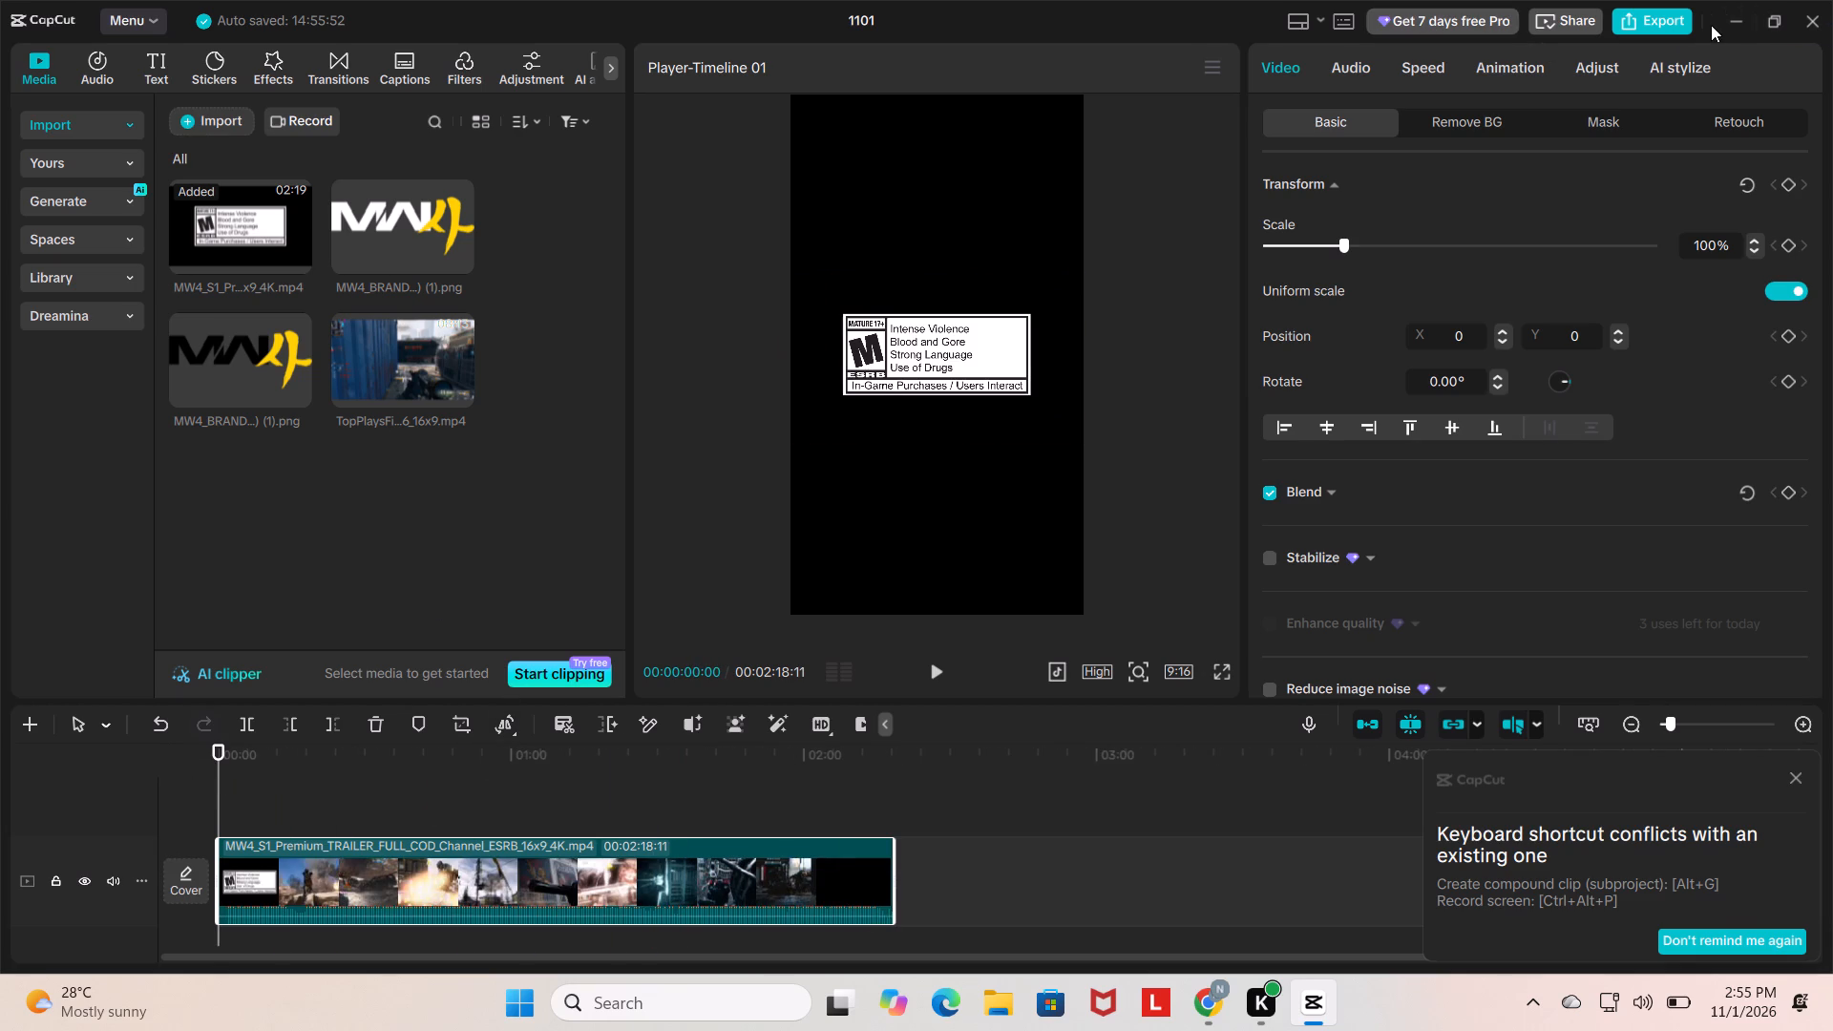
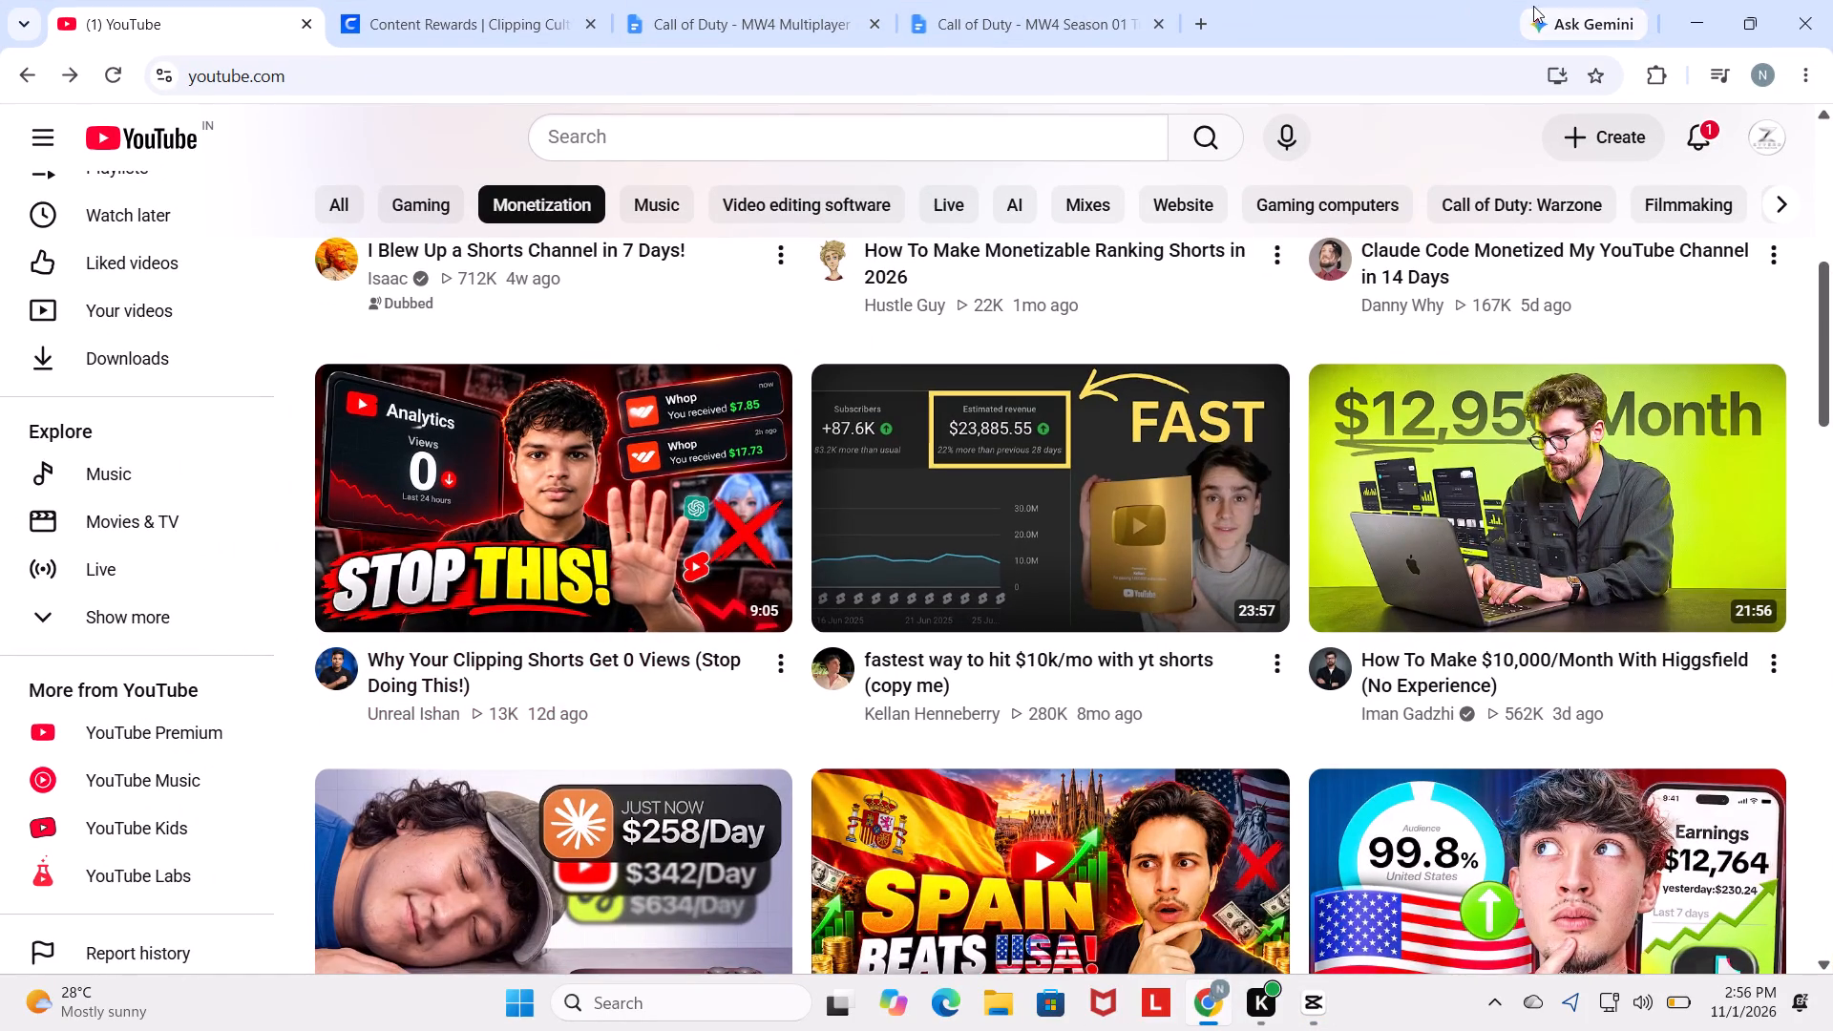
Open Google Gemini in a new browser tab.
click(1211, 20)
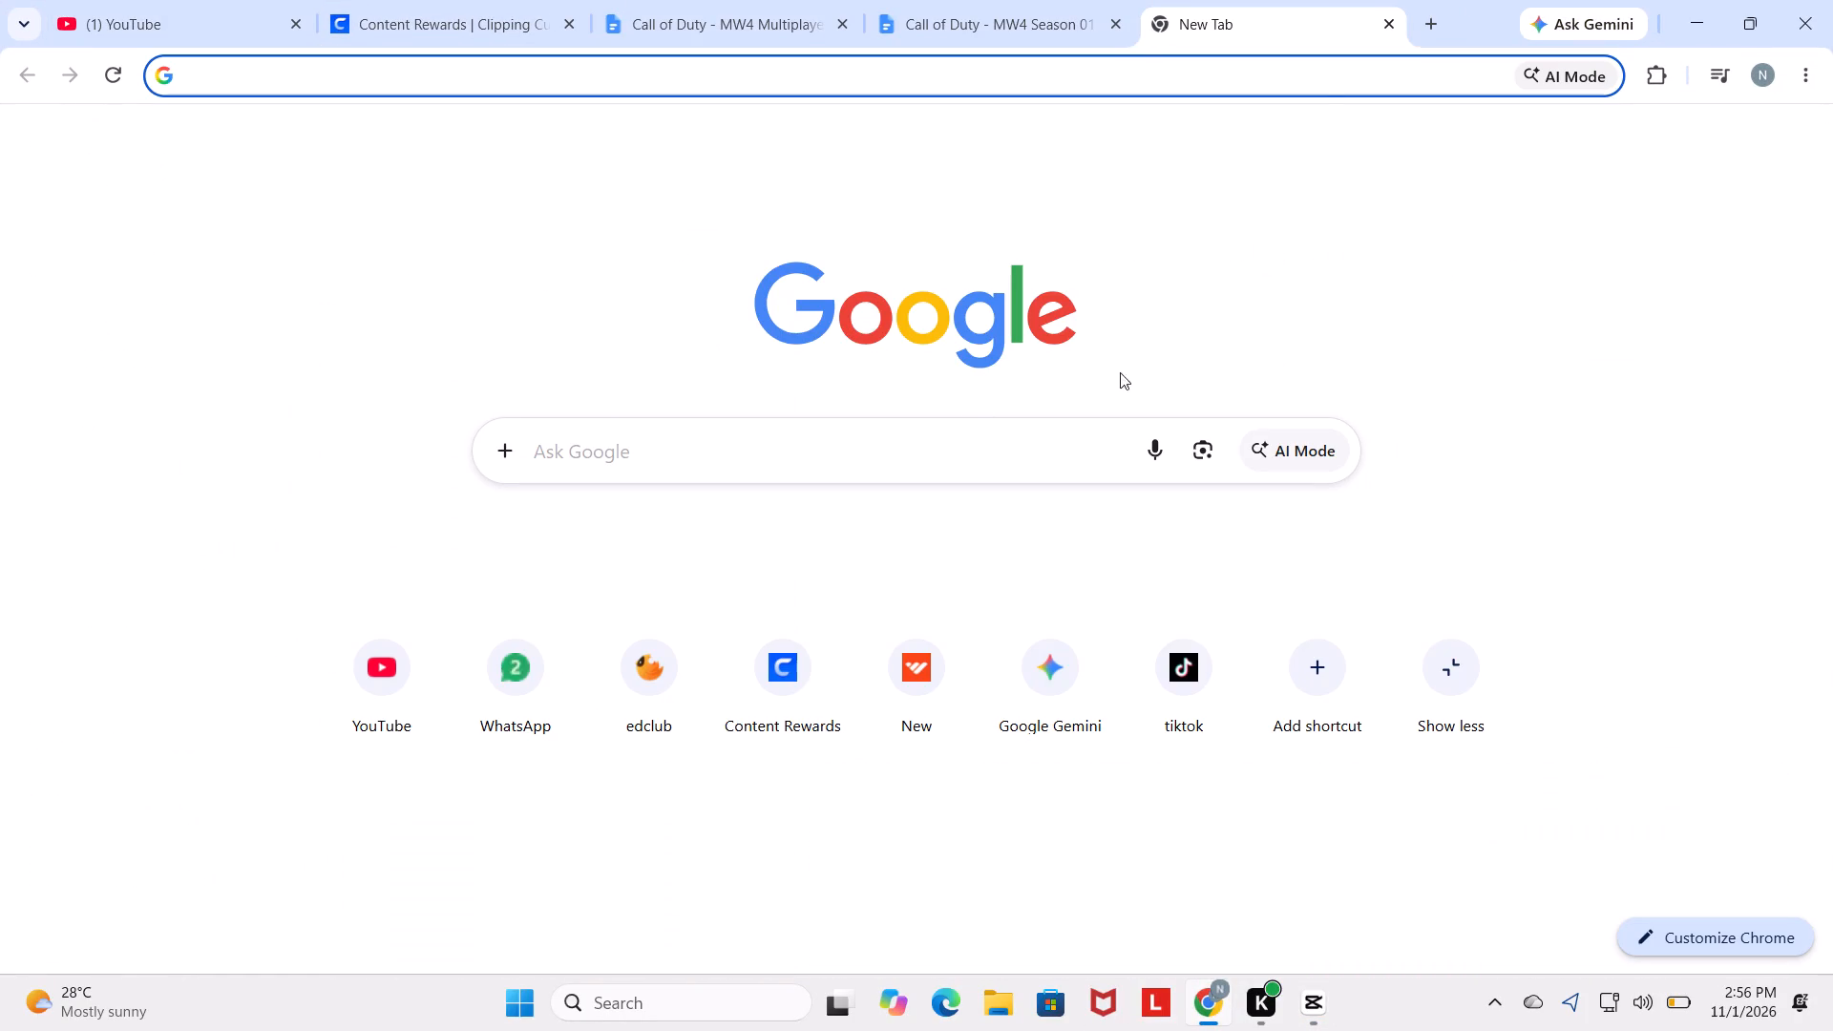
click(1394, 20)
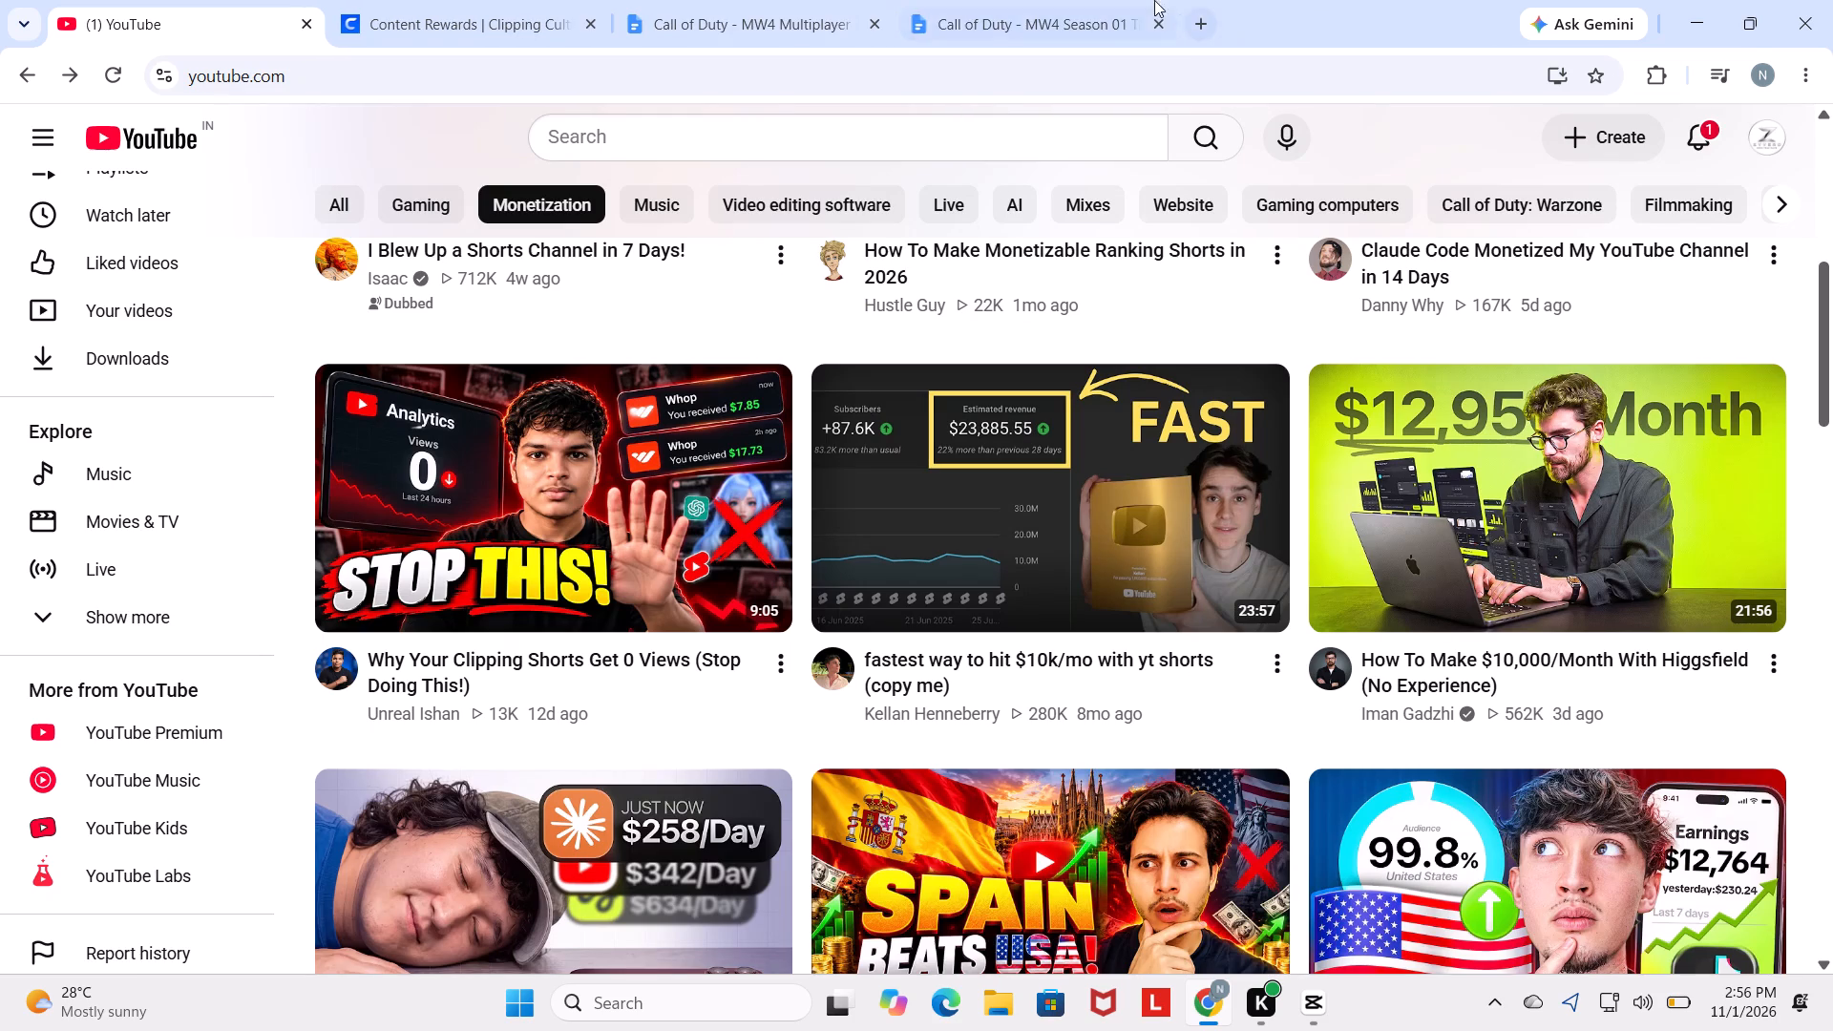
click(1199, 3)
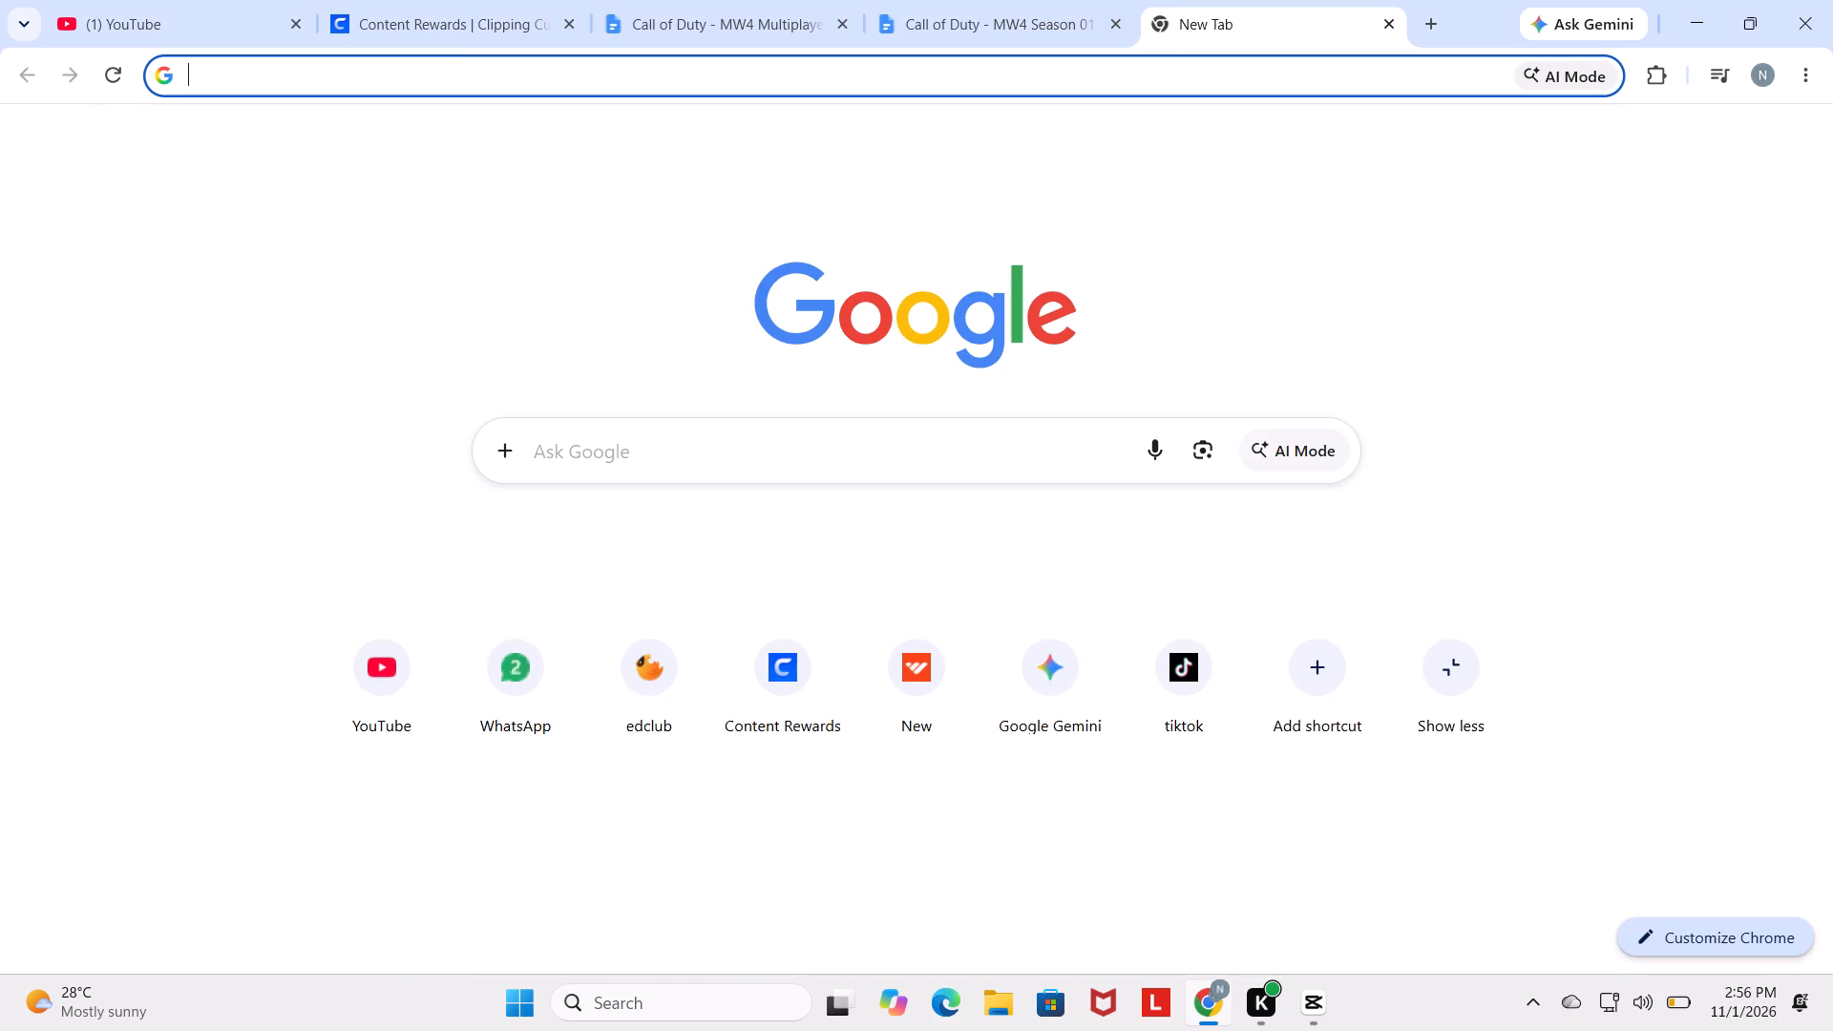
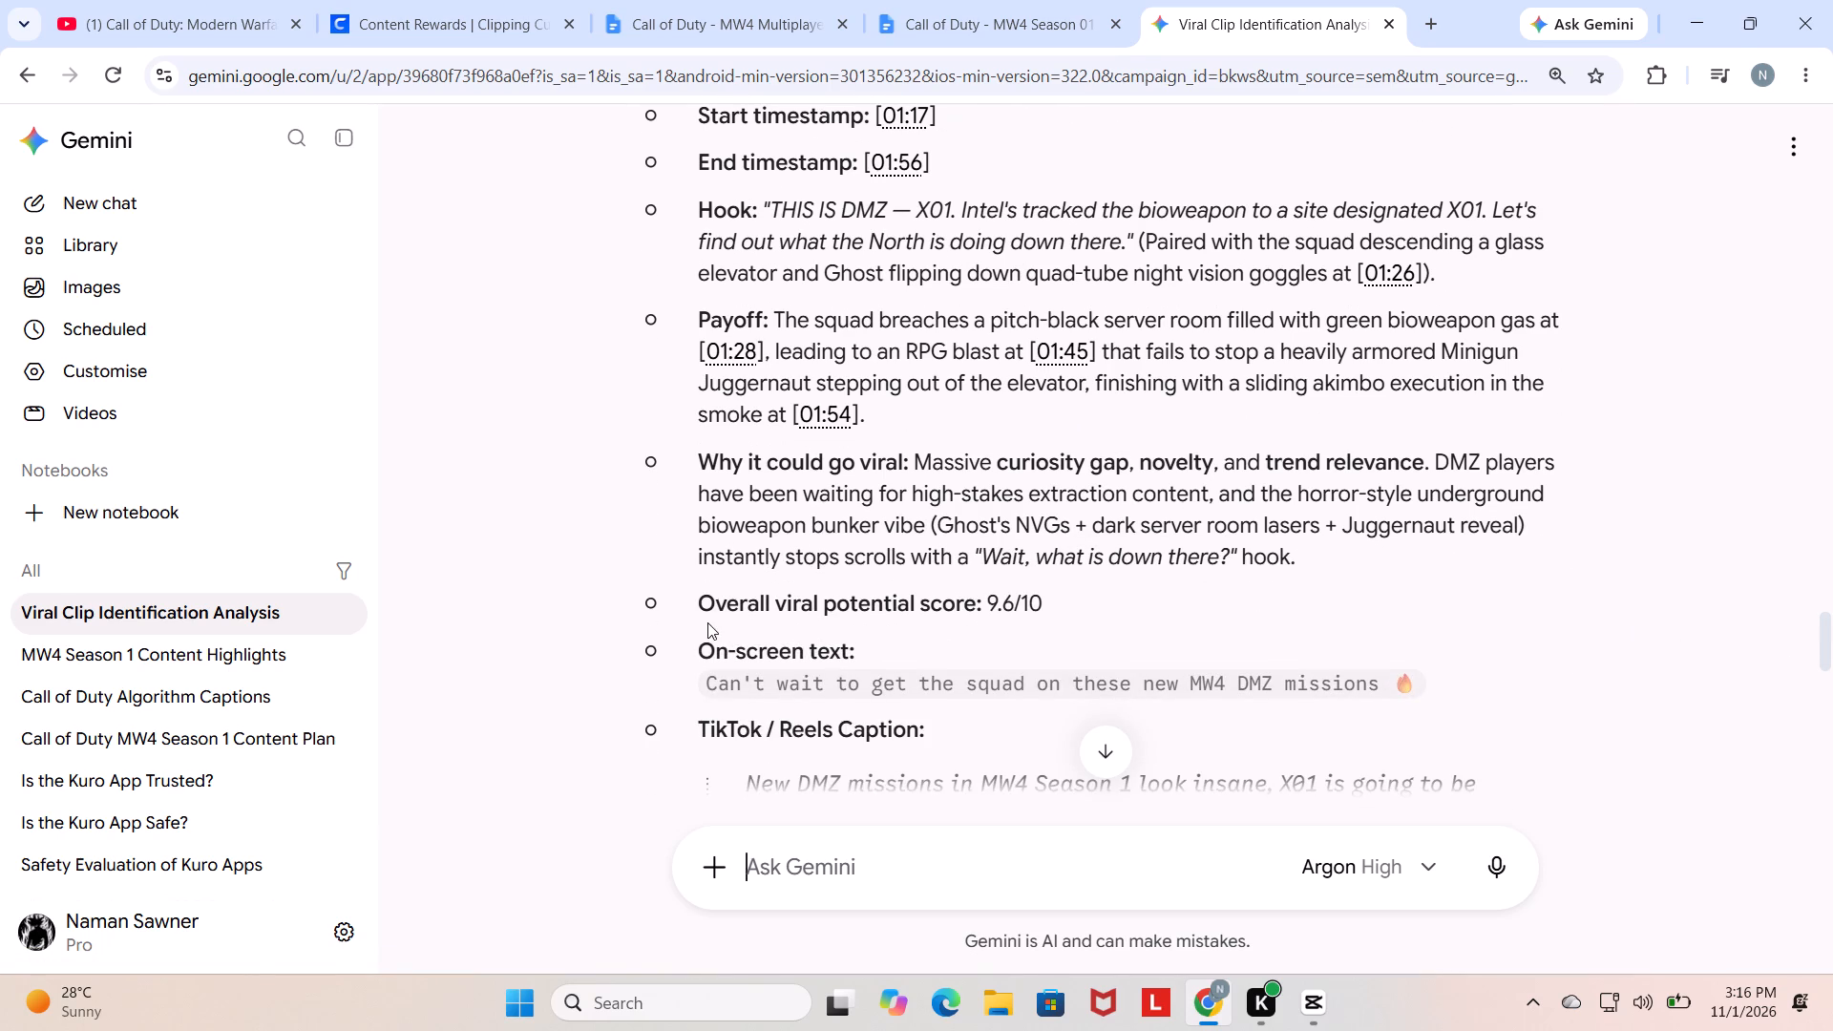
scroll(707, 622, down, 1)
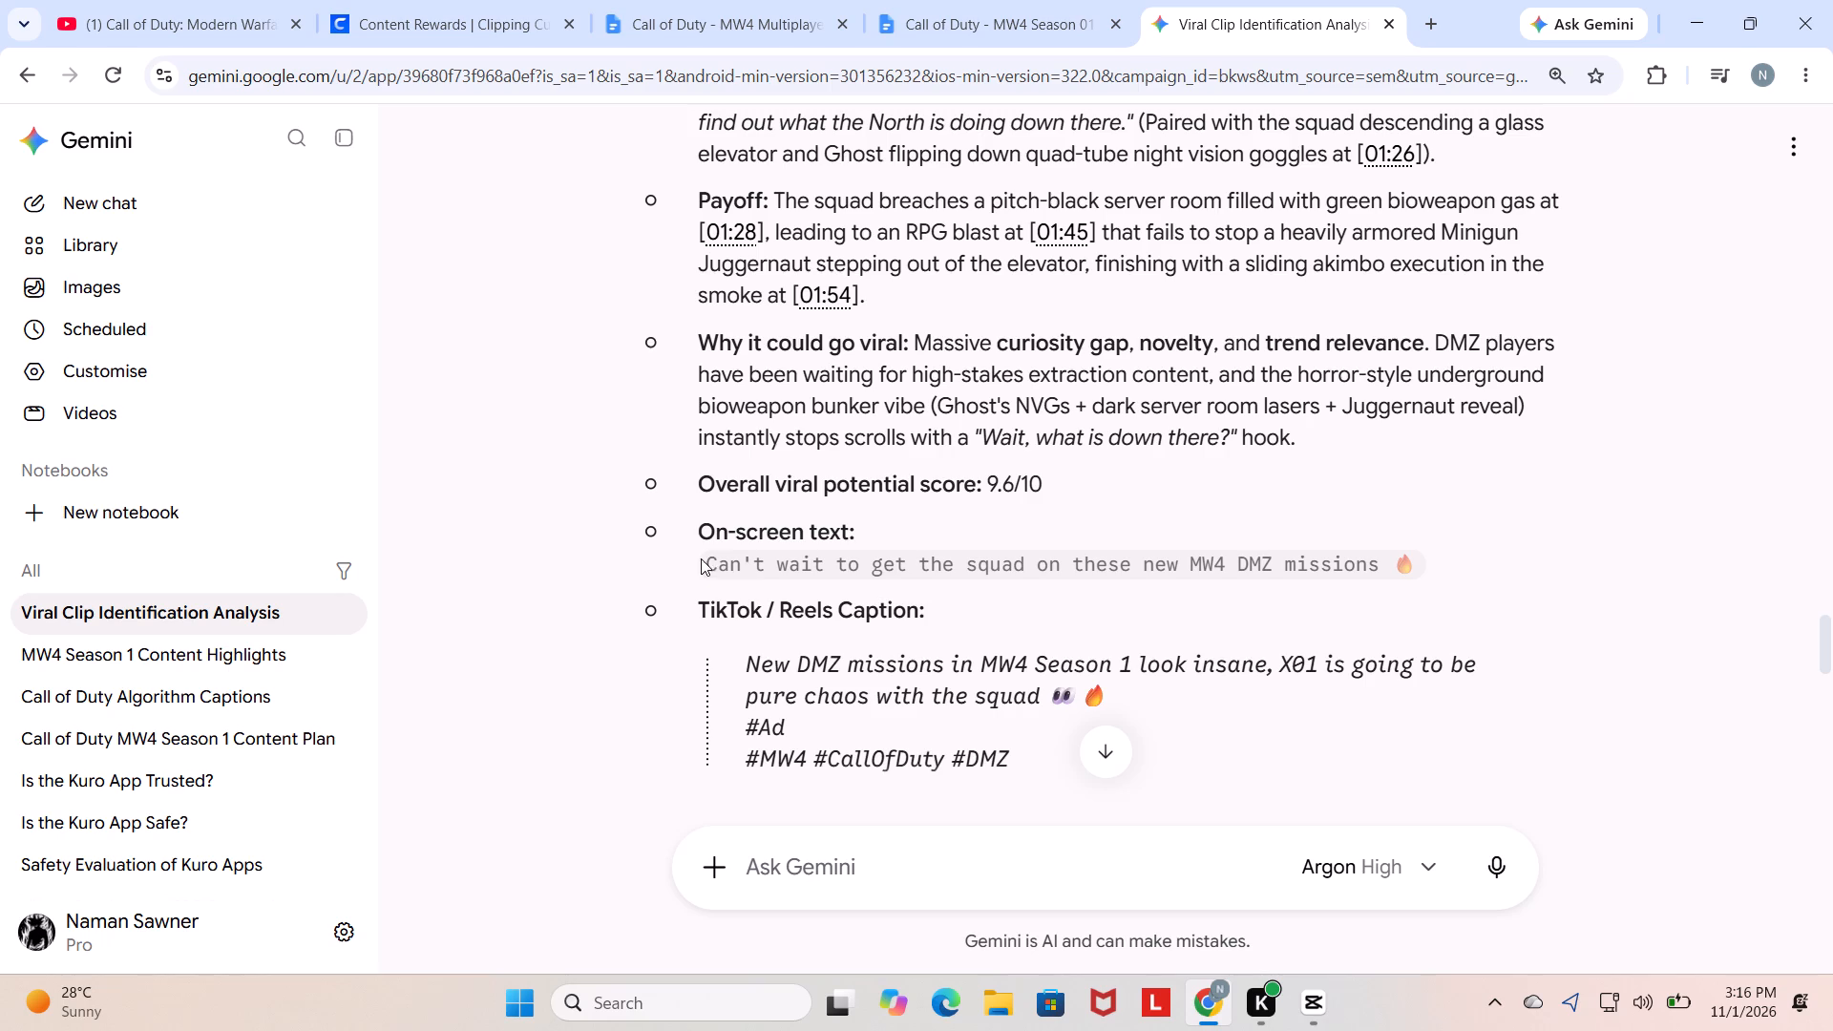
scroll(711, 547, down, 1)
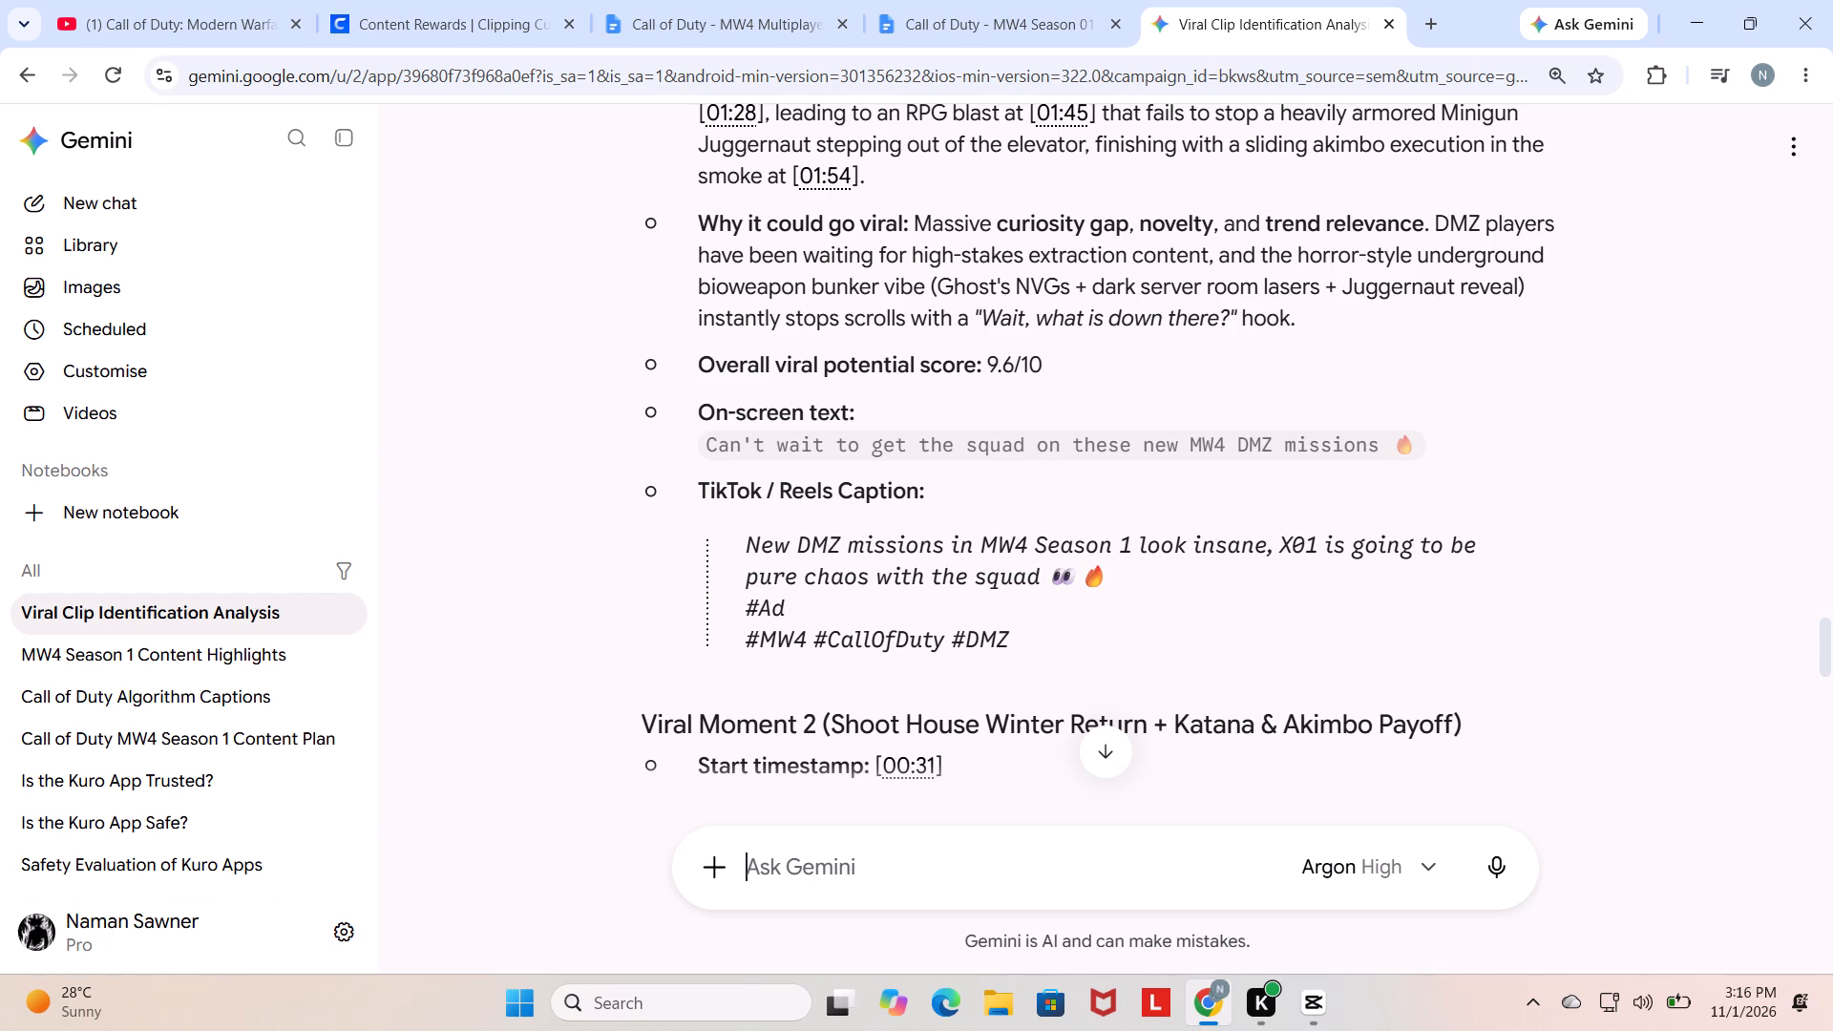
drag(706, 444, 1402, 447)
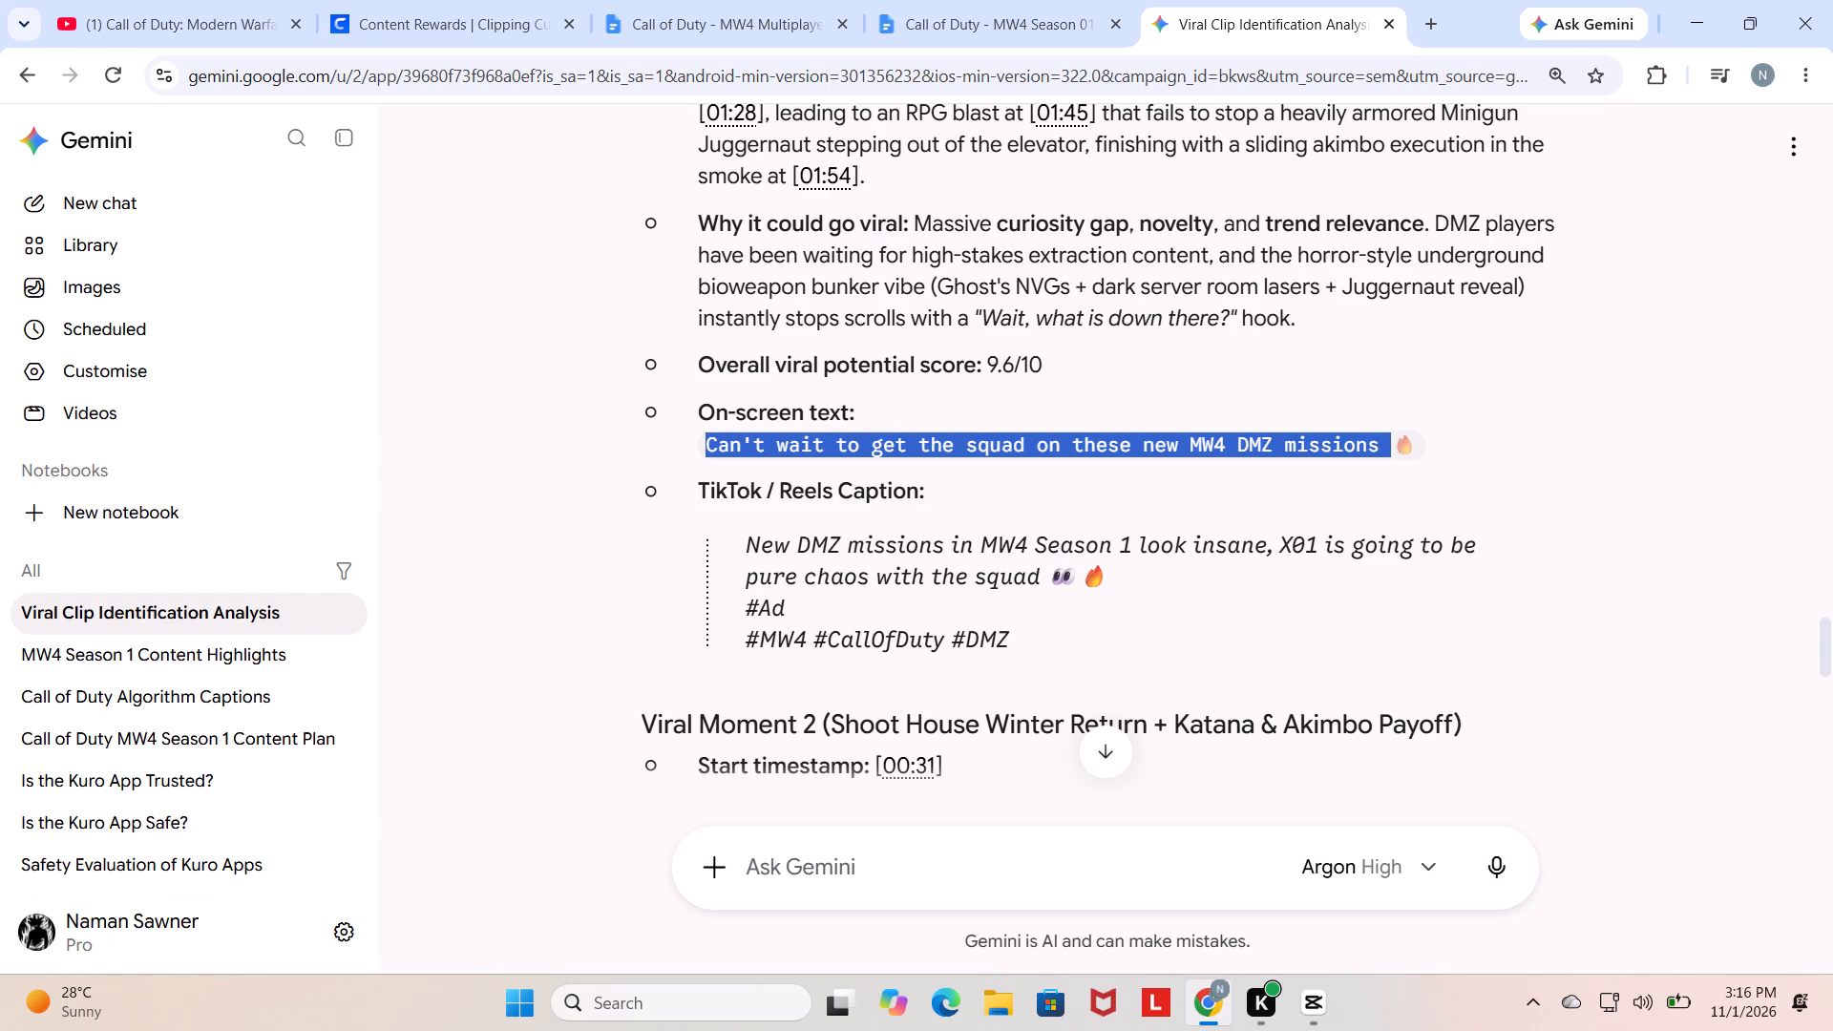
drag(1402, 447, 1413, 440)
key(ctrl+c)
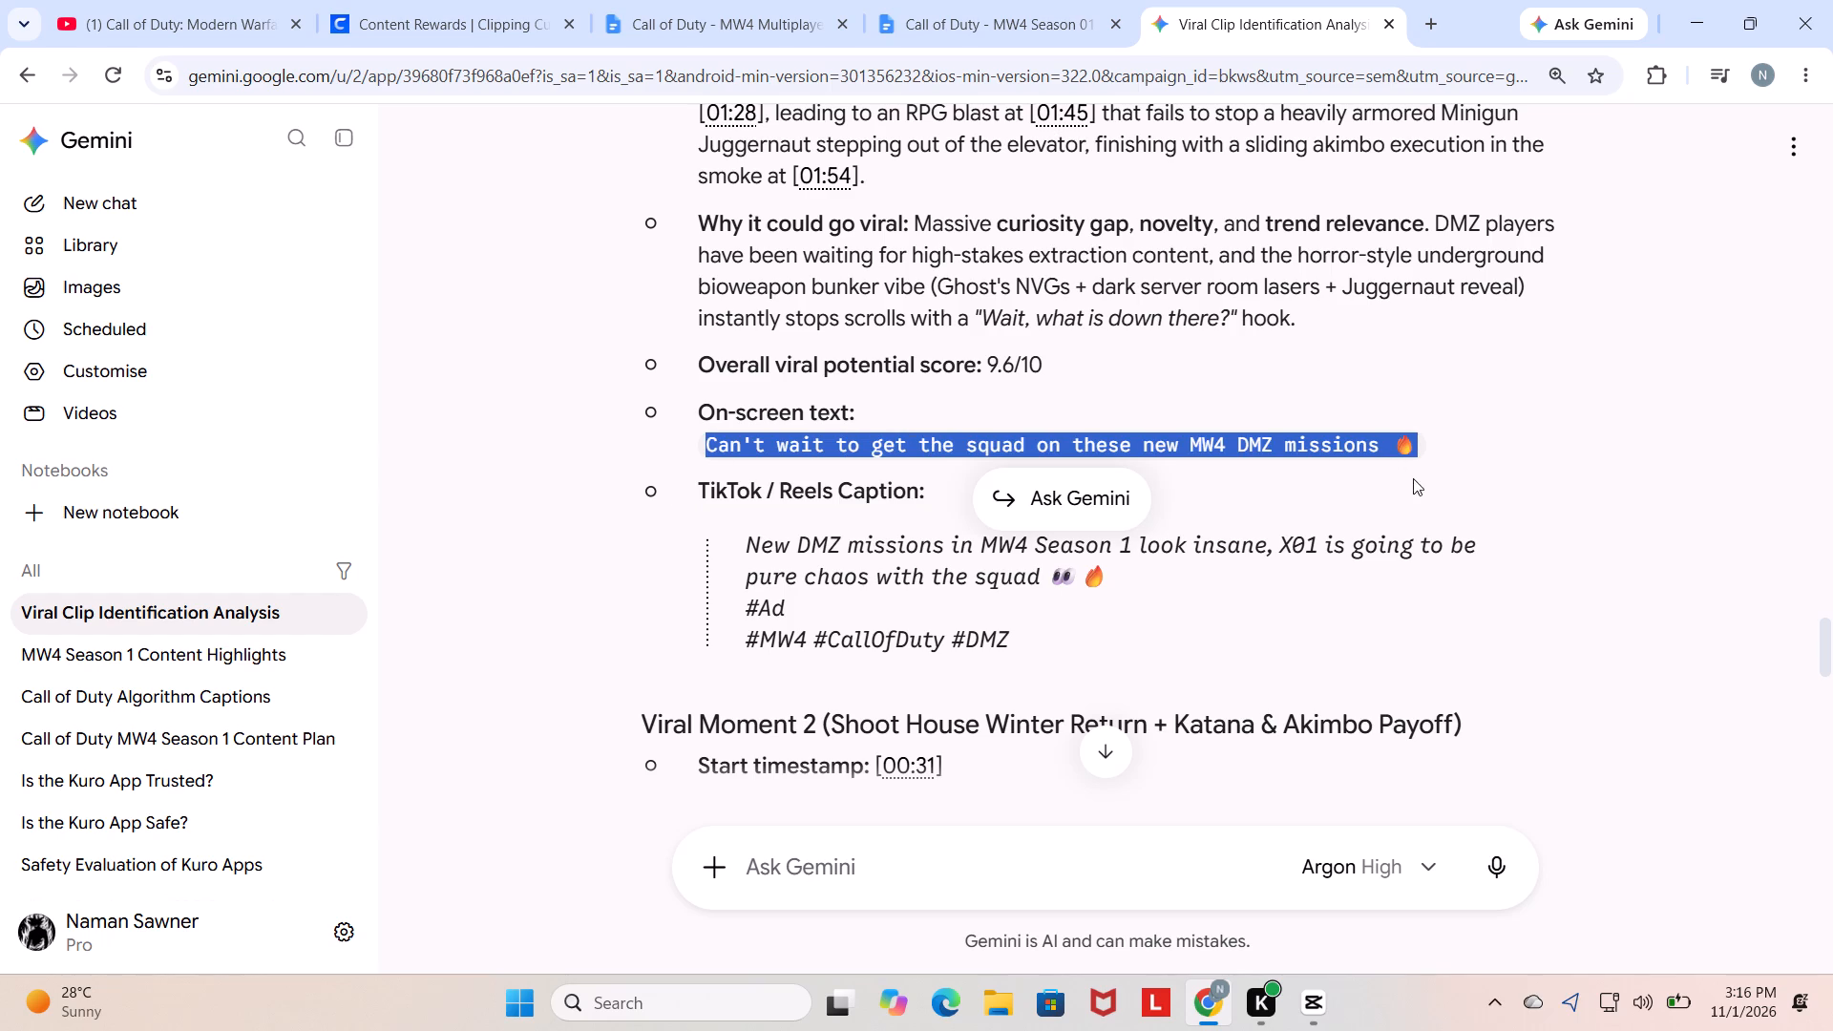
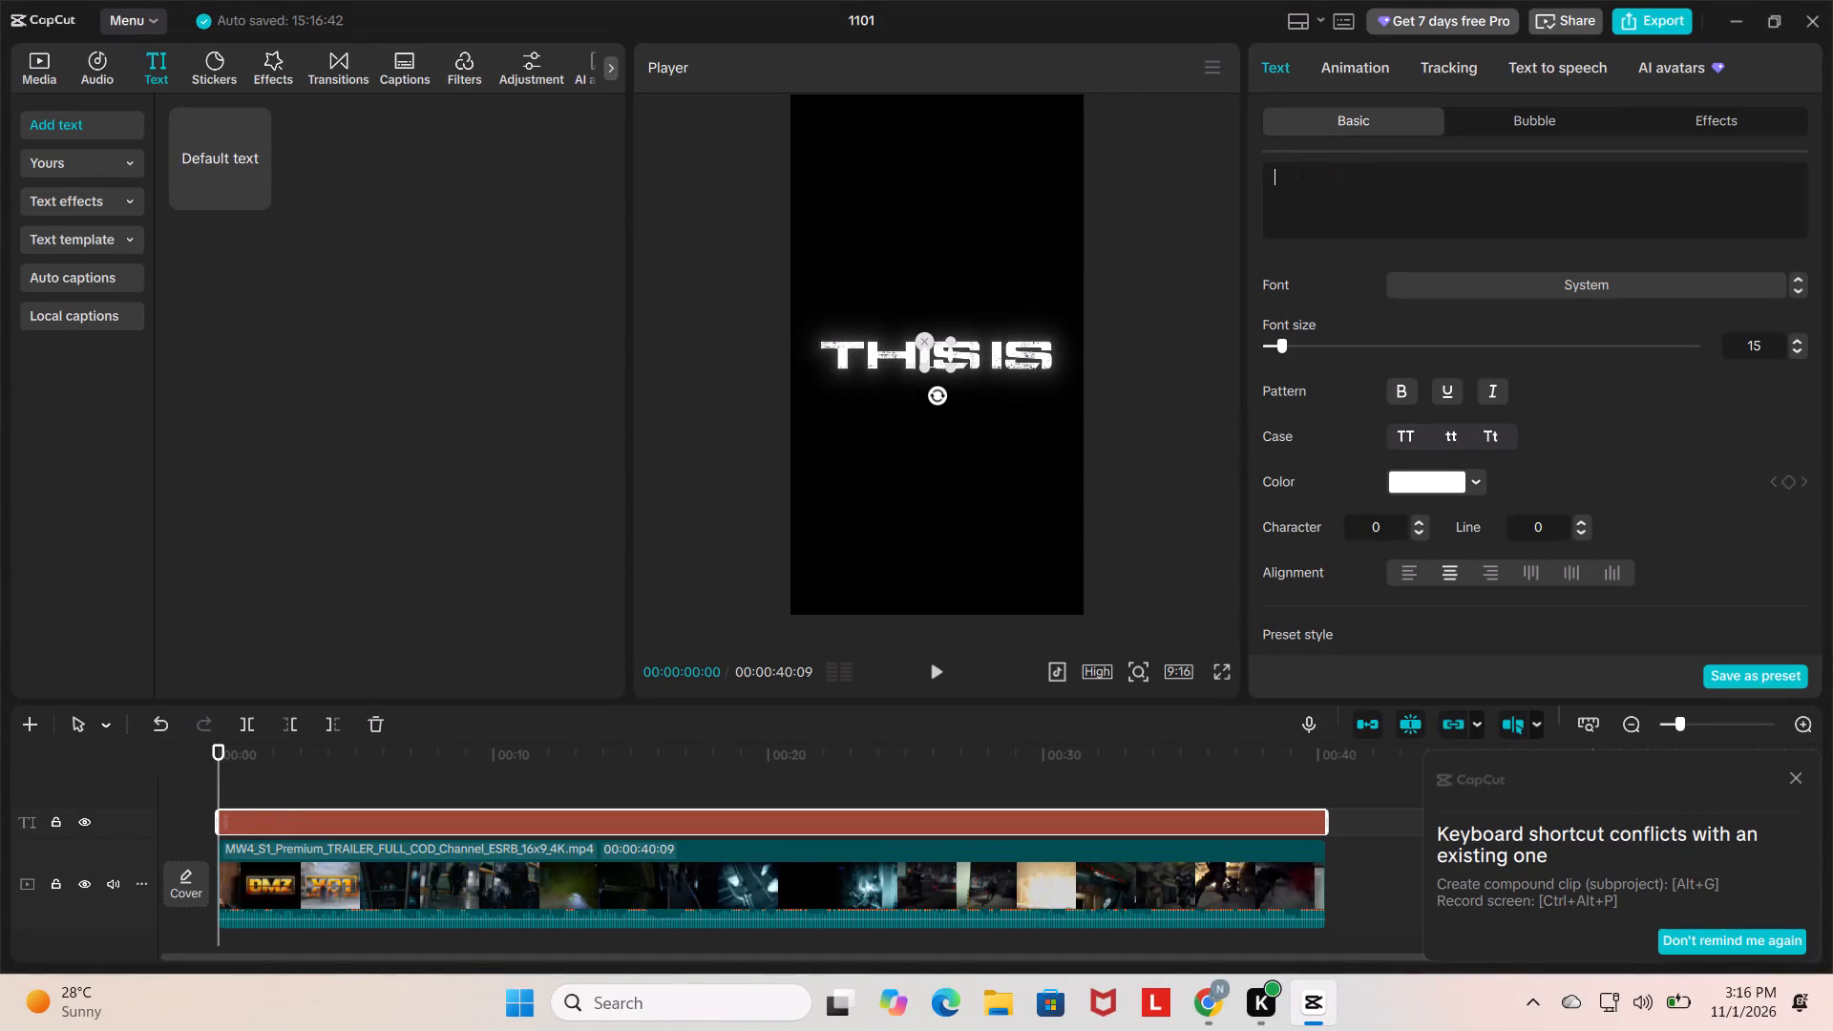
Paste the copied Viral Moment 1 text into the text layer and break it into two lines after "squad on".
key(ctrl+v)
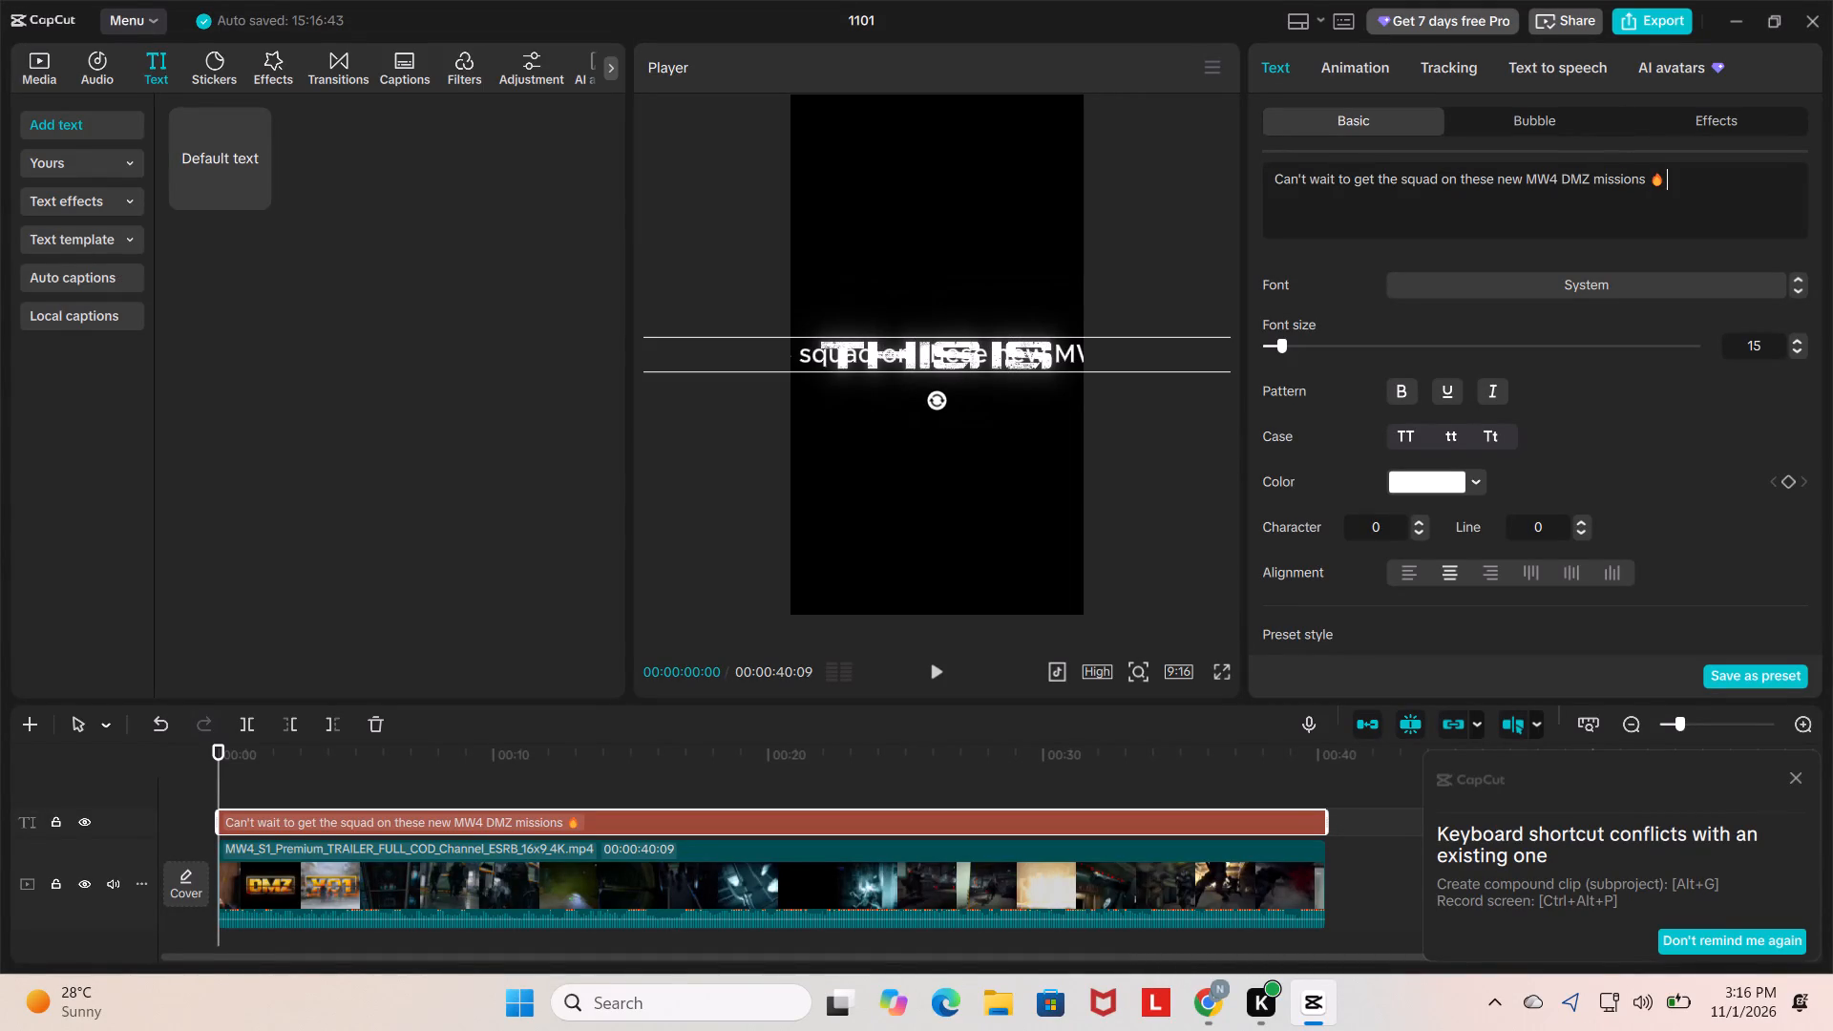
click(1457, 183)
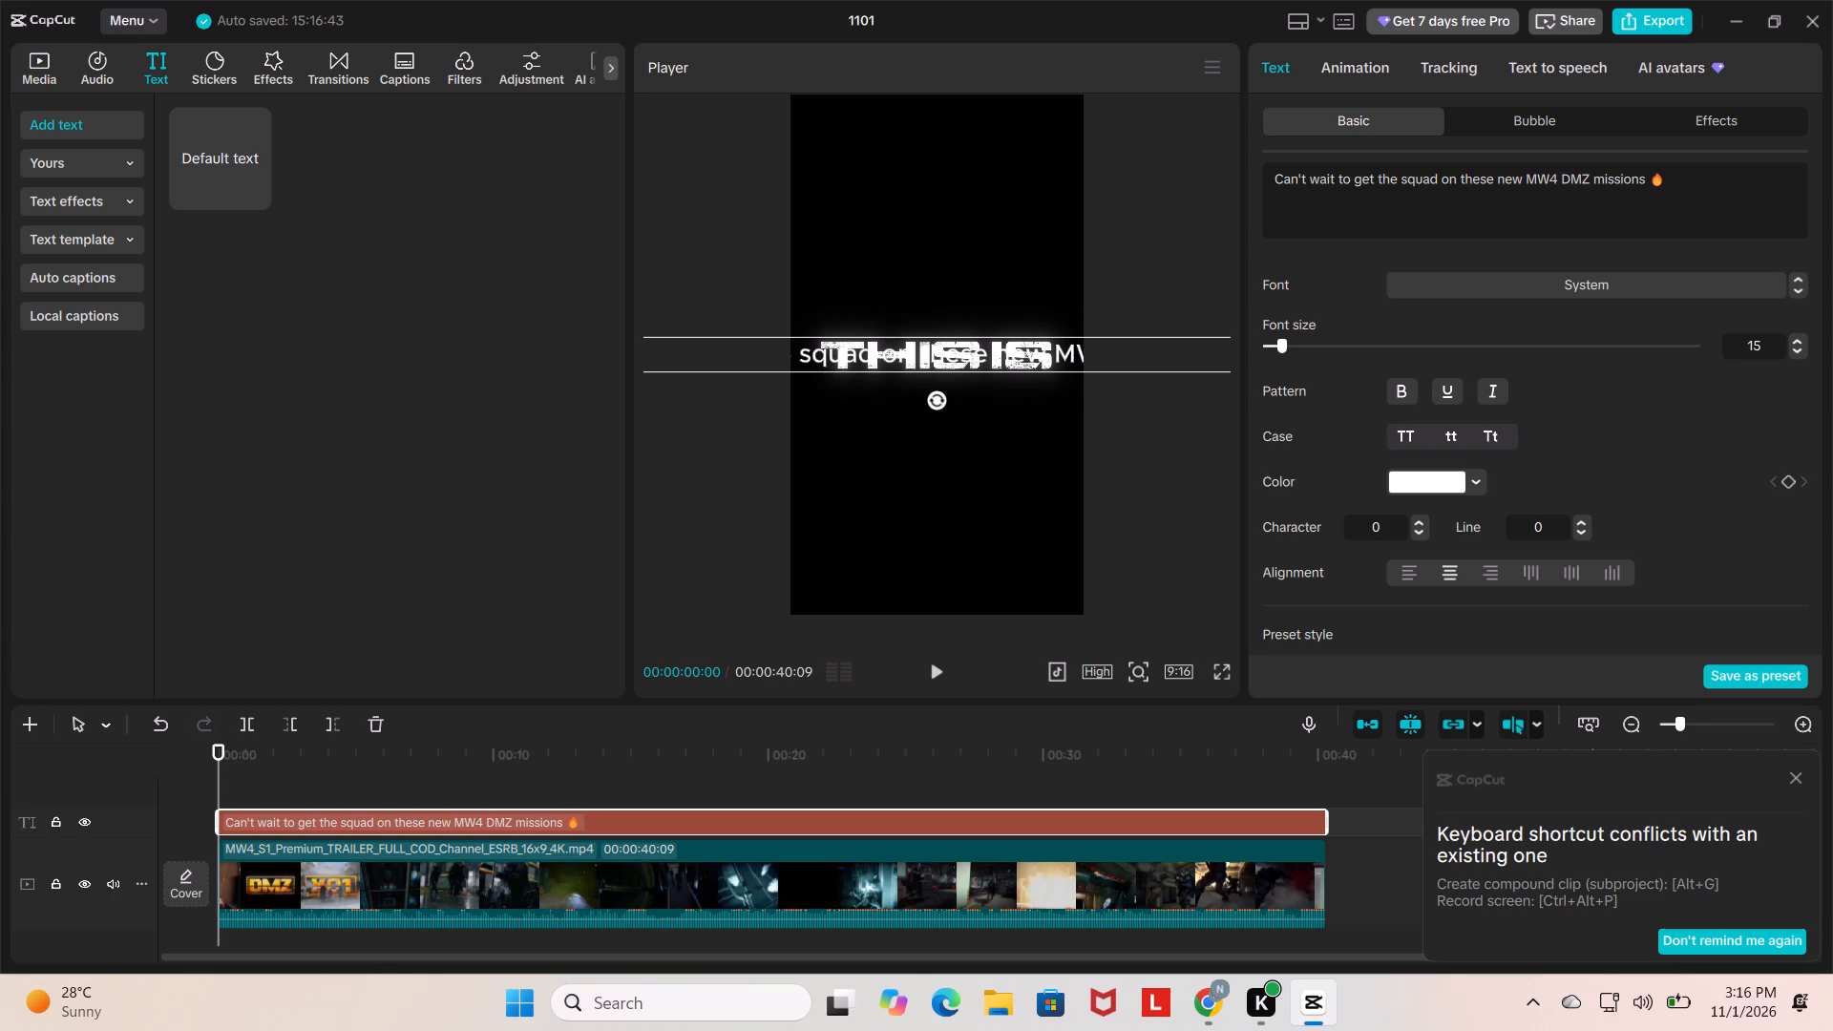
click(1437, 177)
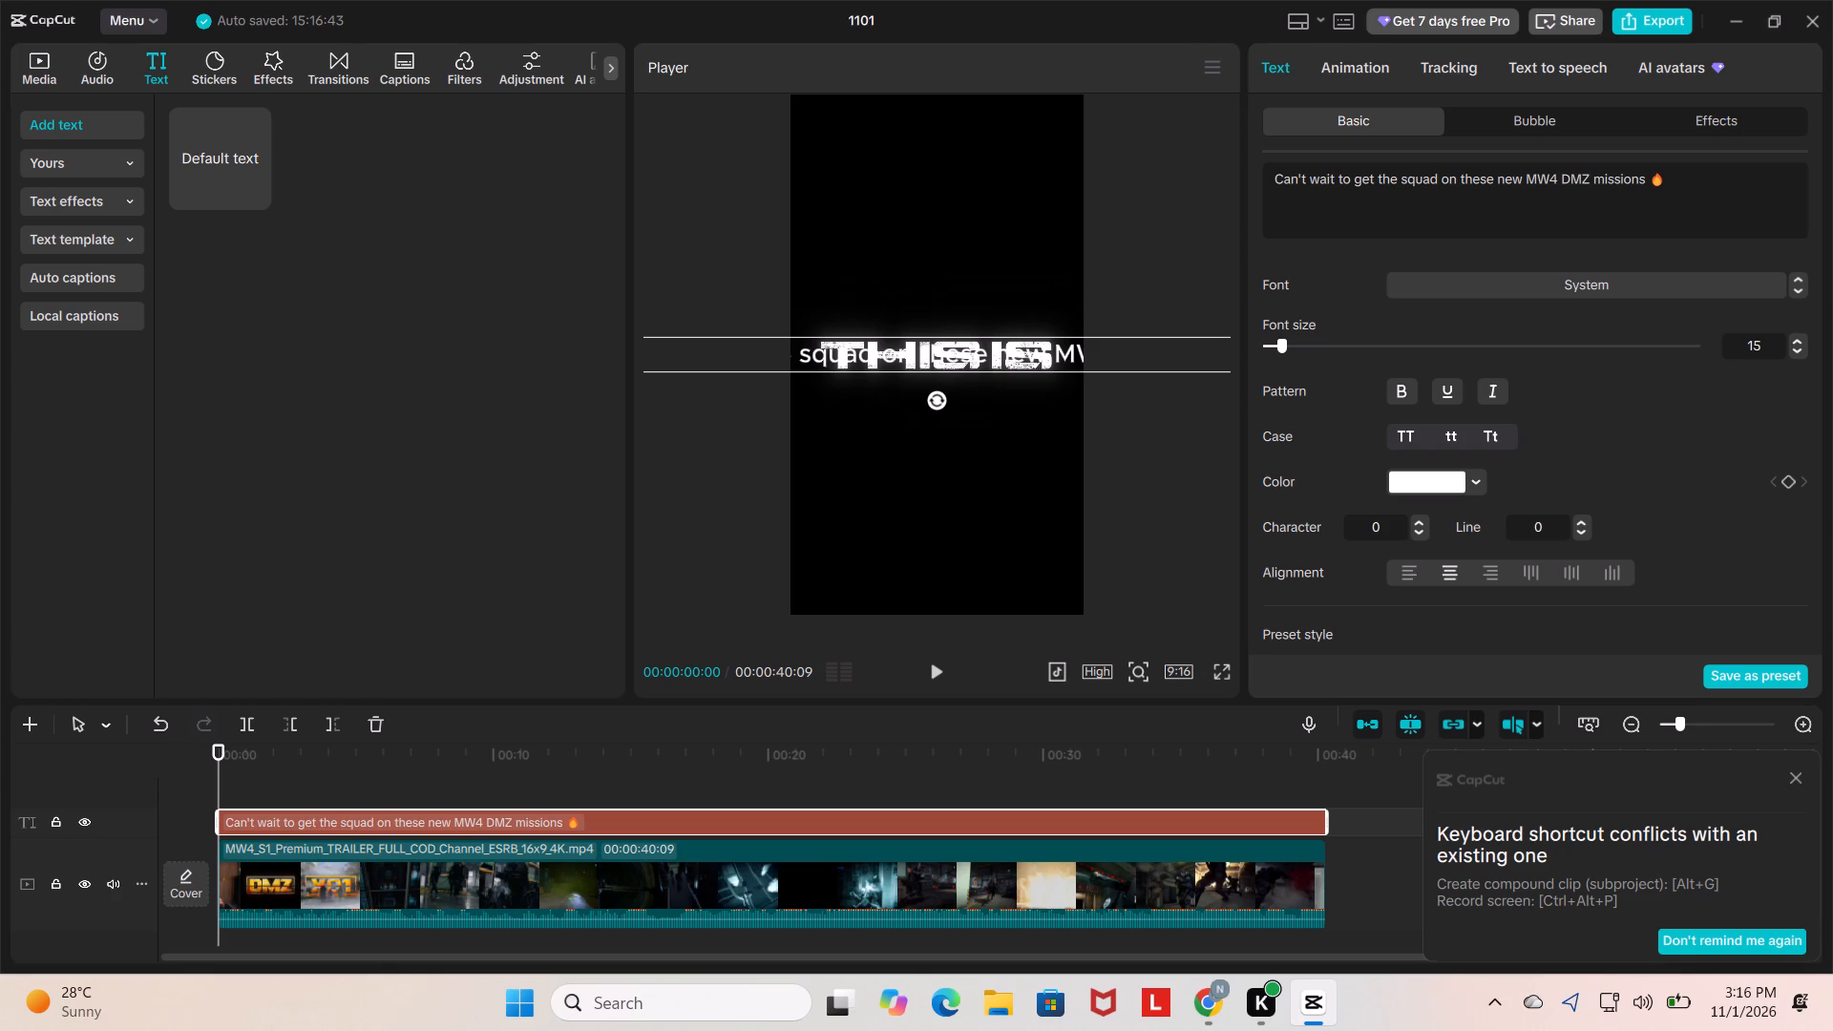
click(1456, 178)
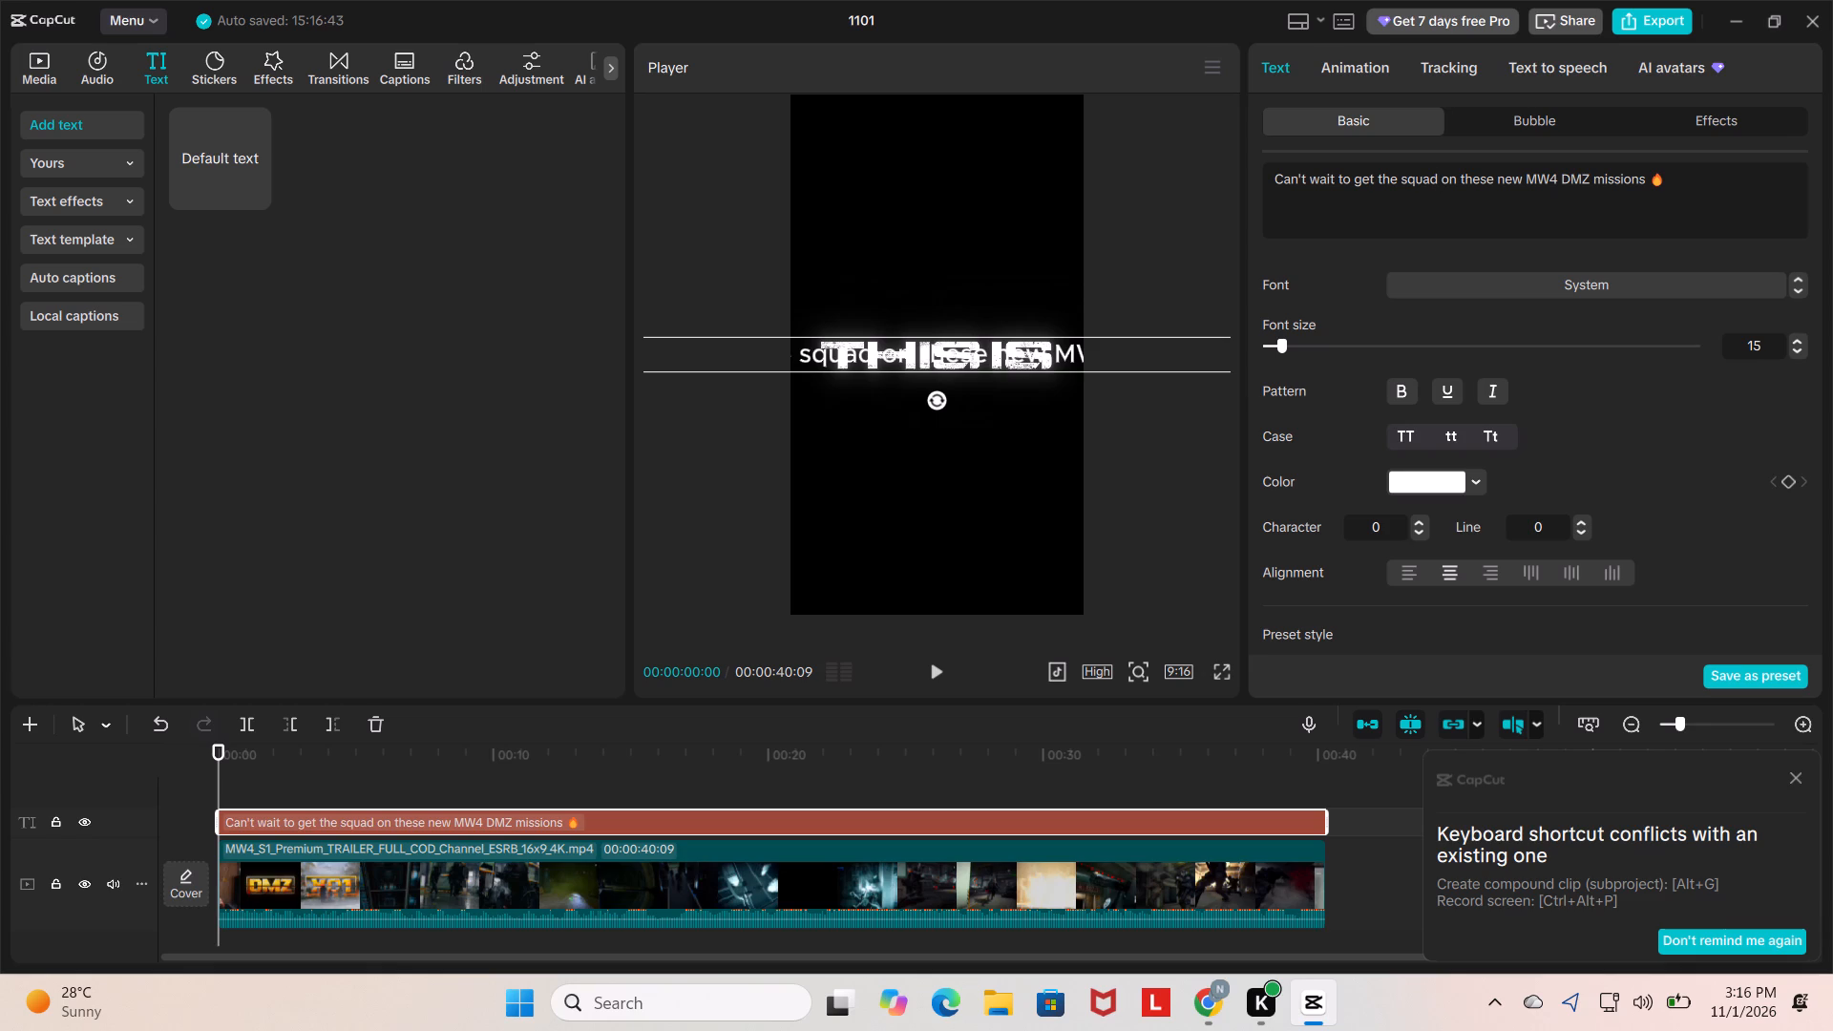
click(1438, 184)
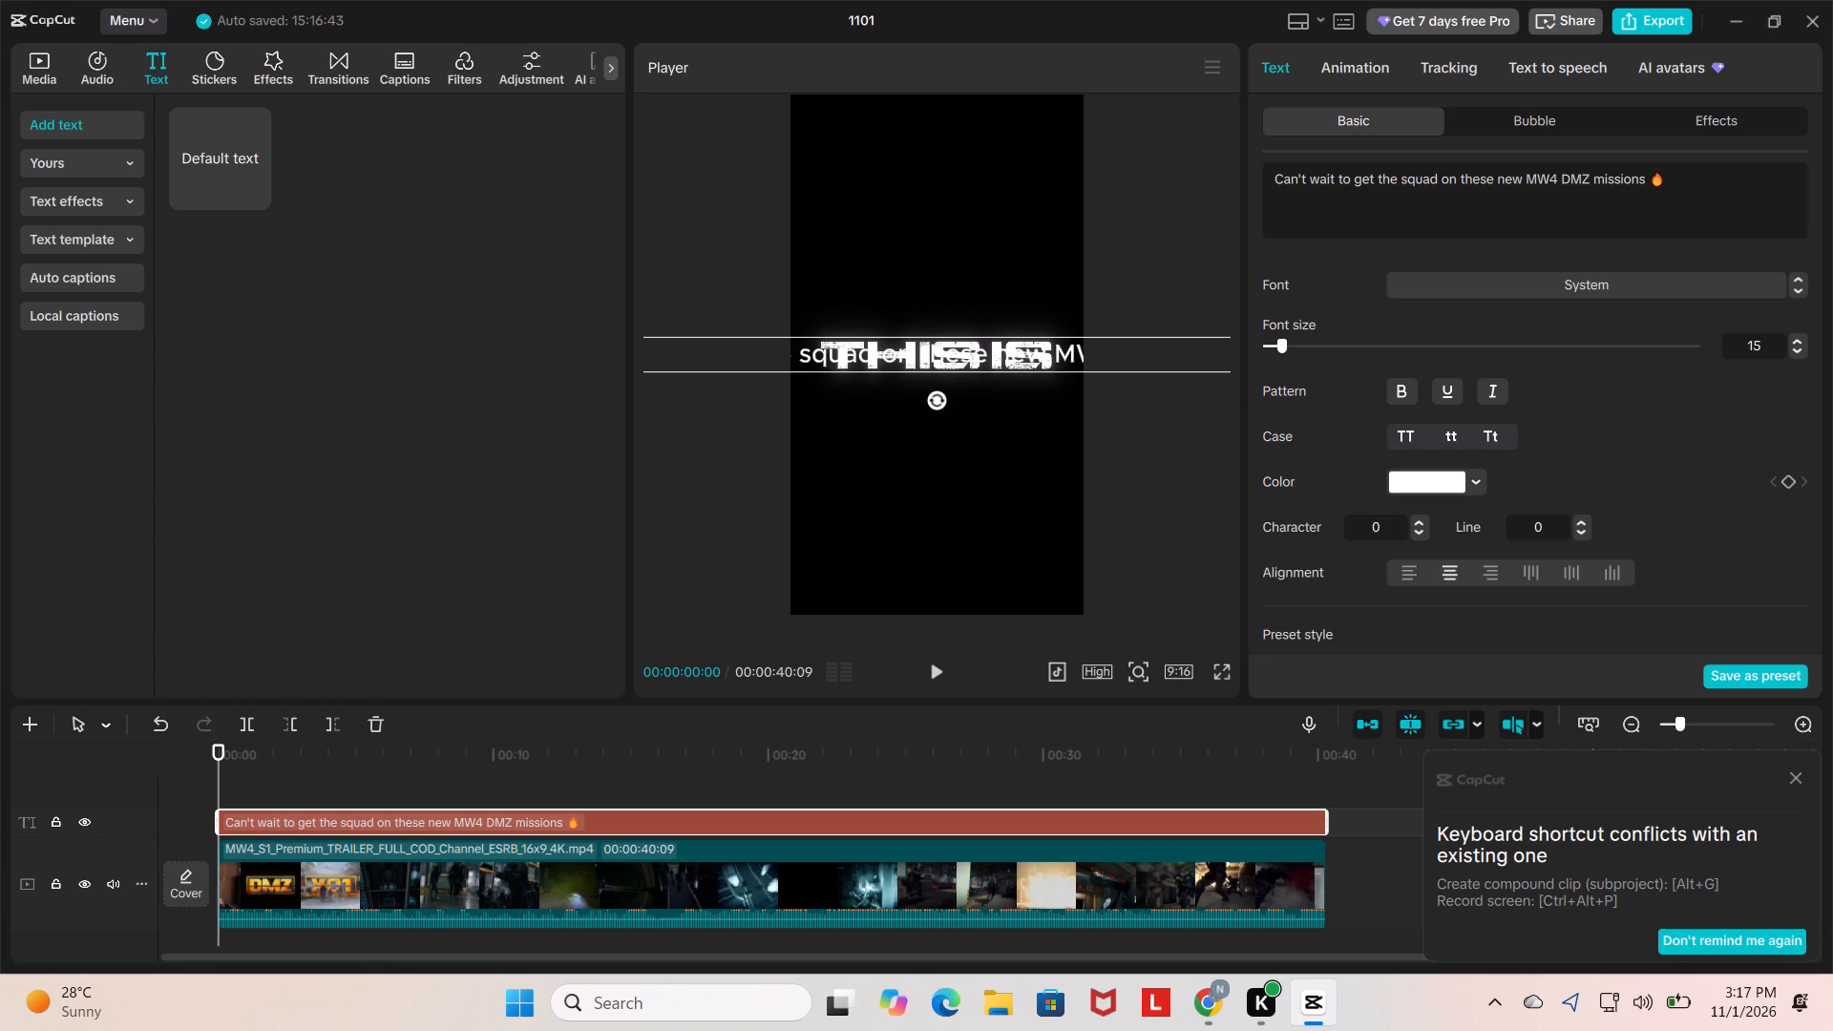
click(1459, 179)
key(shift+Return)
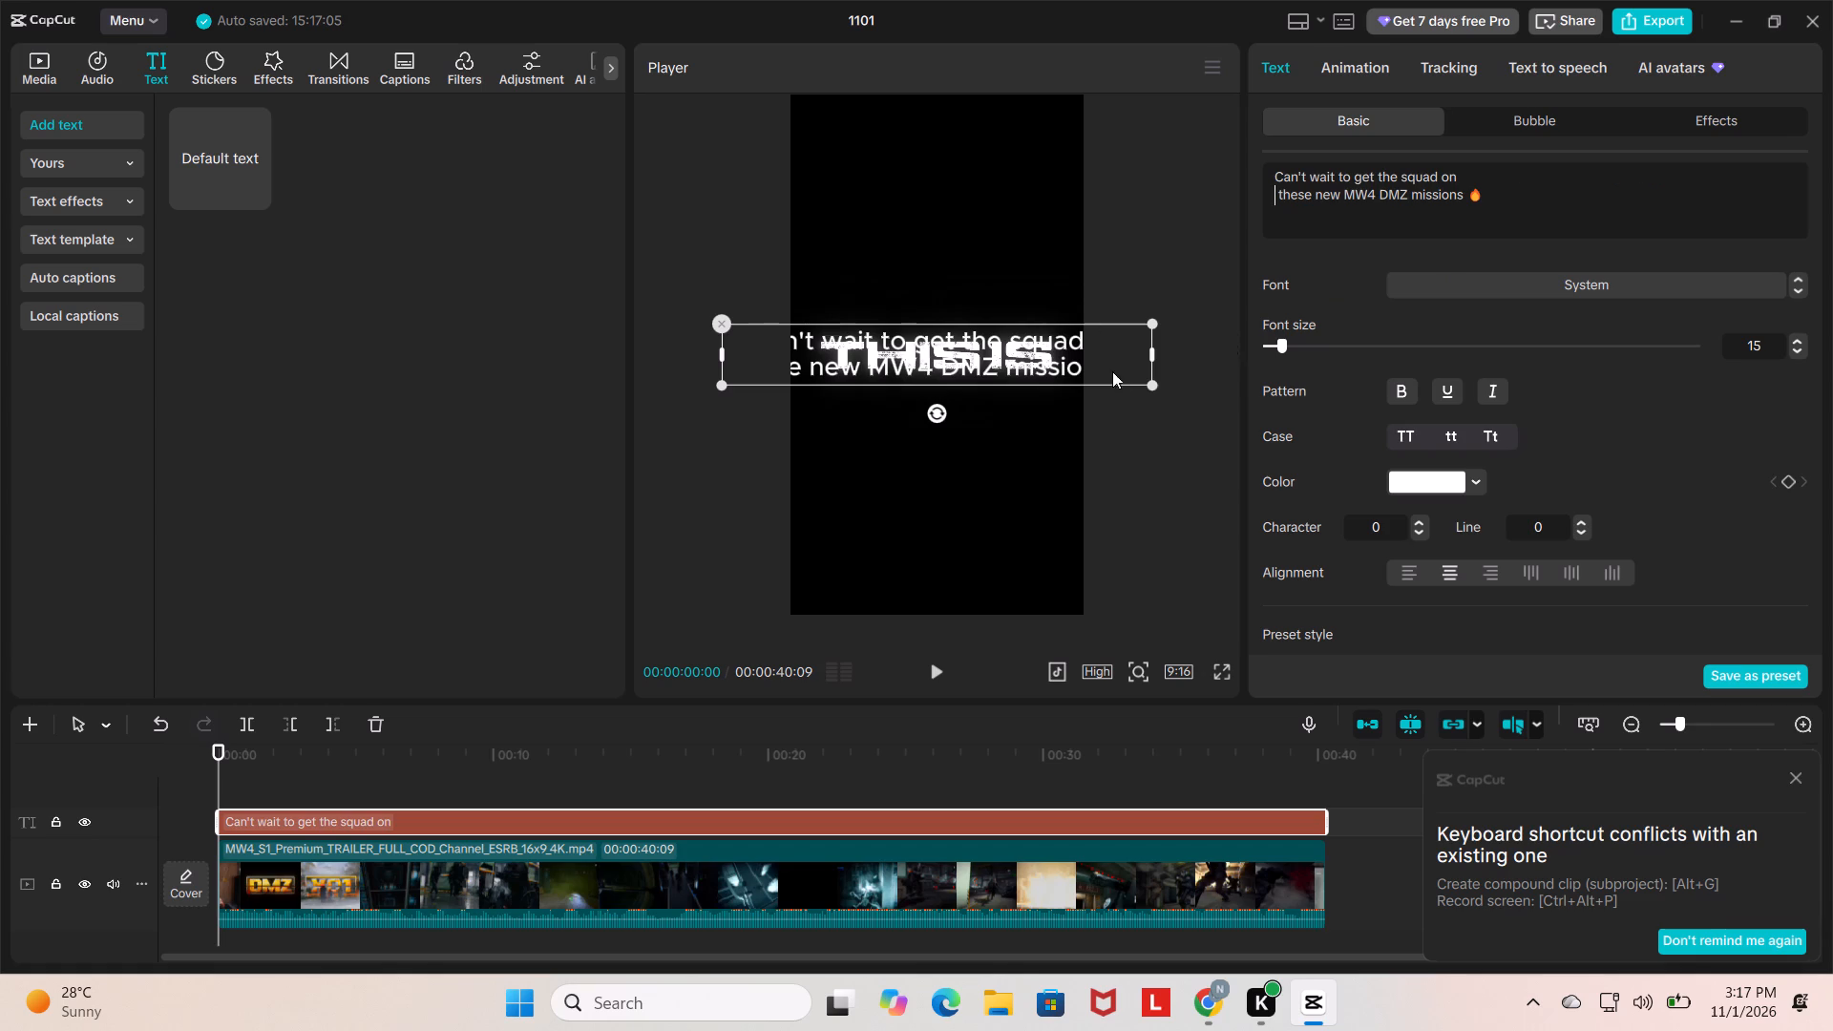
Scale the two-line text down to the frame's width and place it in the black area just above the video.
drag(1152, 389, 1080, 363)
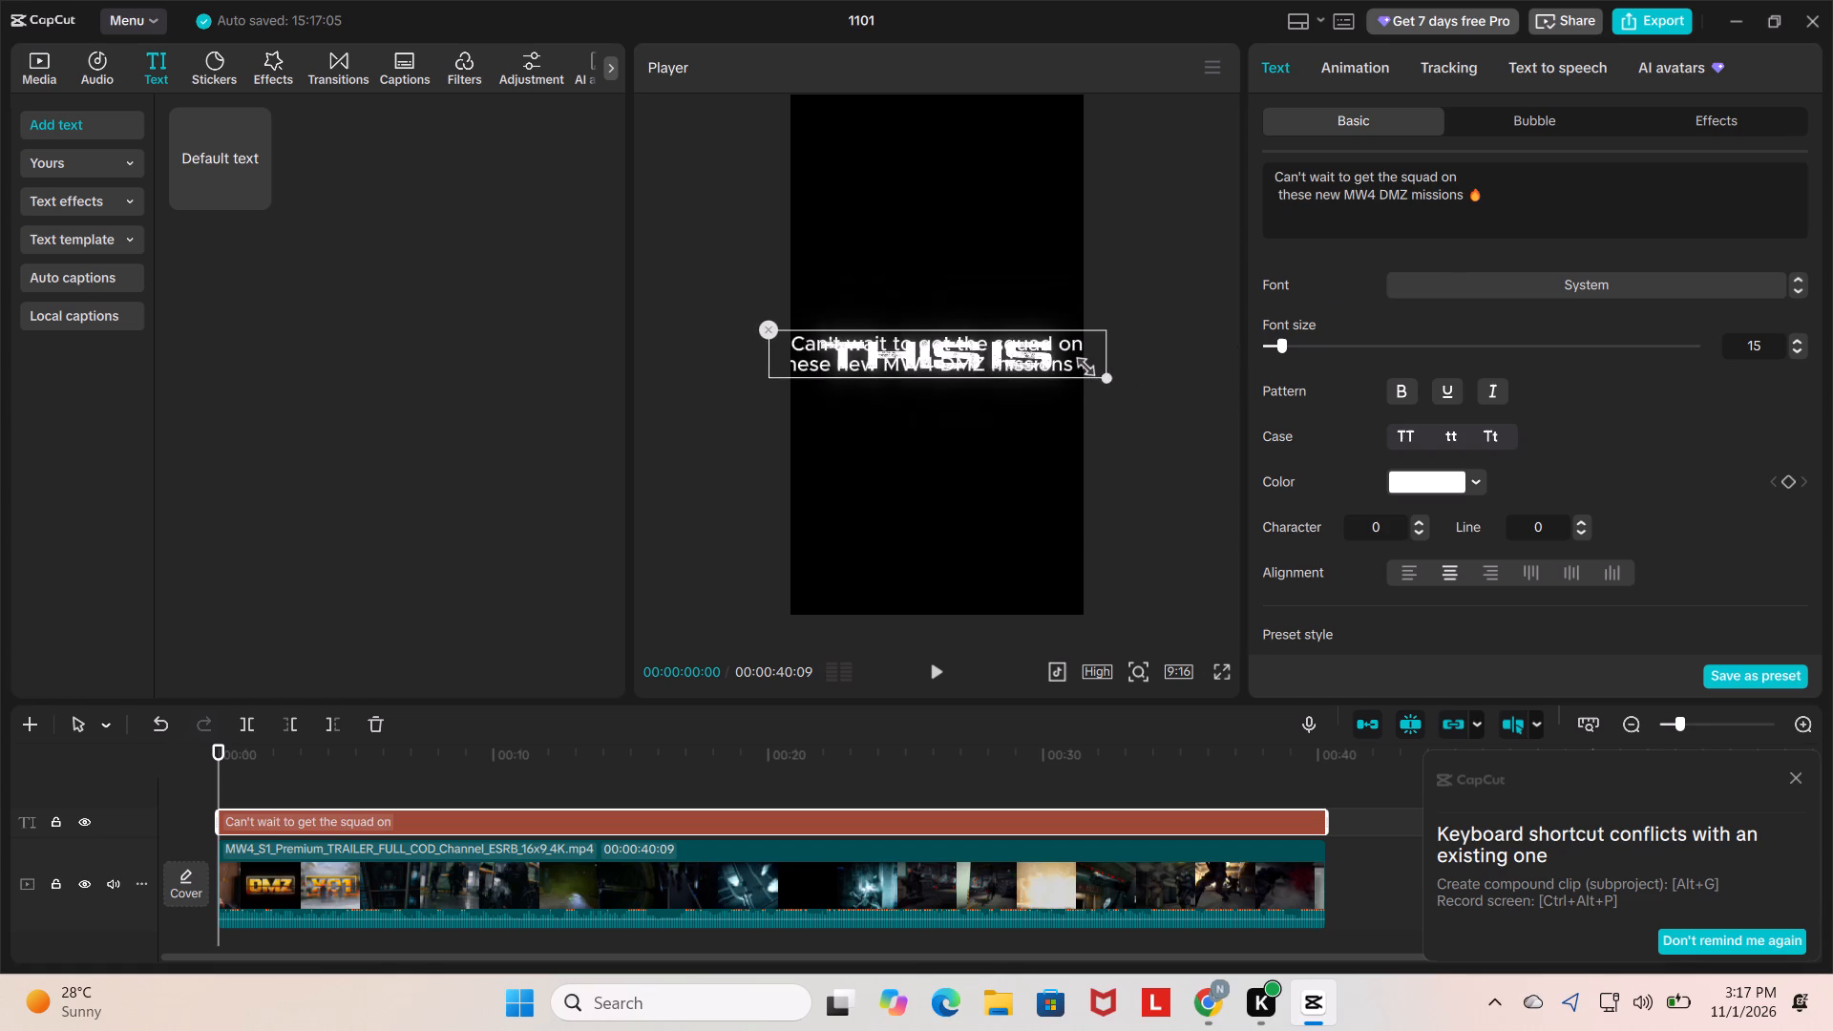
drag(1080, 363, 1085, 361)
drag(1061, 346, 1074, 240)
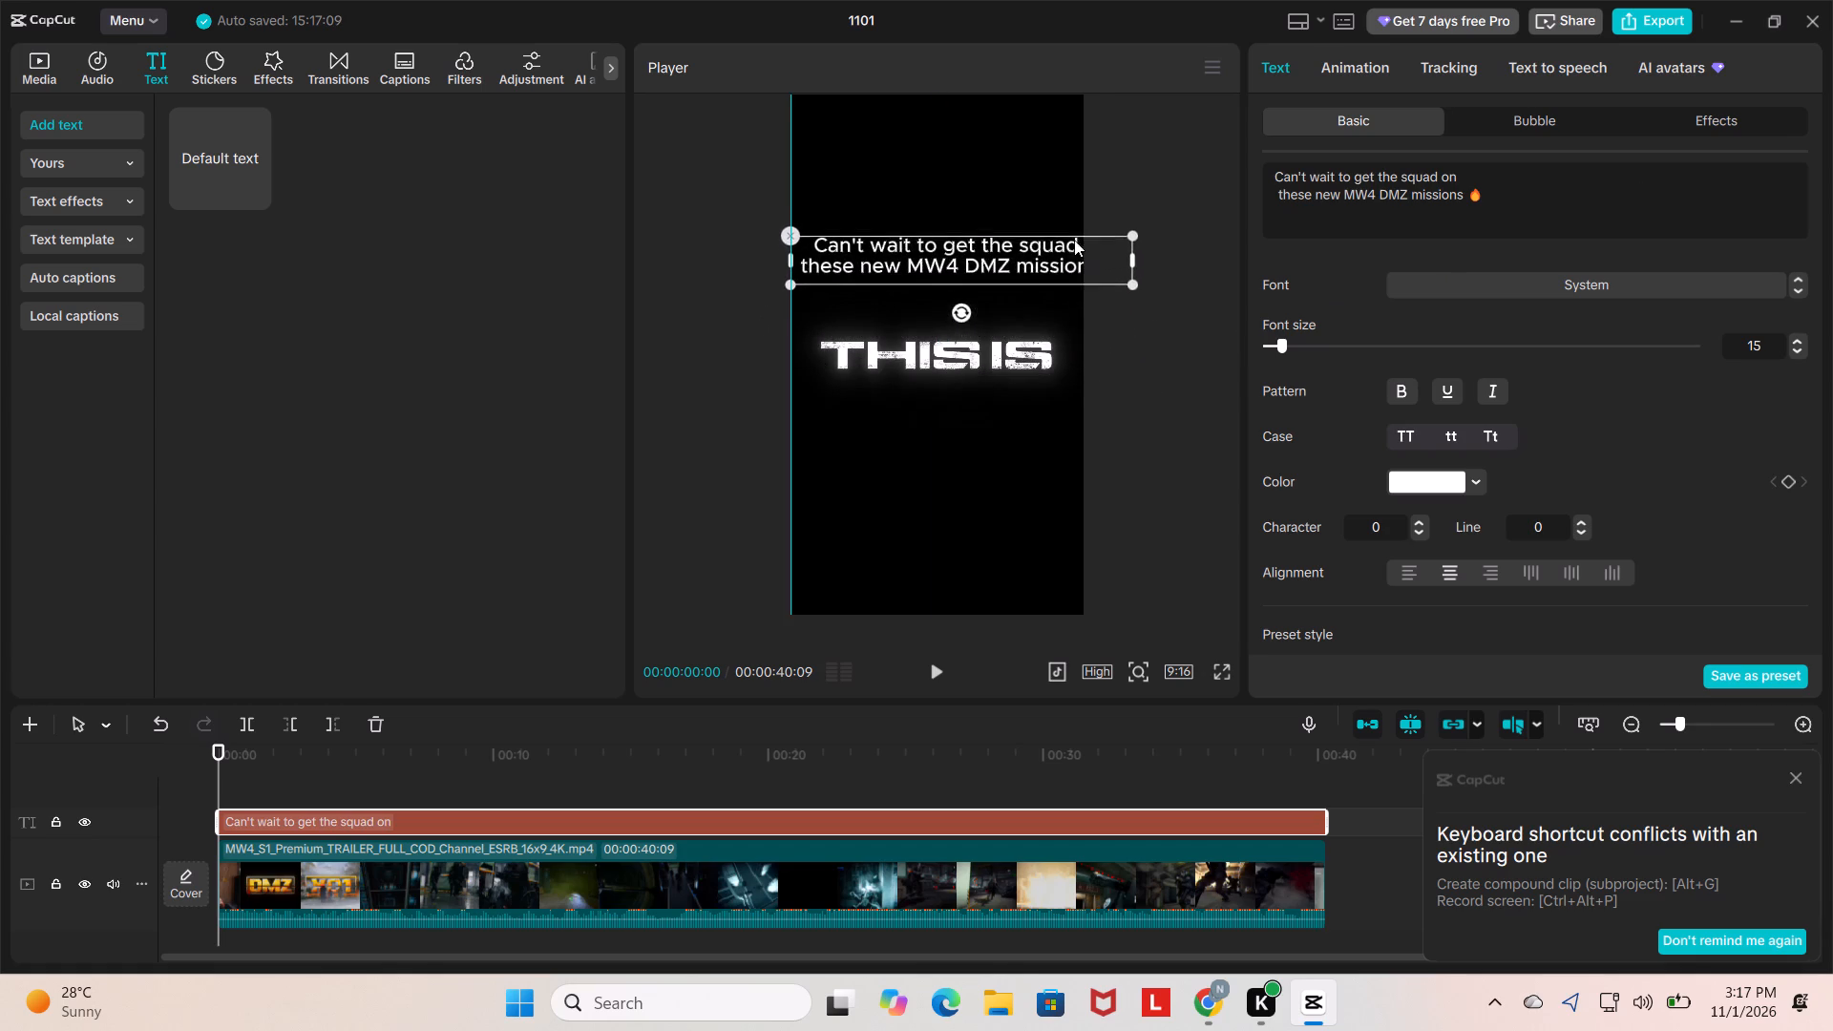
drag(1074, 240, 1066, 236)
click(1023, 367)
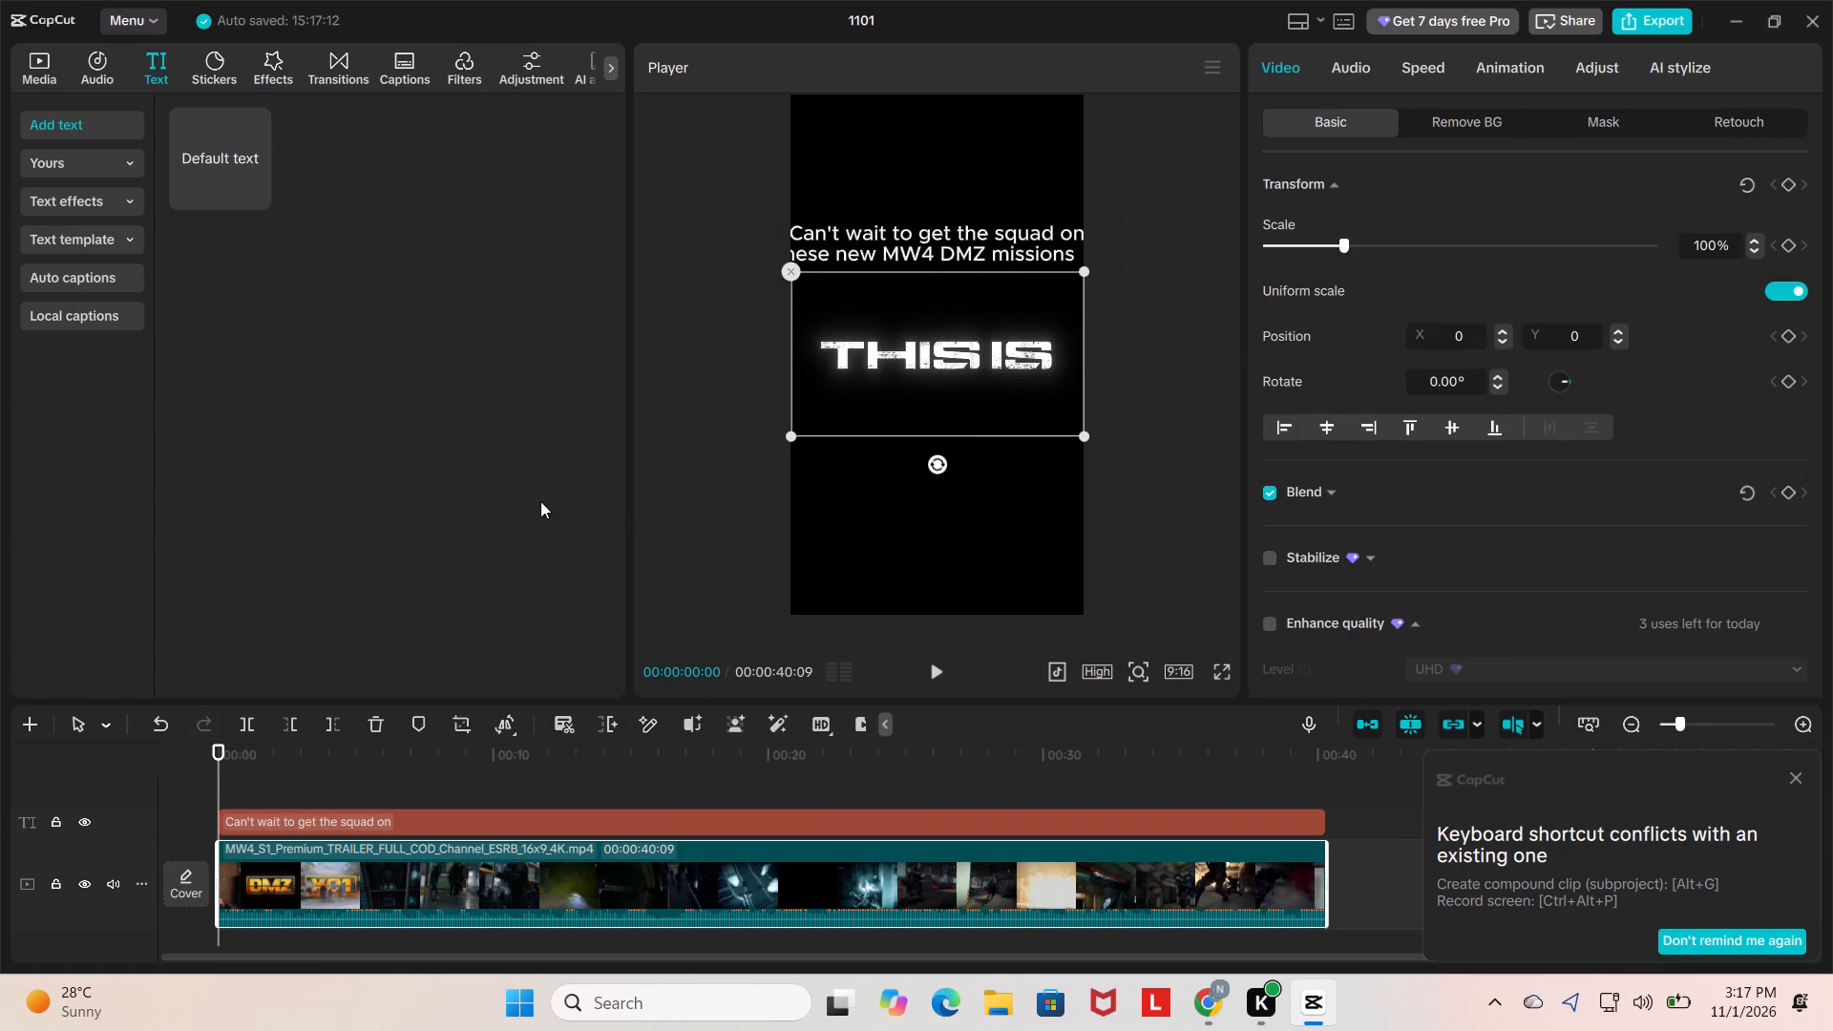
click(895, 219)
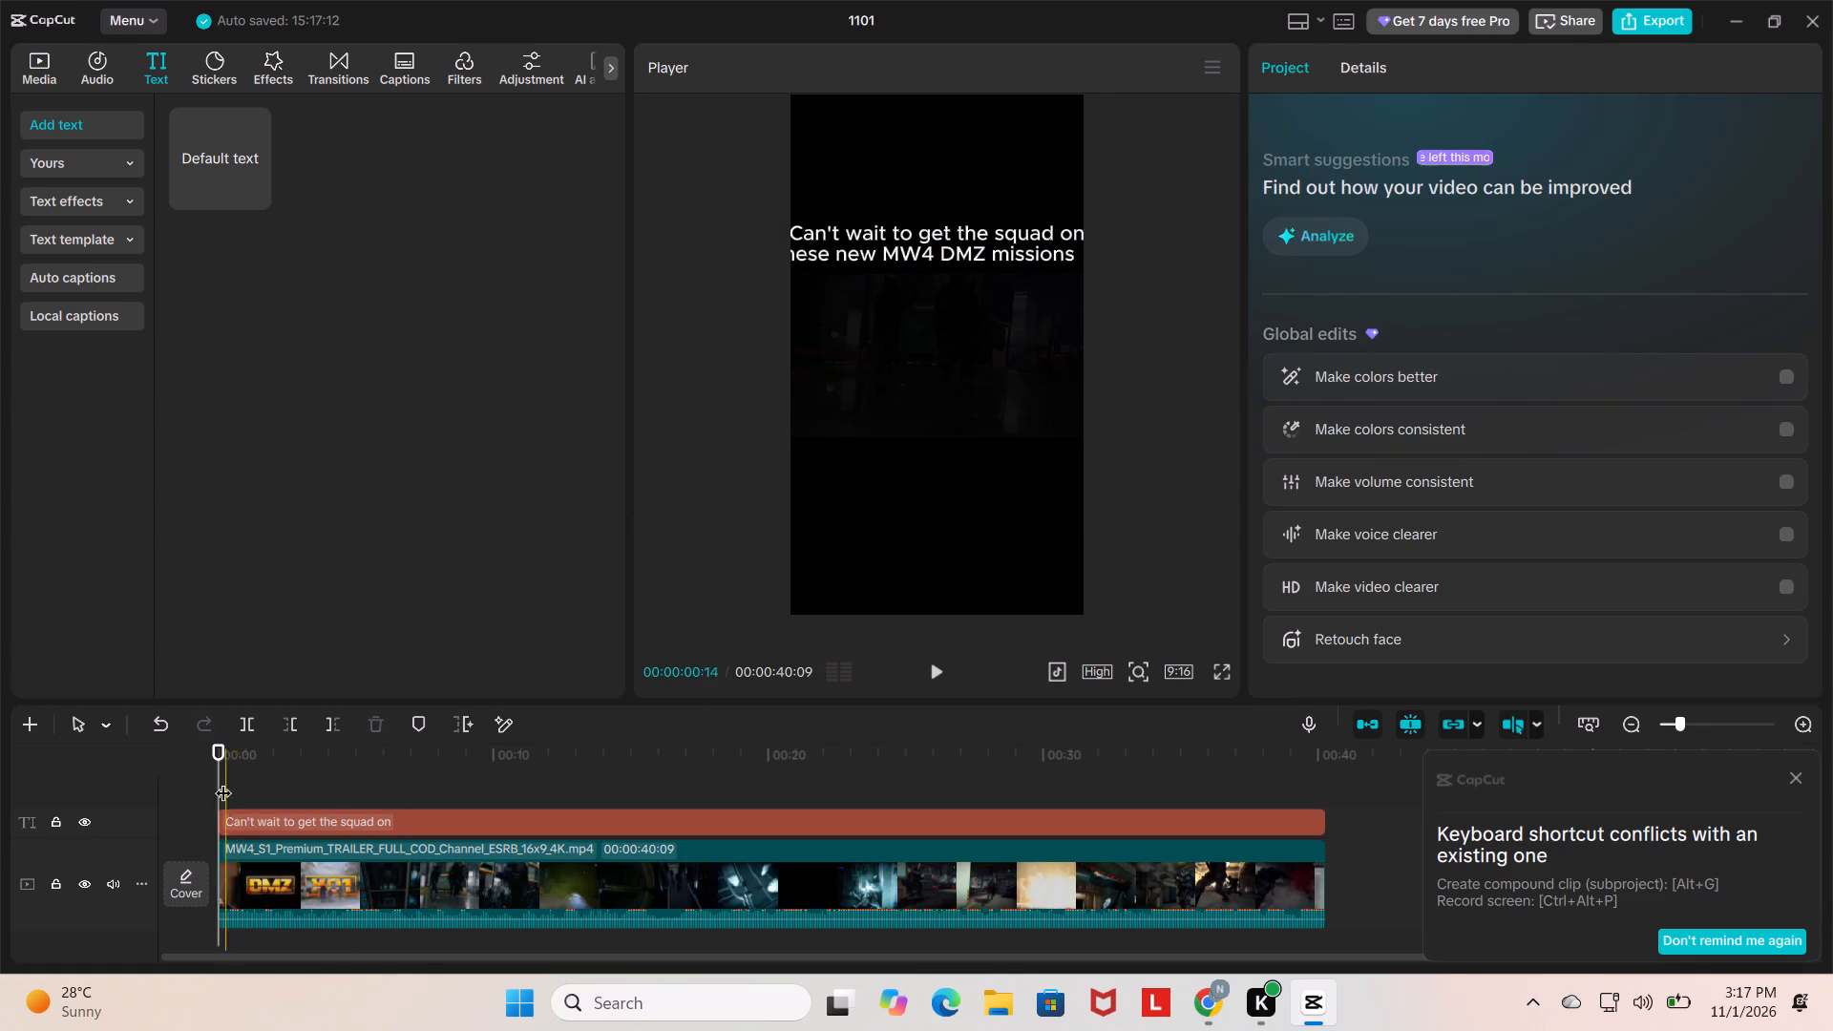
drag(223, 780, 328, 768)
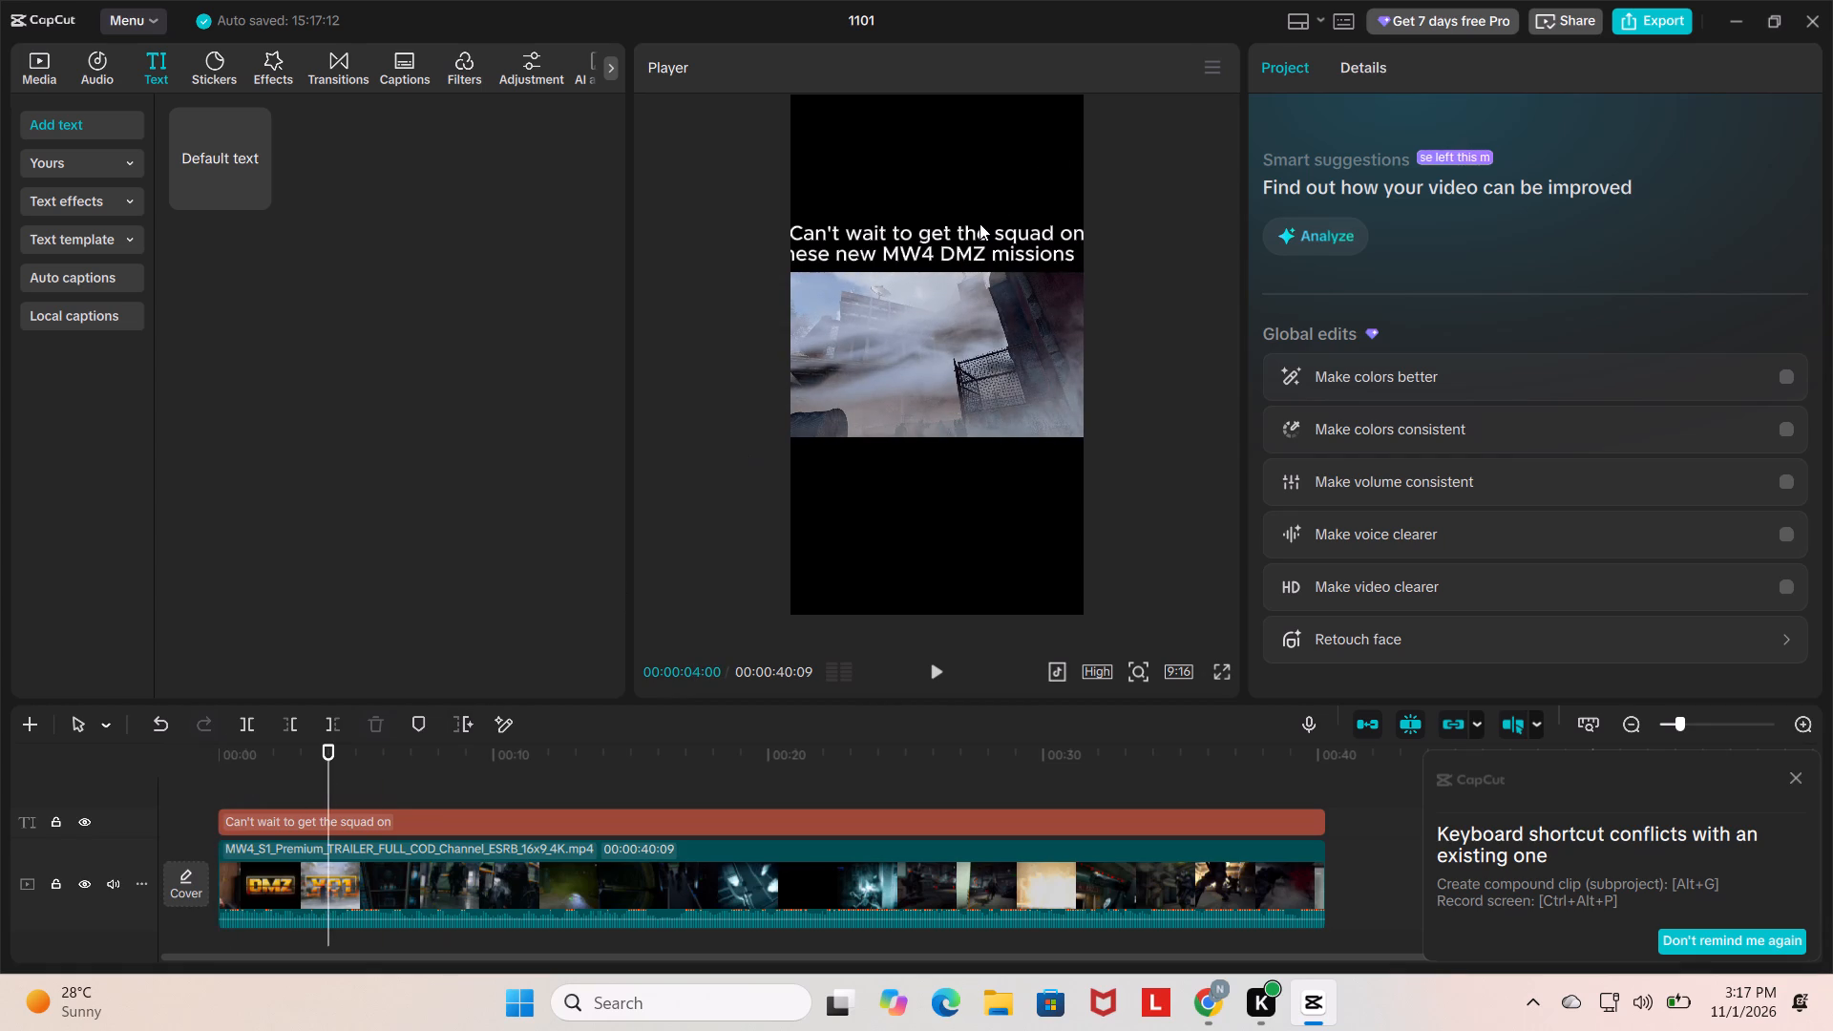
click(978, 235)
drag(1106, 263, 1076, 252)
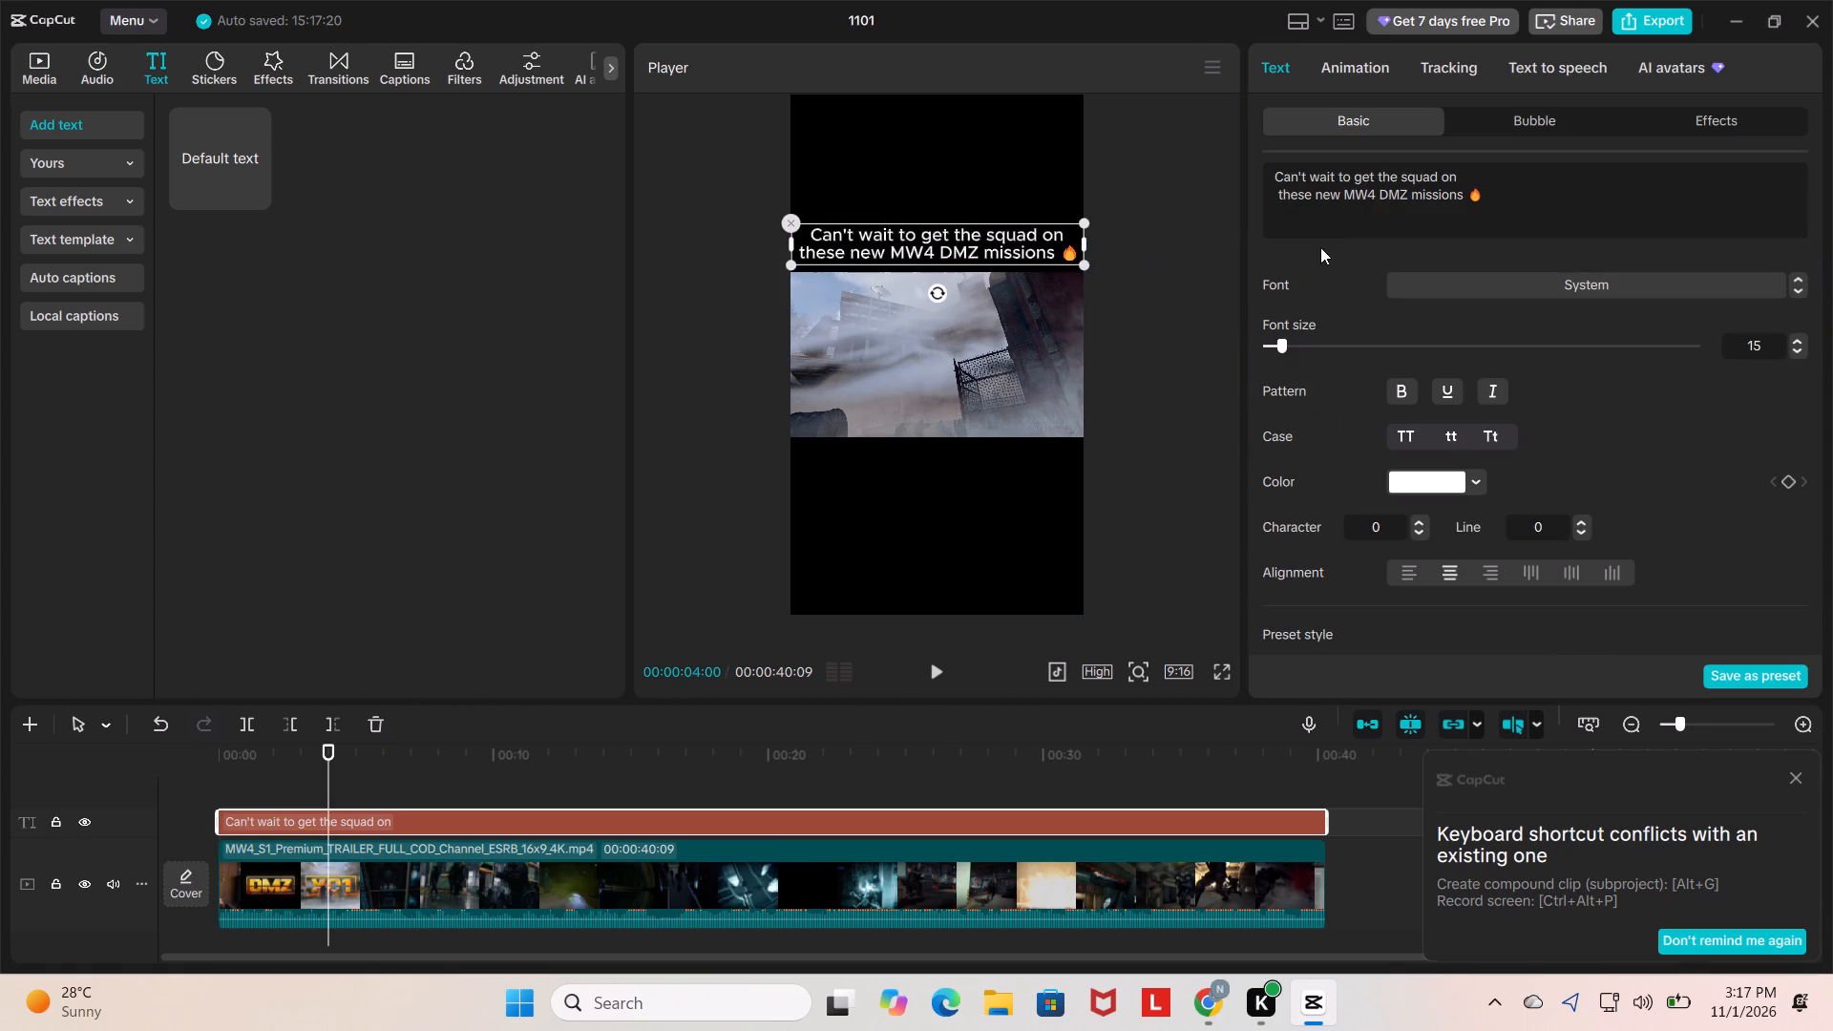
Change the on-screen text's font to Impact and enlarge it slightly to fill the frame's width.
click(1580, 279)
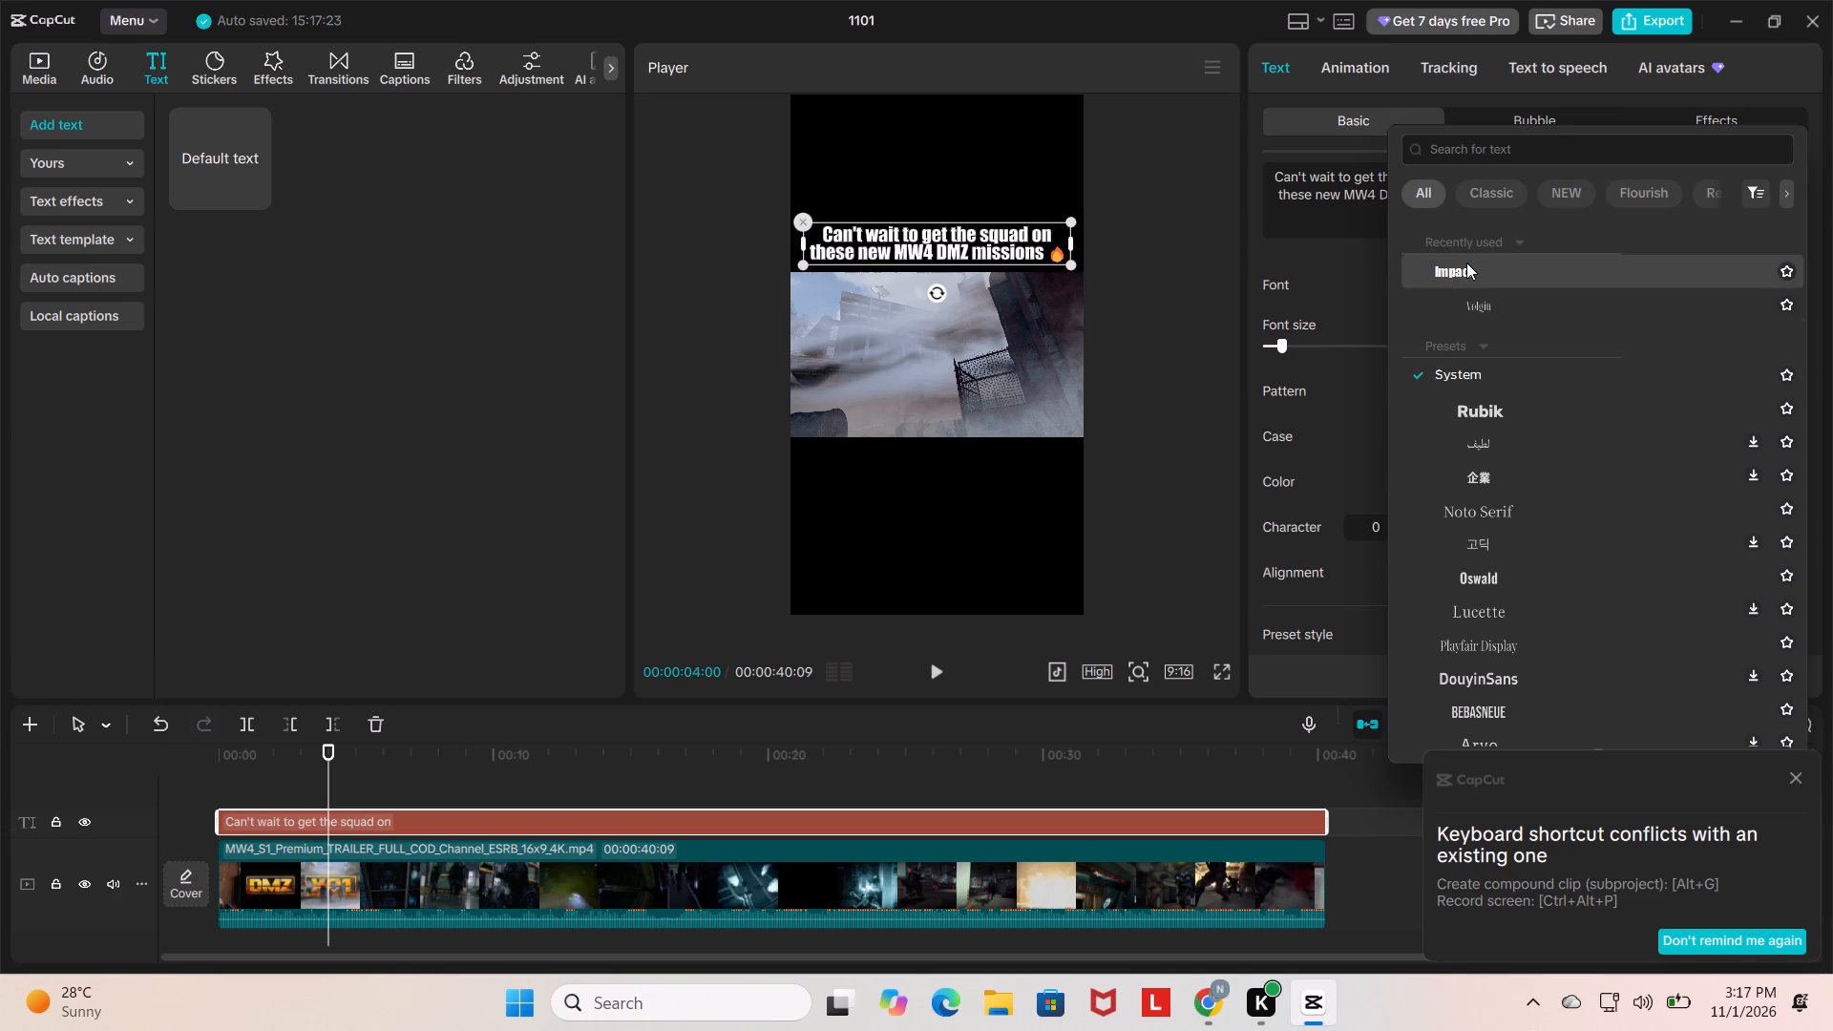
click(1466, 263)
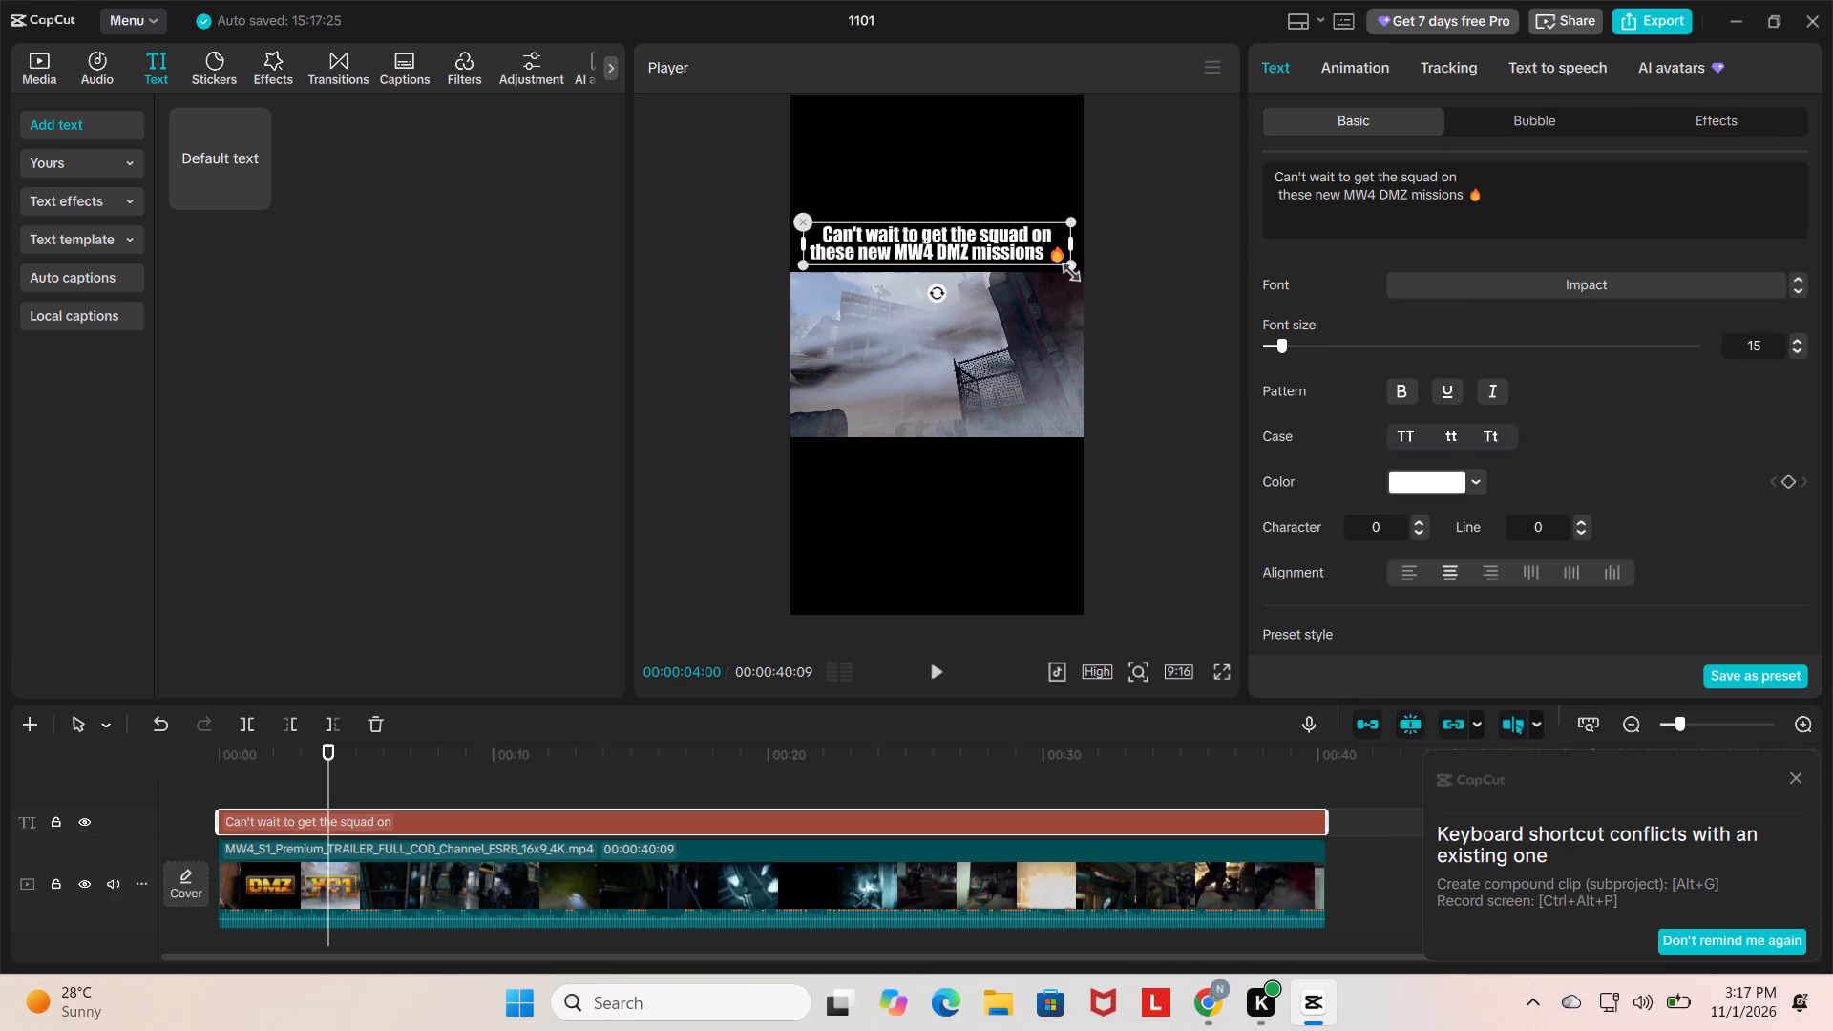
drag(1065, 268, 1080, 268)
click(1131, 243)
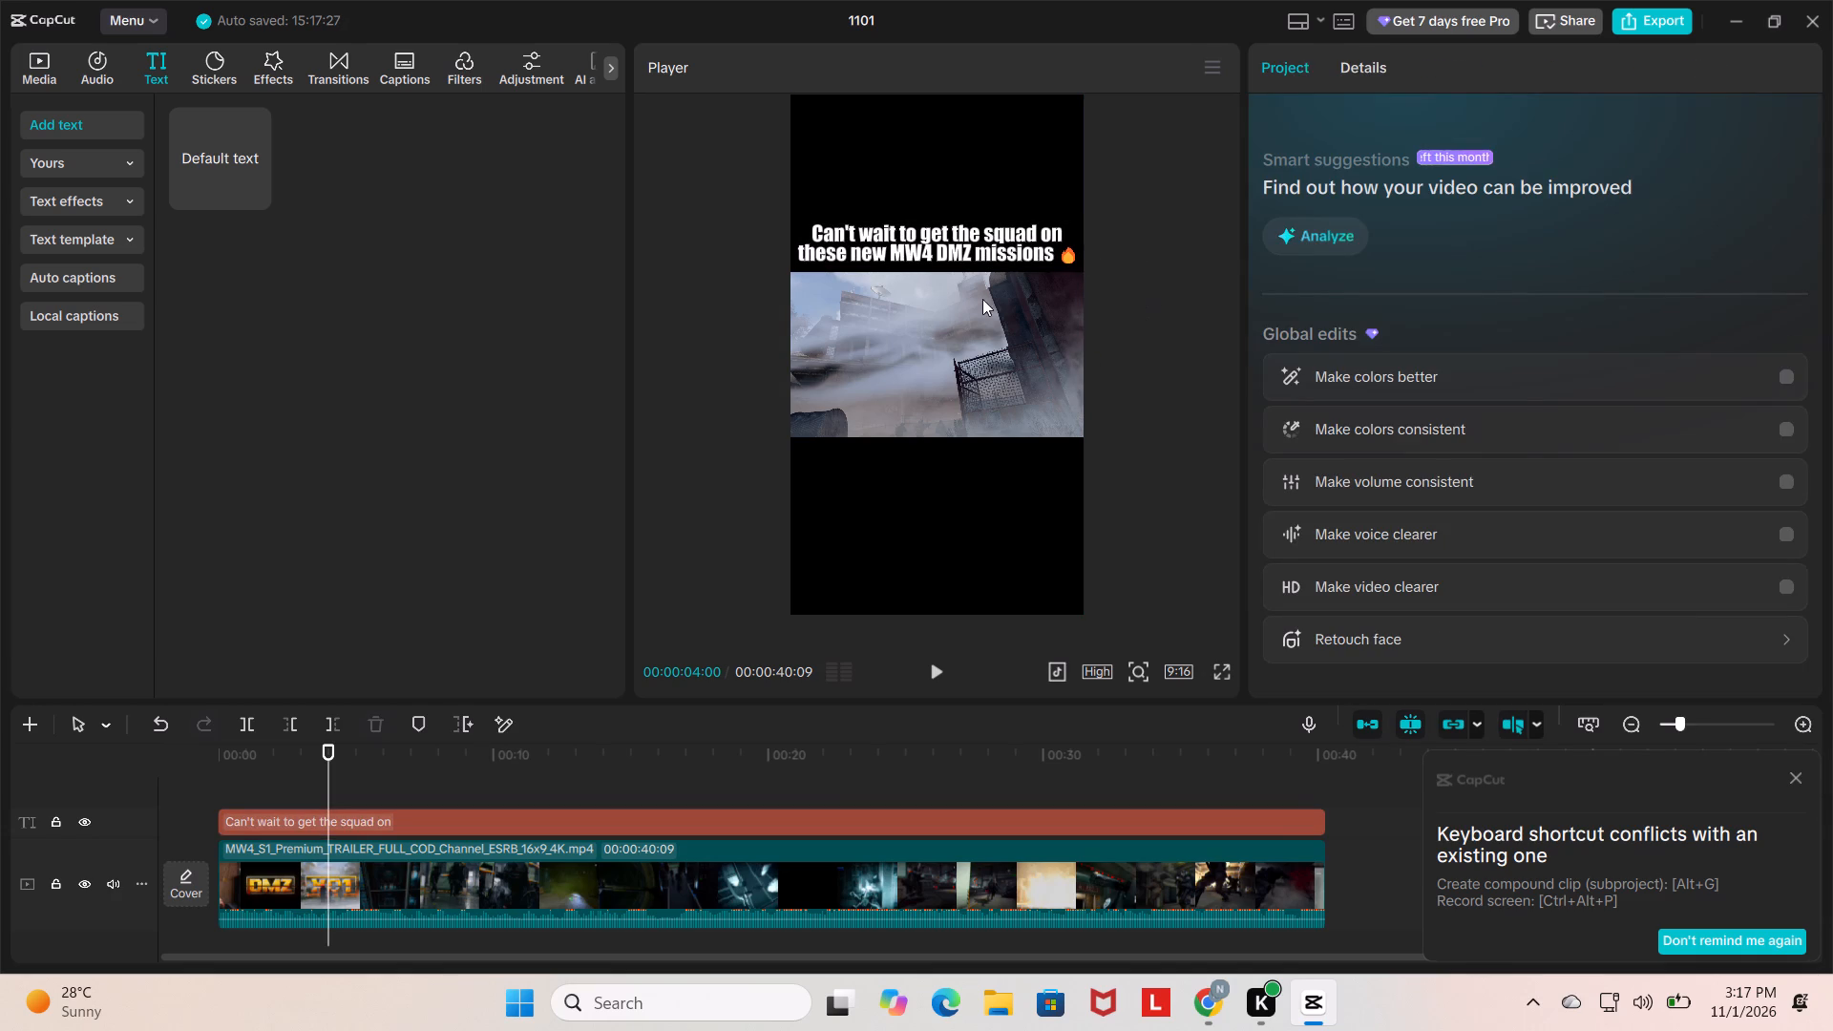
click(995, 251)
click(968, 243)
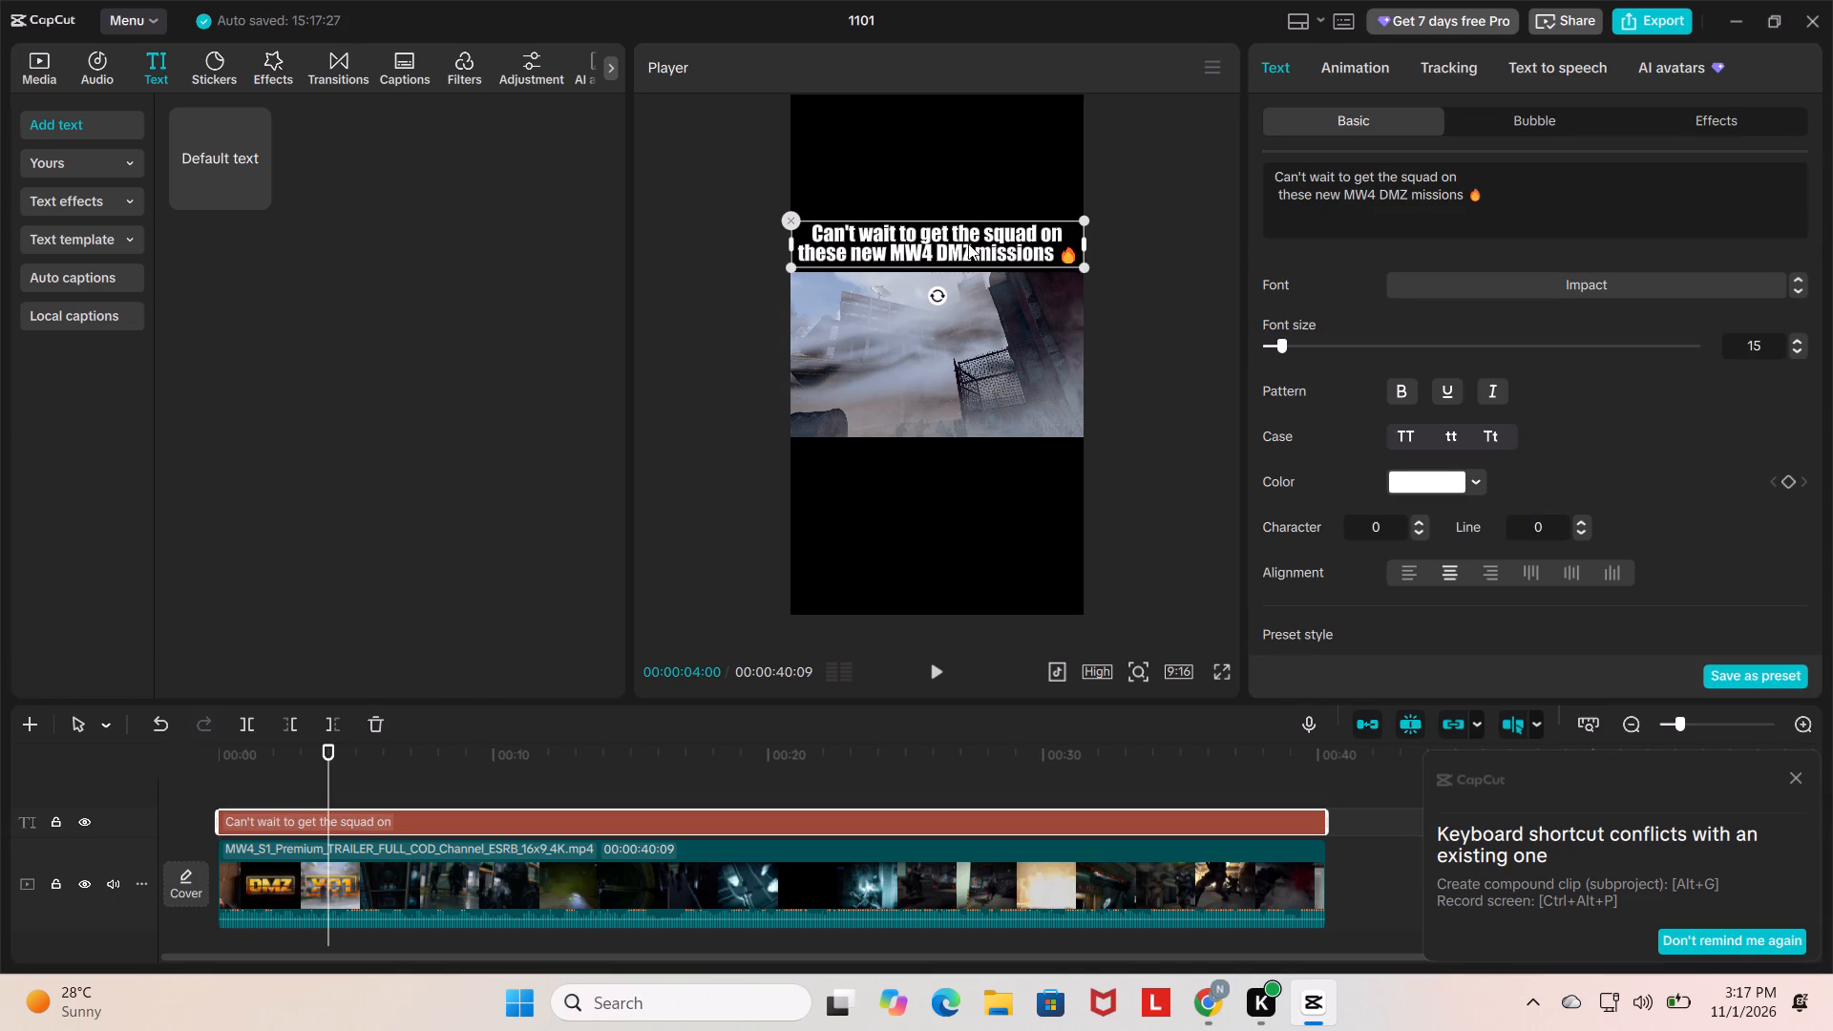
click(937, 248)
click(928, 255)
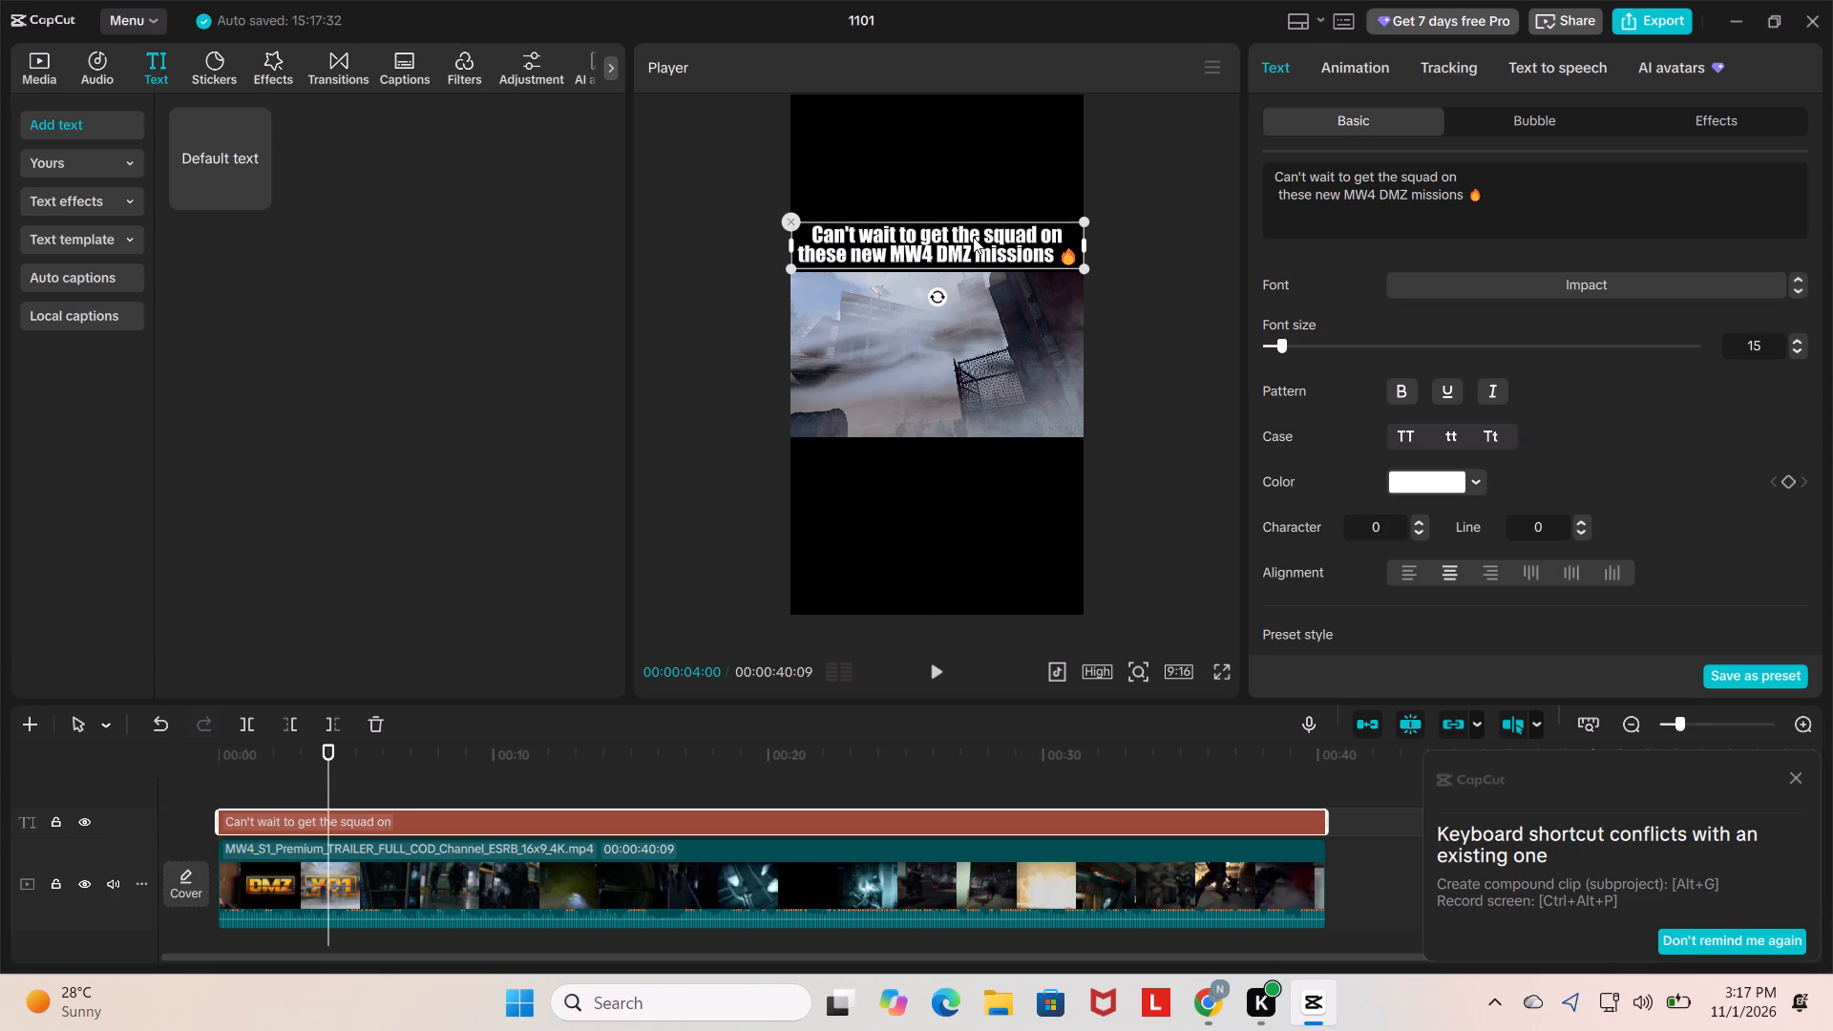
click(973, 241)
click(1089, 273)
Select the word "DMZ" in the on-screen text and look through the font list, previewing alternative fonts on that word.
drag(1409, 195, 1374, 203)
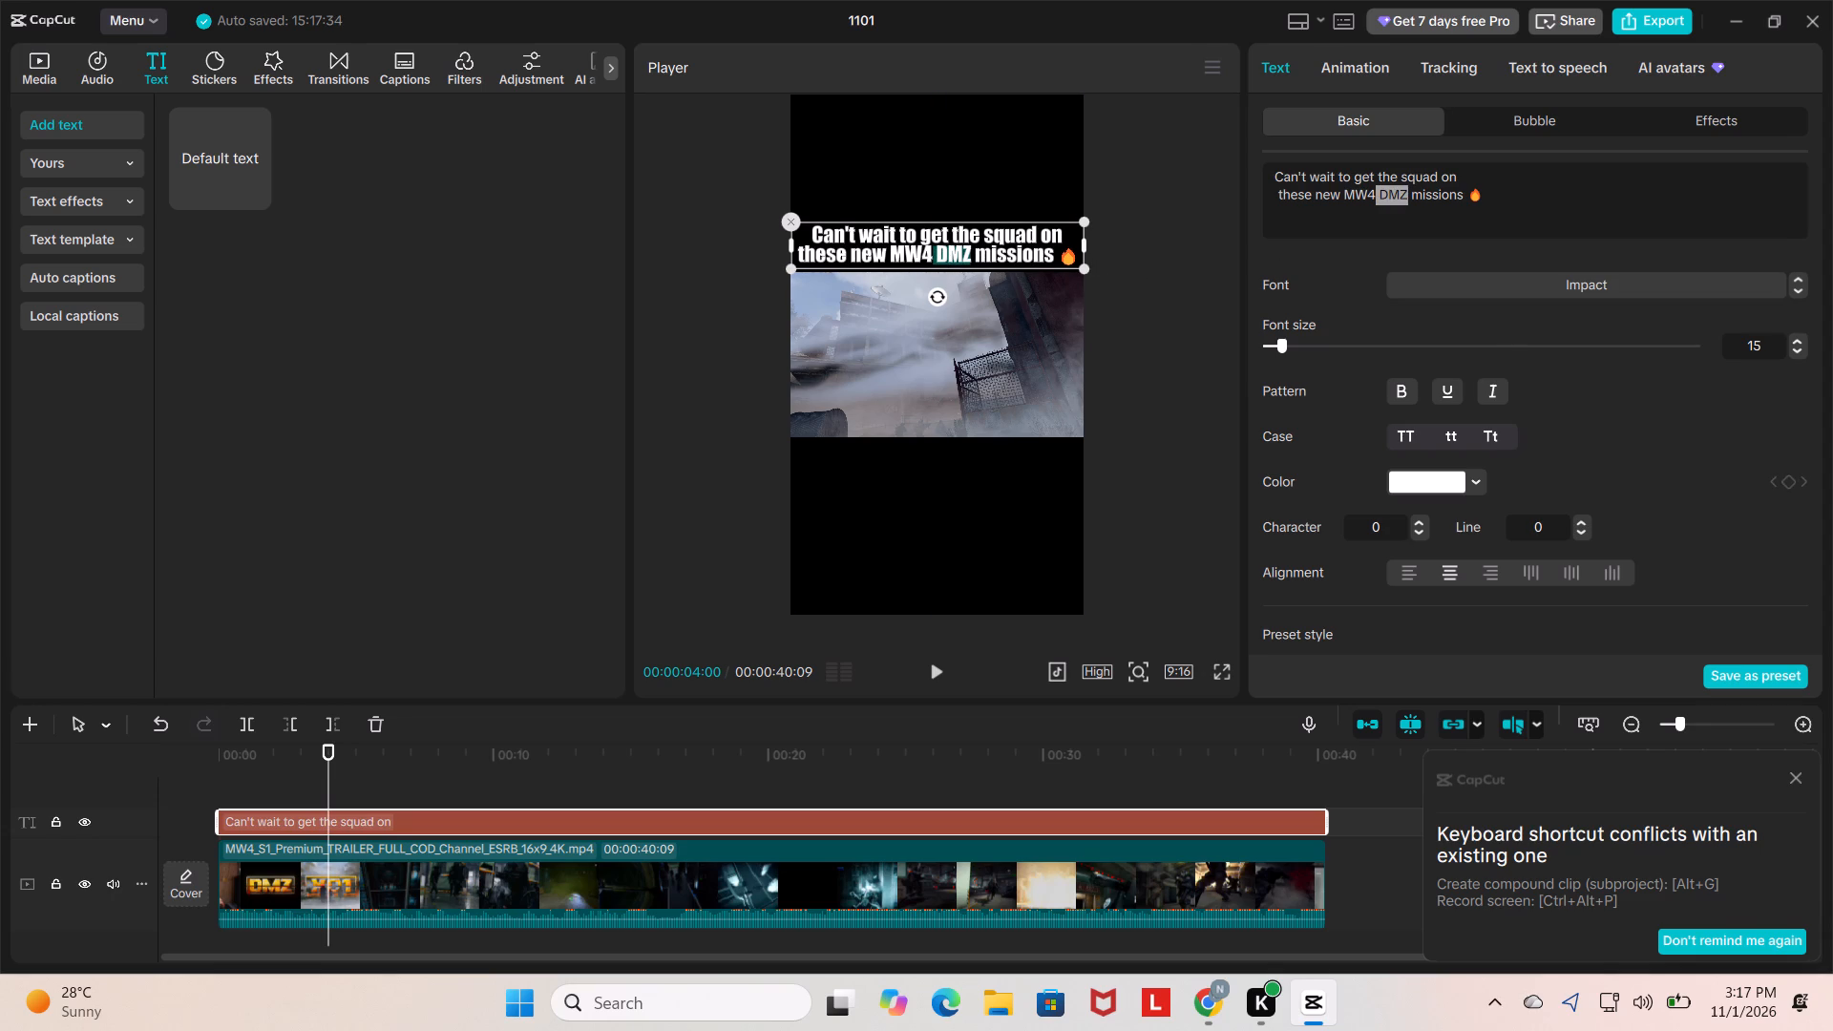
click(1522, 303)
click(1533, 291)
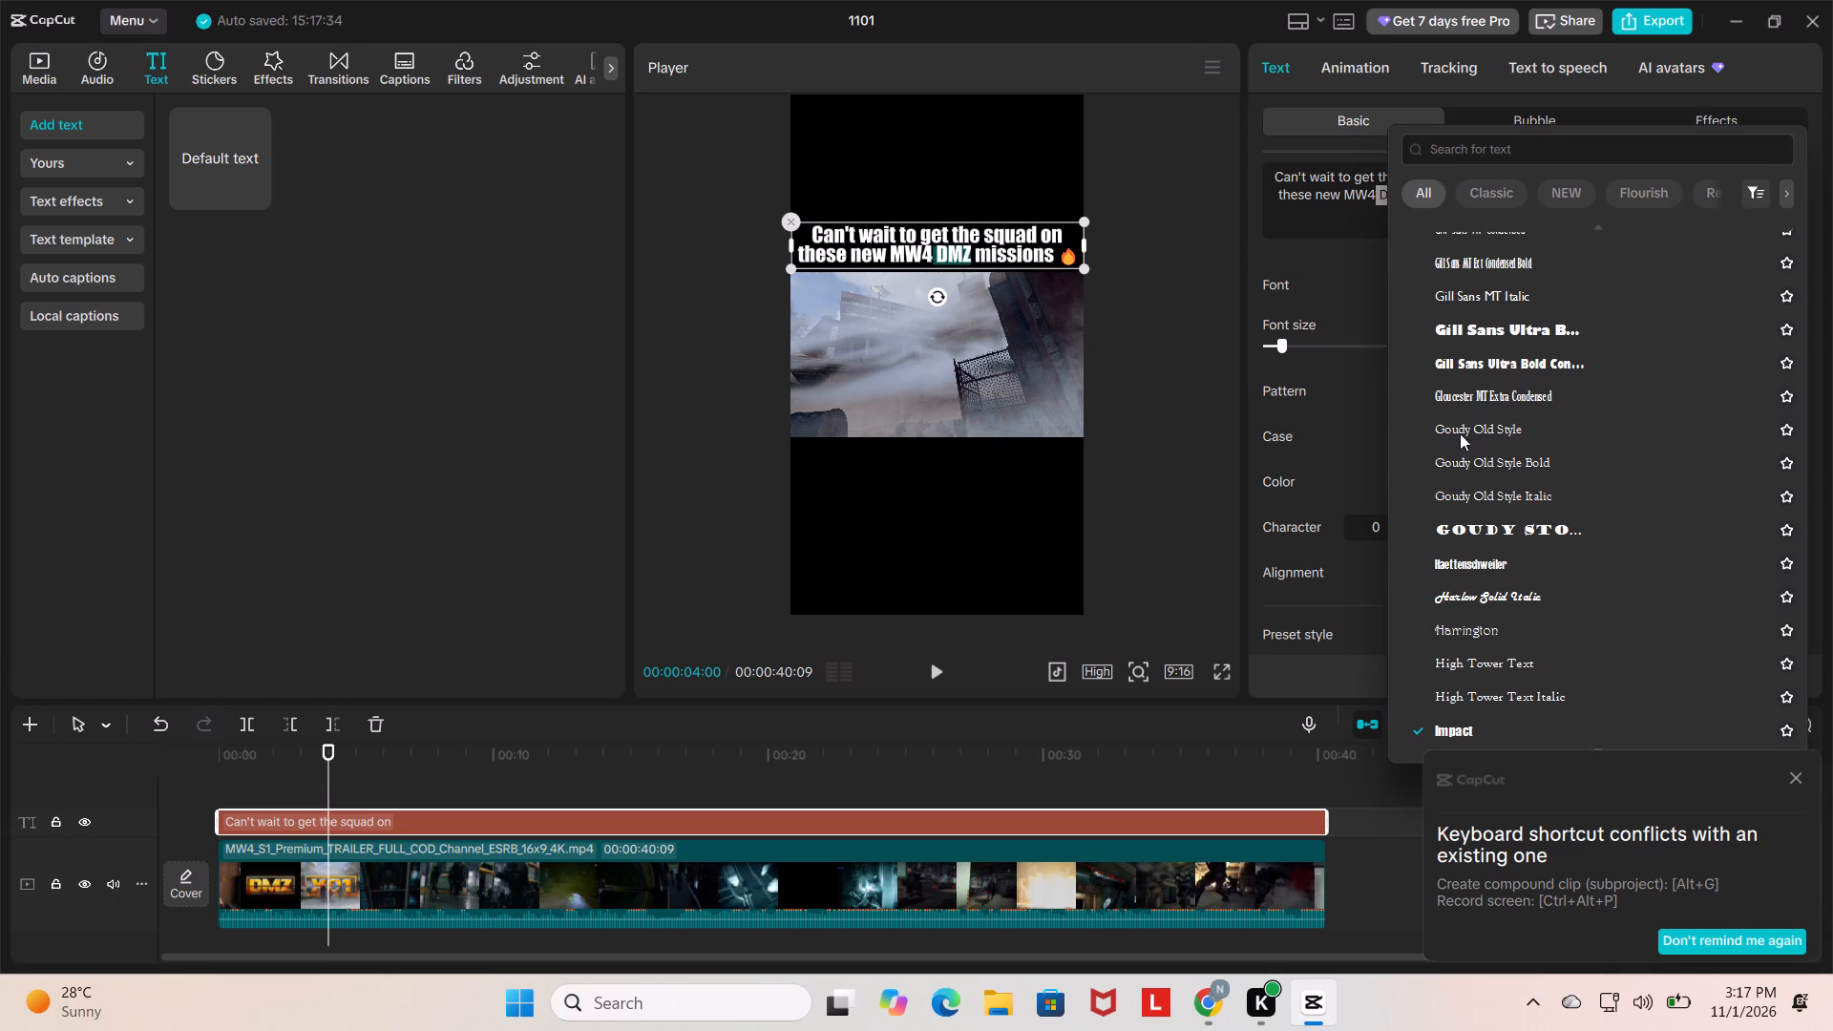
click(1313, 279)
click(1501, 278)
scroll(1514, 296, up, 8)
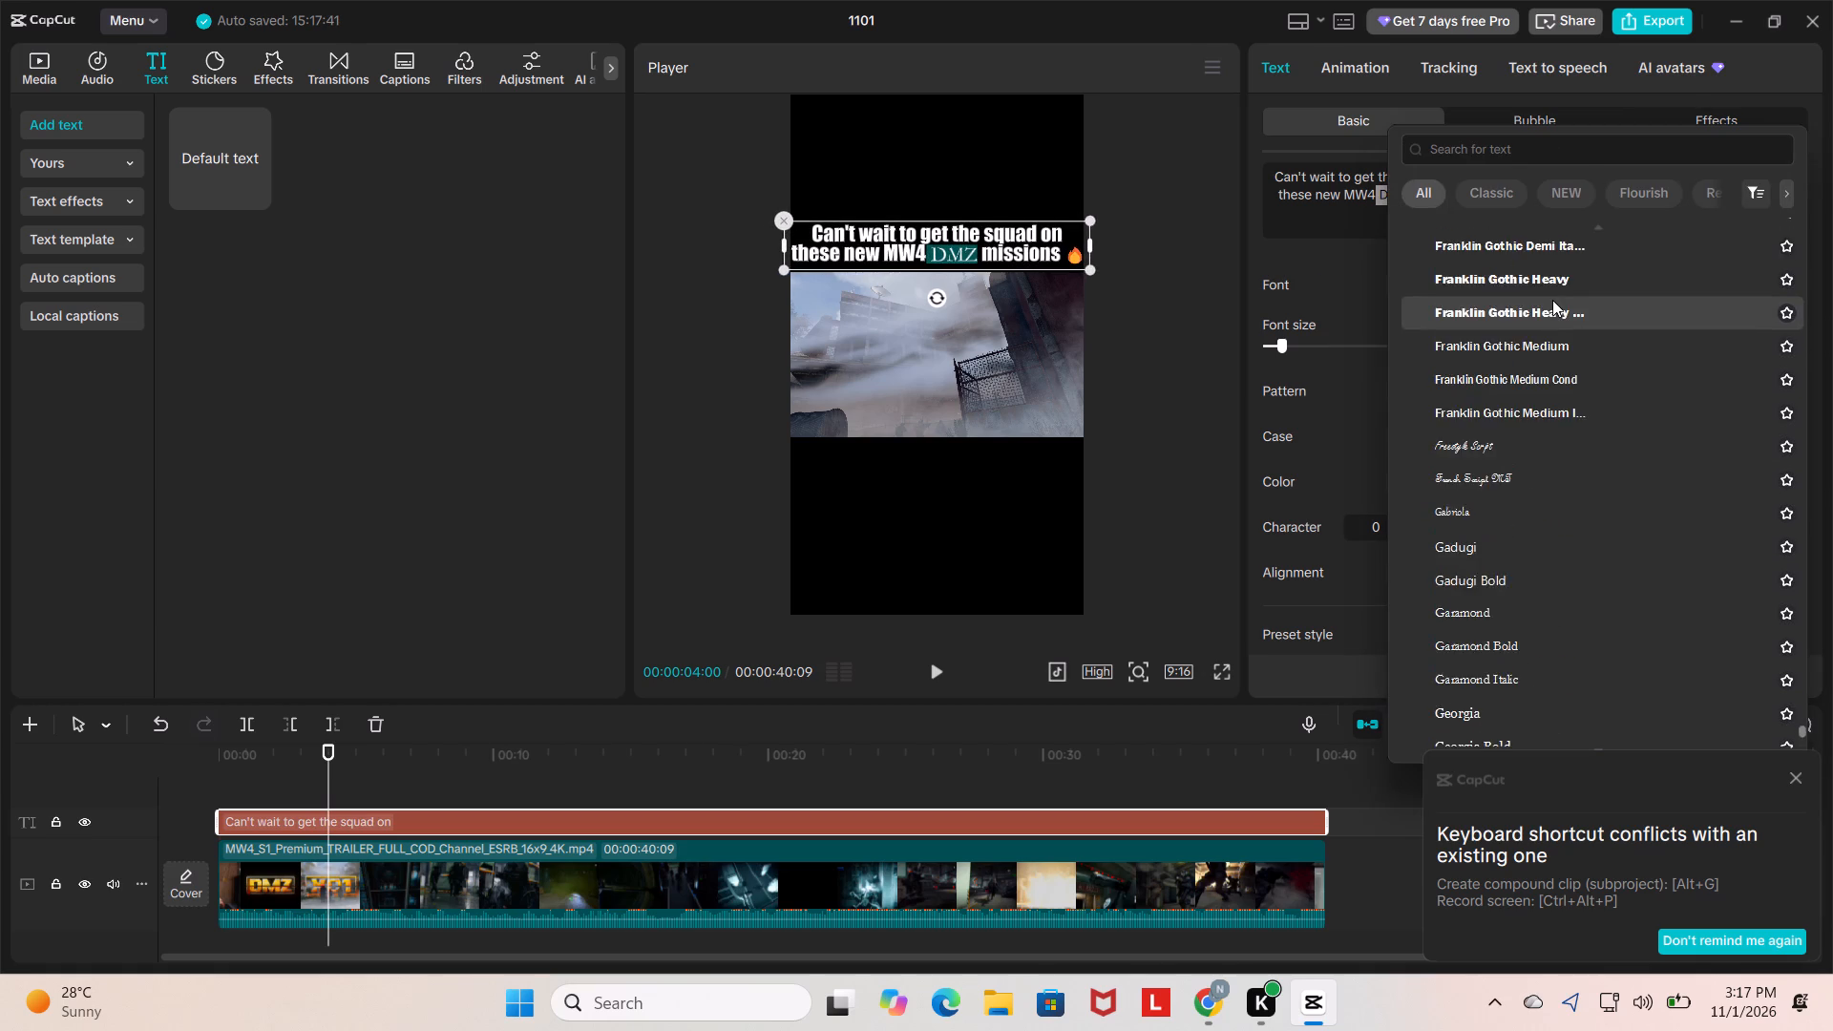
scroll(1552, 300, up, 19)
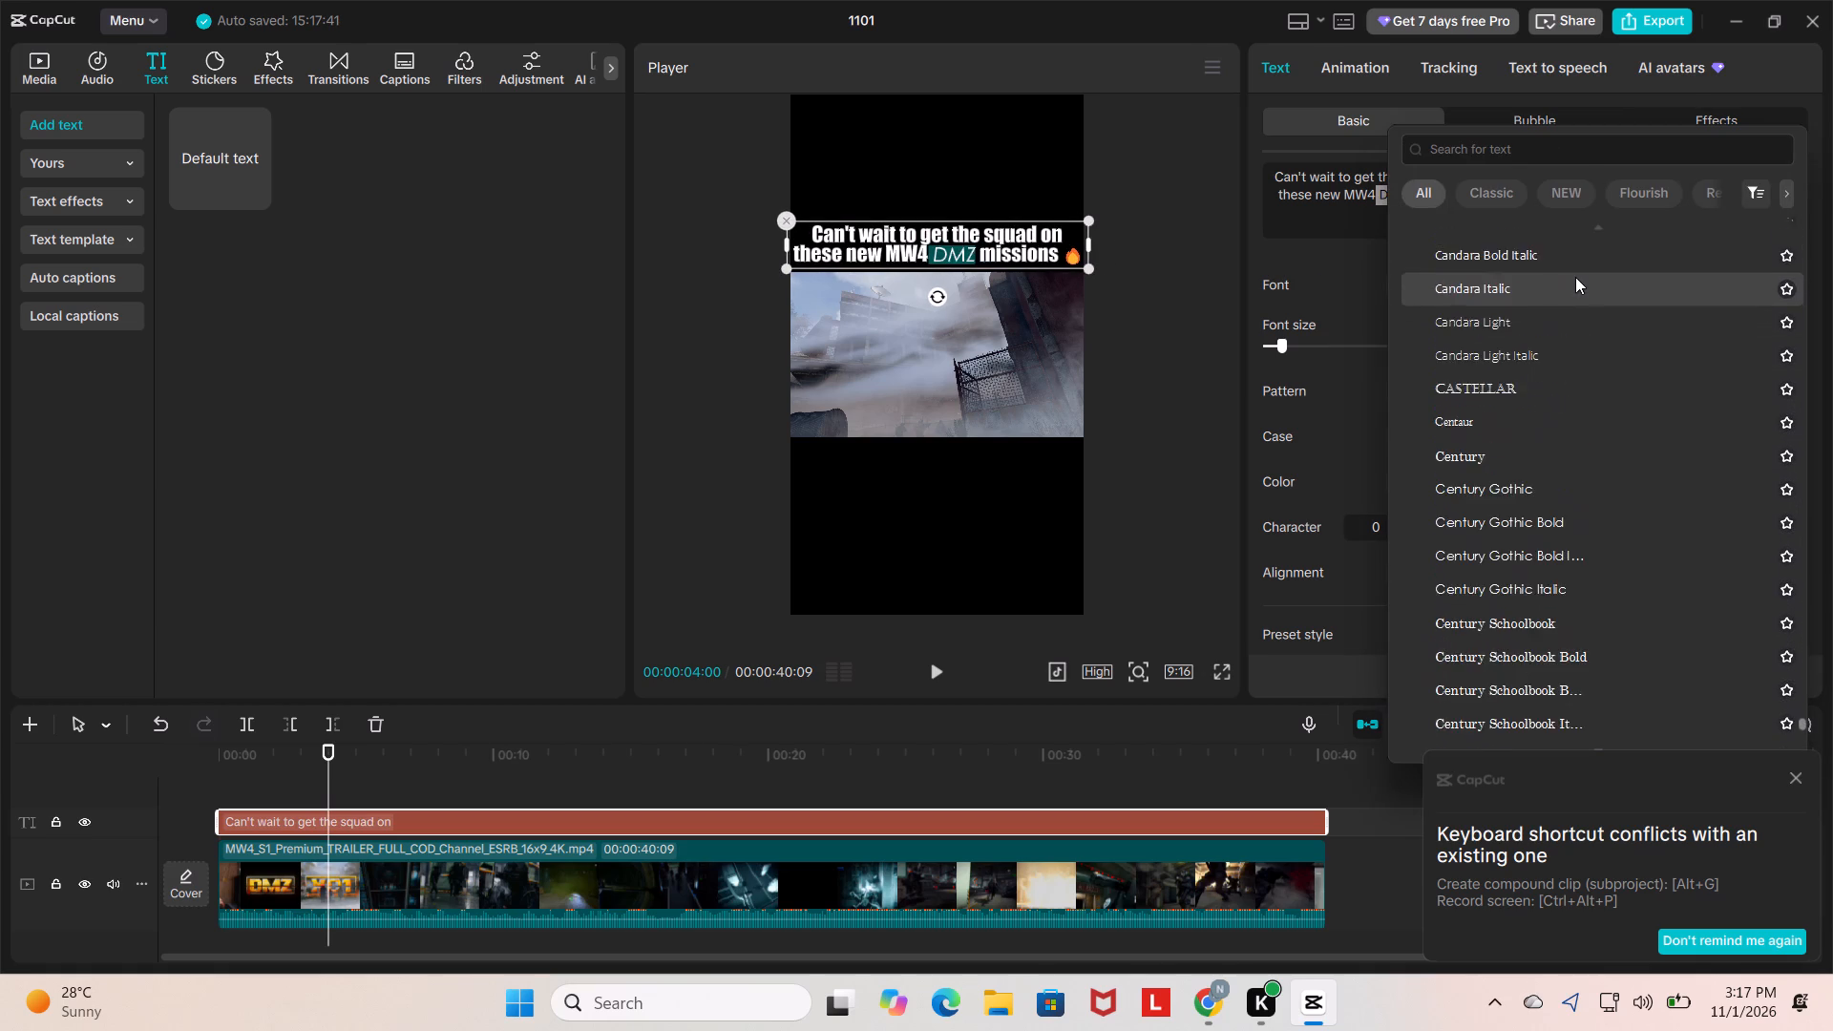
scroll(1575, 277, up, 20)
scroll(1575, 277, up, 11)
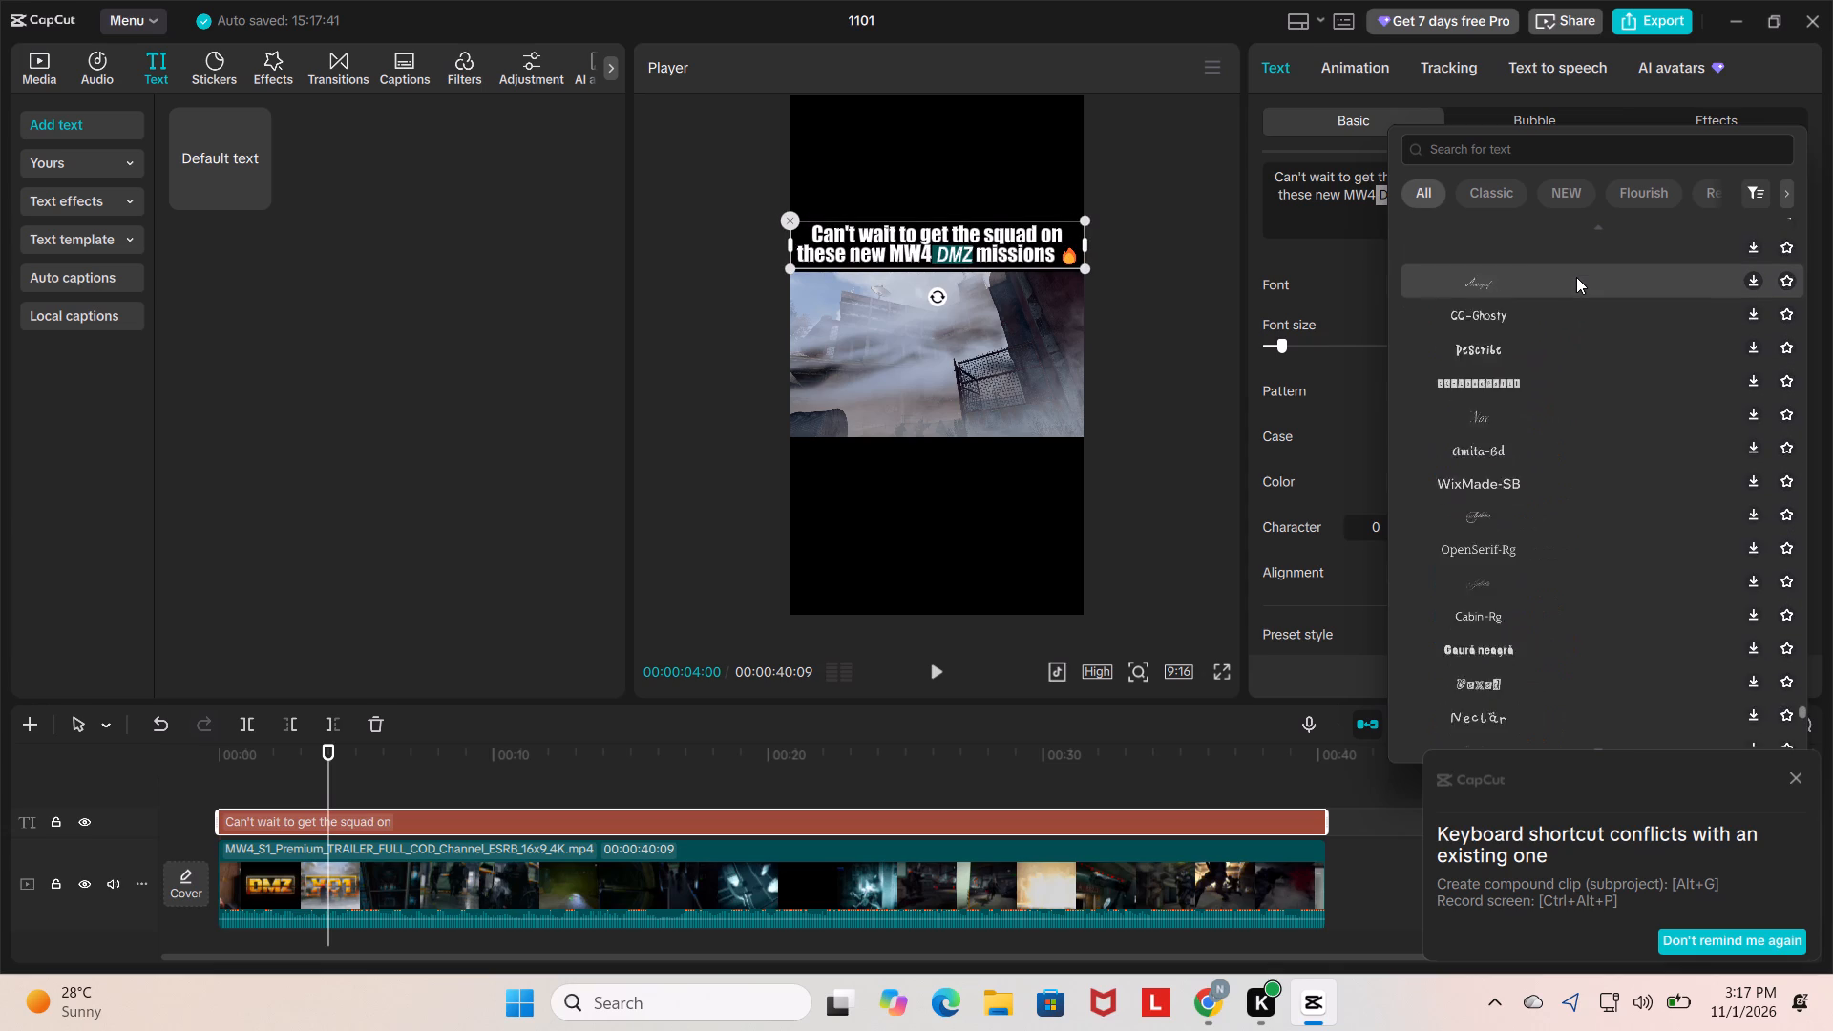
scroll(1576, 277, up, 6)
scroll(1576, 277, up, 20)
scroll(1576, 277, up, 6)
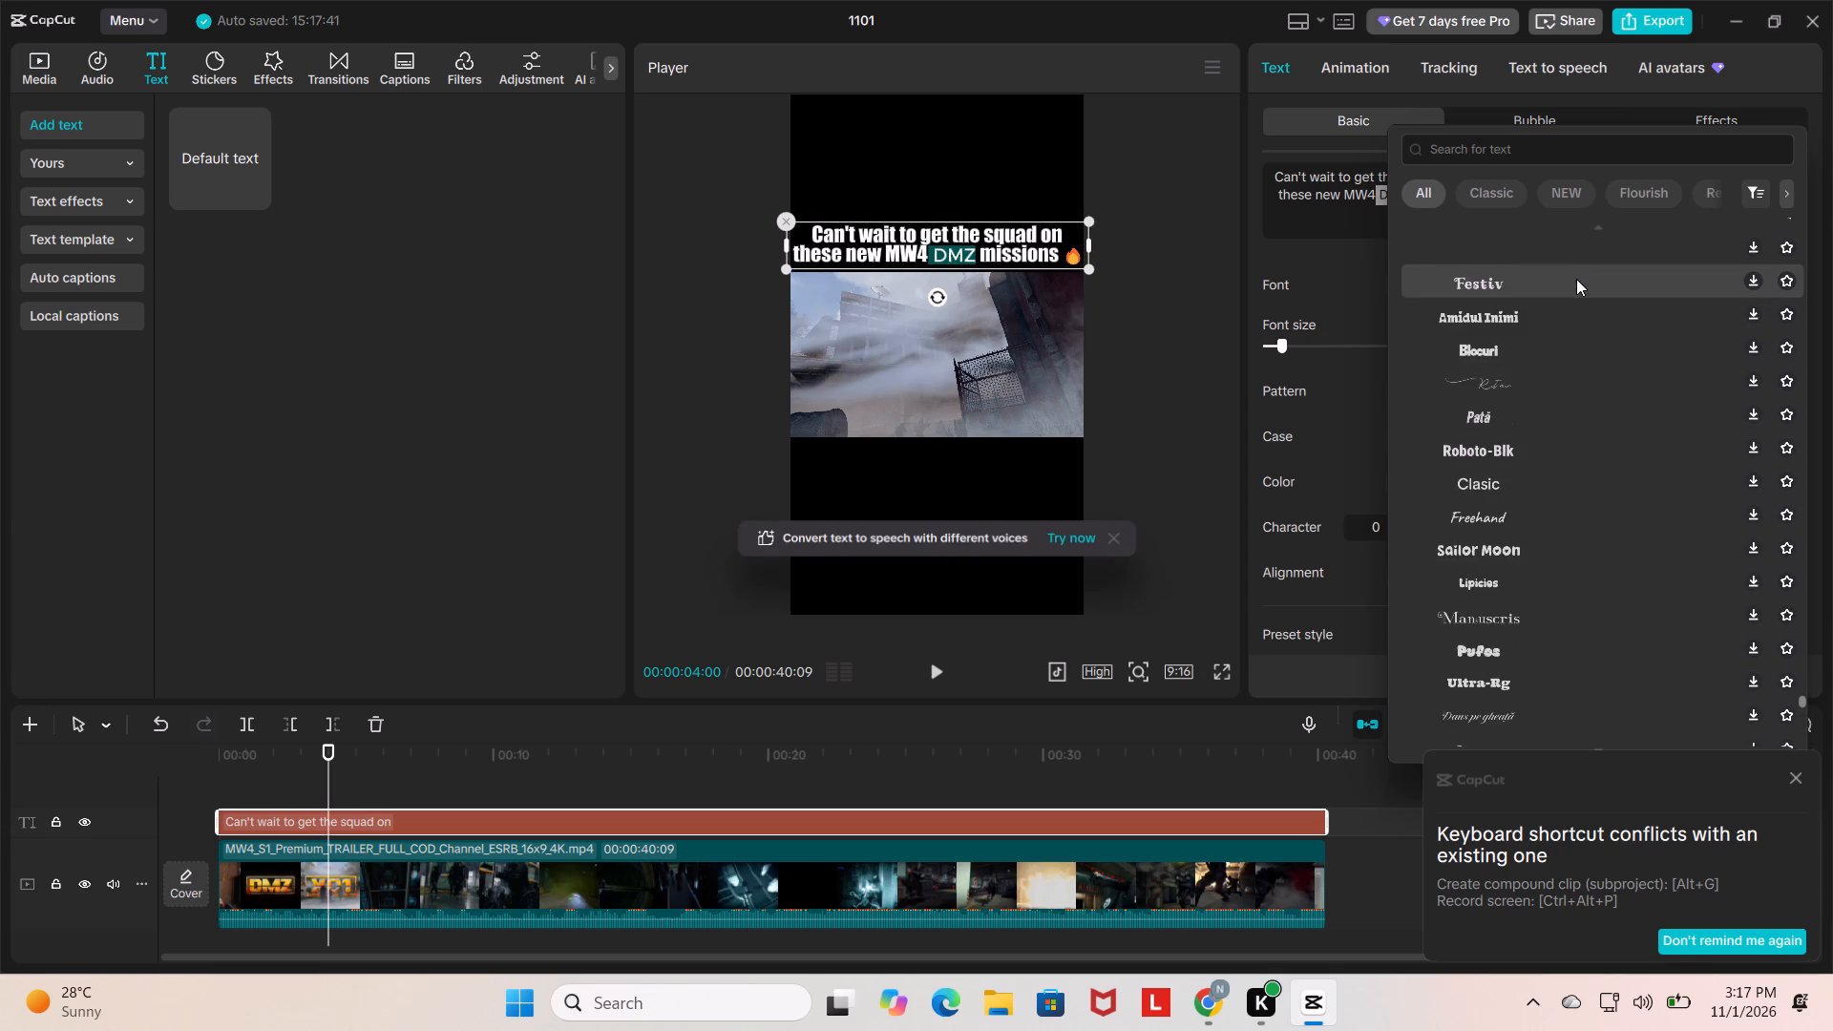
scroll(1576, 279, up, 20)
scroll(1576, 279, up, 8)
scroll(1576, 287, down, 5)
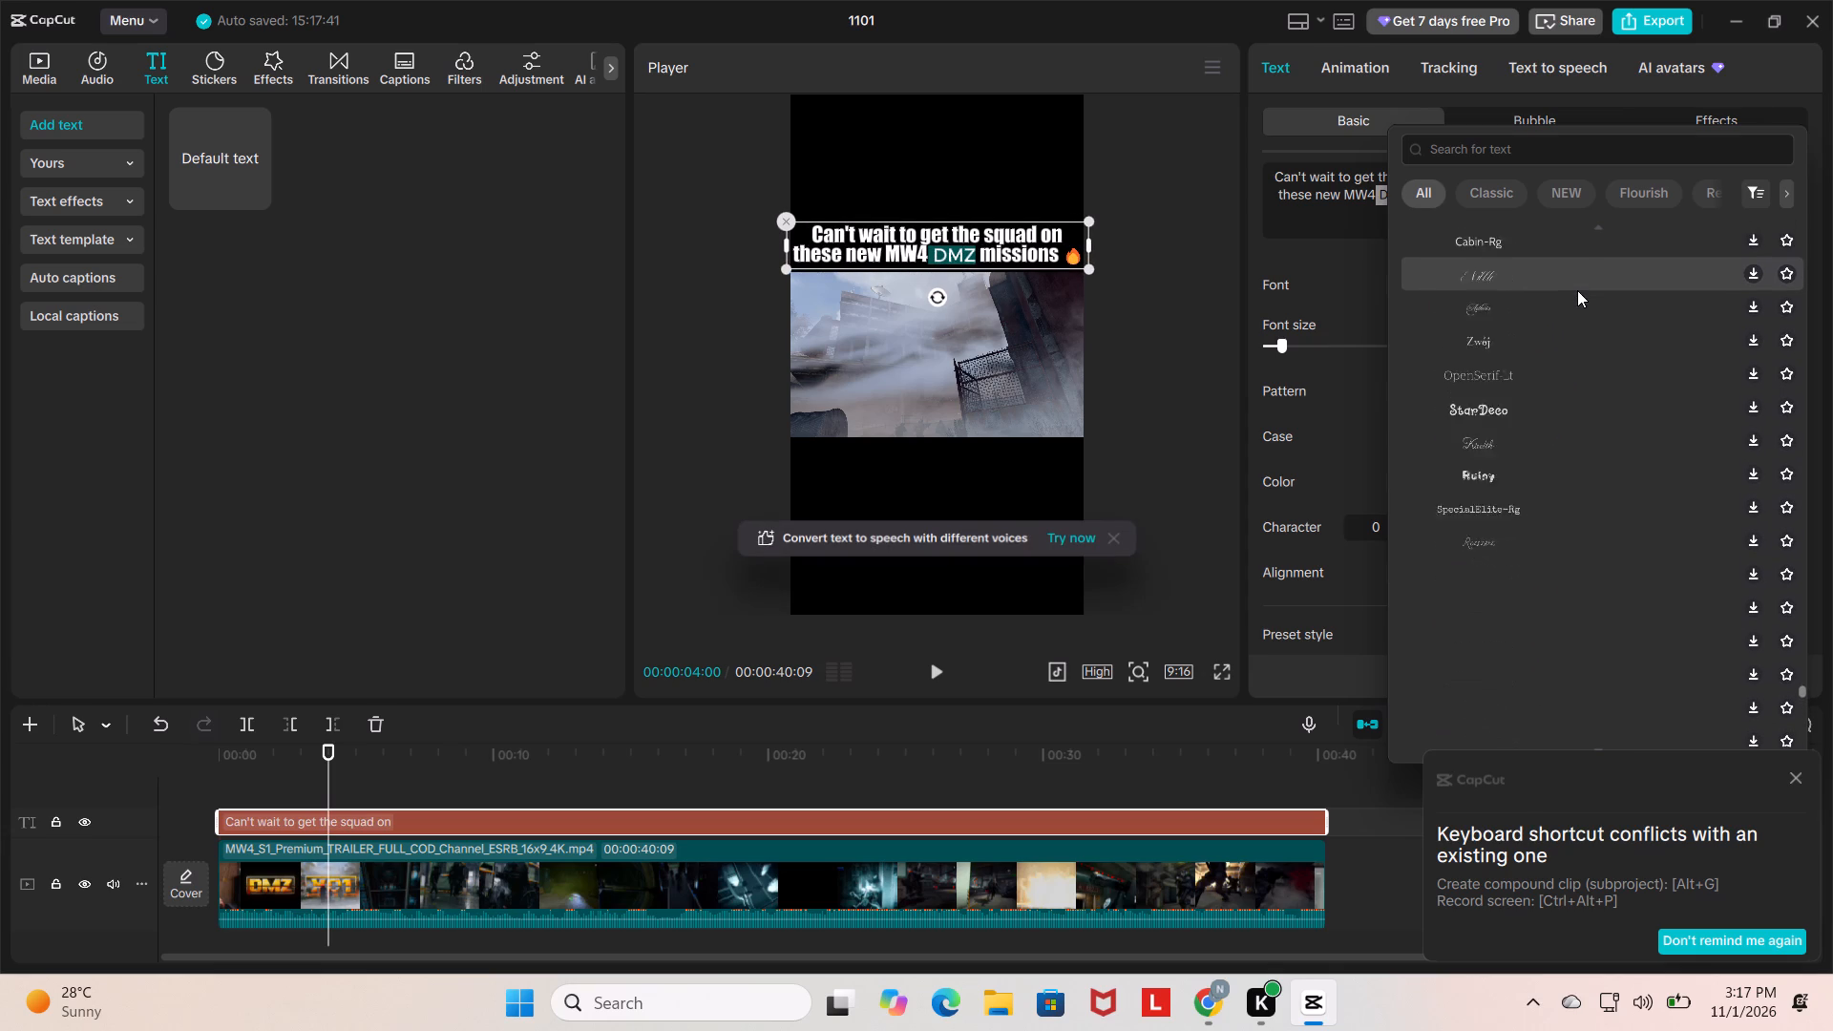
scroll(1577, 290, down, 20)
scroll(1577, 290, down, 20)
scroll(1577, 290, down, 16)
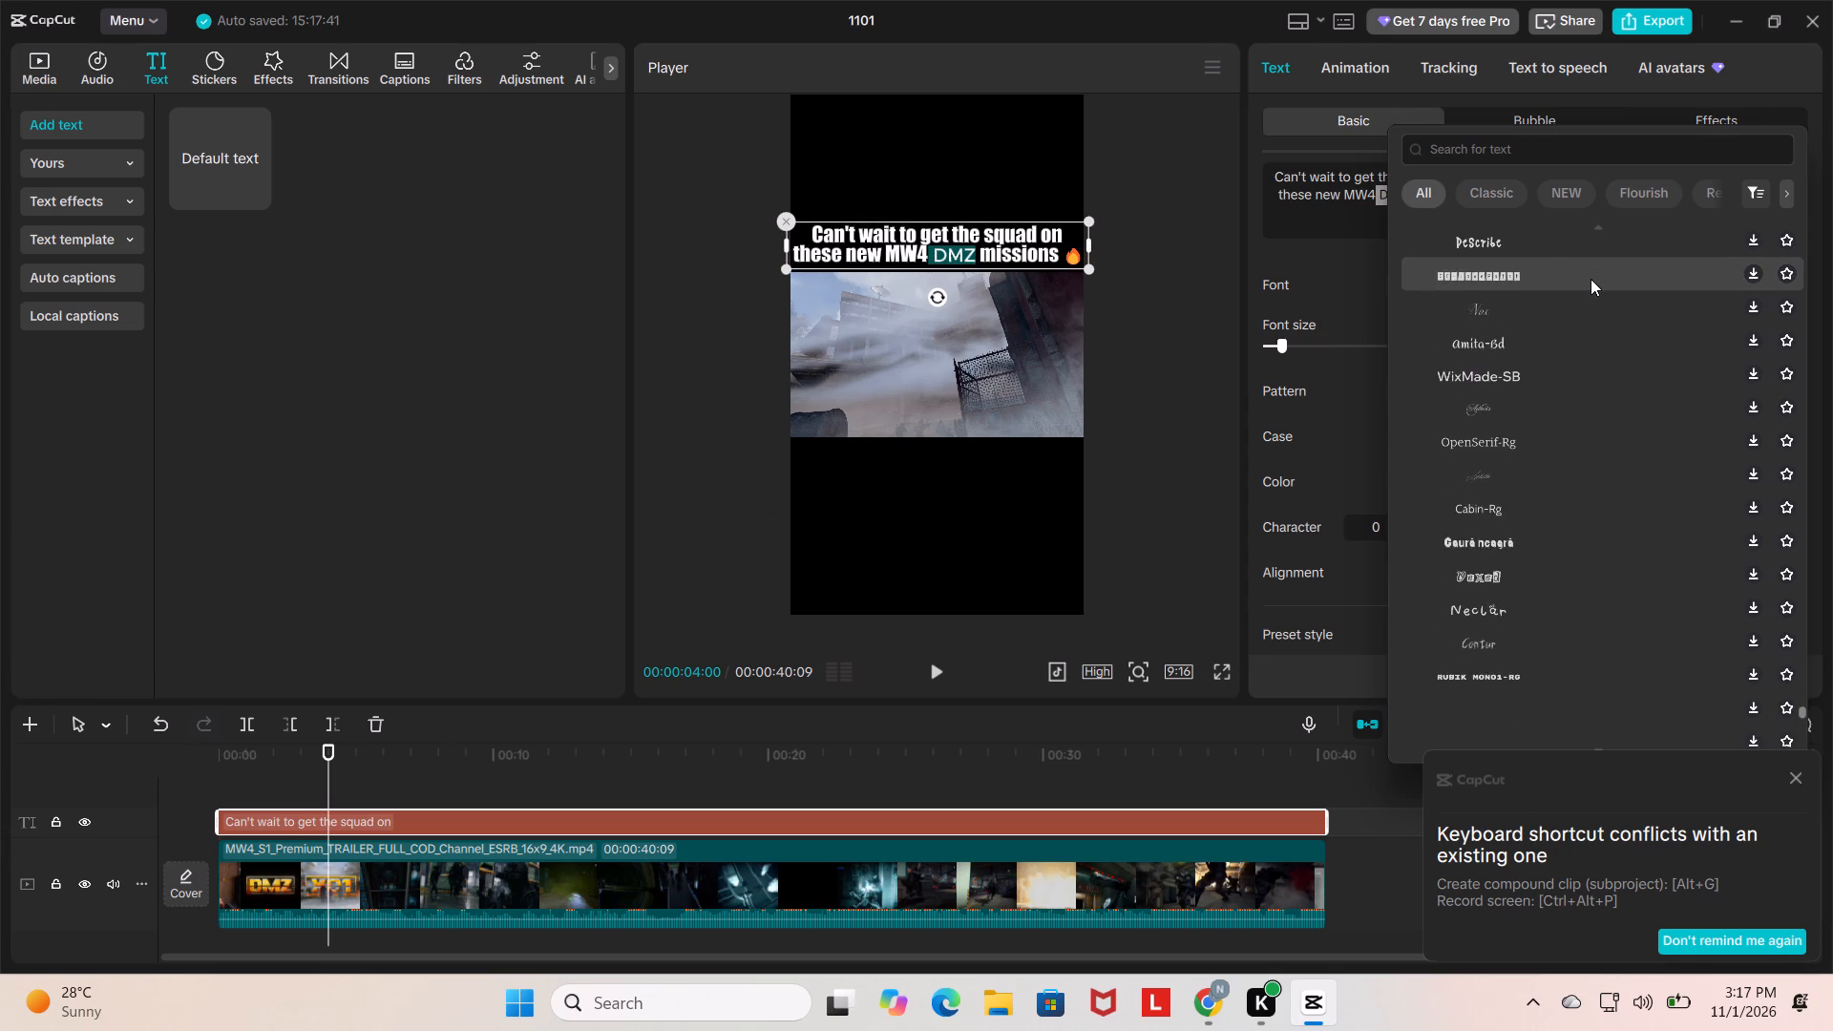
scroll(1591, 279, down, 20)
scroll(1591, 279, down, 6)
scroll(1601, 289, up, 14)
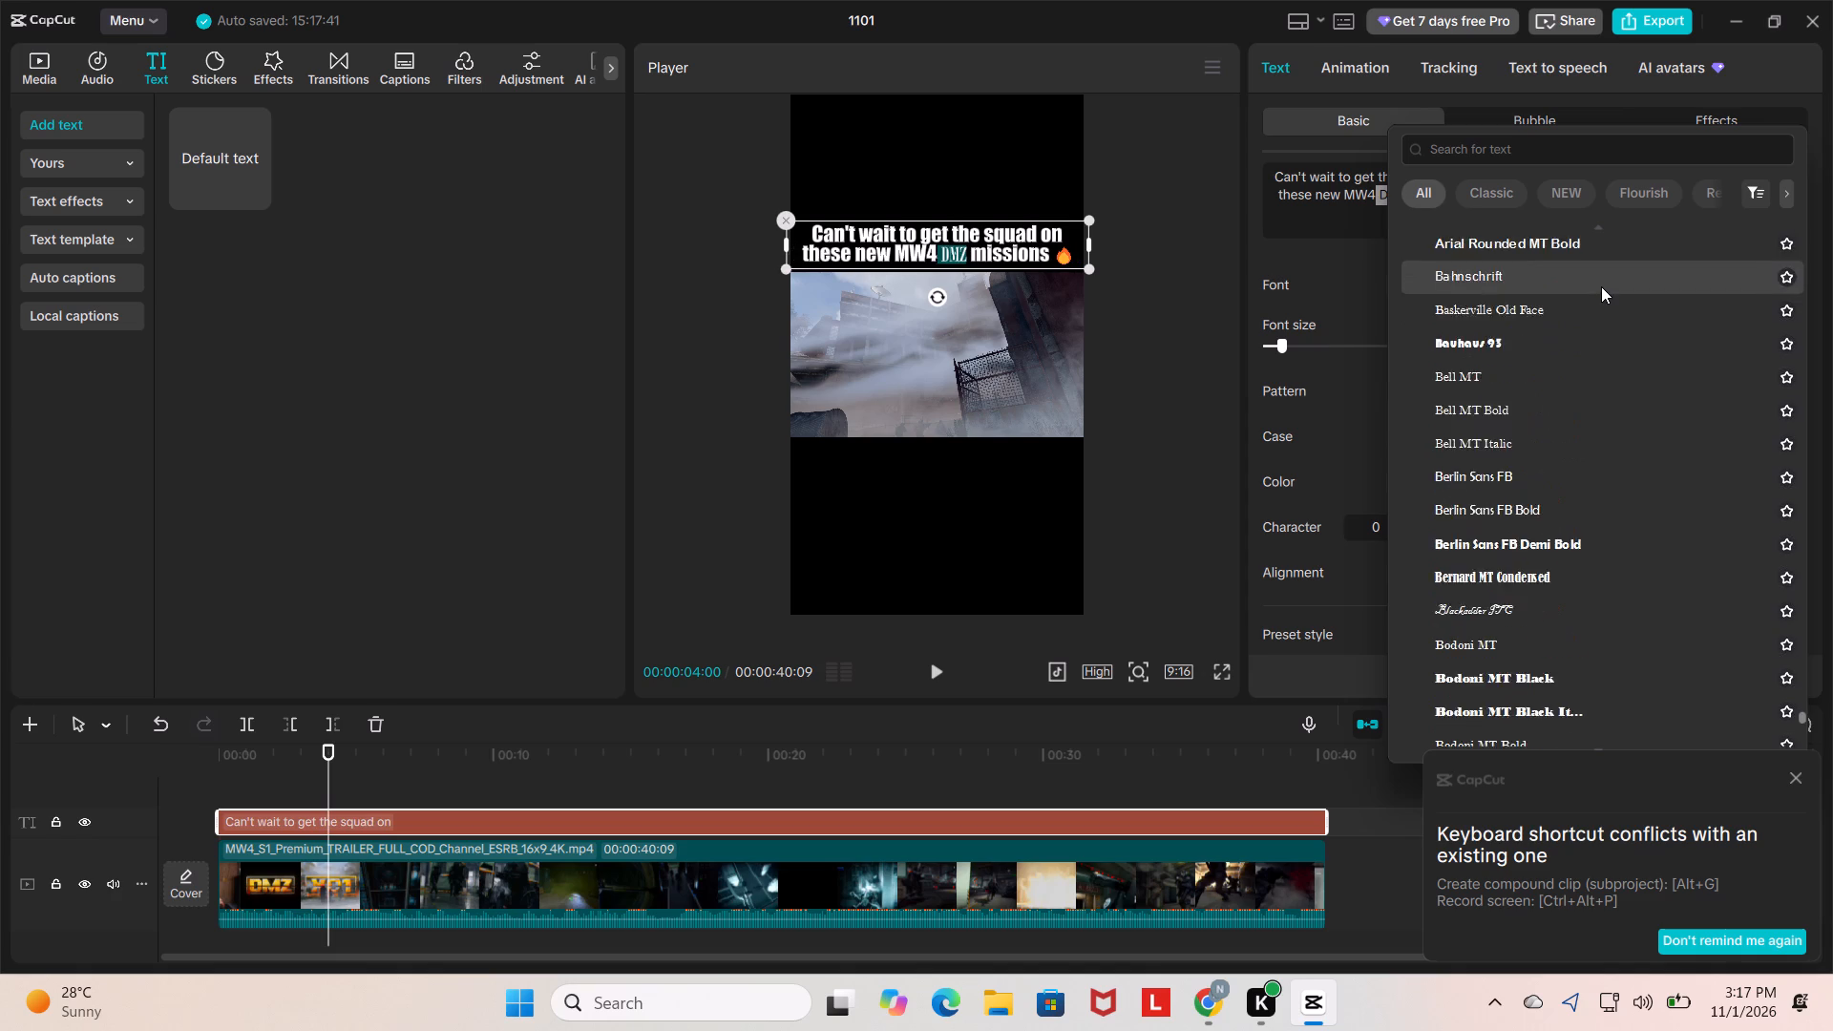
scroll(1601, 286, up, 20)
scroll(1601, 286, up, 19)
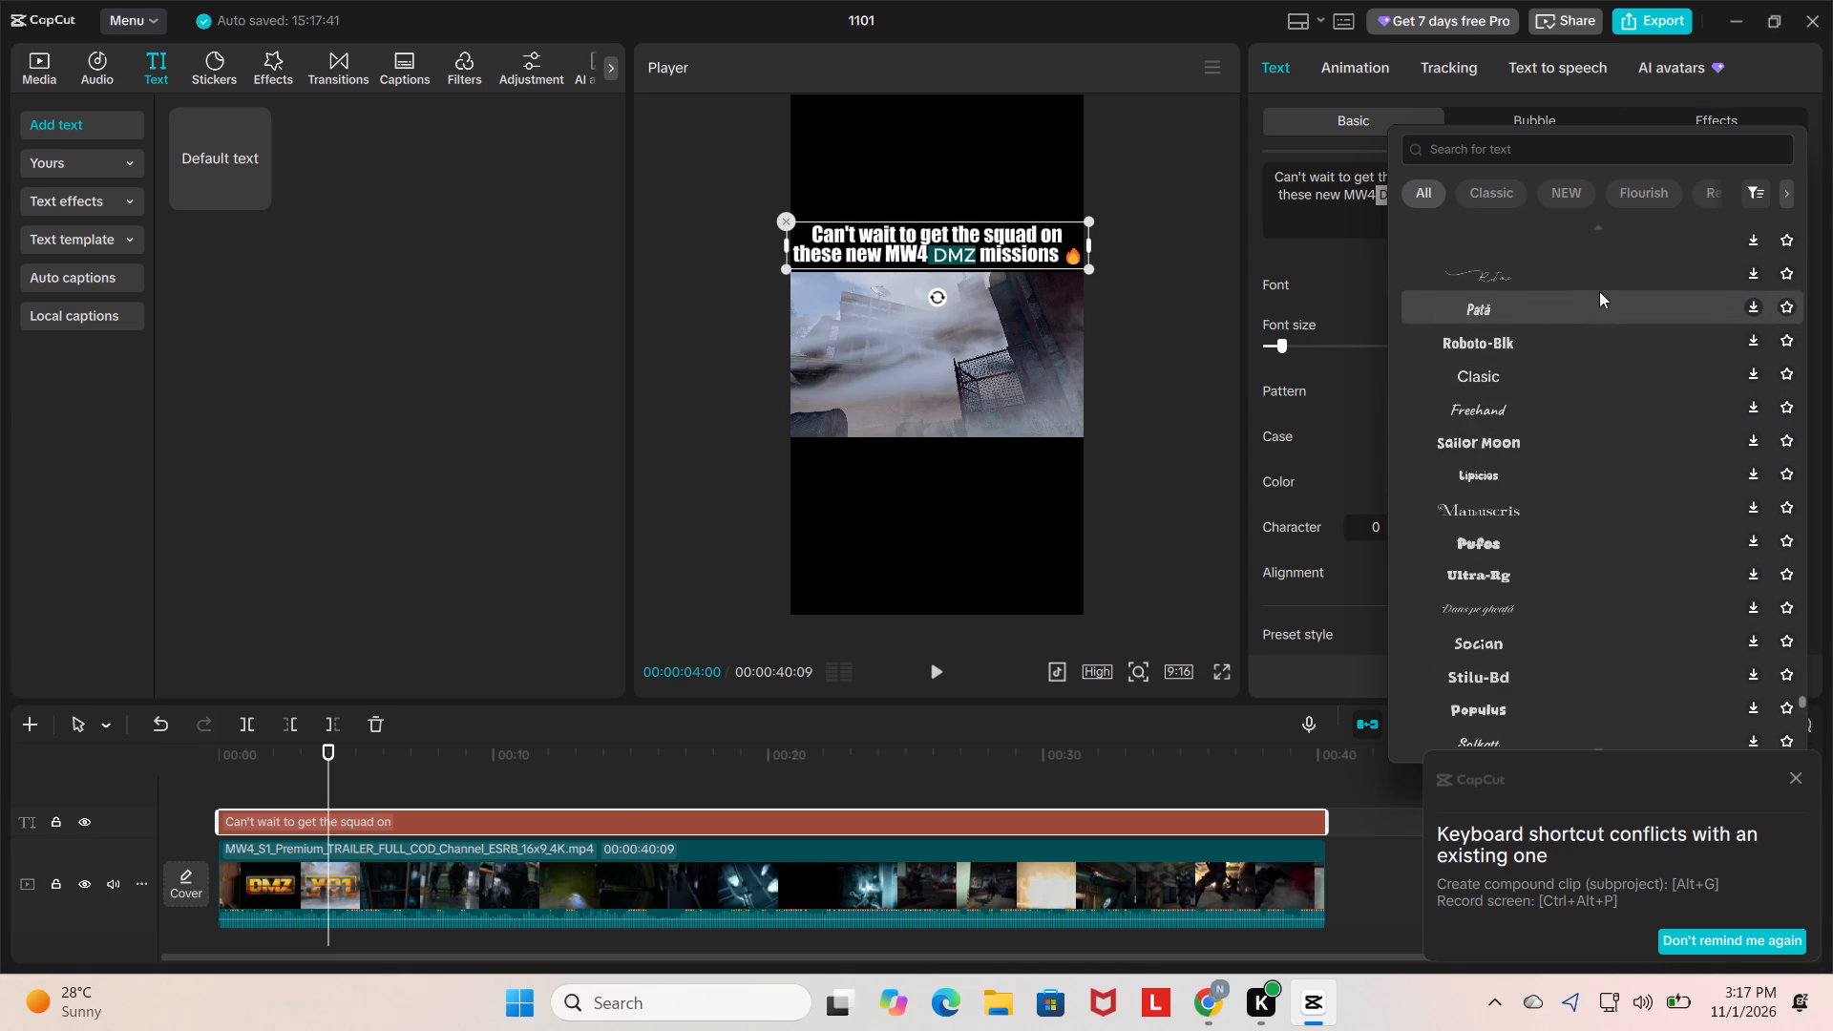
scroll(1599, 291, up, 6)
scroll(1599, 292, down, 7)
scroll(1599, 292, up, 5)
scroll(1599, 292, down, 13)
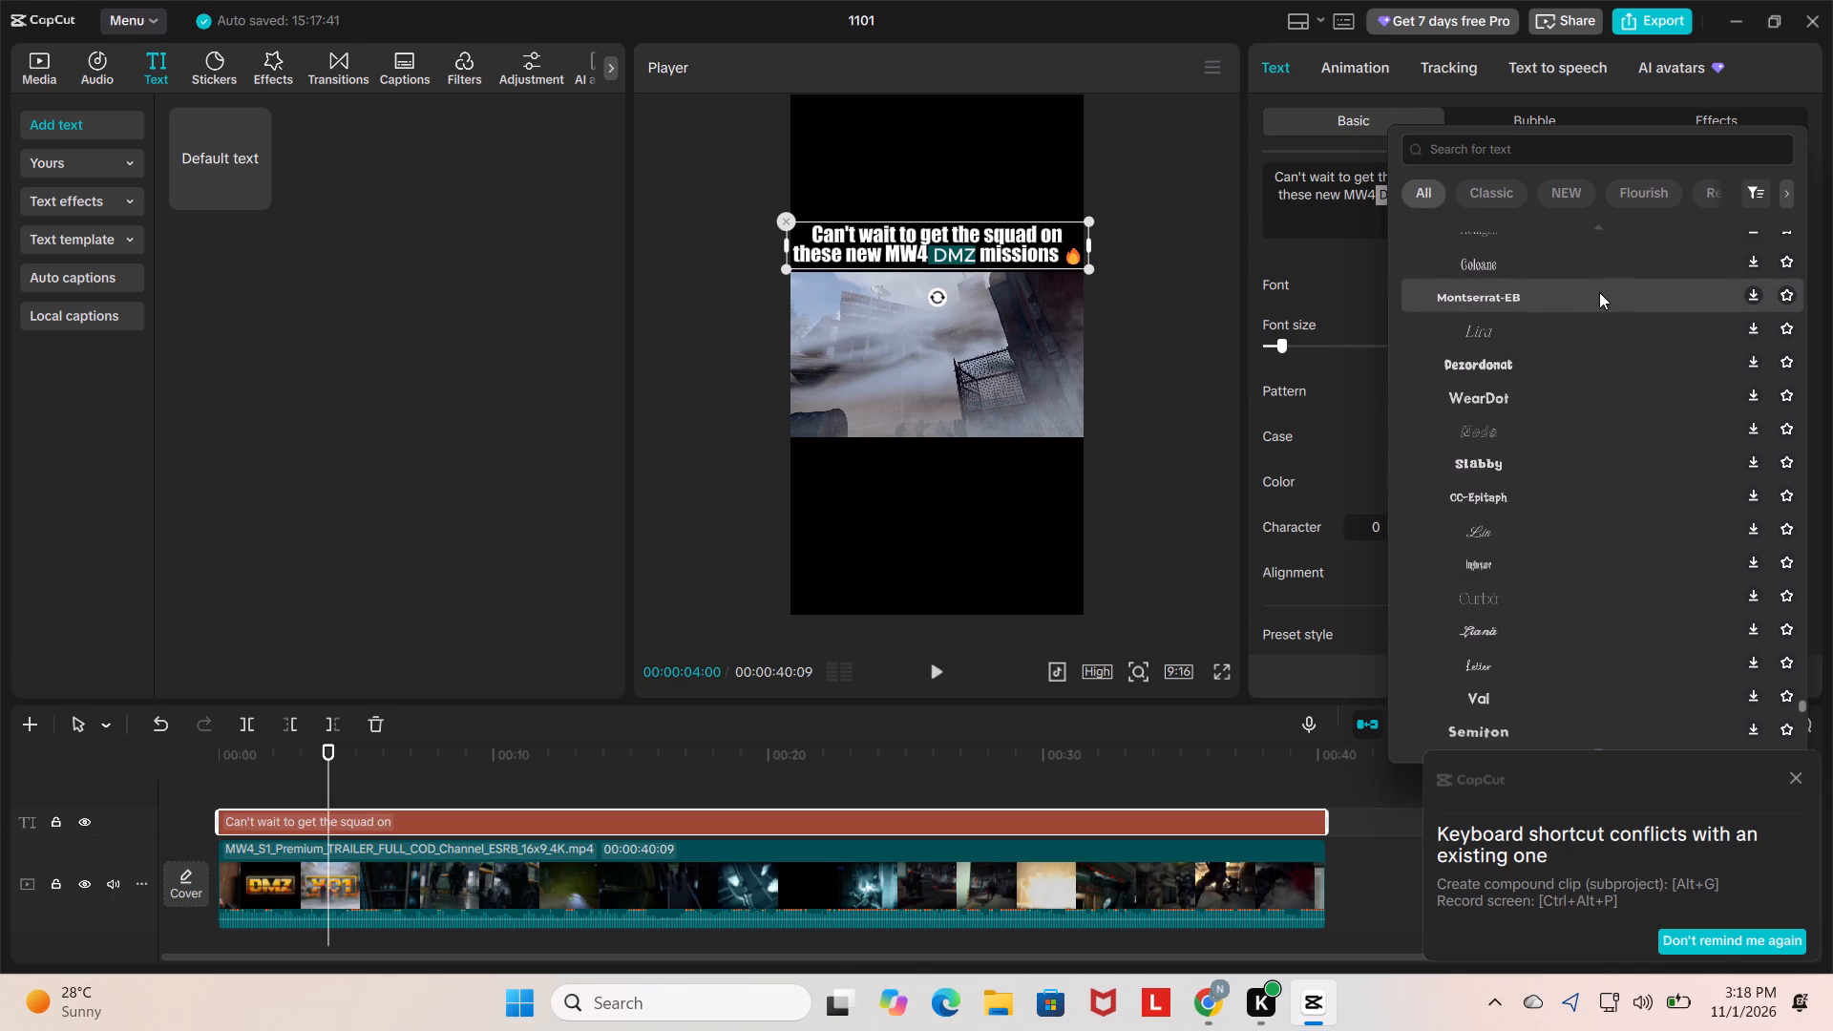
scroll(1599, 292, down, 20)
scroll(1599, 292, down, 6)
scroll(1597, 292, up, 8)
scroll(1595, 294, down, 15)
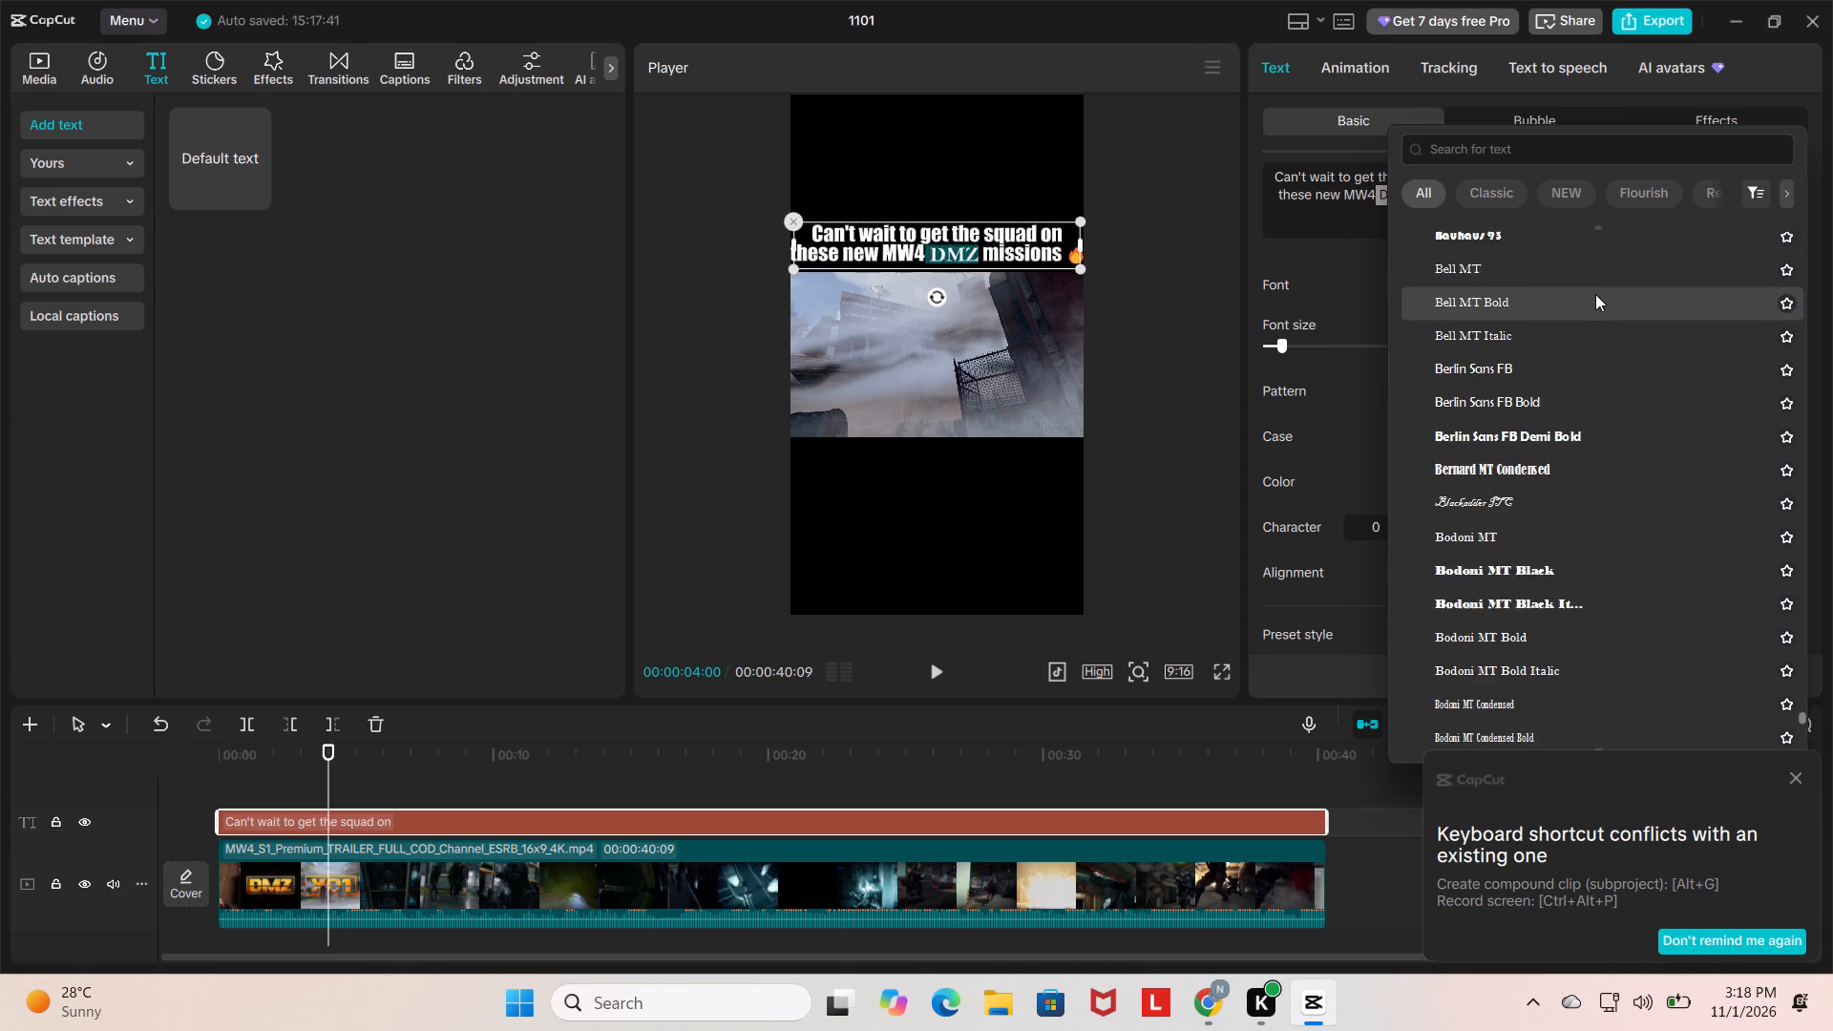
scroll(1595, 294, down, 20)
scroll(1595, 294, up, 8)
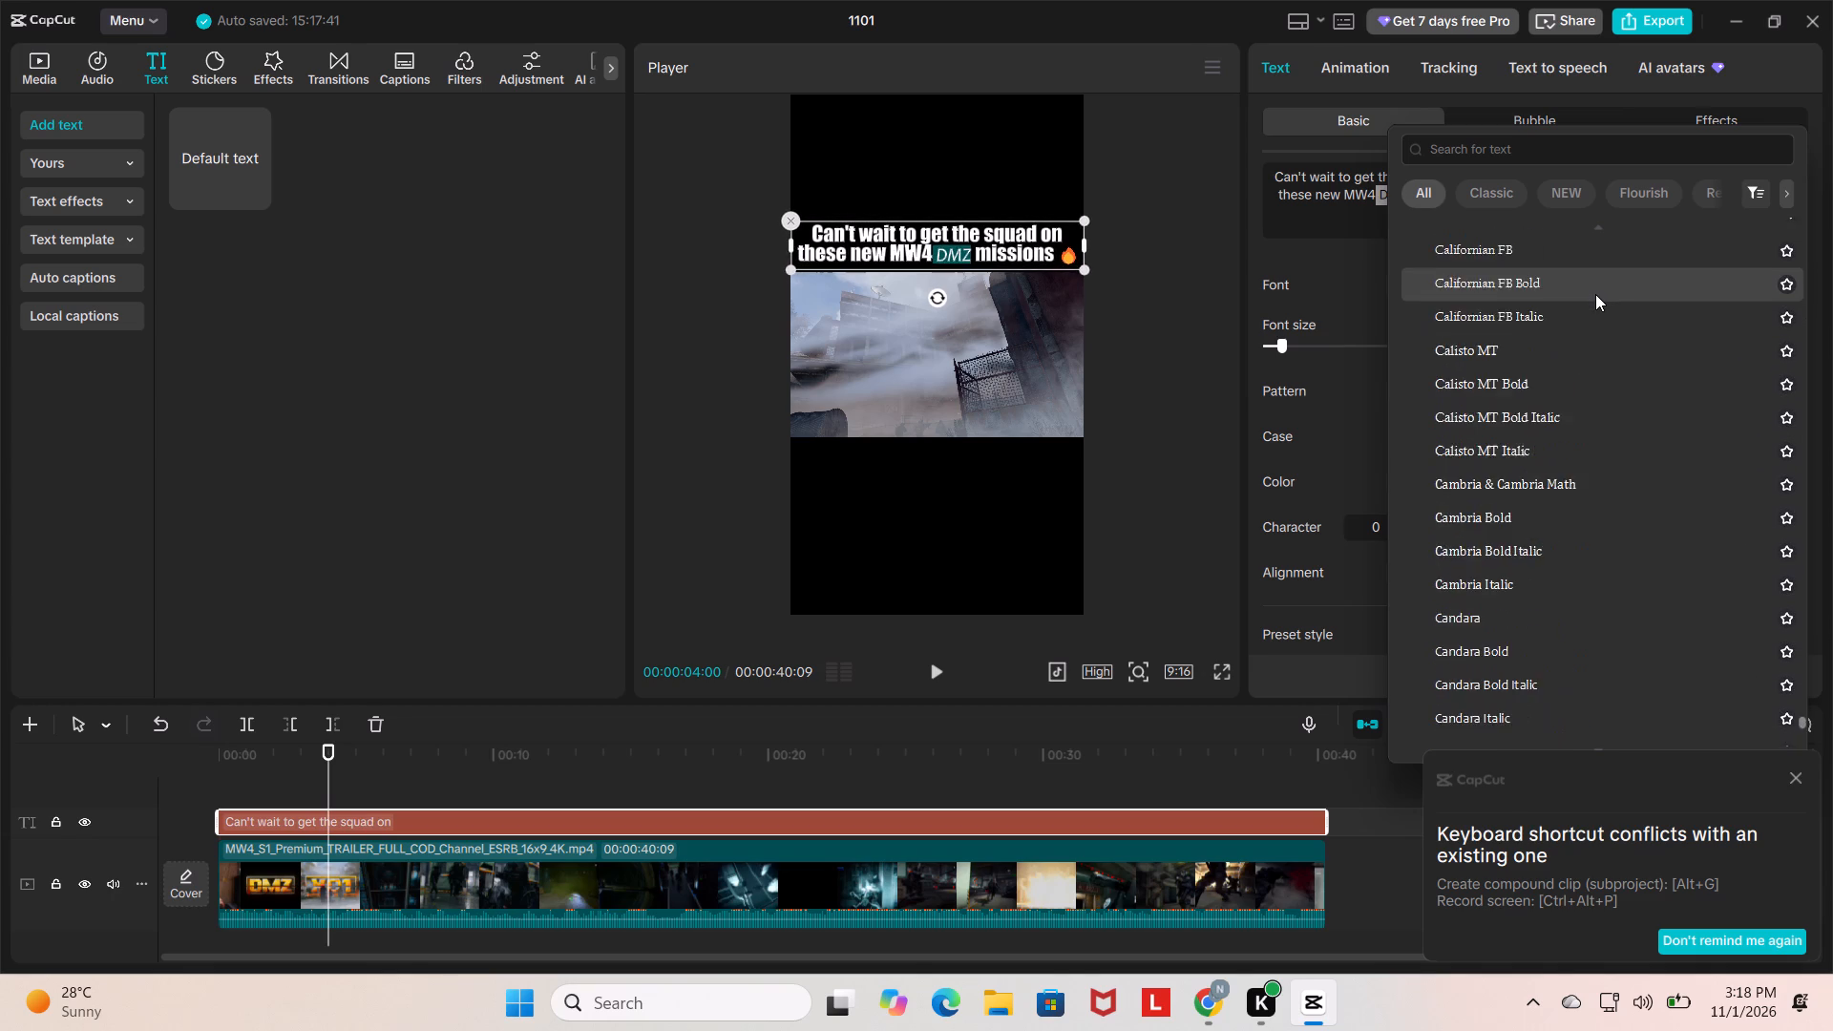
scroll(1595, 294, up, 20)
scroll(1595, 294, up, 2)
scroll(1595, 294, down, 3)
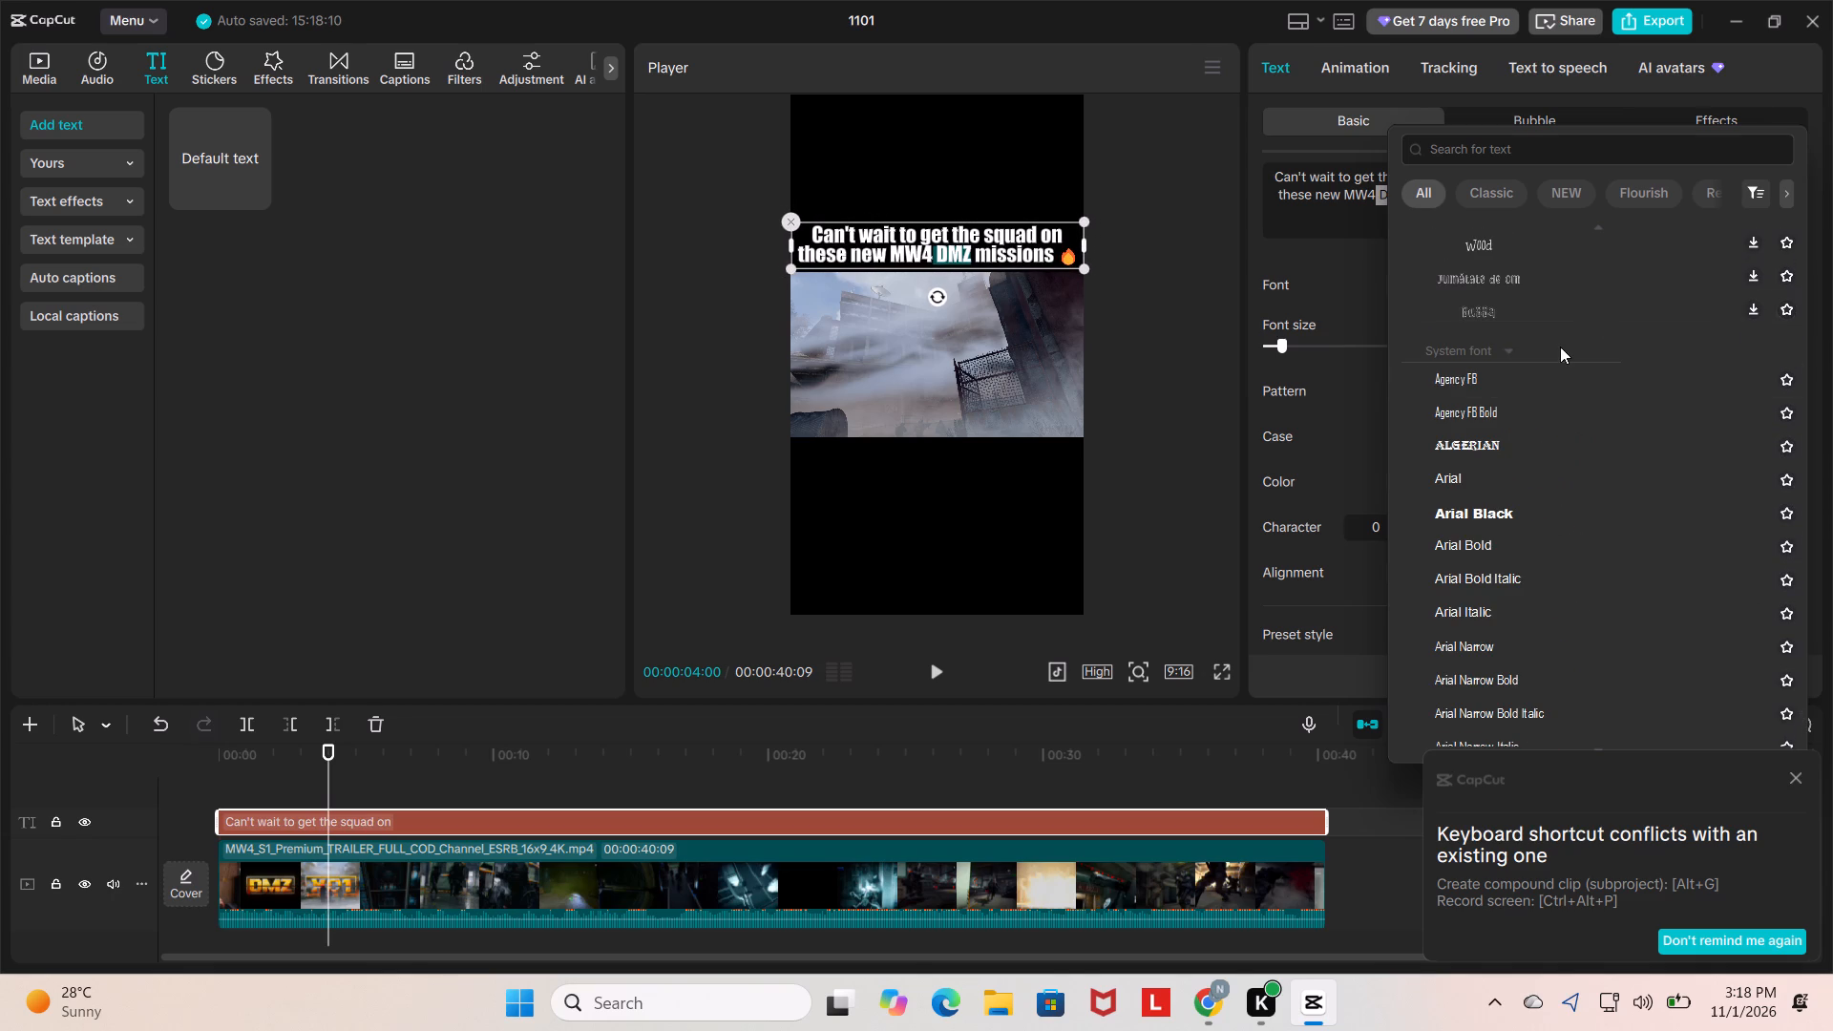
scroll(1512, 370, up, 9)
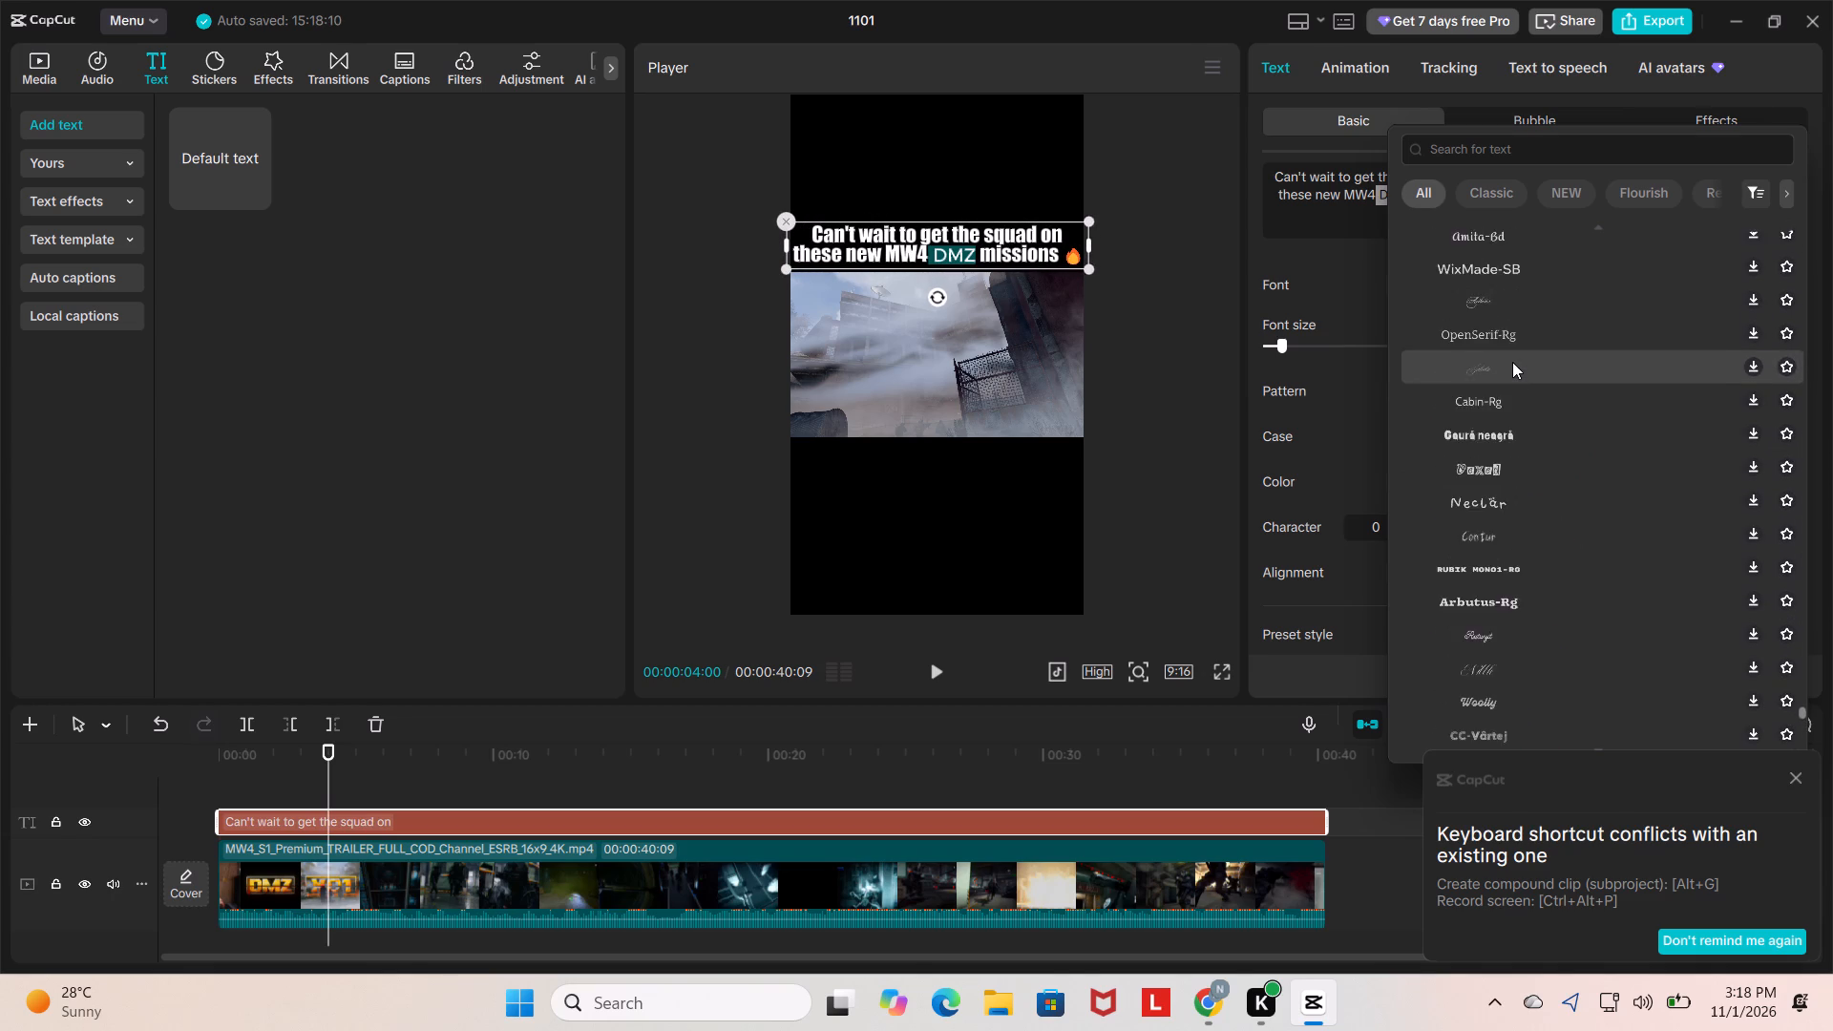
scroll(1512, 362, up, 11)
scroll(1514, 357, down, 16)
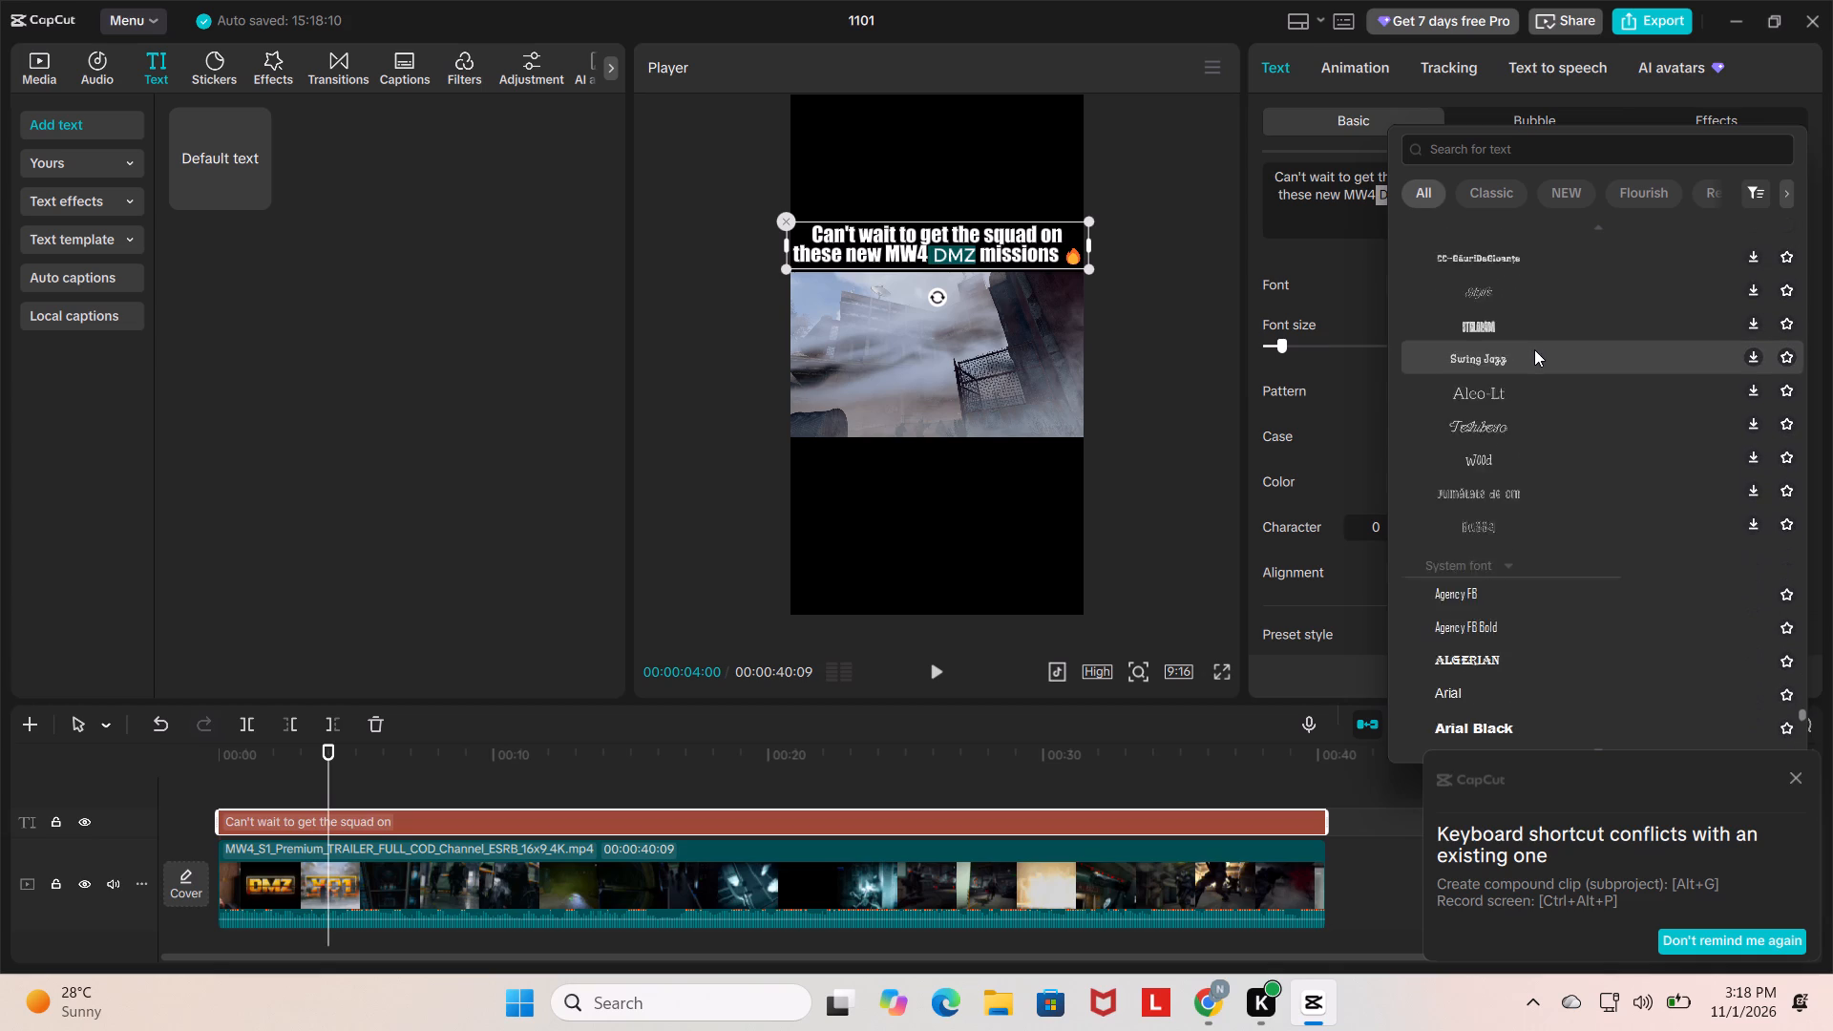
scroll(1534, 349, down, 7)
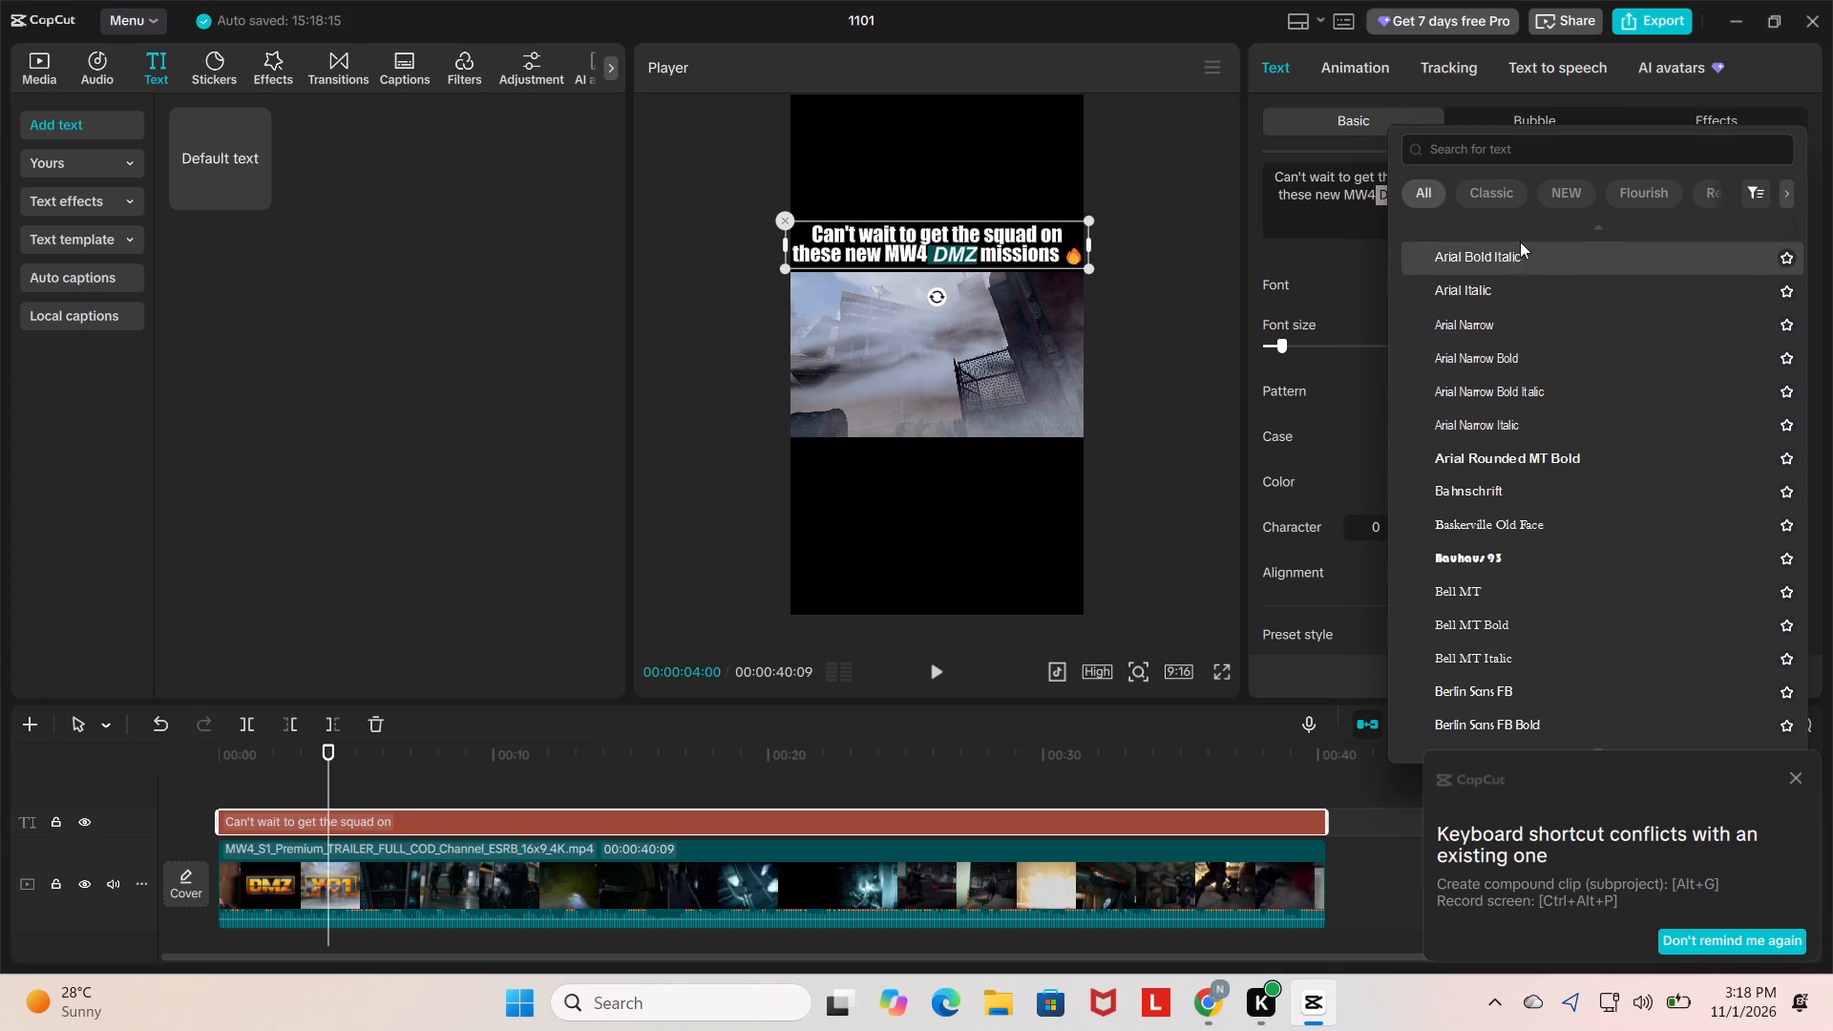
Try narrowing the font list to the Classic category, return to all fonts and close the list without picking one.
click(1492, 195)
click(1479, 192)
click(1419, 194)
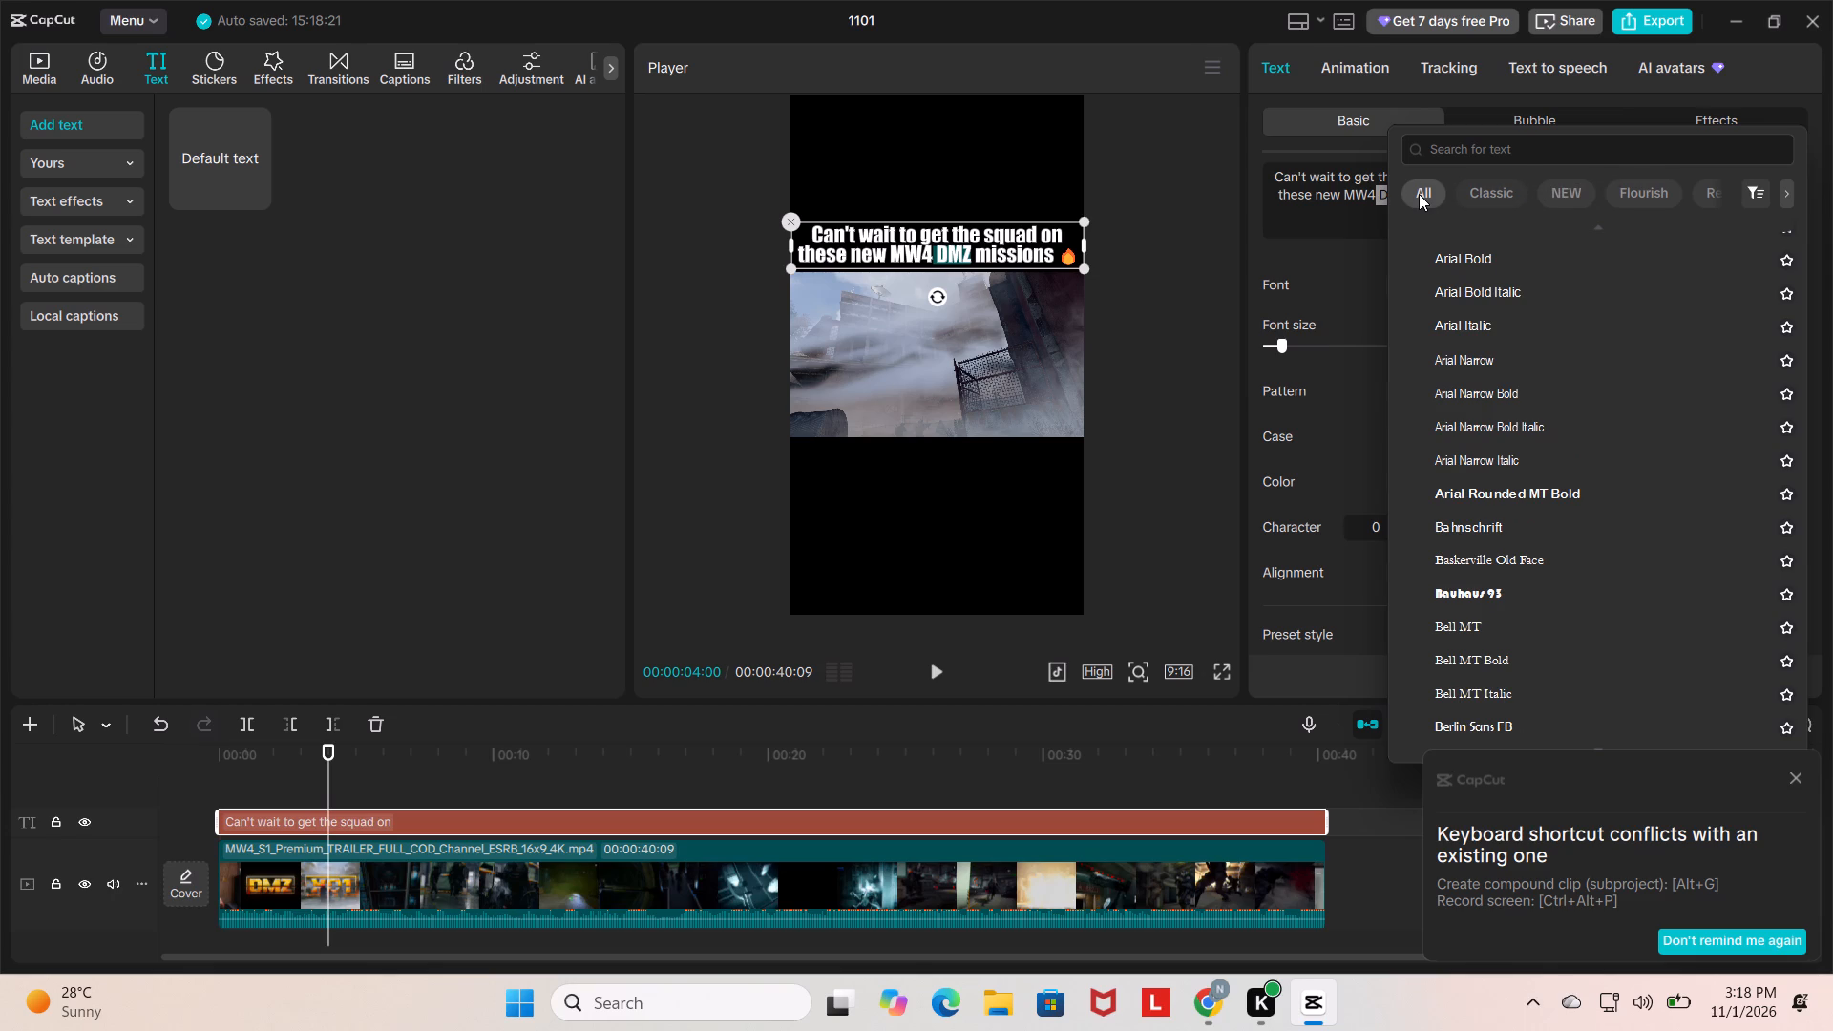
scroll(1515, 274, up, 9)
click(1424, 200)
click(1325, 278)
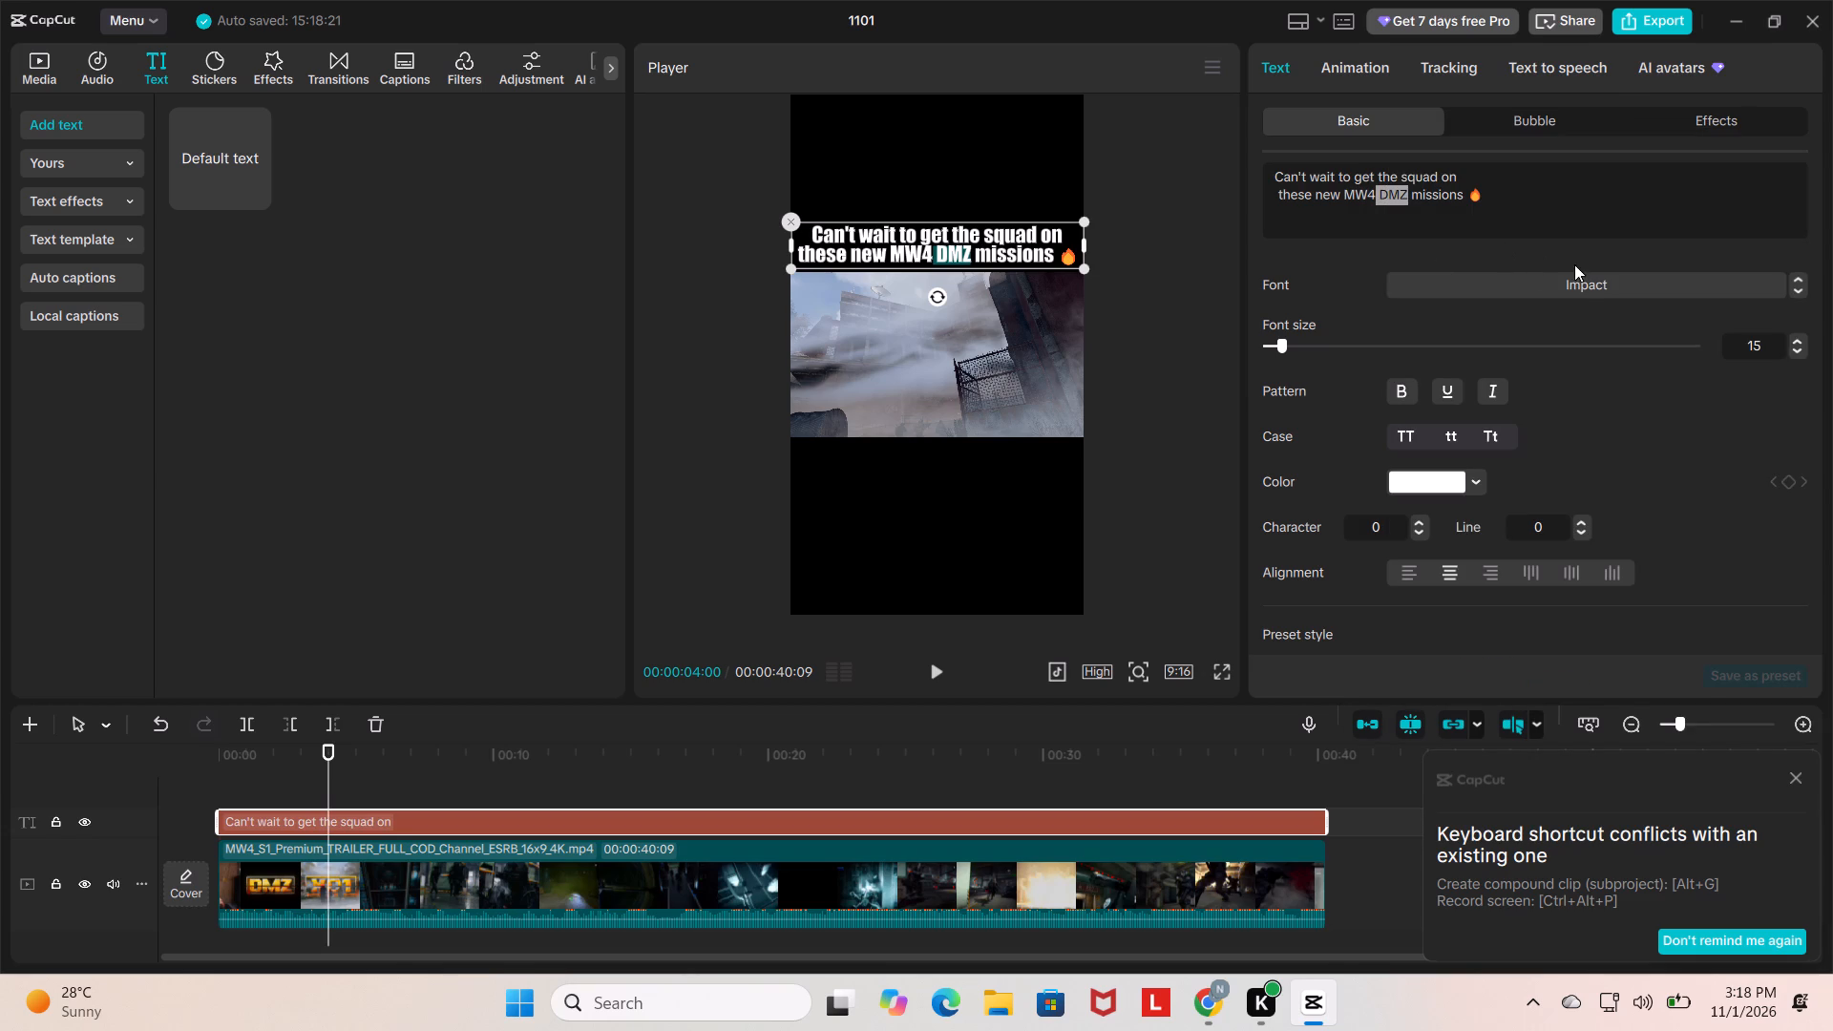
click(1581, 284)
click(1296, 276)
Deselect "DMZ", browse fonts for the whole on-screen text and download the Segment font.
click(1480, 204)
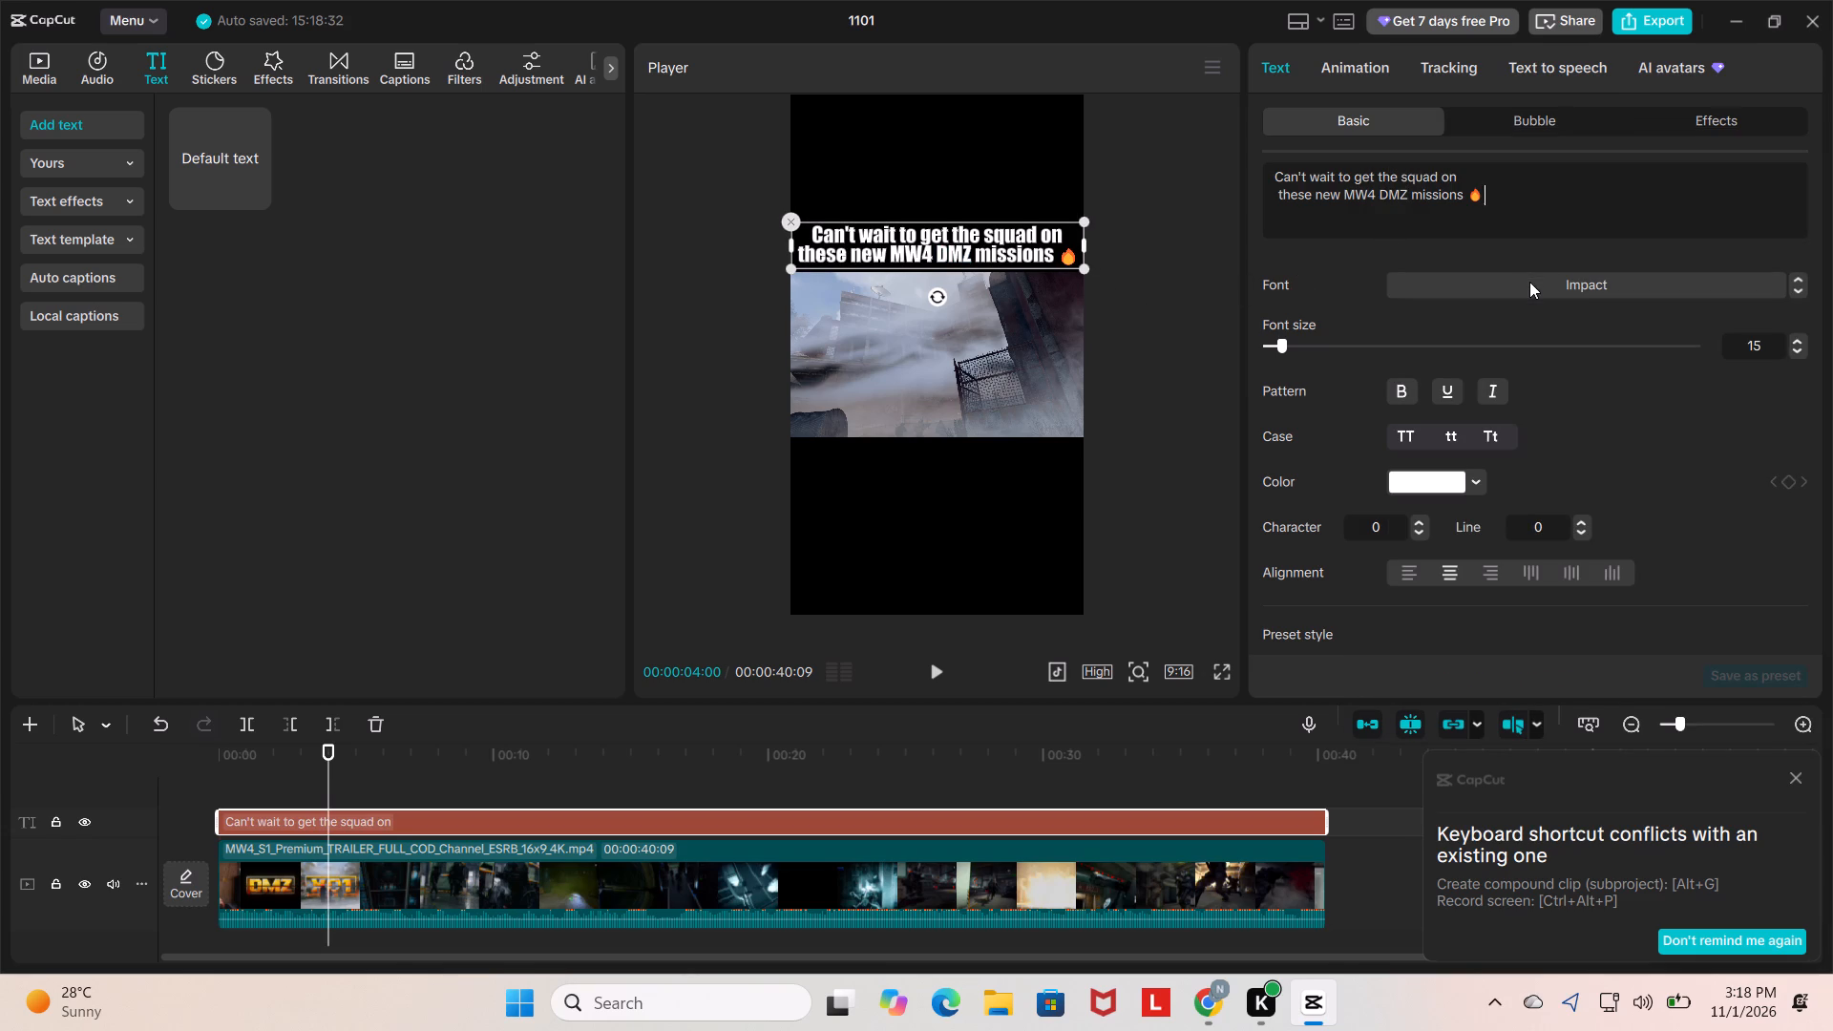
click(1529, 282)
scroll(1591, 259, up, 9)
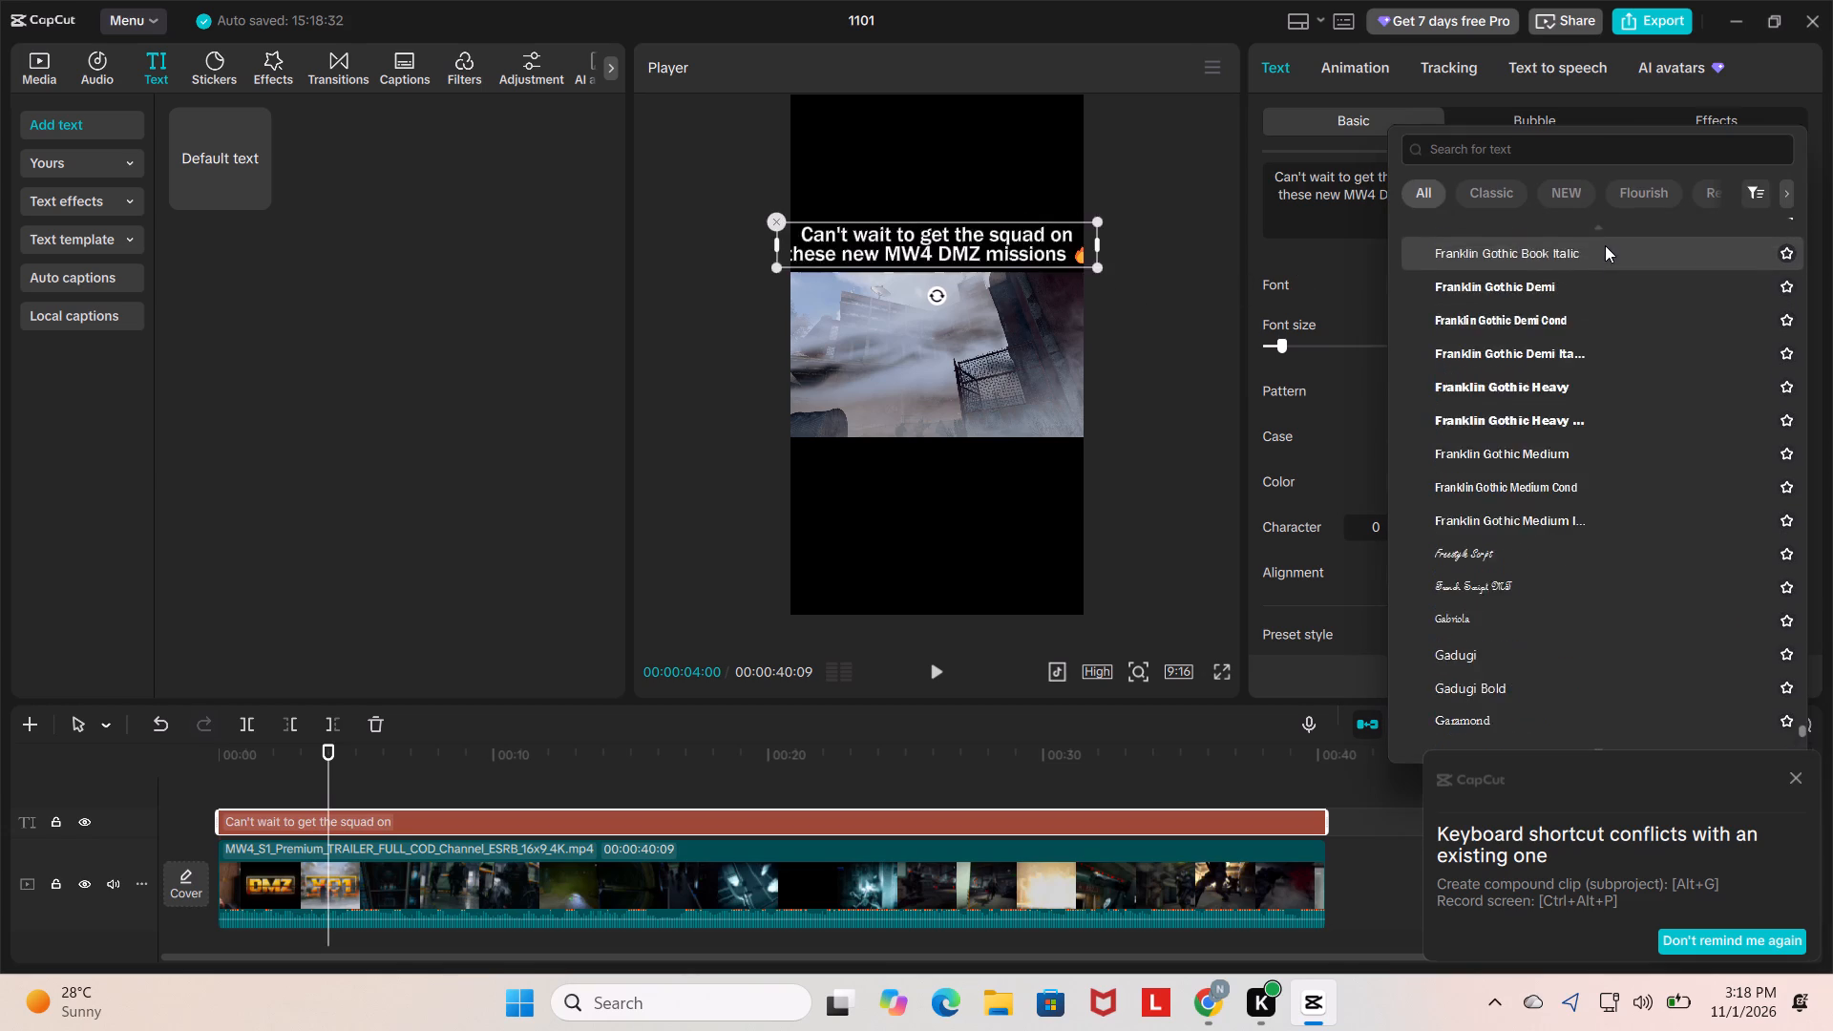
scroll(1611, 241, up, 20)
scroll(1611, 241, up, 11)
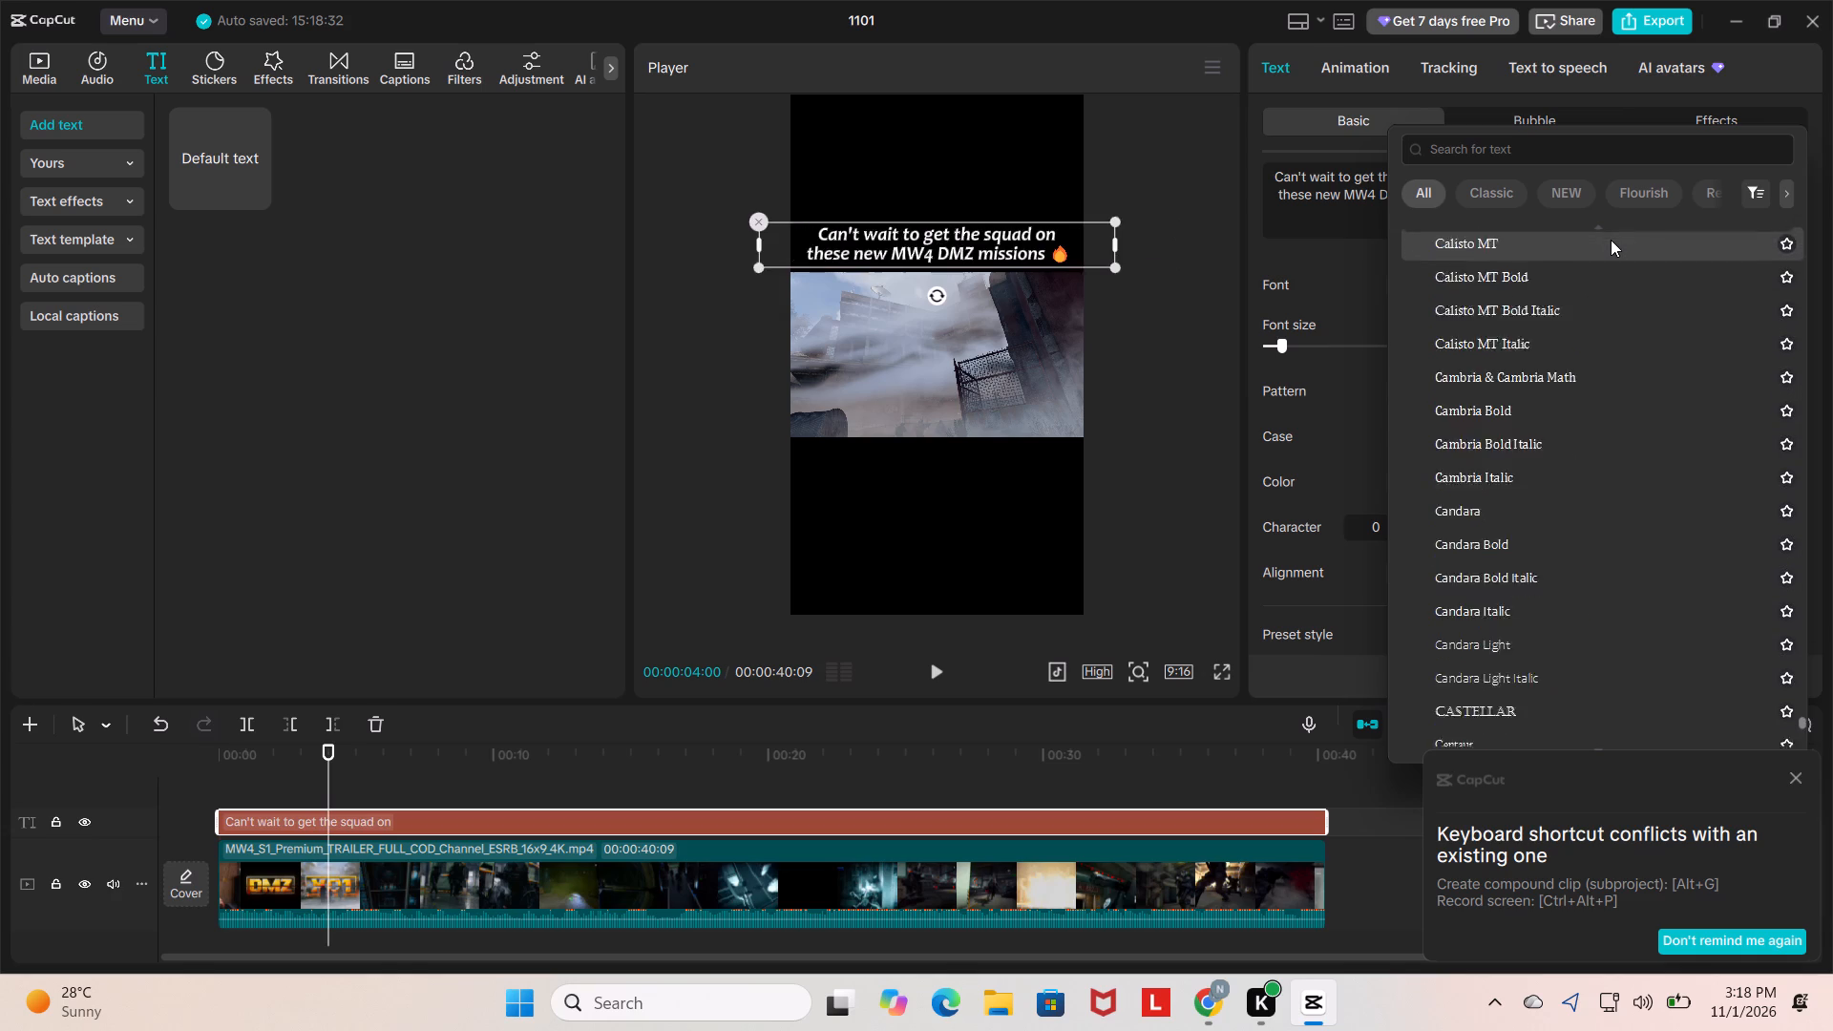
scroll(1611, 240, up, 20)
scroll(1611, 240, up, 18)
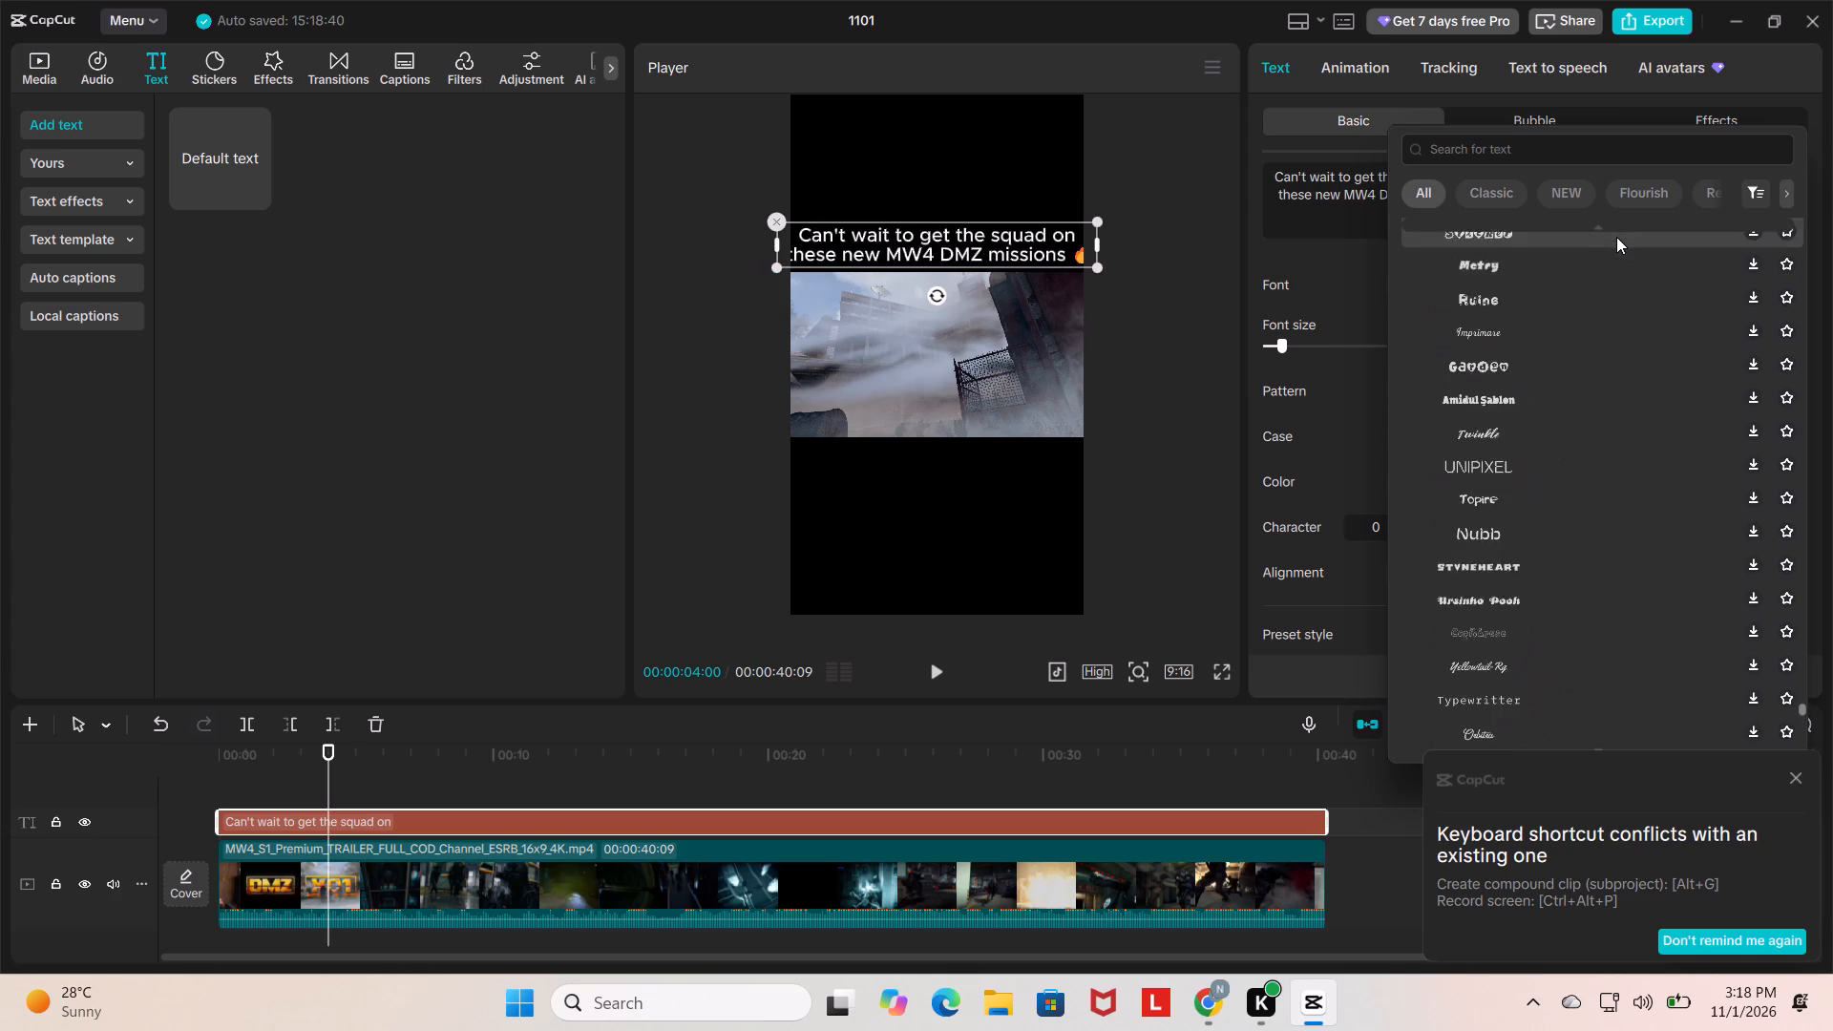
scroll(1616, 237, up, 20)
scroll(1616, 237, up, 18)
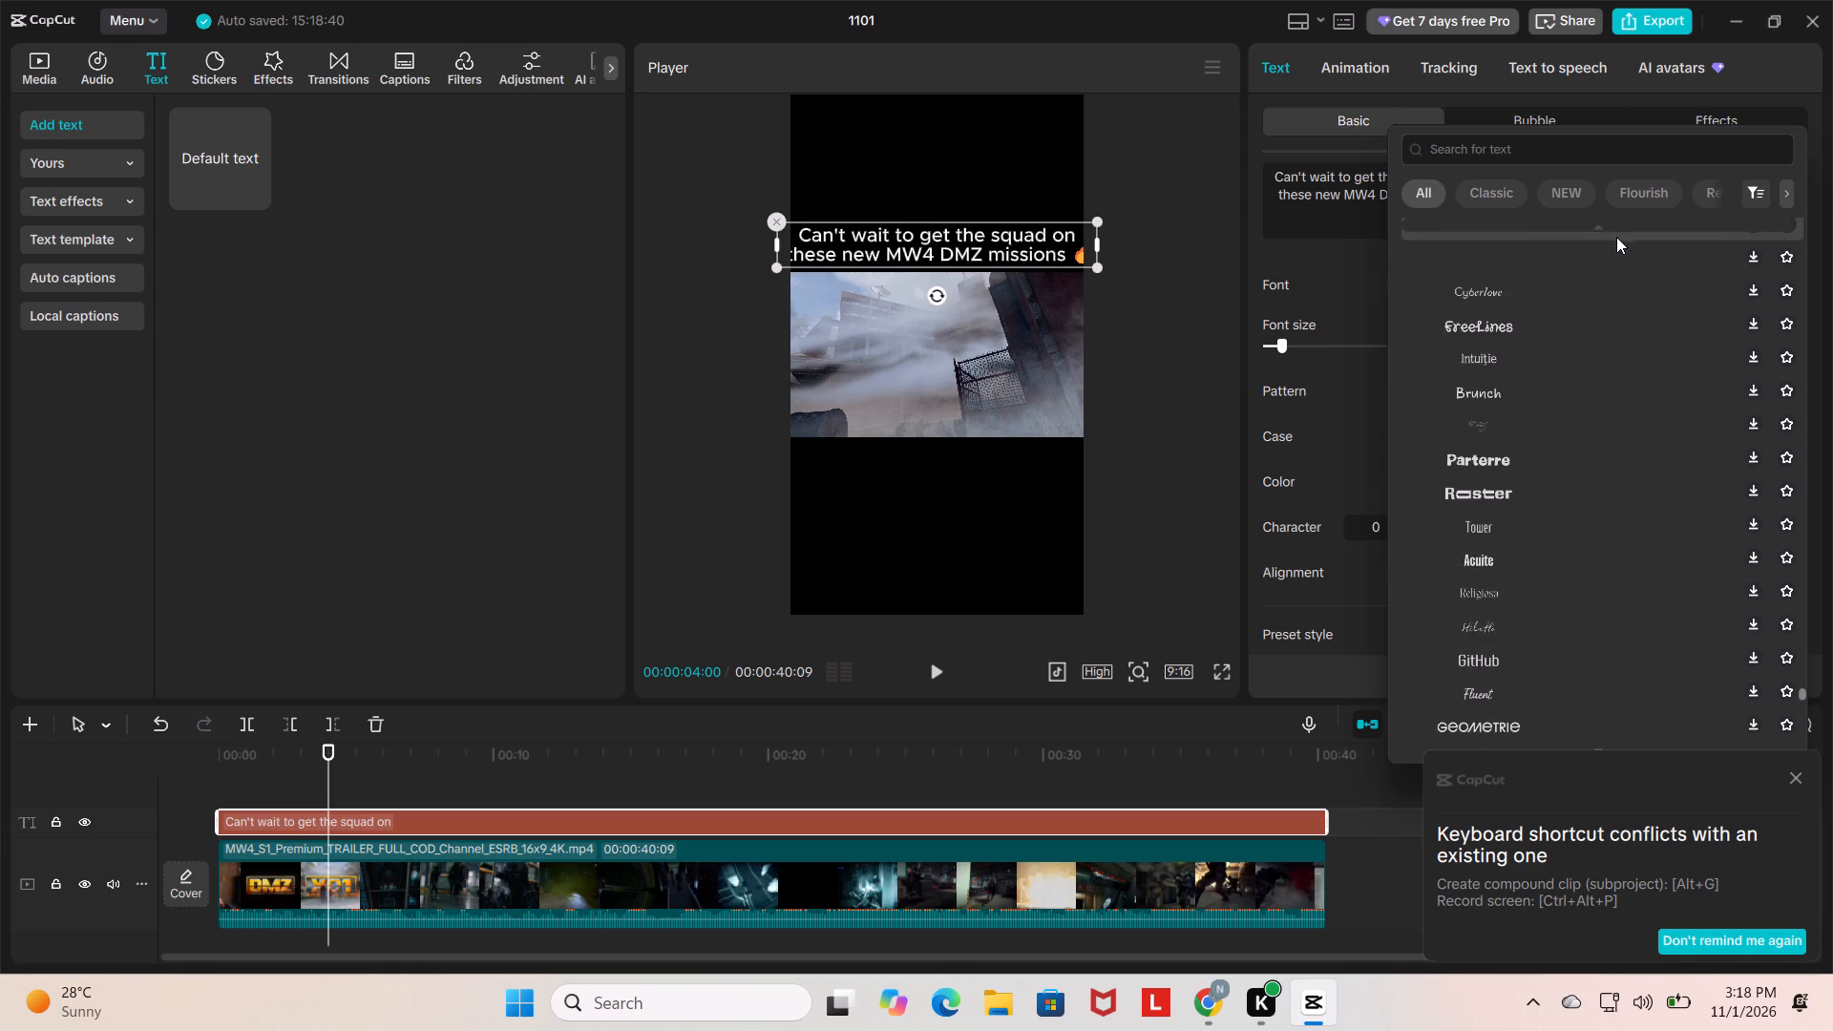
scroll(1616, 237, up, 20)
scroll(1616, 237, up, 18)
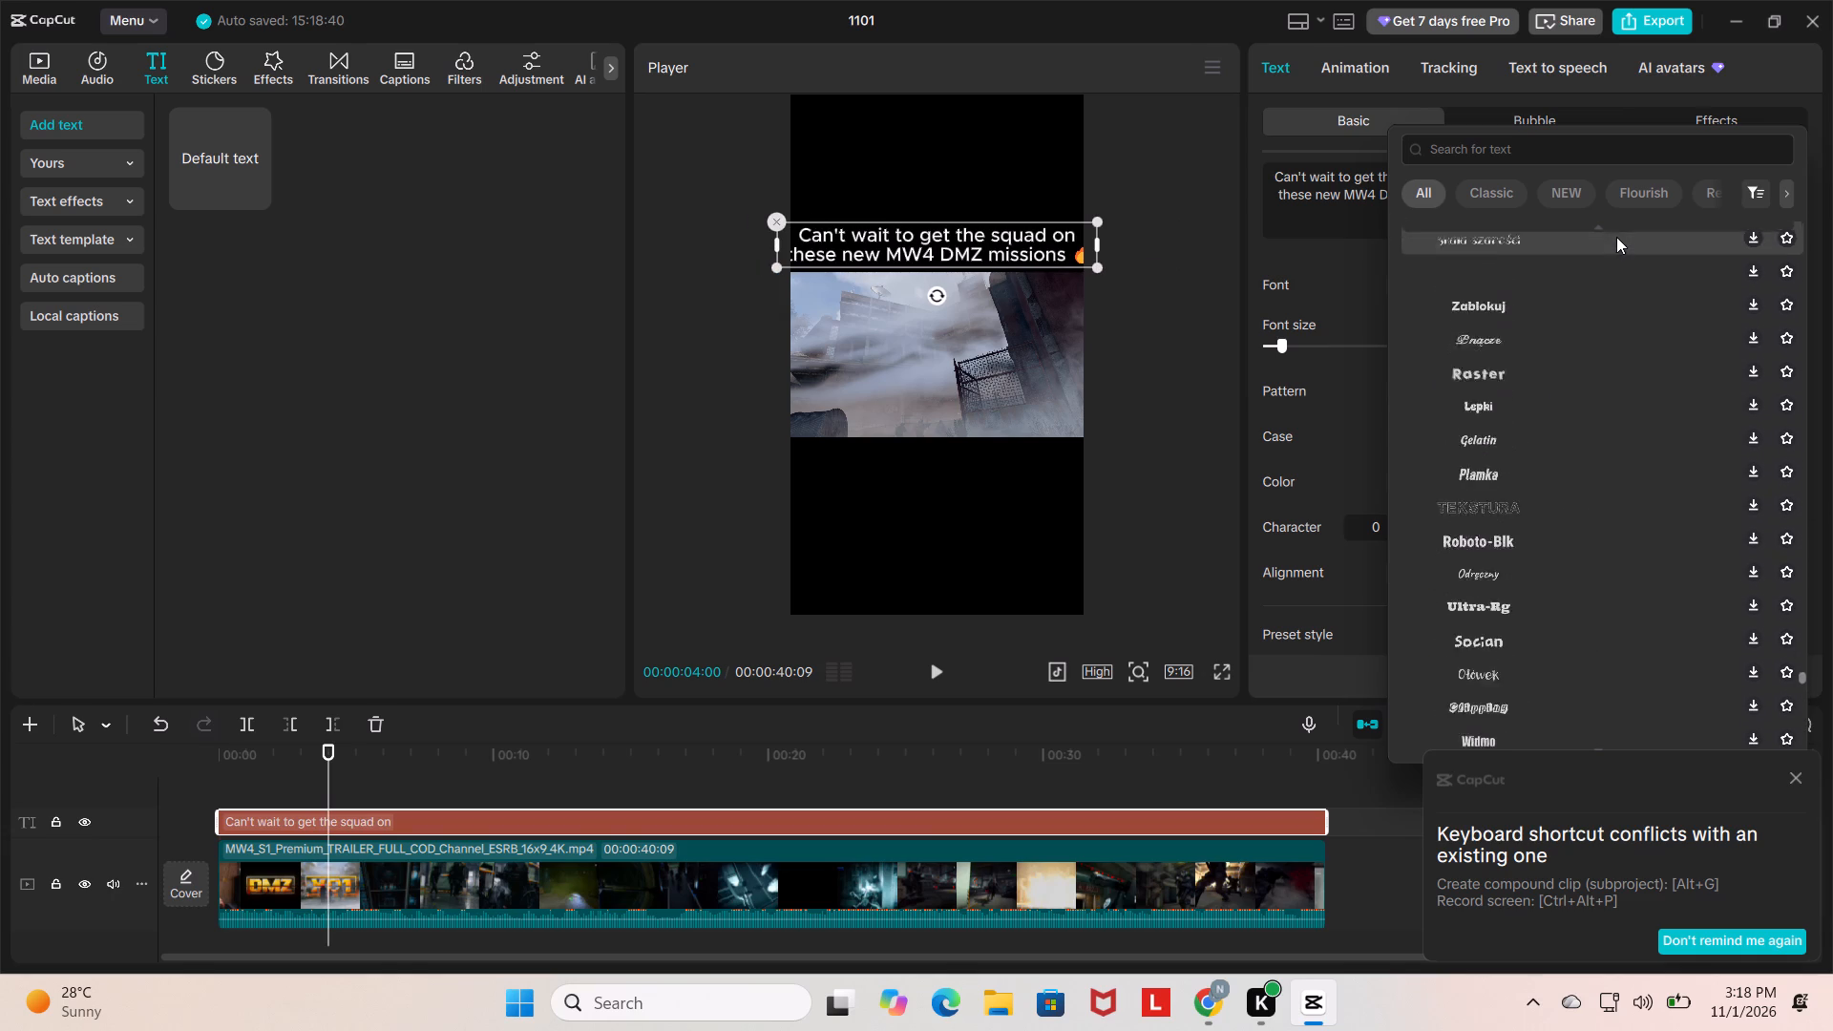
scroll(1616, 237, up, 20)
scroll(1616, 237, up, 17)
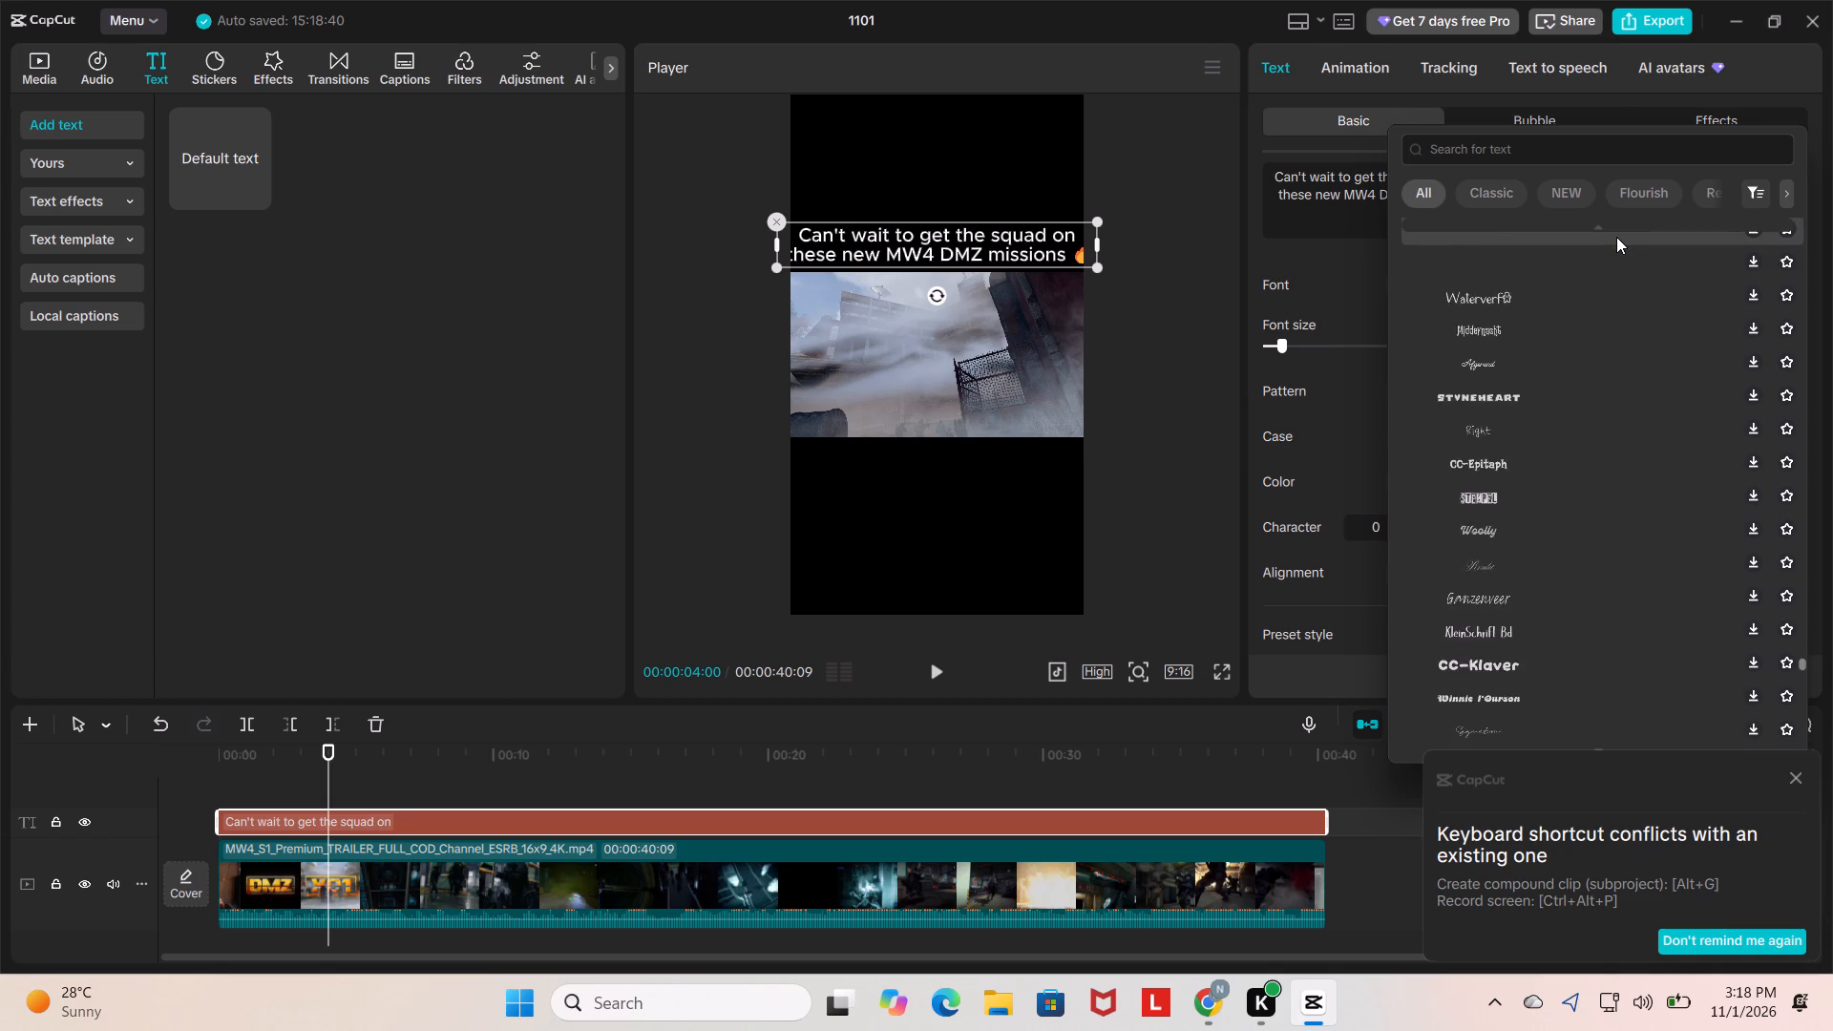
scroll(1616, 237, up, 20)
scroll(1616, 237, up, 17)
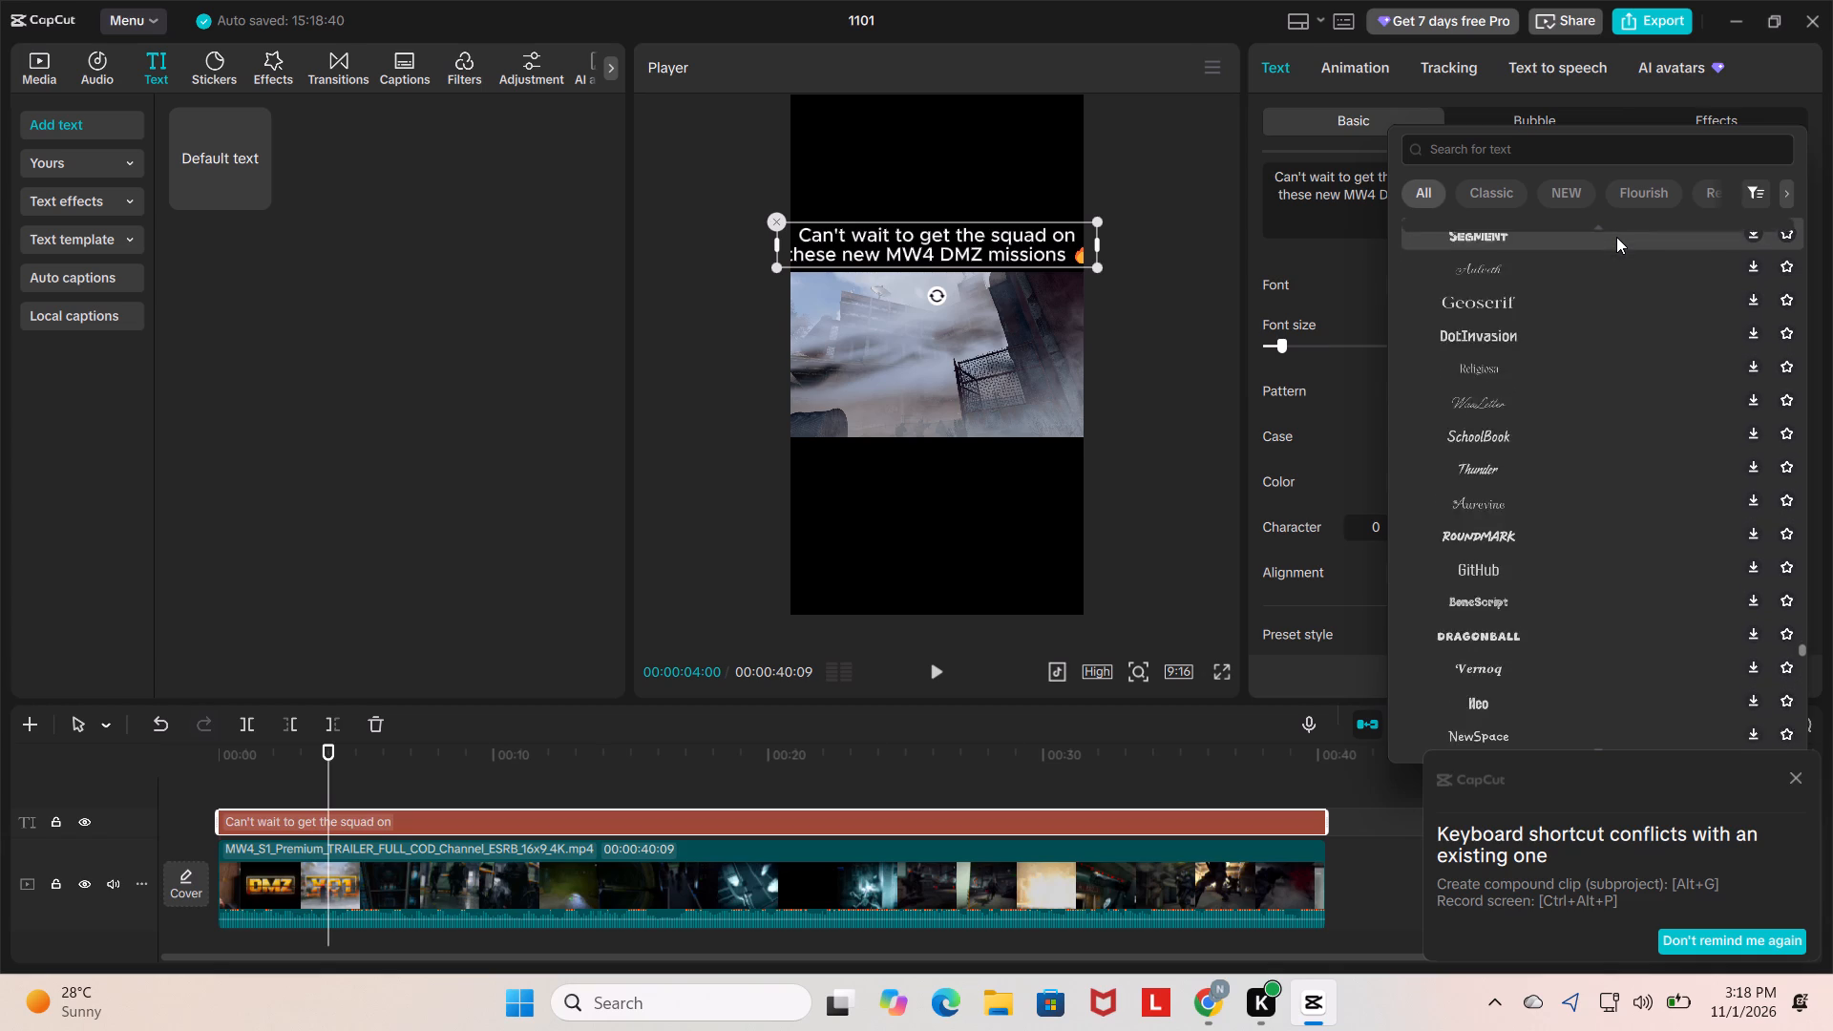
scroll(1616, 237, up, 20)
scroll(1616, 237, up, 17)
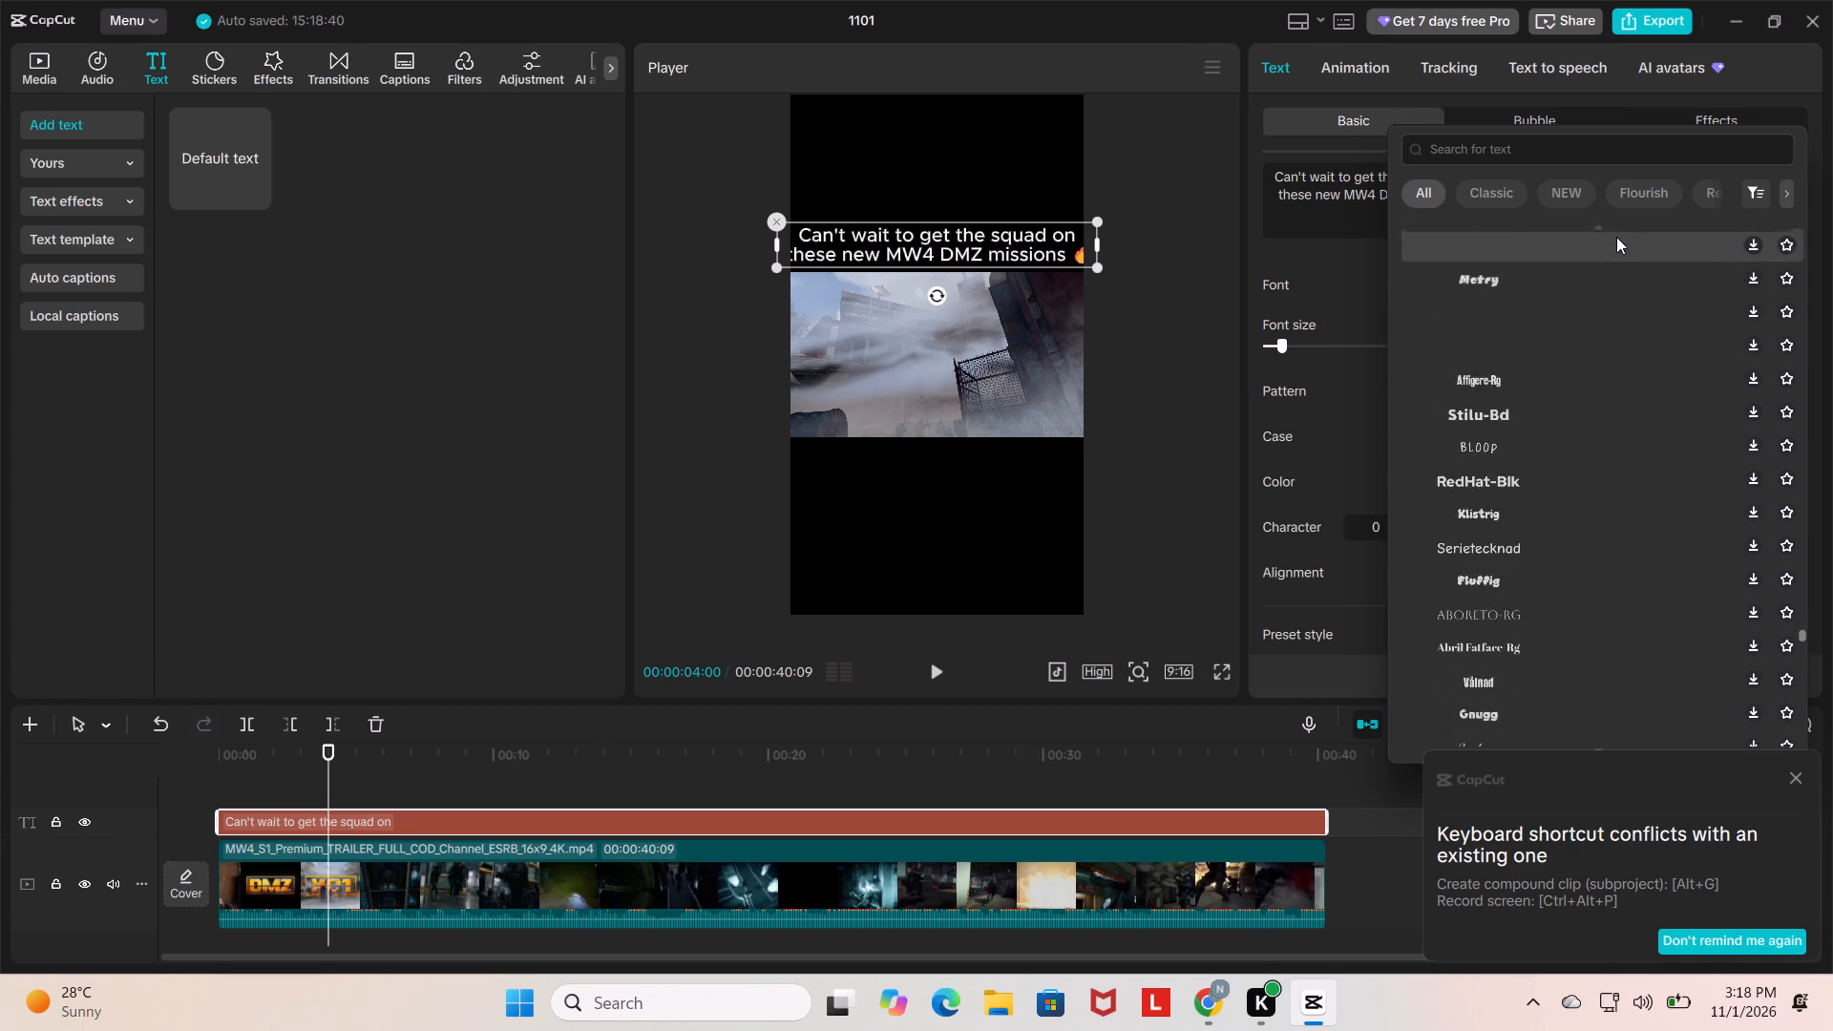
scroll(1616, 237, up, 20)
scroll(1616, 237, up, 16)
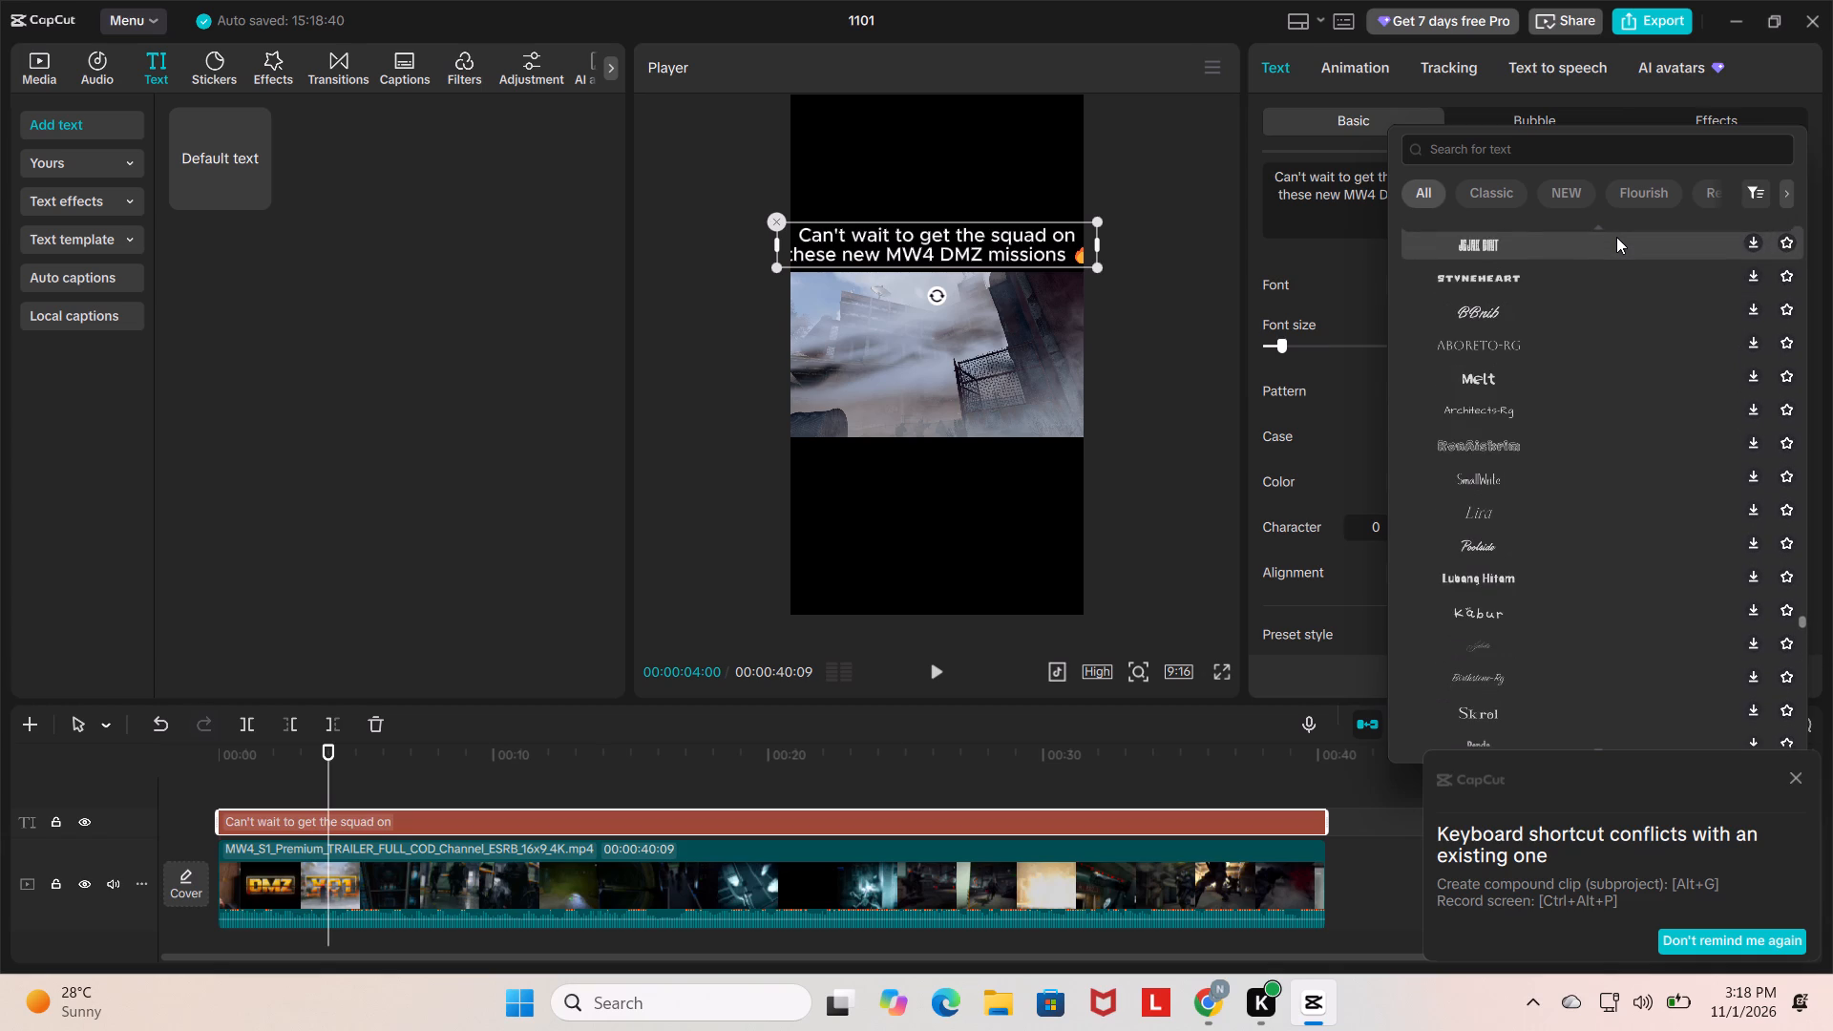
scroll(1616, 237, down, 7)
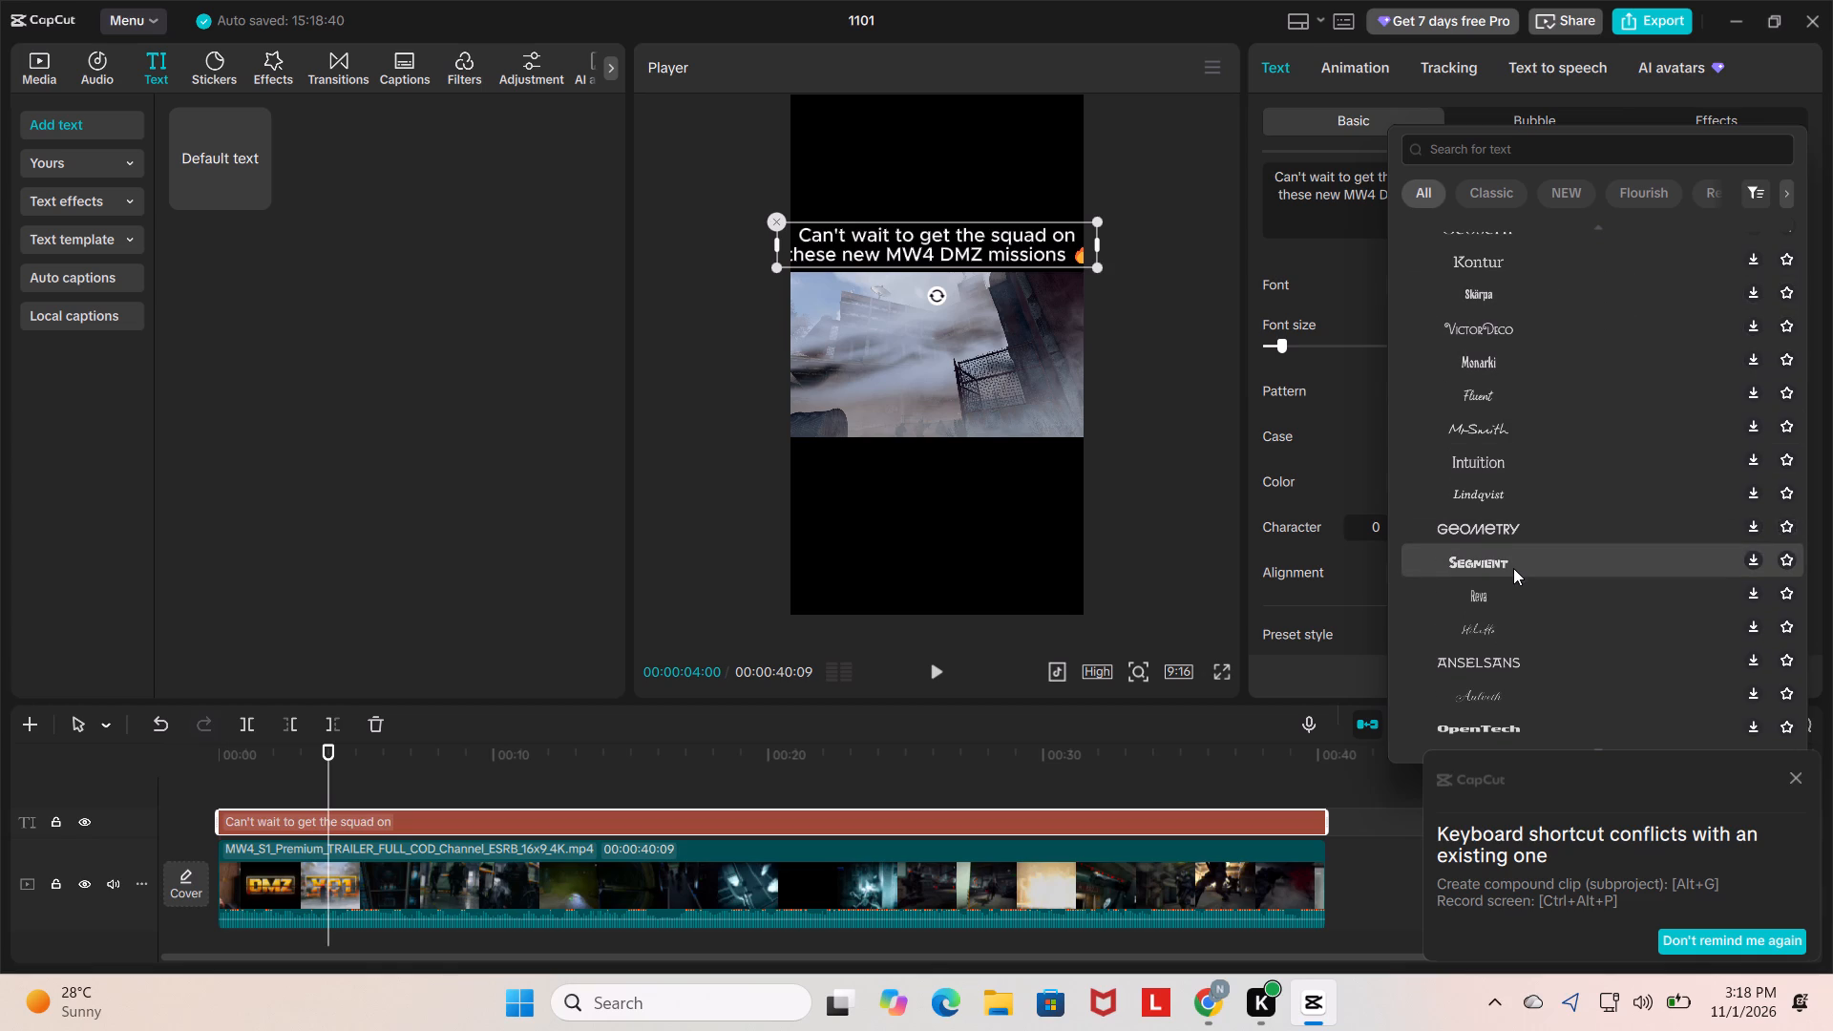
click(1753, 558)
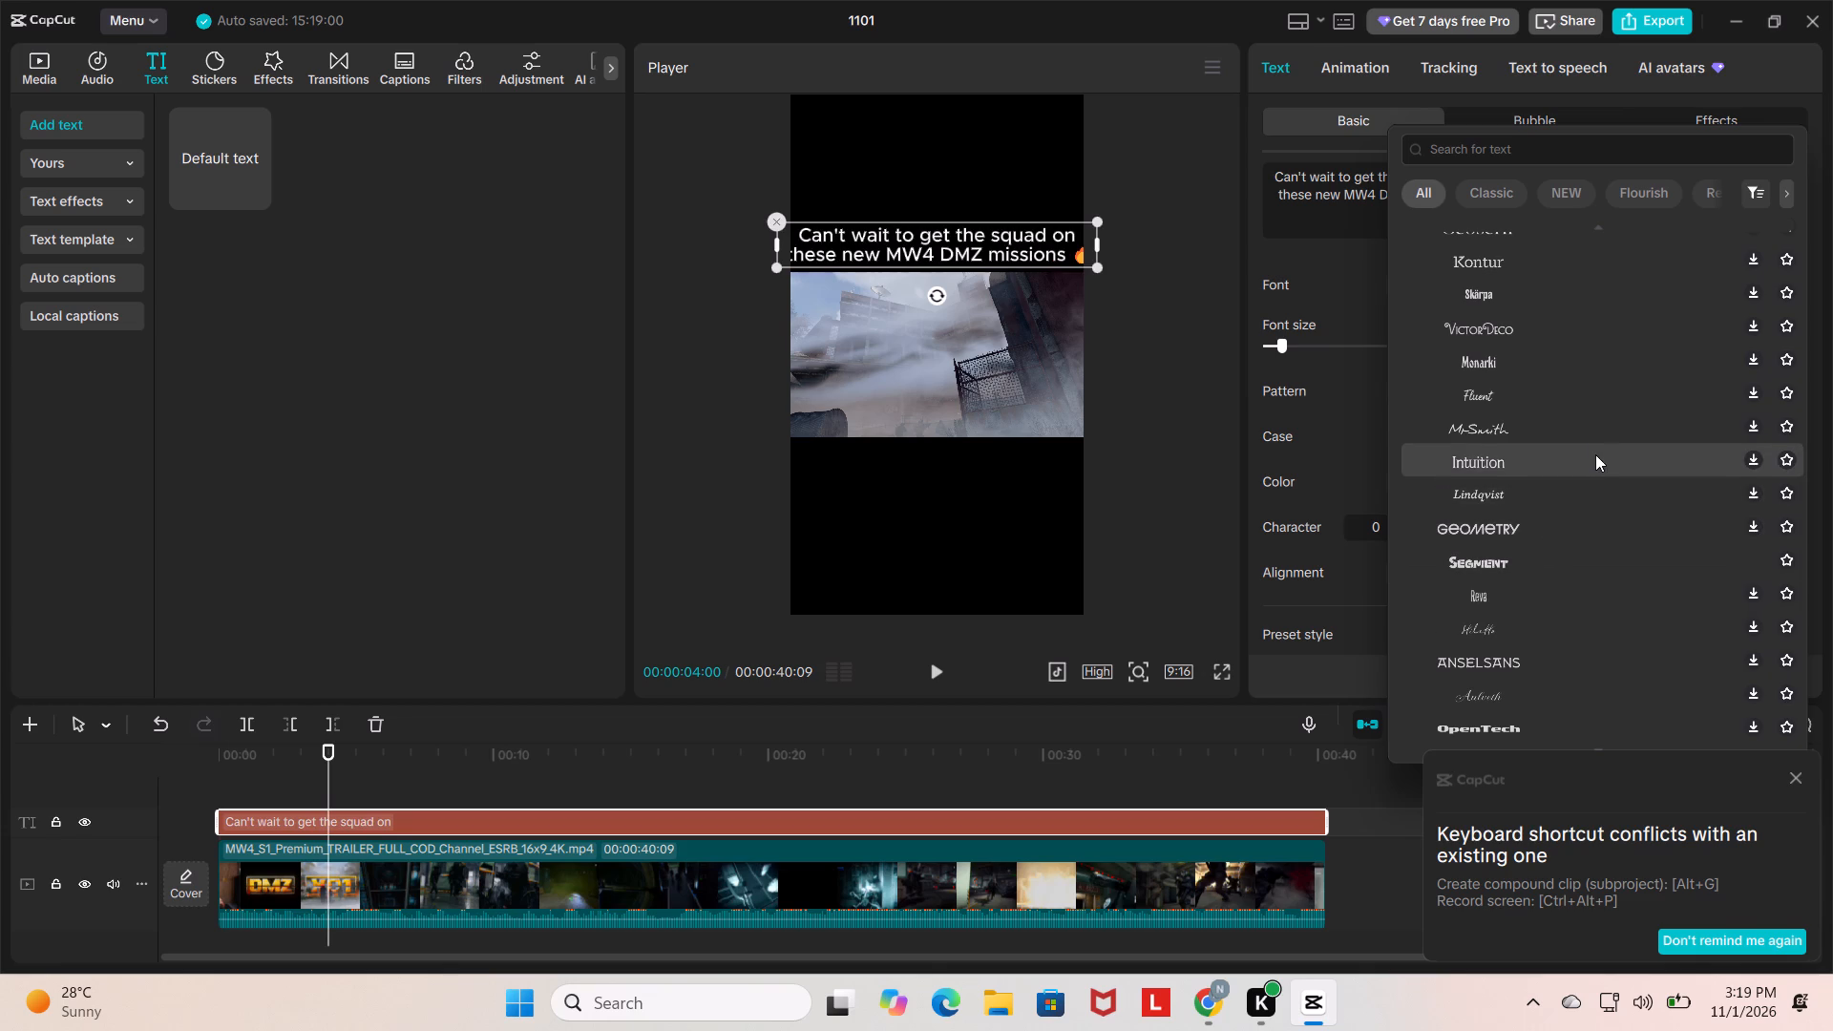
Look back through the full font list for the on-screen text and close it without picking a font.
scroll(1594, 439, up, 4)
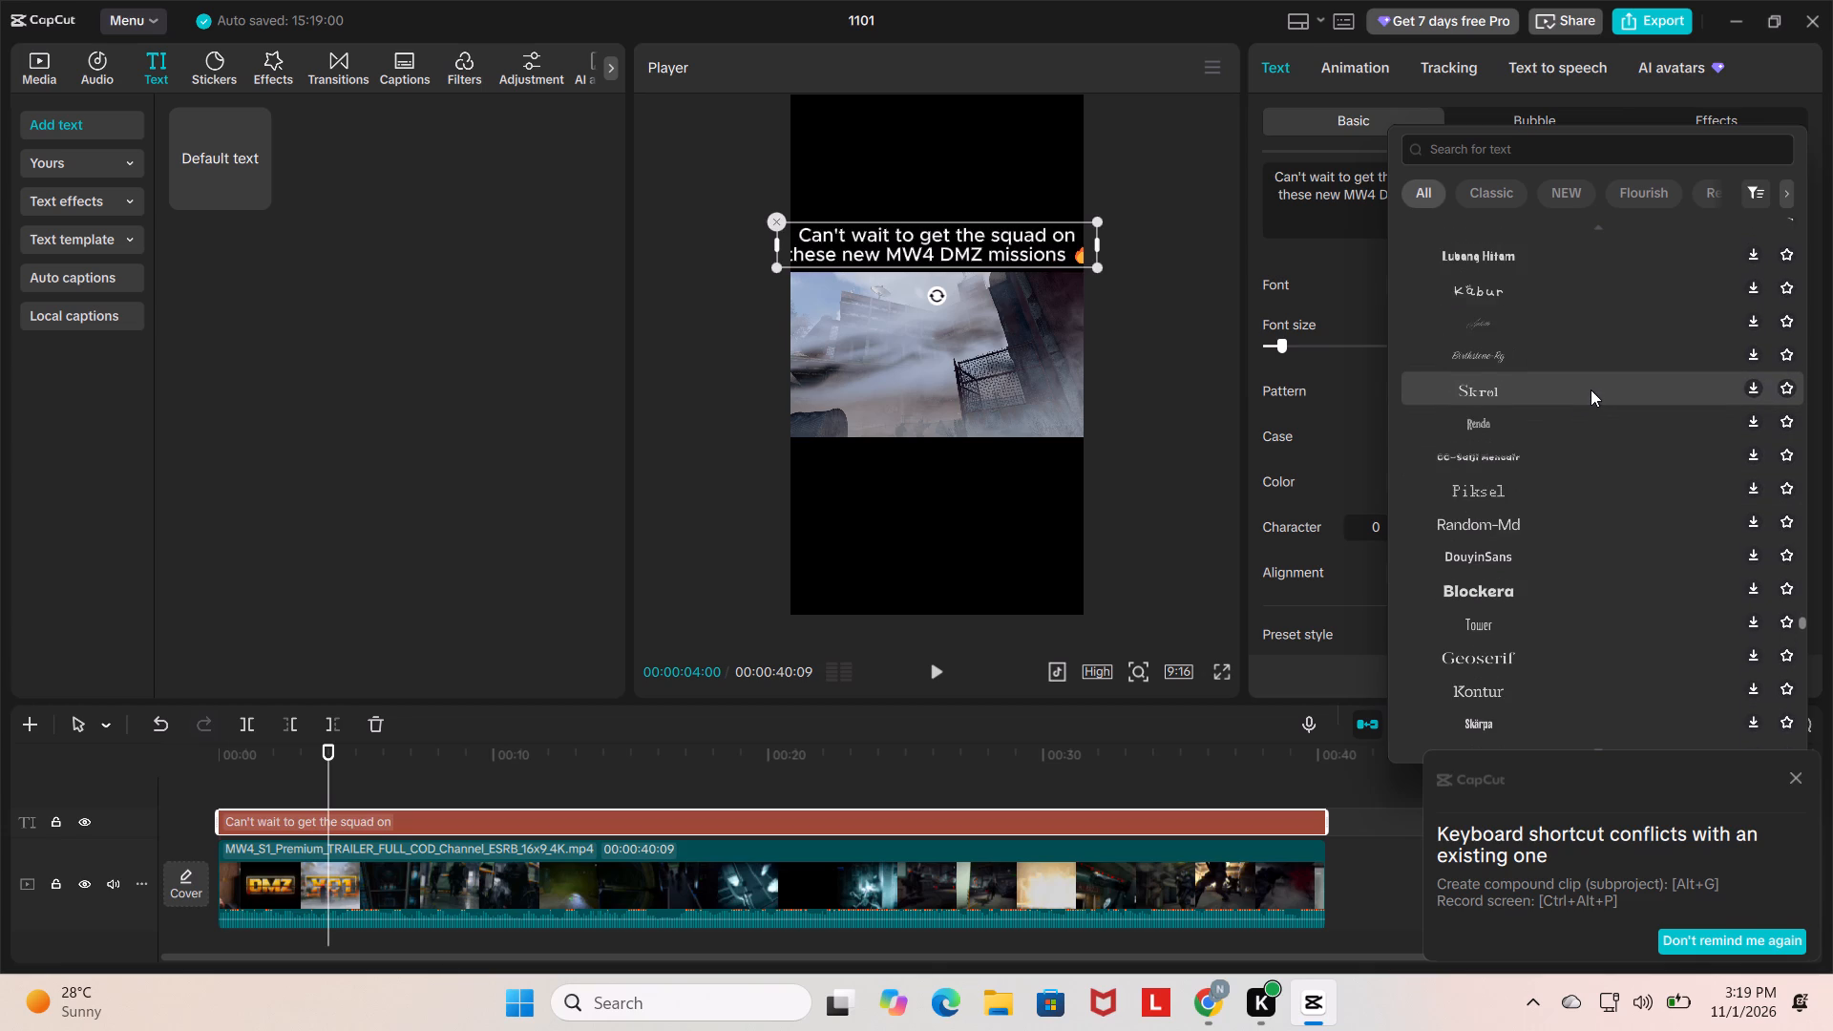
scroll(1587, 387, up, 1)
scroll(1514, 240, up, 2)
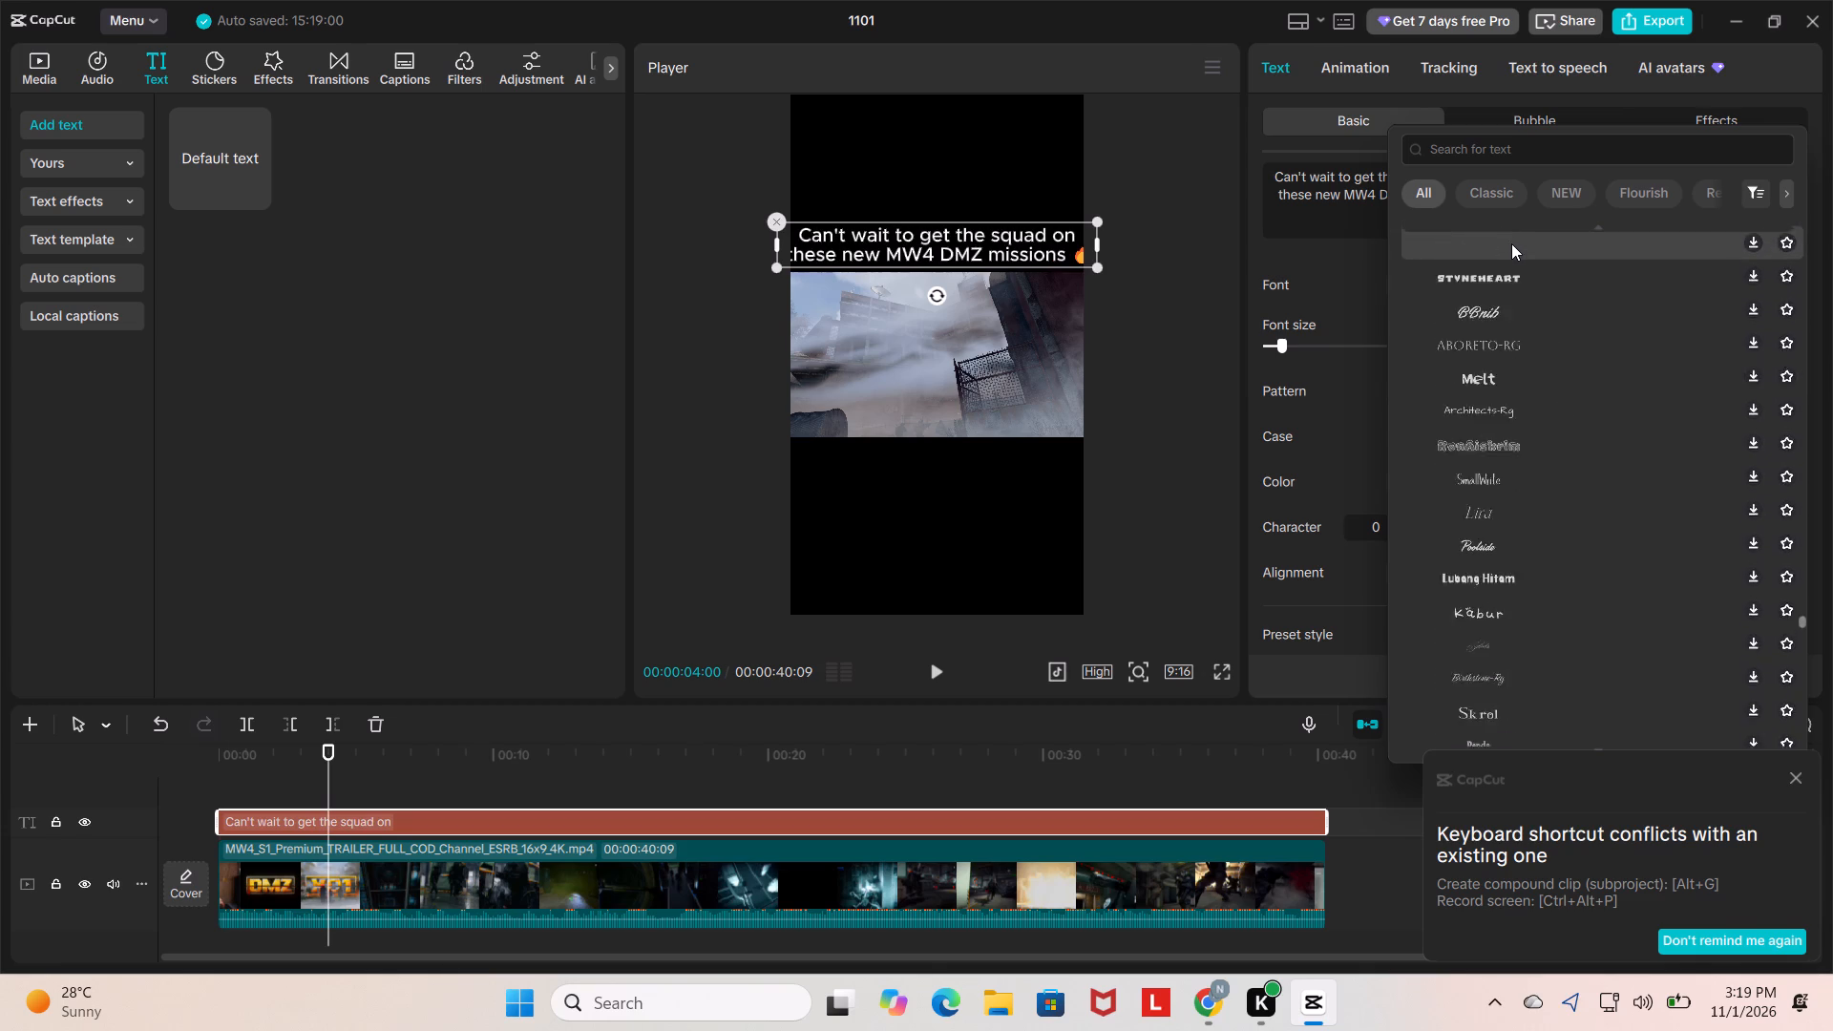
scroll(1511, 243, up, 12)
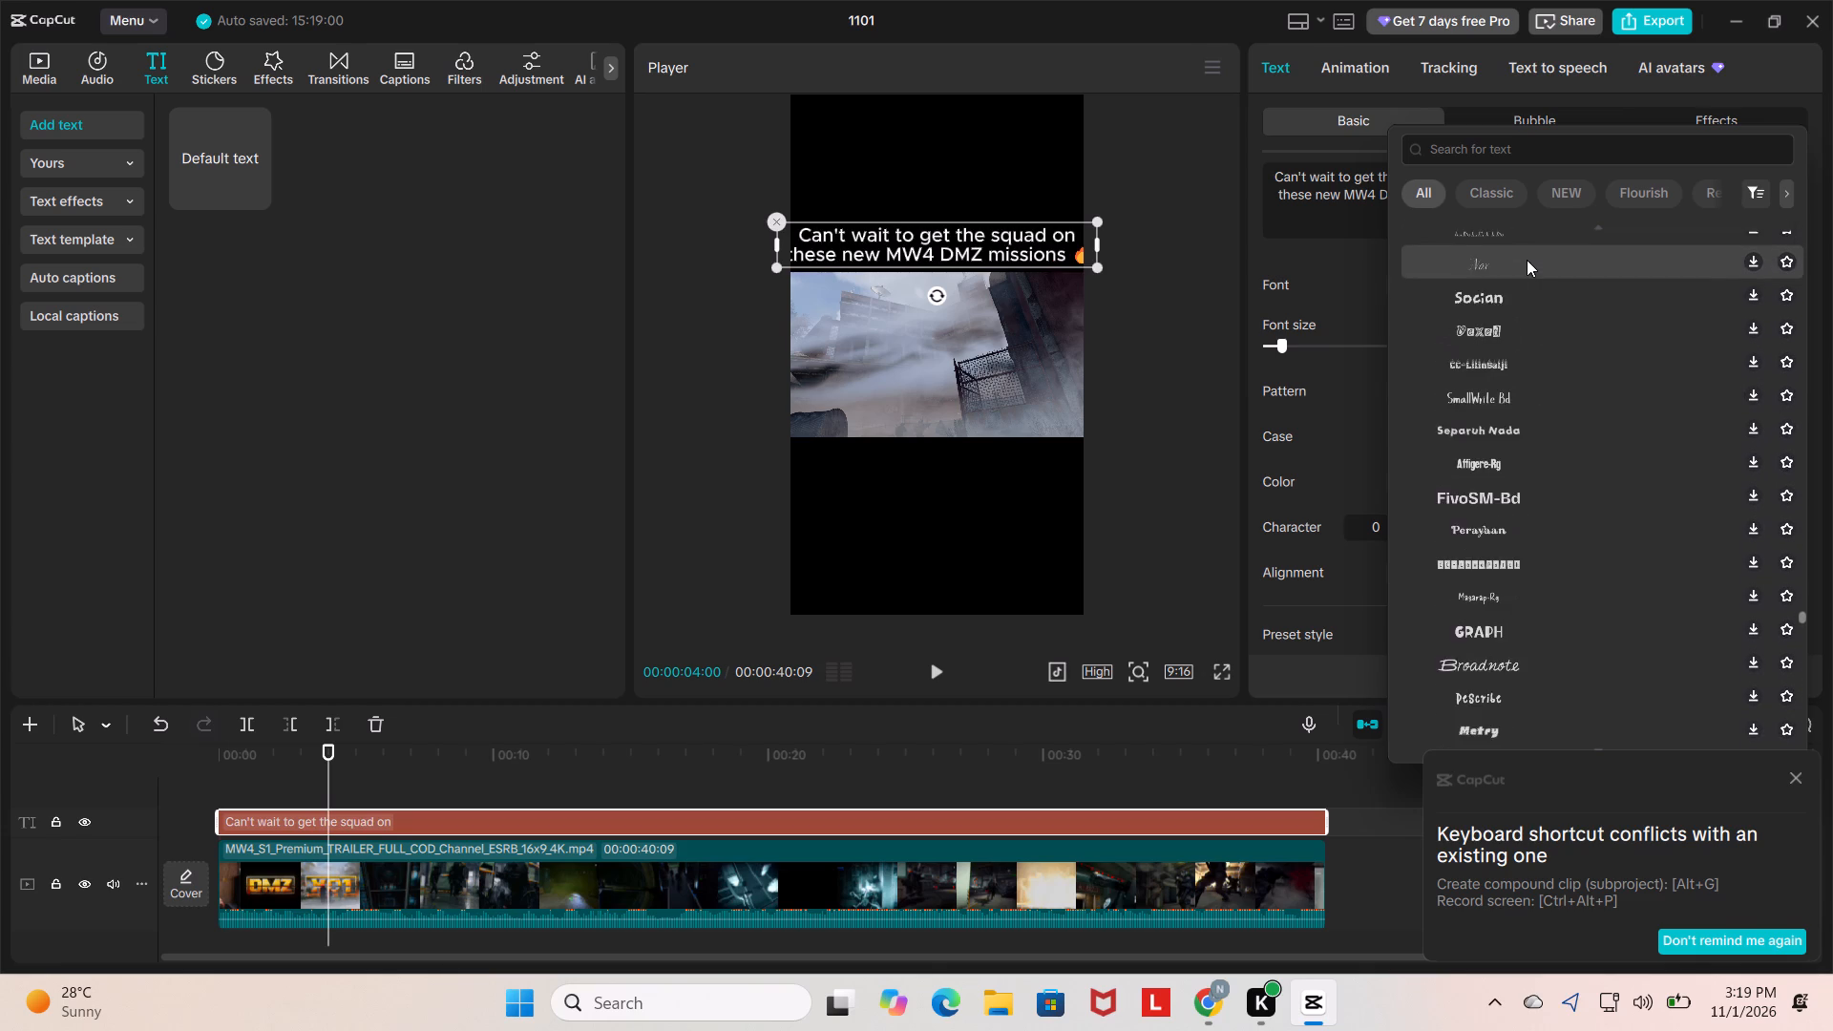
scroll(1527, 260, up, 13)
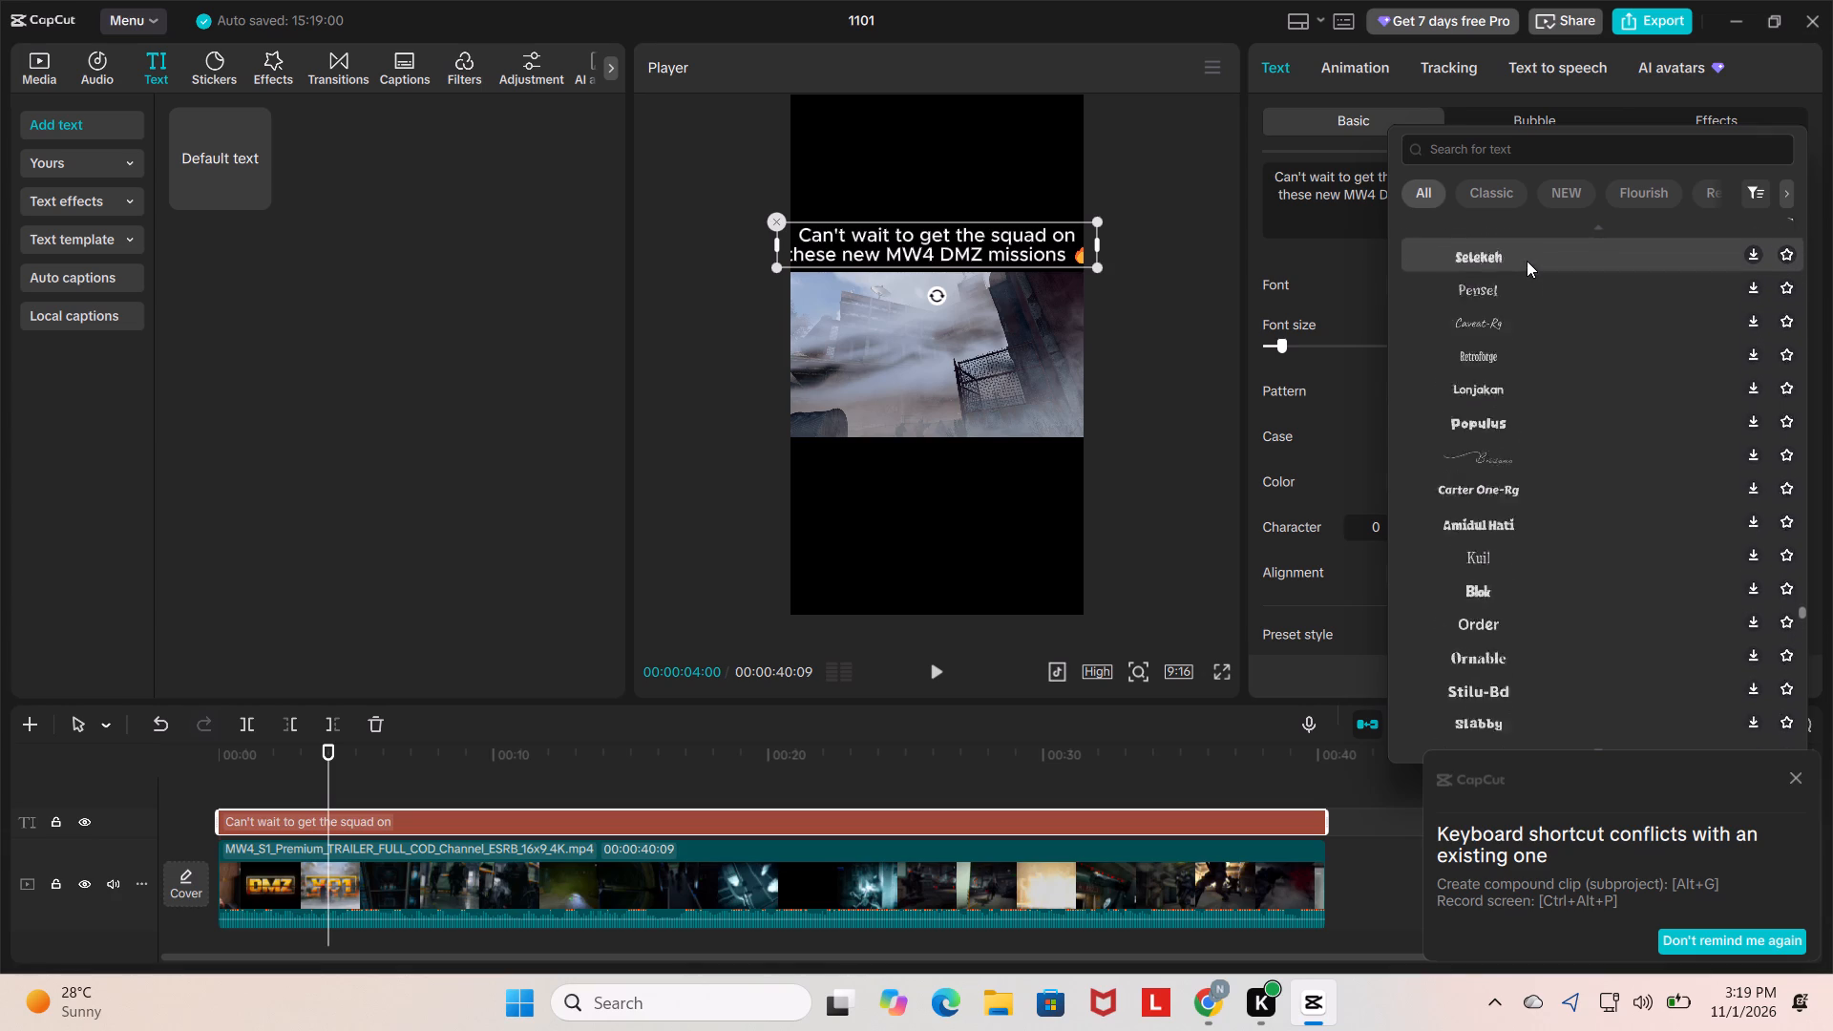
scroll(1527, 261, up, 14)
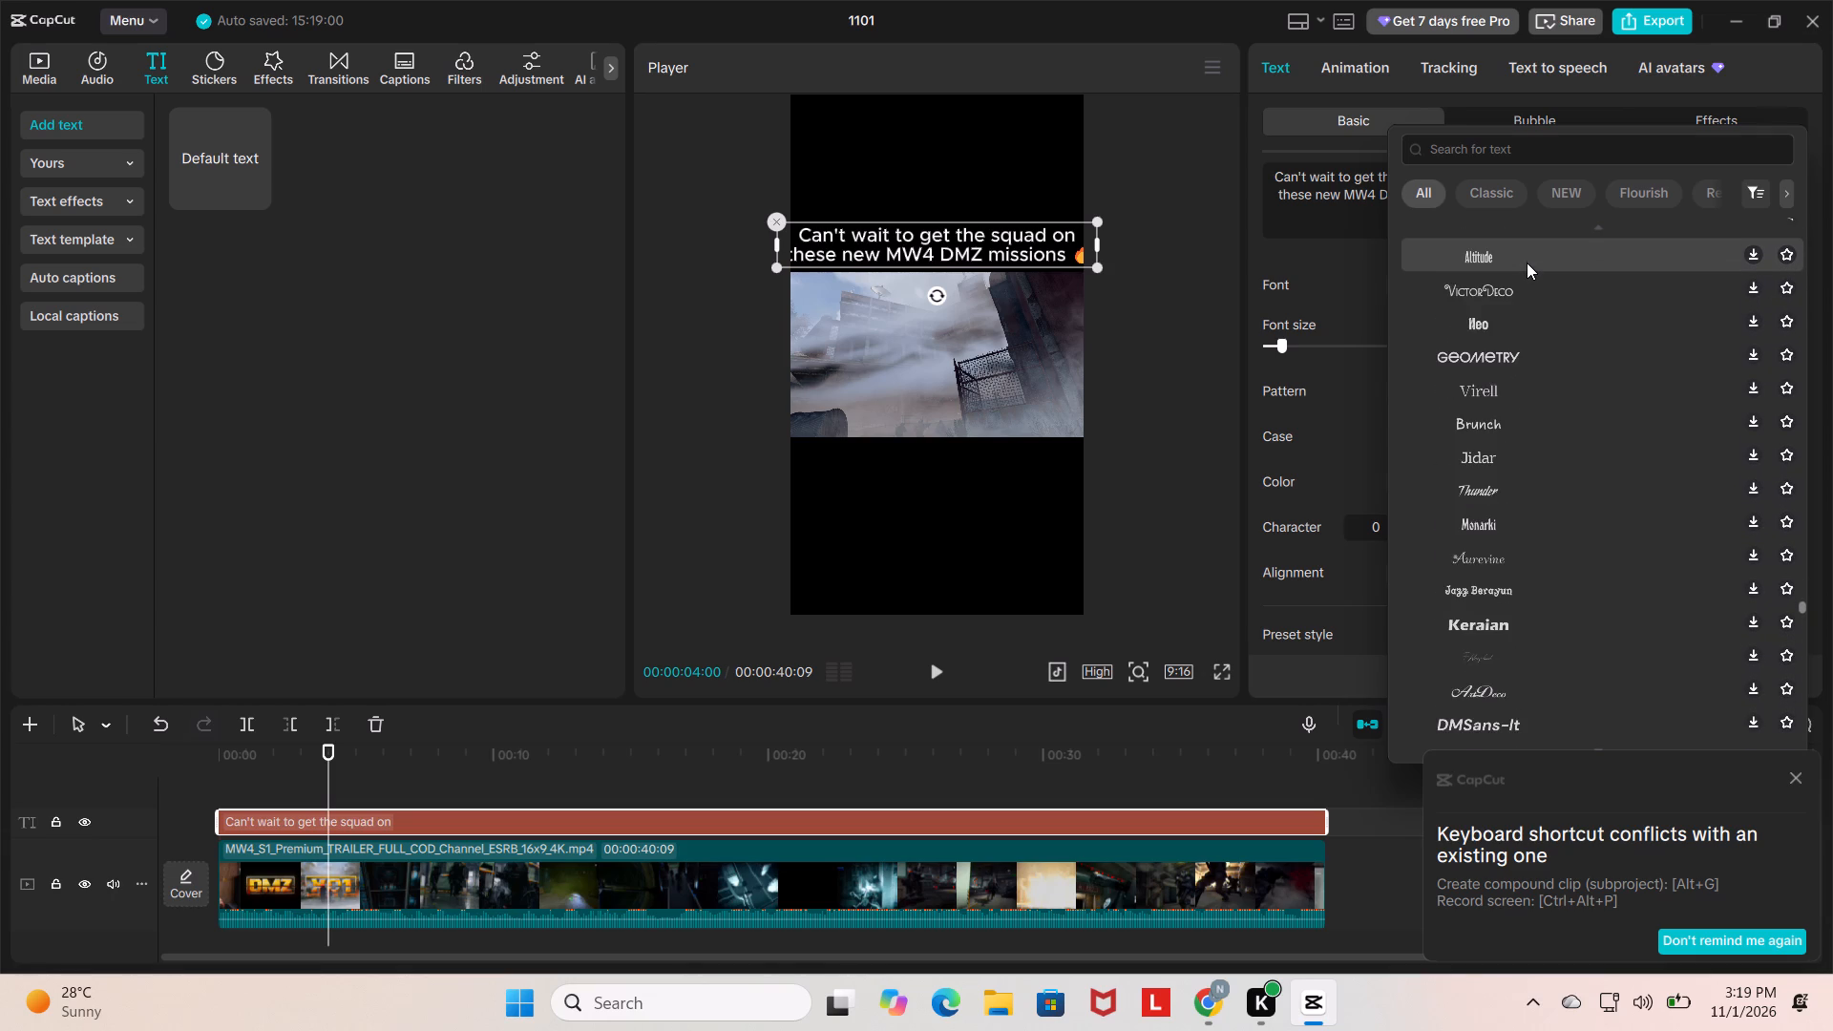
scroll(1527, 263, up, 20)
scroll(1527, 263, up, 7)
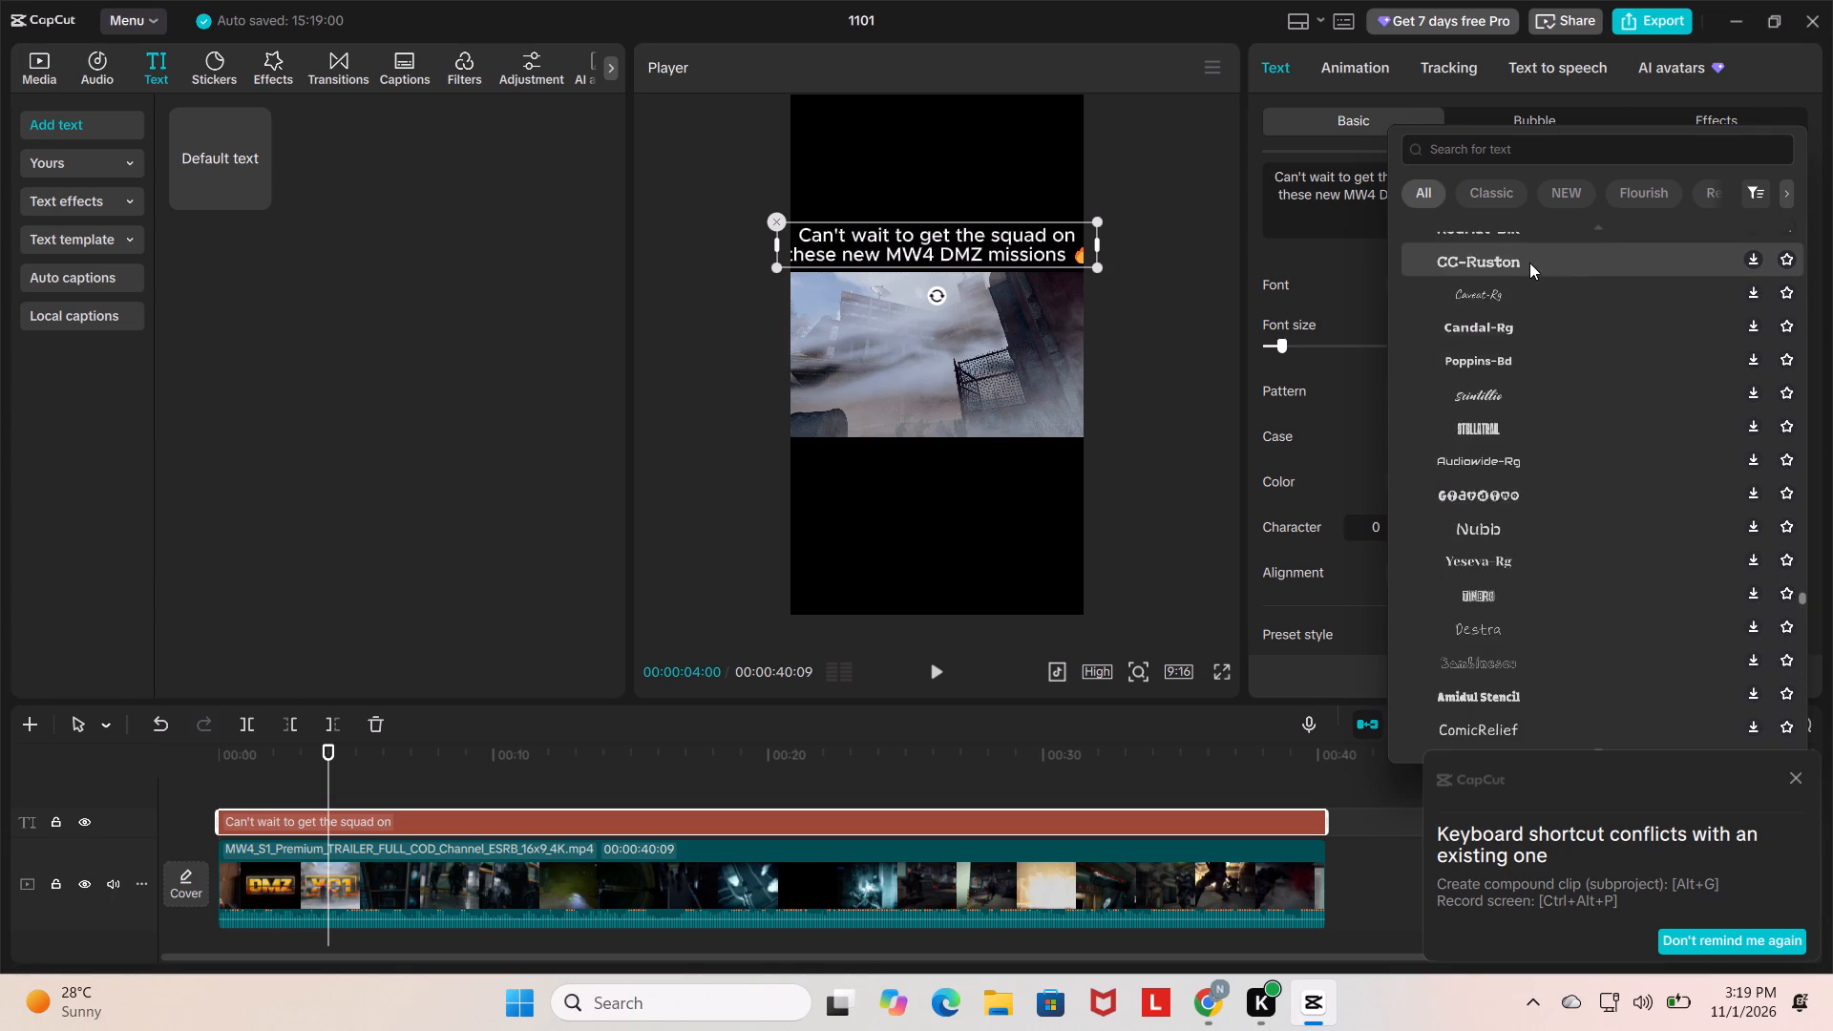
scroll(1529, 263, up, 10)
scroll(1529, 262, up, 16)
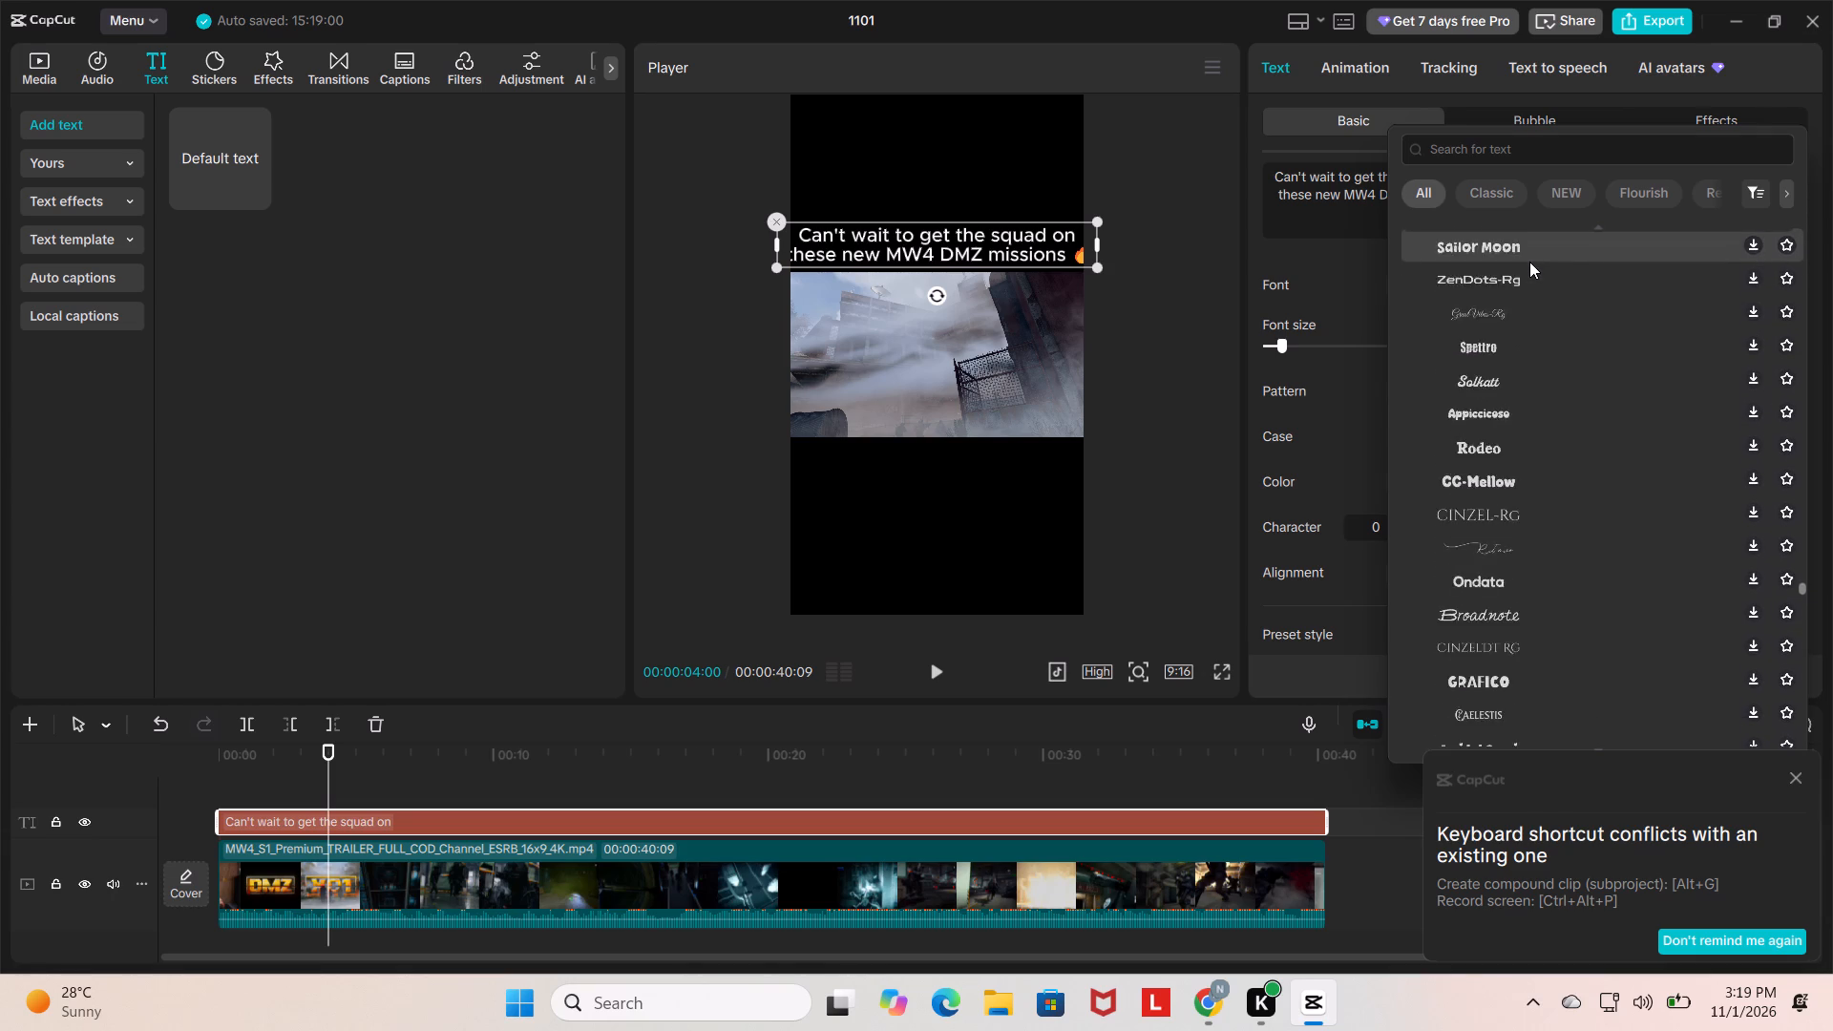
scroll(1529, 262, up, 20)
scroll(1529, 262, up, 15)
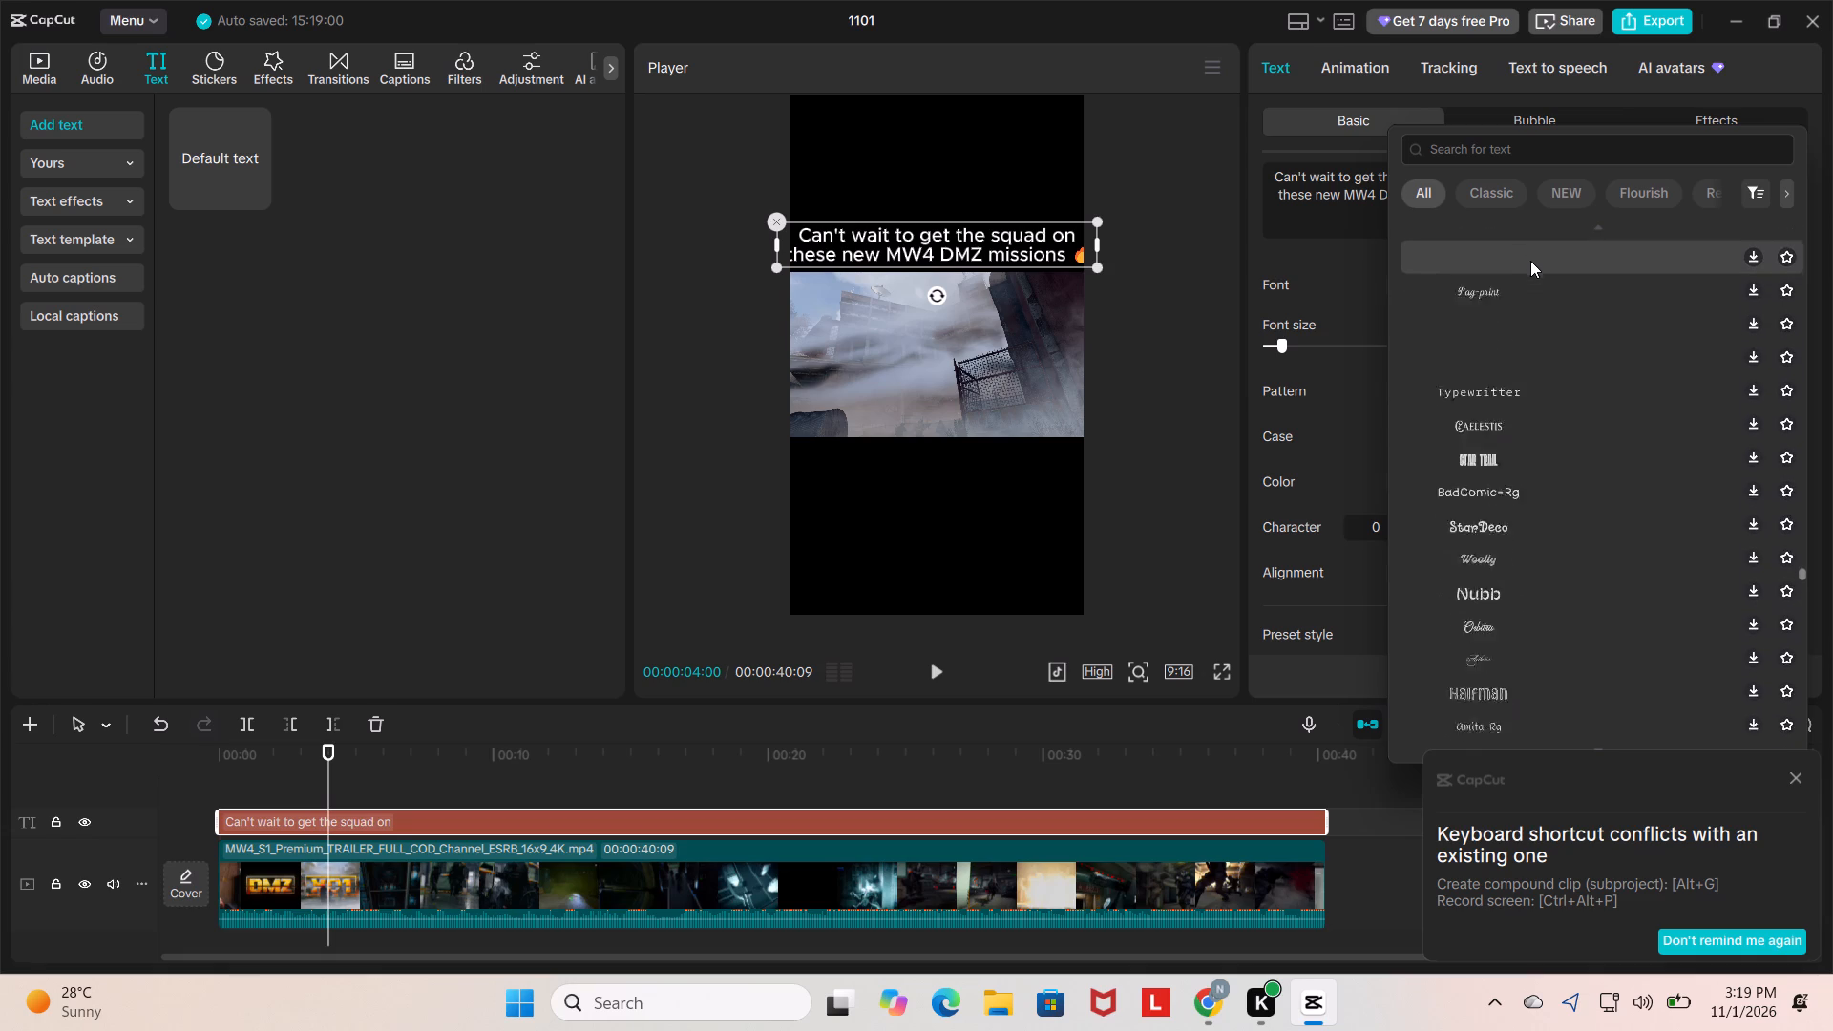
scroll(1530, 261, up, 20)
scroll(1530, 261, up, 4)
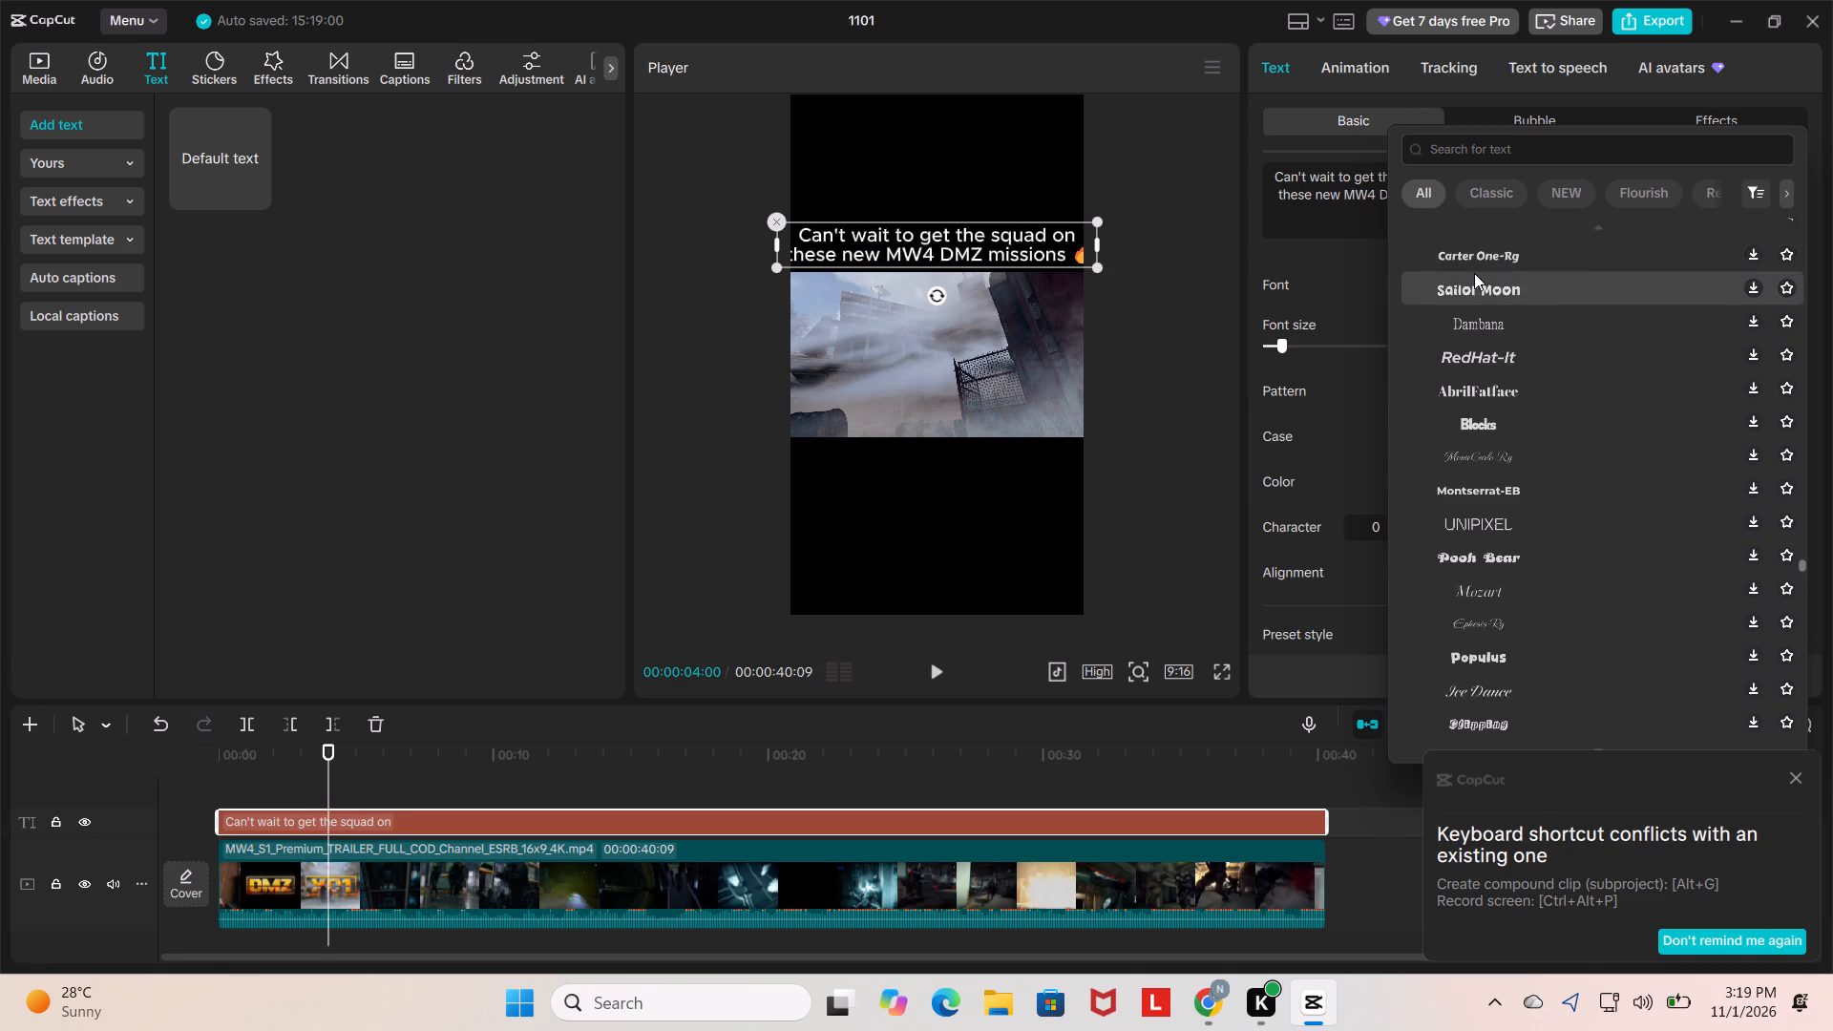
click(1351, 244)
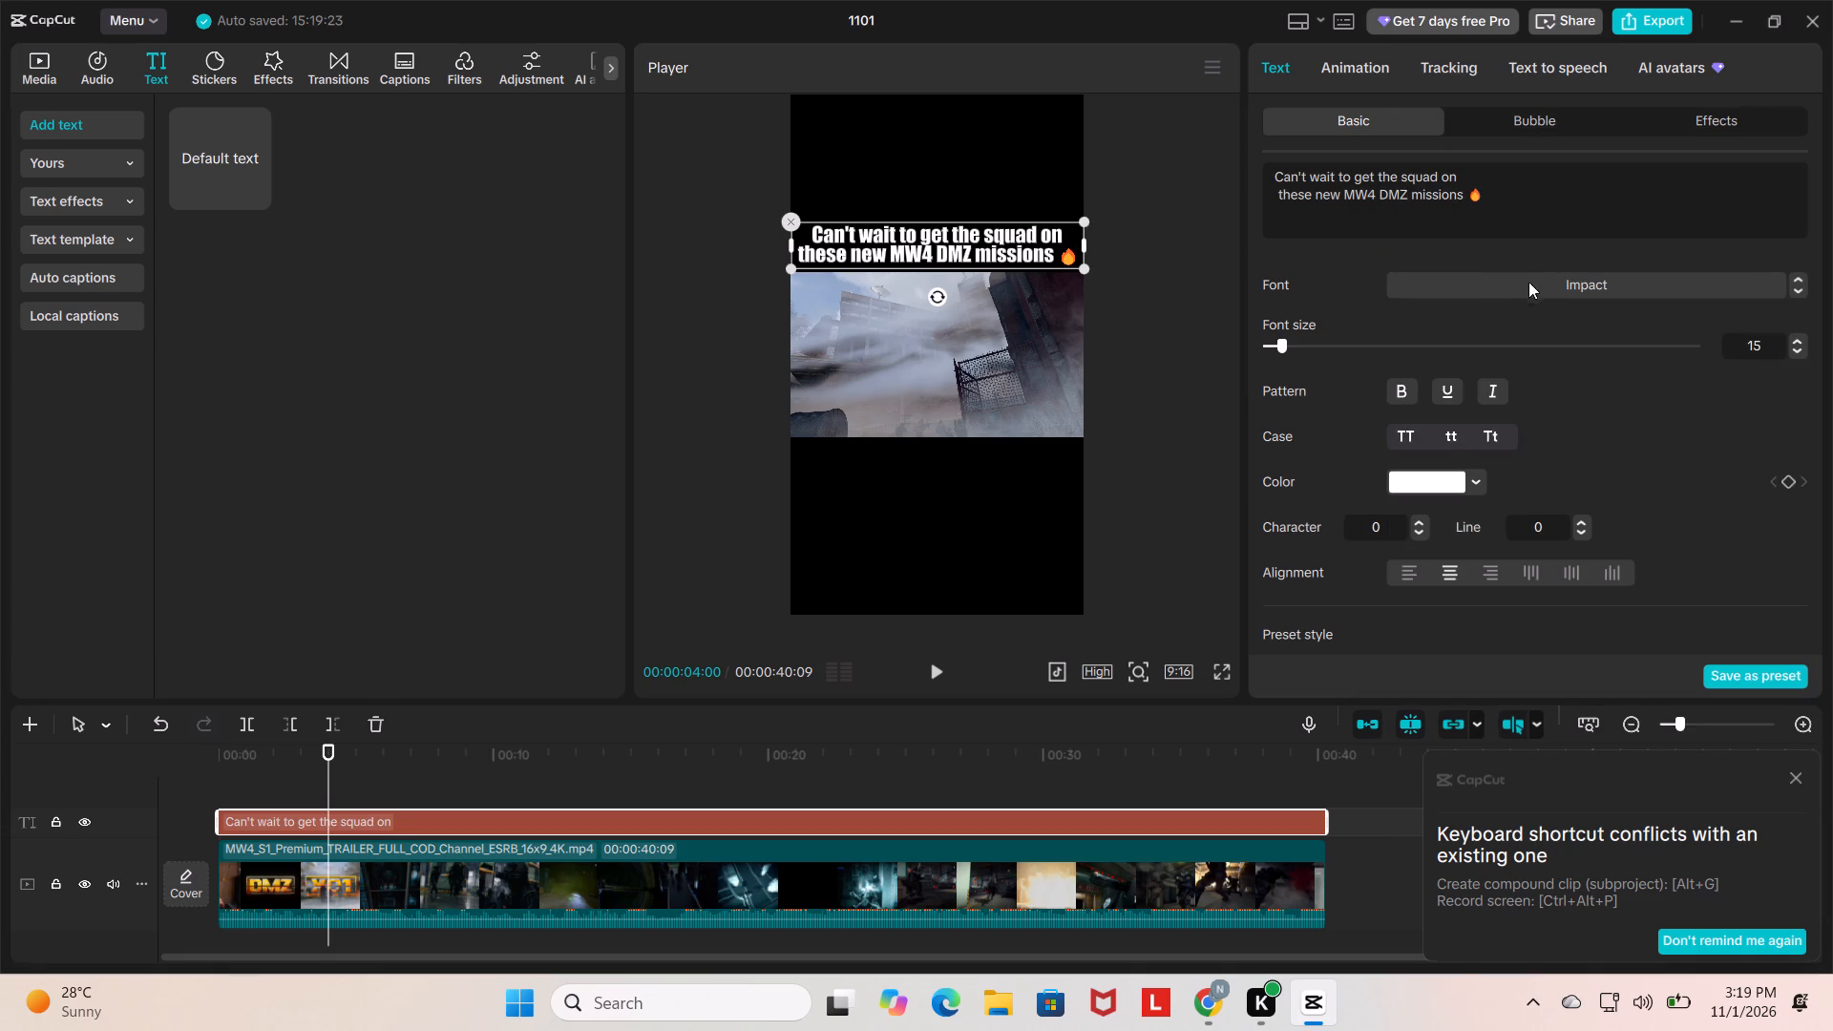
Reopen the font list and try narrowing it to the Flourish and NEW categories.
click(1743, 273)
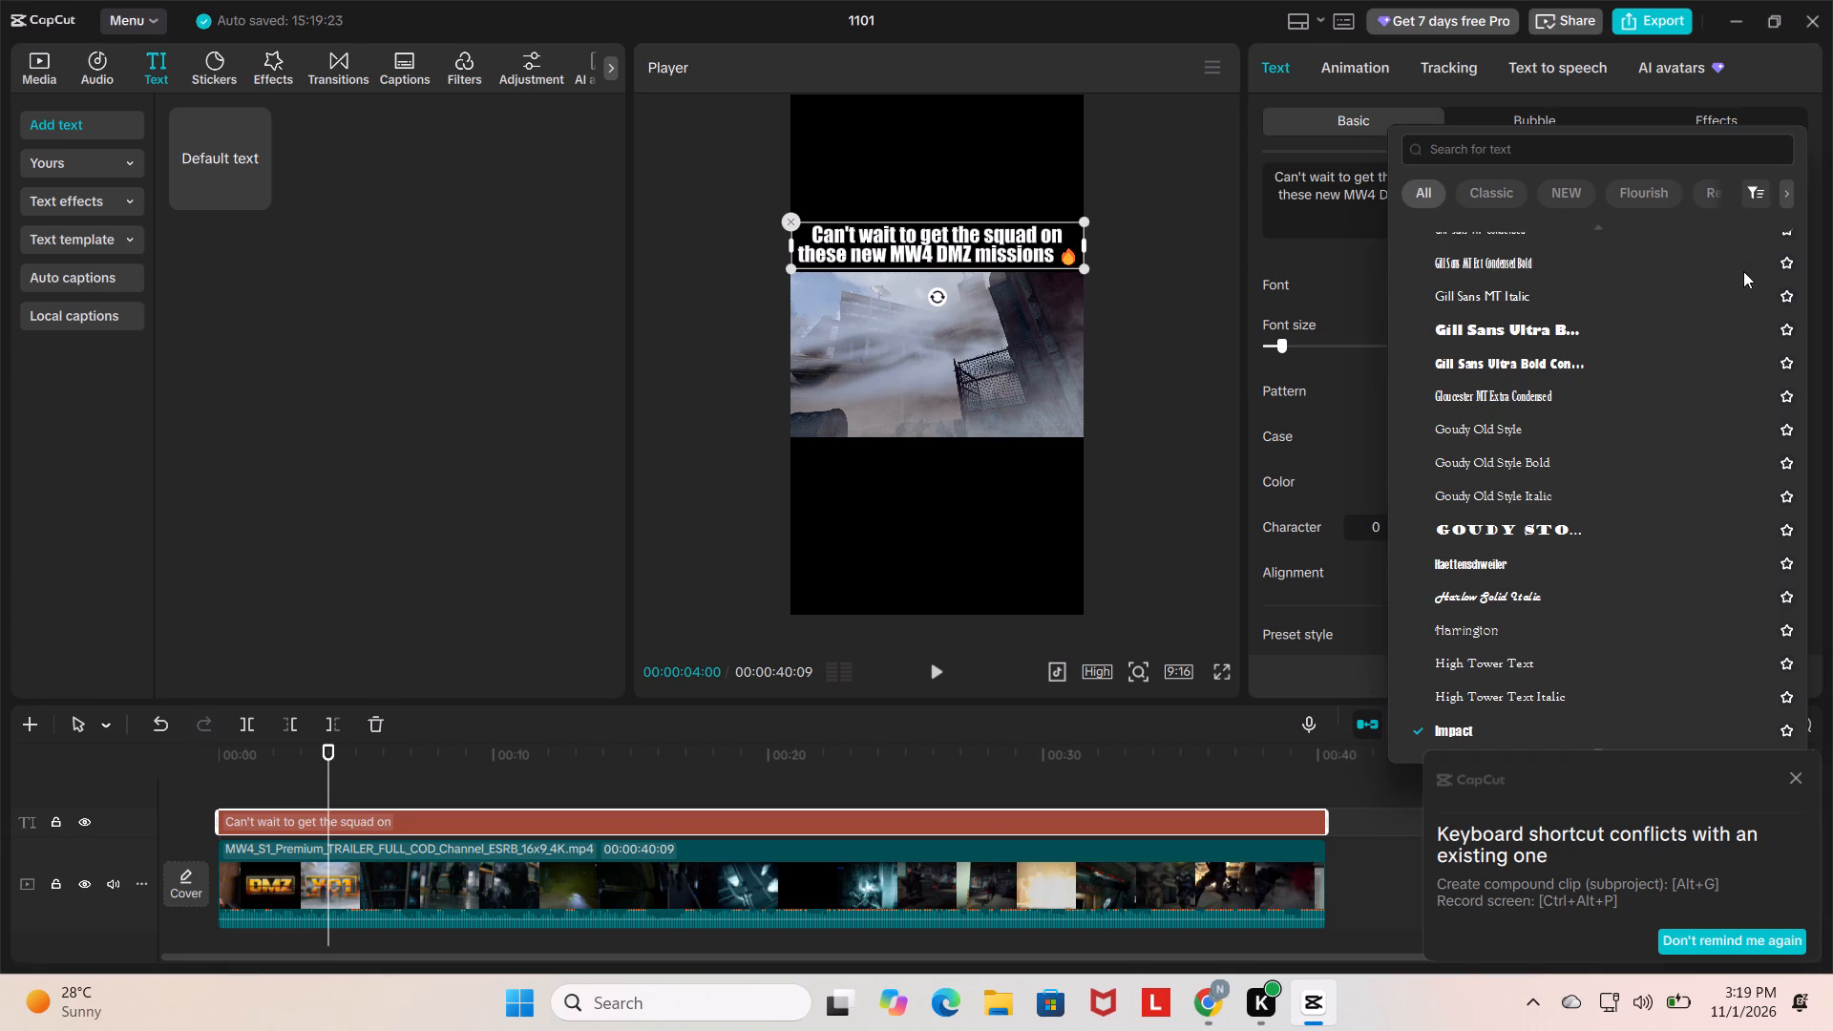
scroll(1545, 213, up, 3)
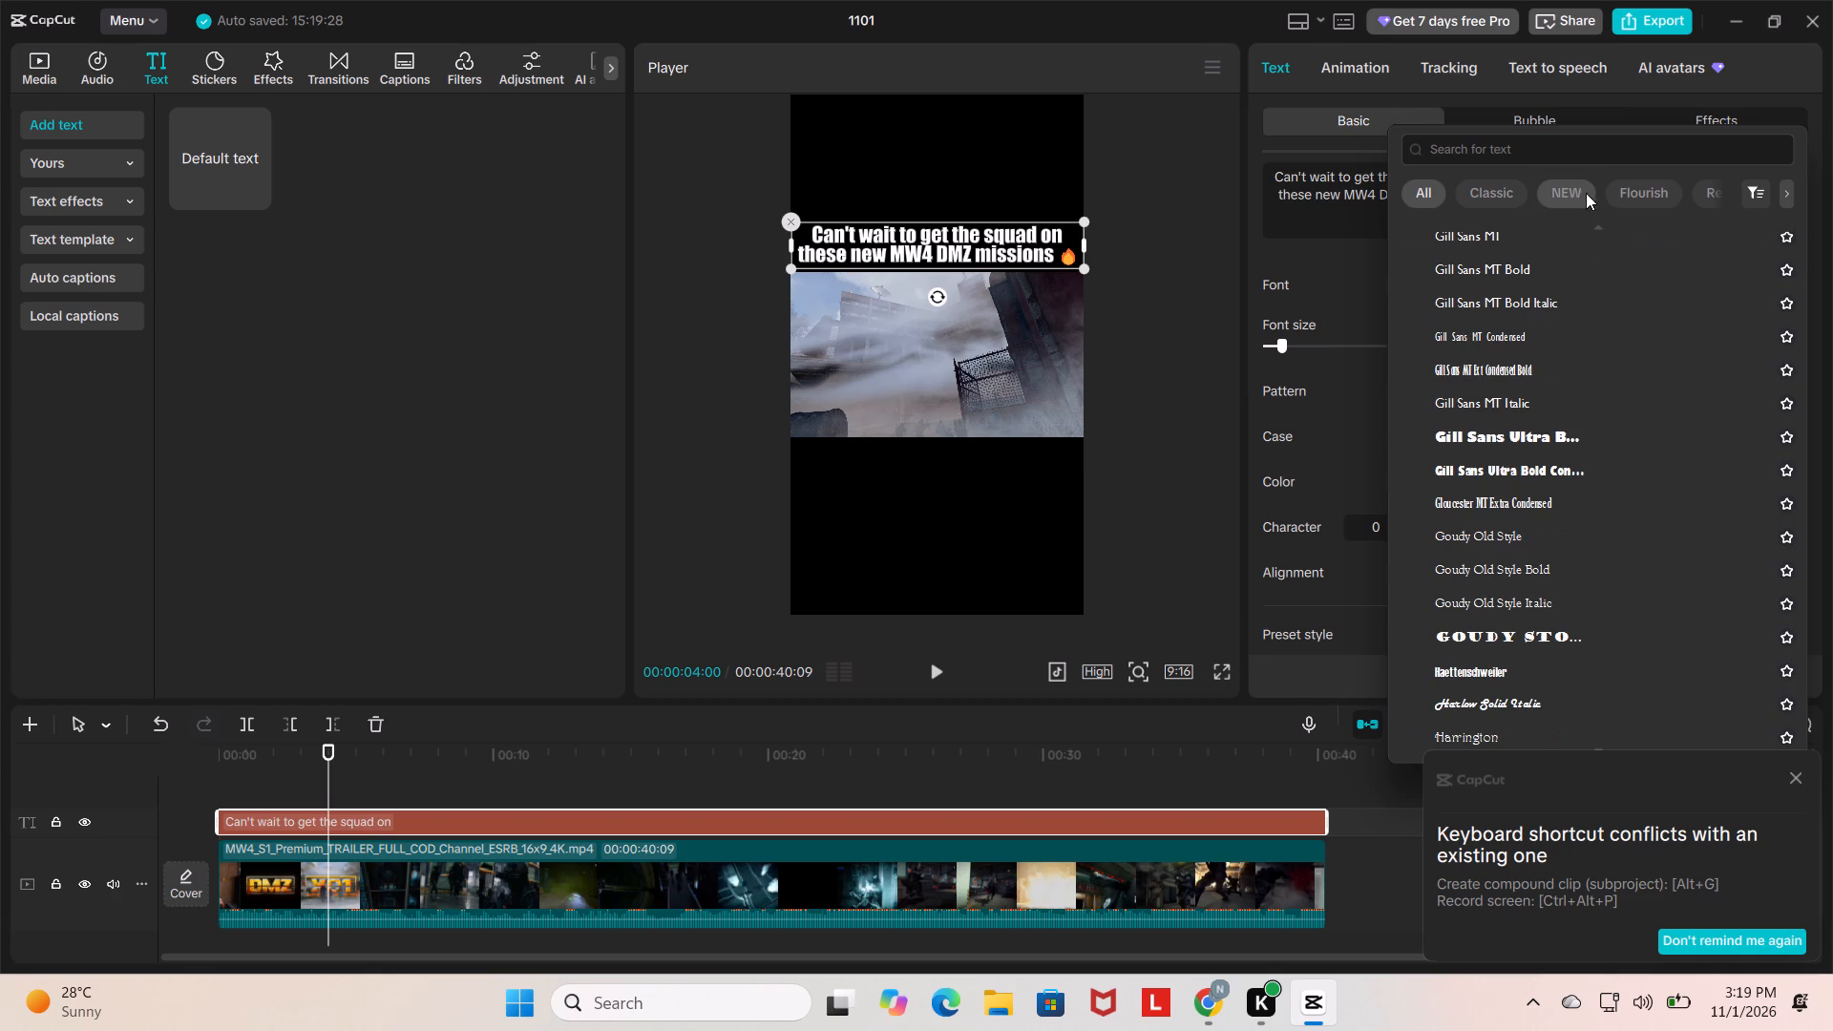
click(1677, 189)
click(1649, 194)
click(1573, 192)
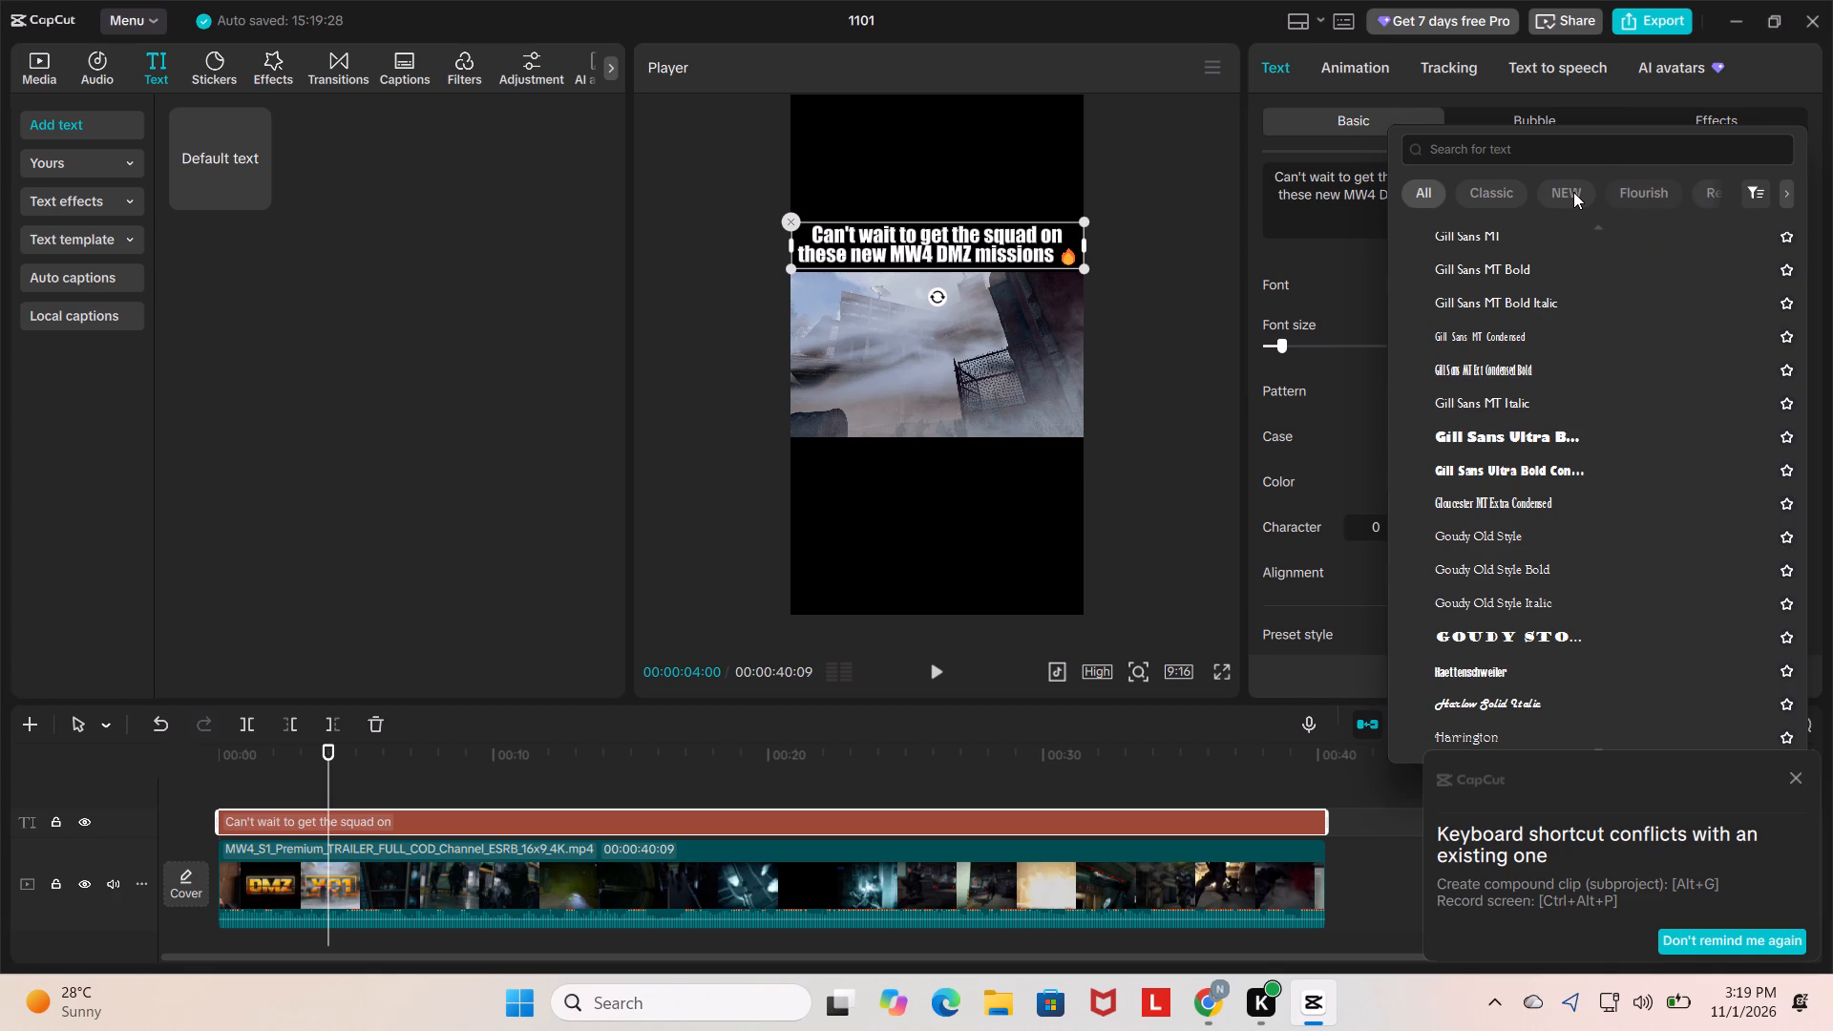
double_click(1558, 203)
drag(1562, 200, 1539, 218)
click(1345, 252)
Dismiss the keyboard shortcut conflict notification.
click(1791, 778)
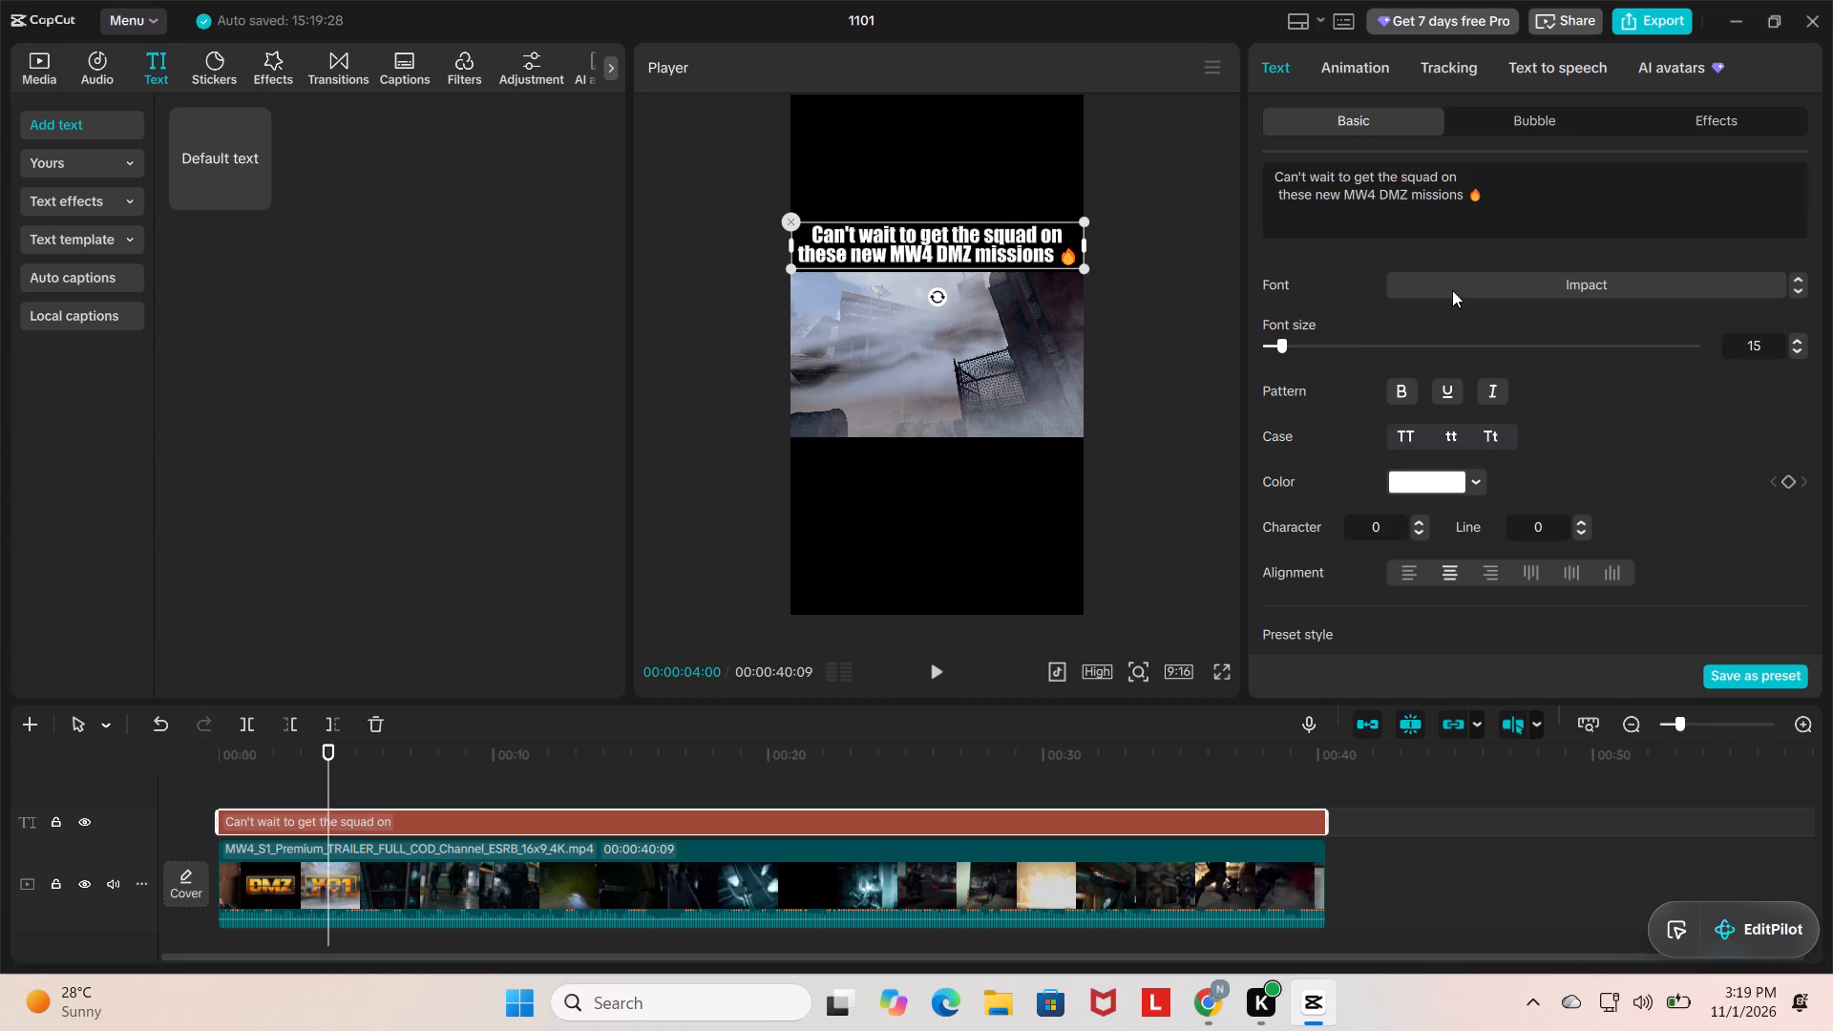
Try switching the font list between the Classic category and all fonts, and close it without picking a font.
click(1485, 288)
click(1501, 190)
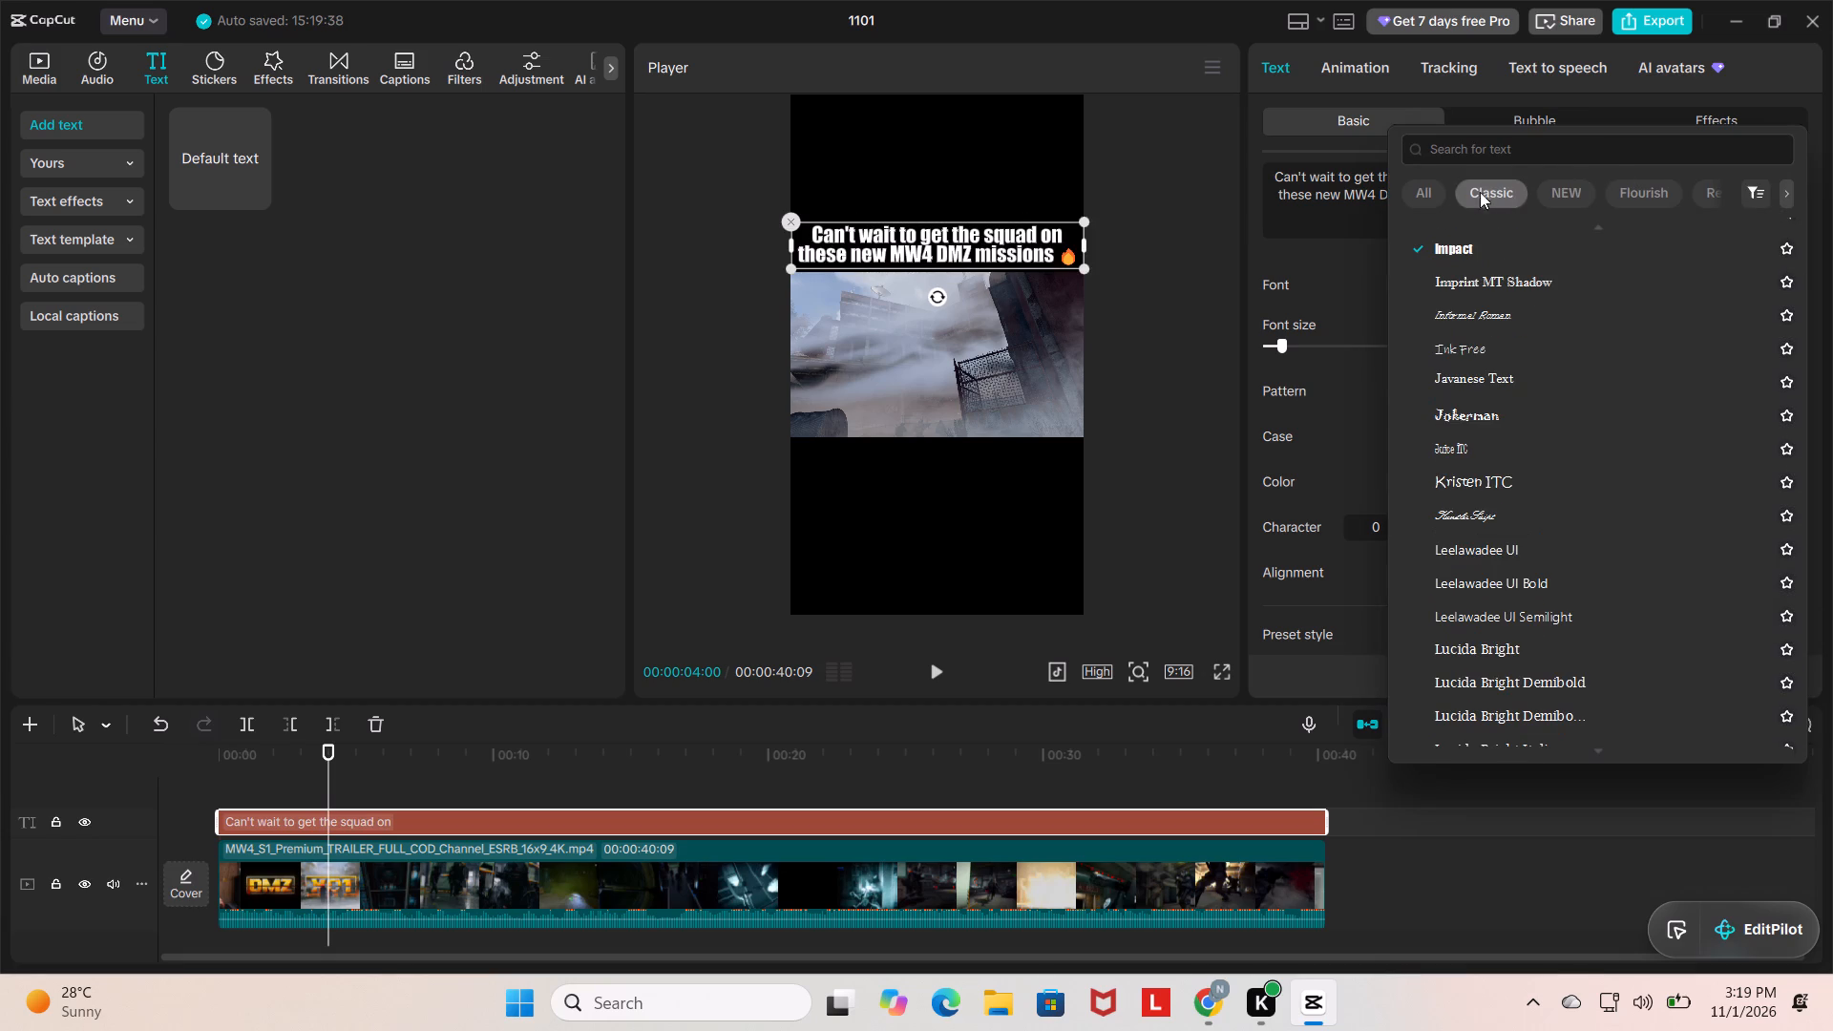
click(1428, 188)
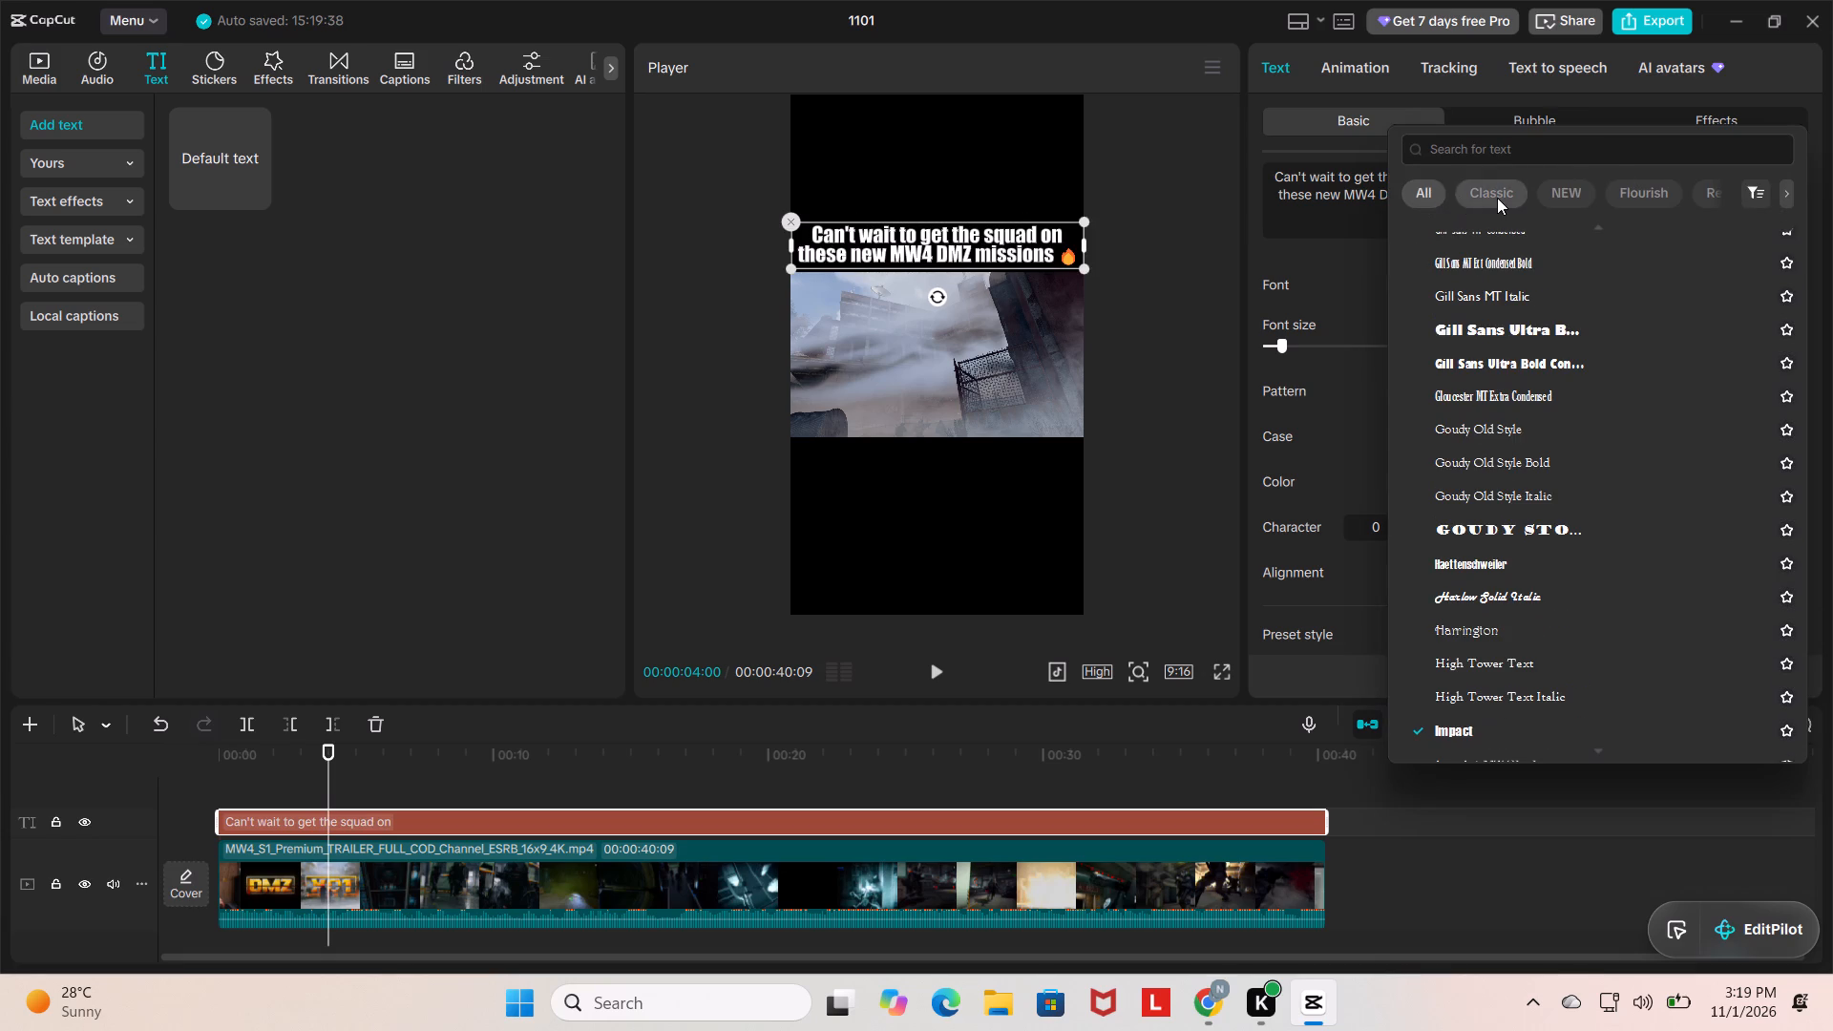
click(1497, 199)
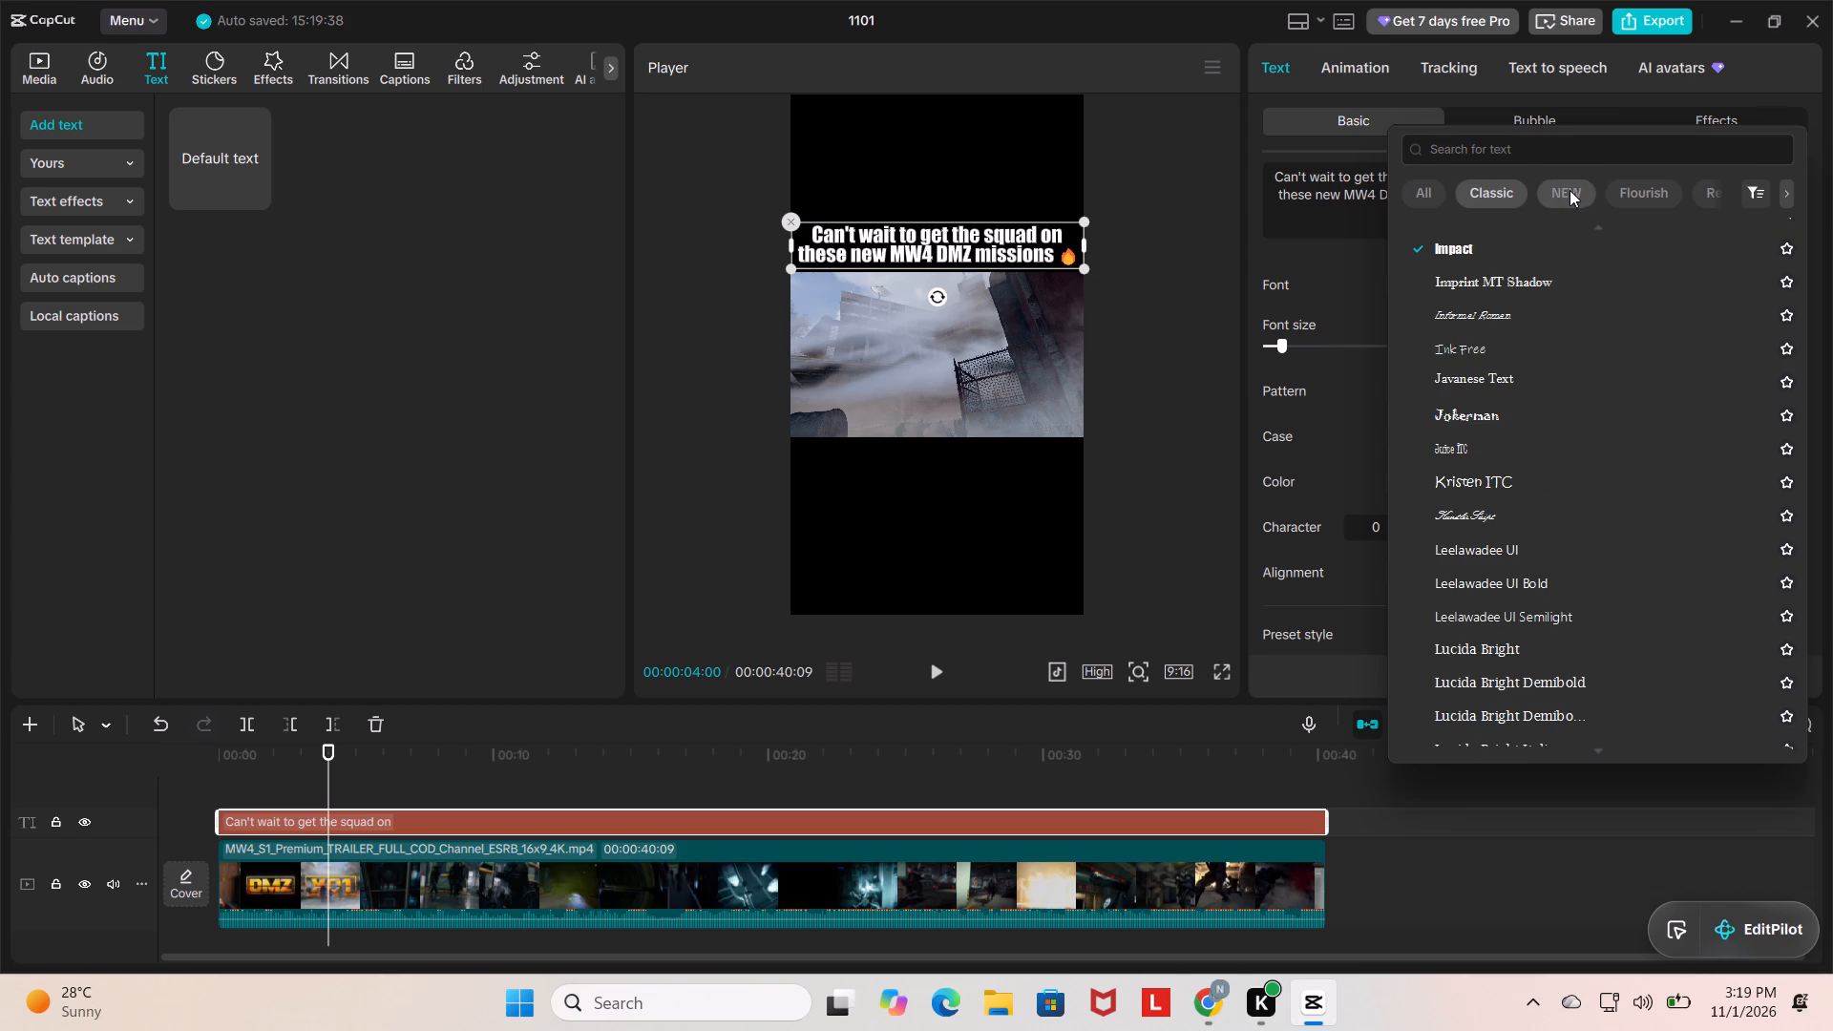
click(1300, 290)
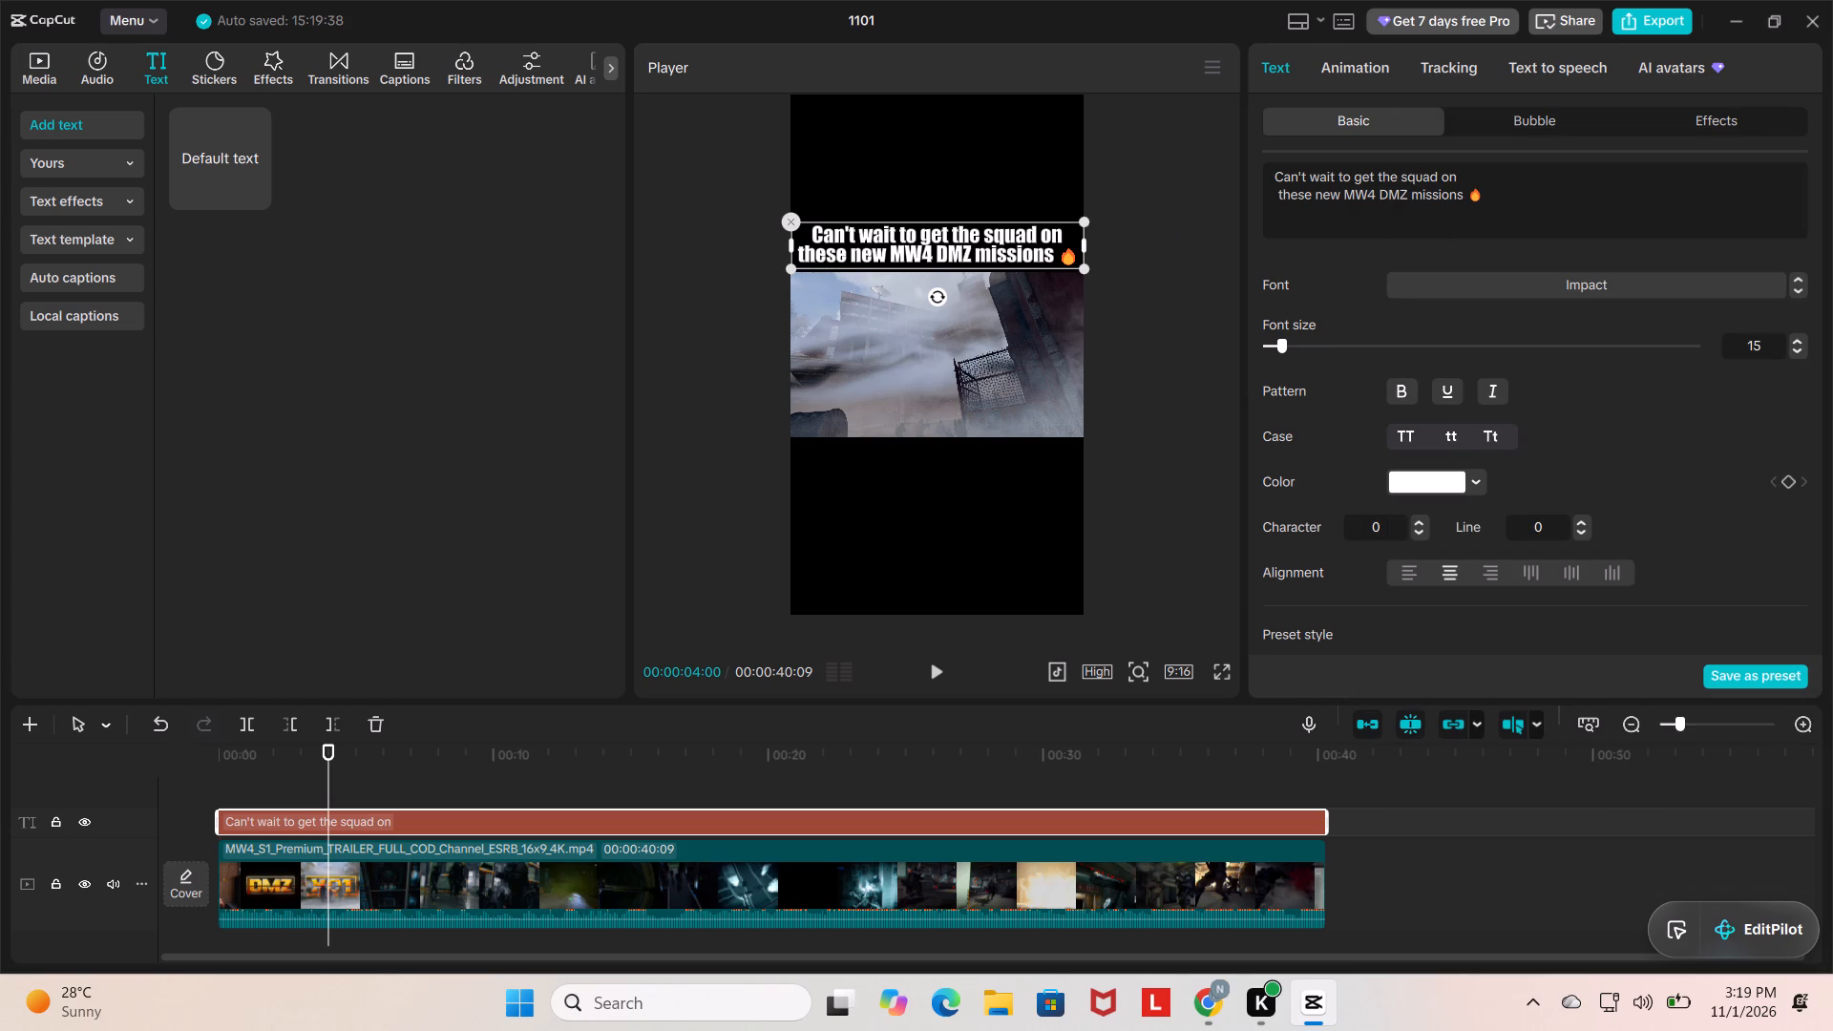
Colour only the word "DMZ" in the on-screen text orange (ED9206) and deselect the text.
drag(1405, 194, 1380, 195)
drag(1380, 195, 1379, 195)
click(1447, 474)
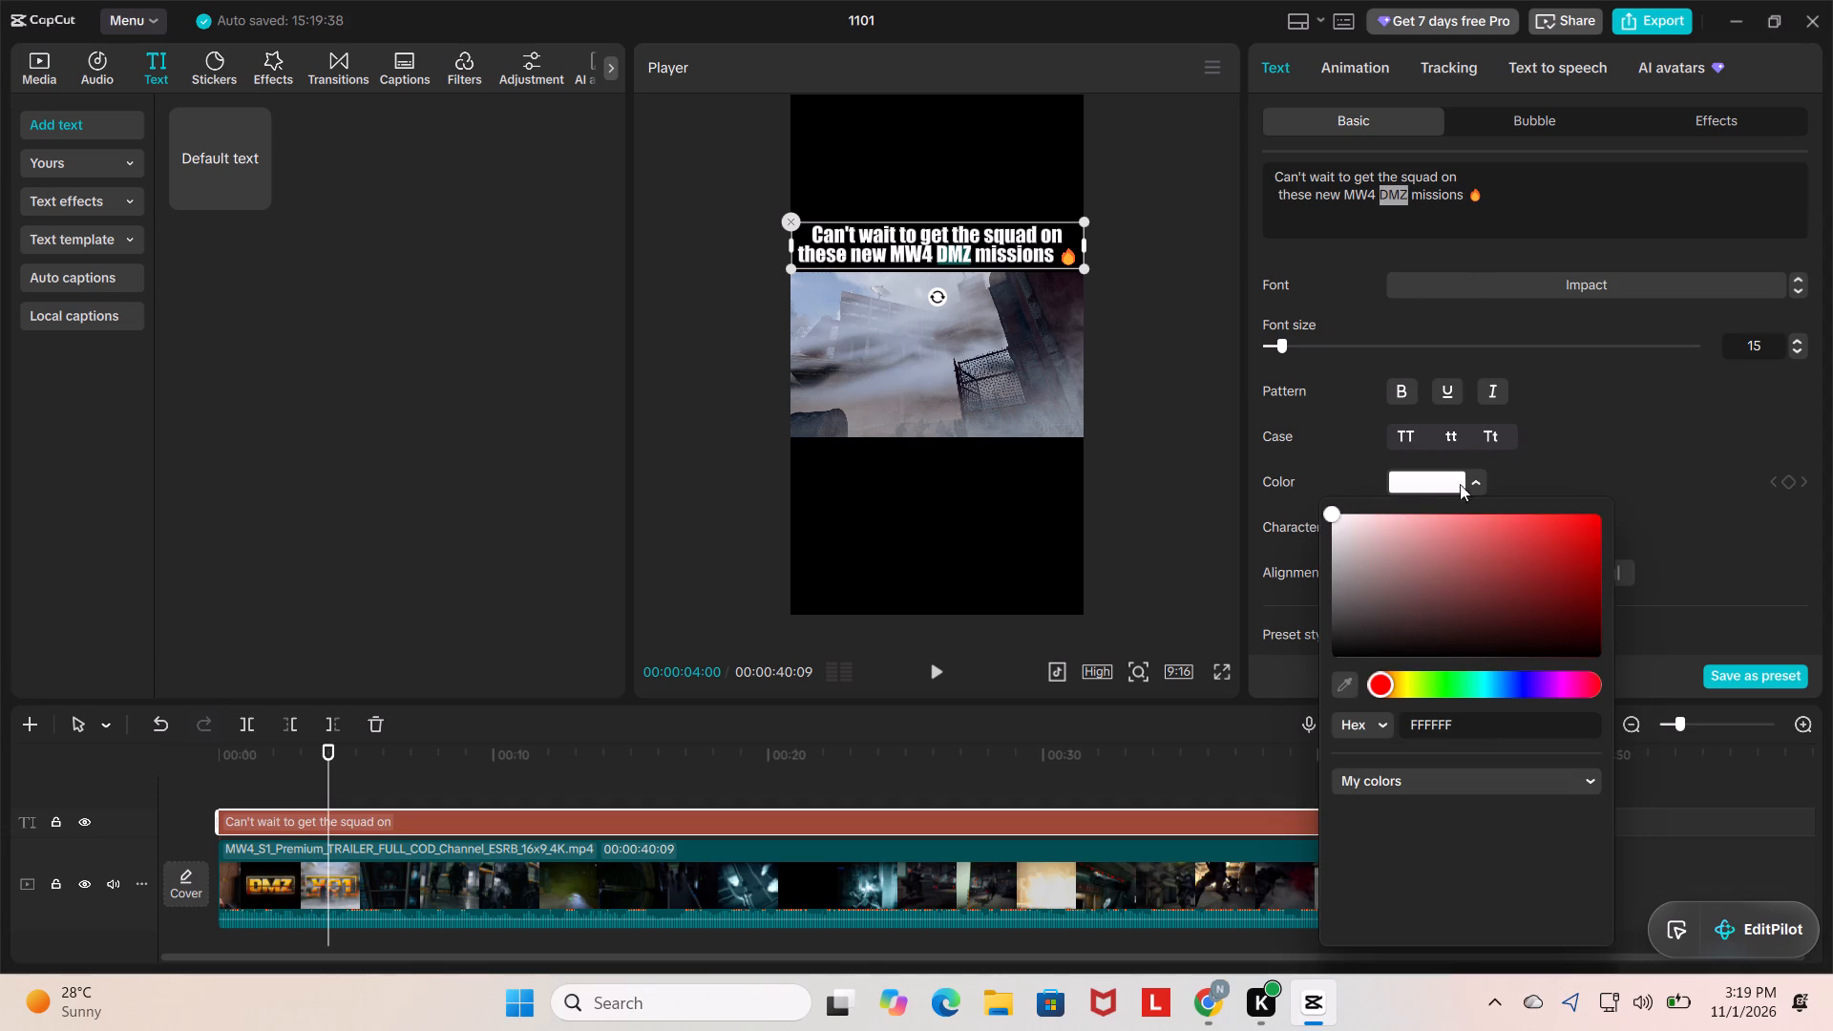
click(1404, 679)
click(1406, 682)
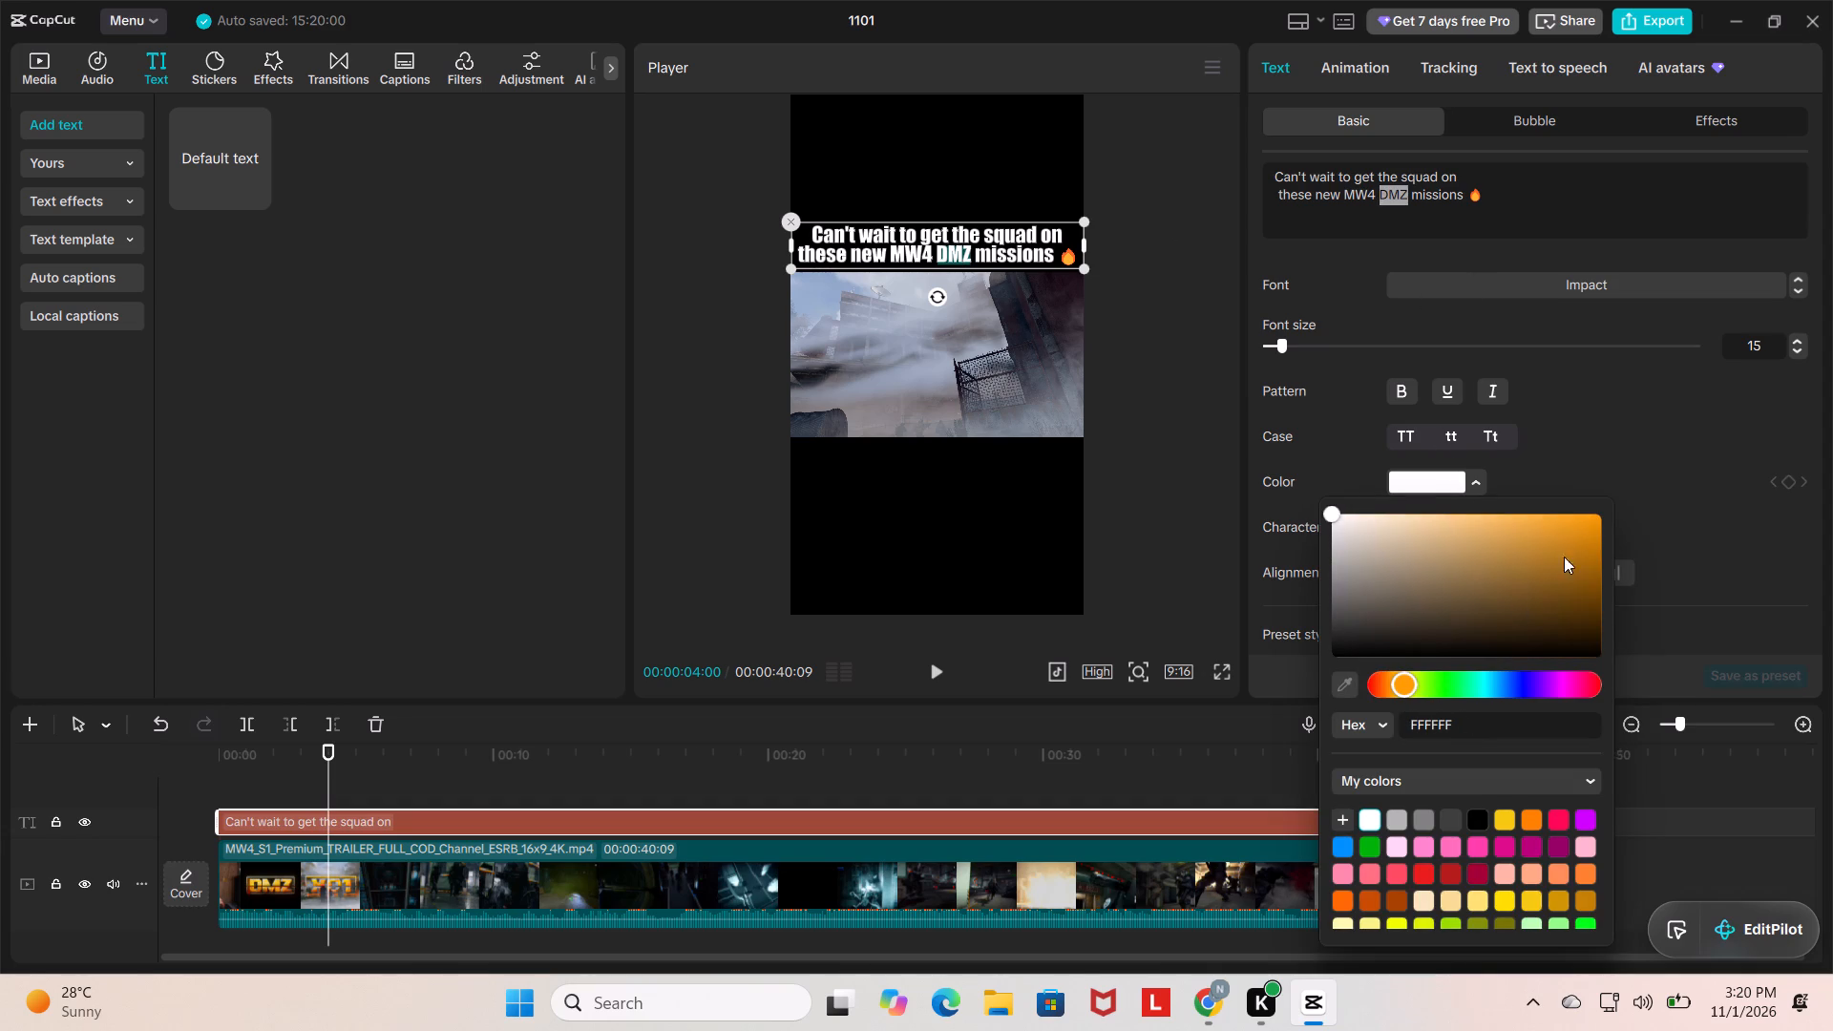
click(1594, 524)
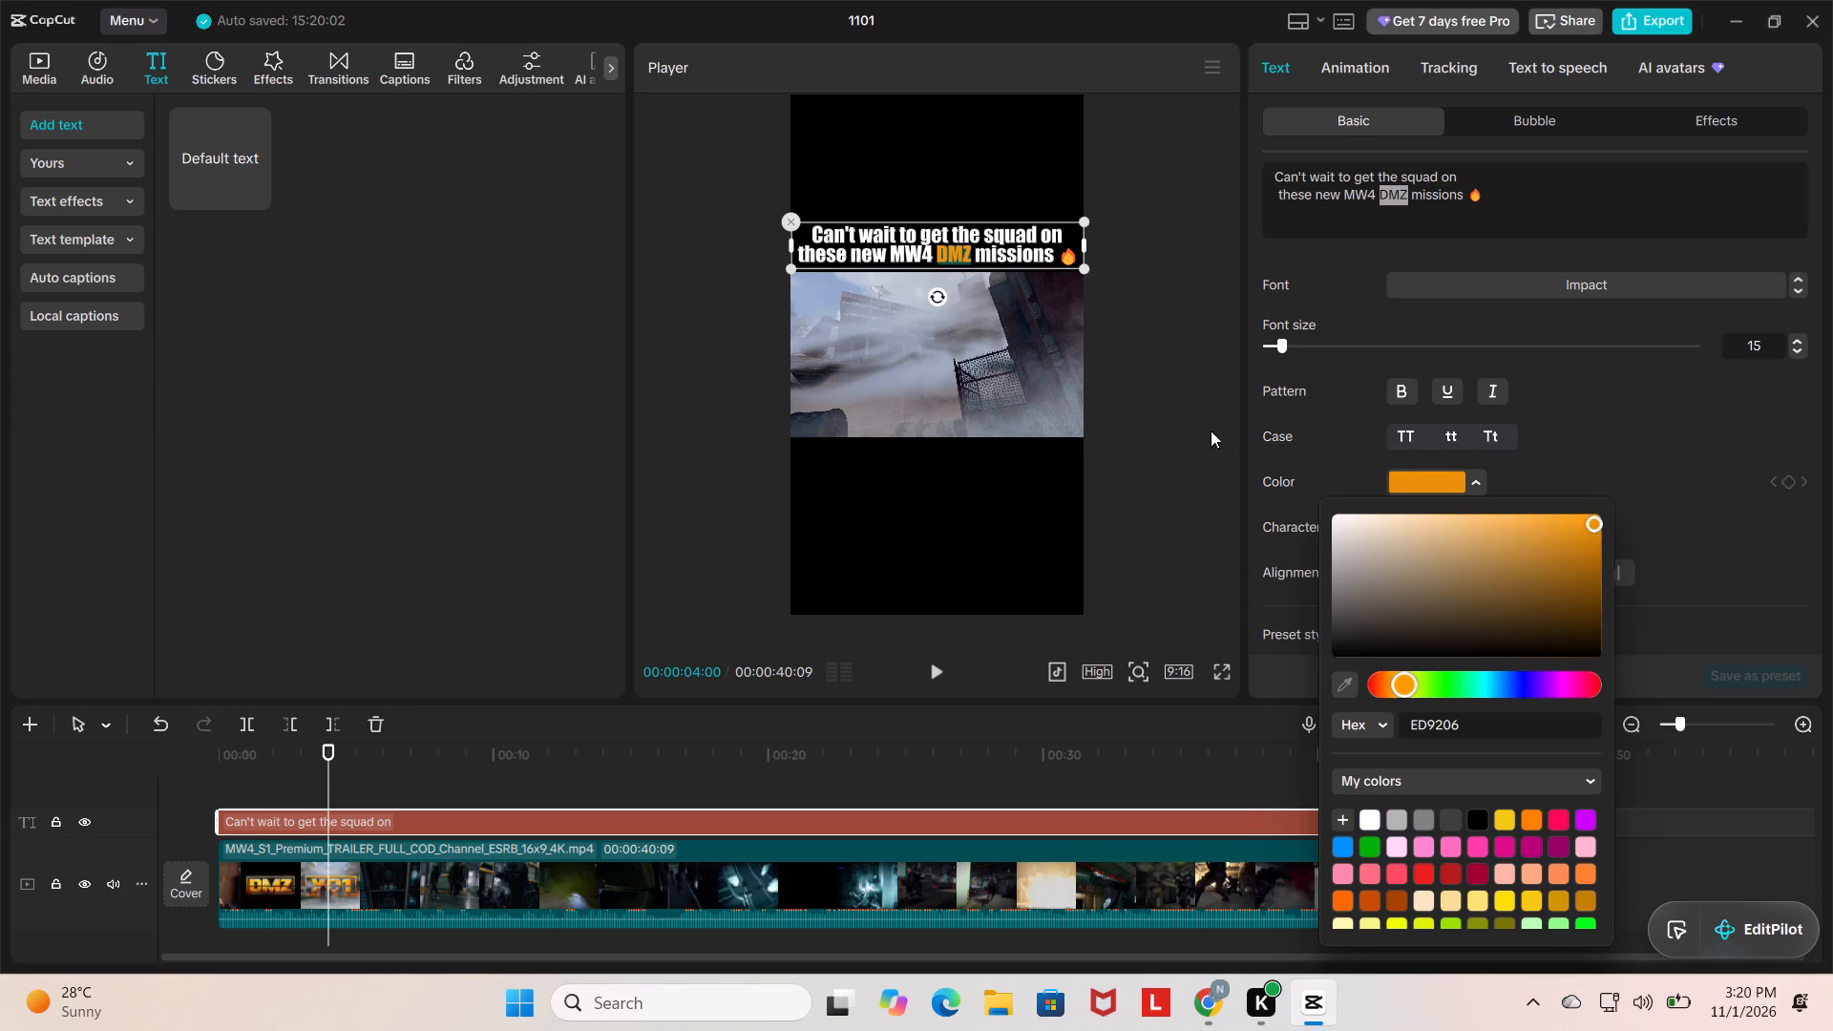
click(1165, 401)
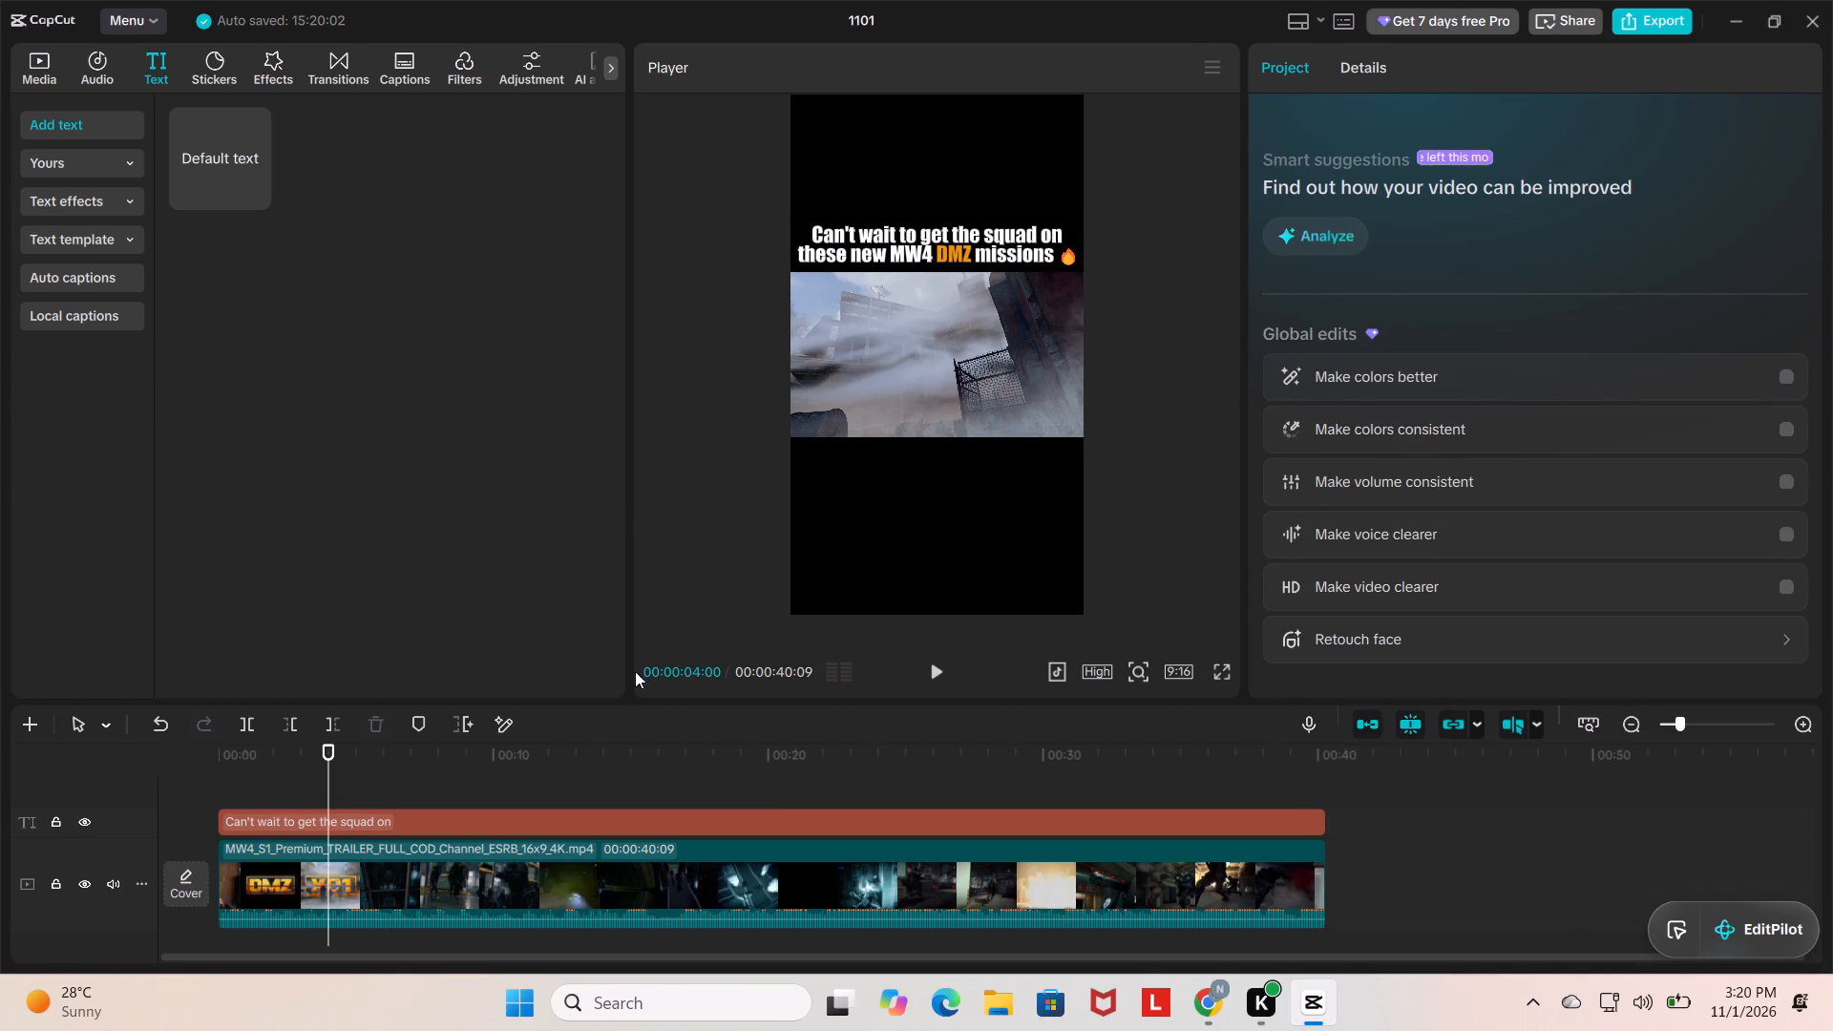
Preview the clip with the recoloured text from the beginning, scrub through to near its end and return to the start.
drag(322, 744, 229, 768)
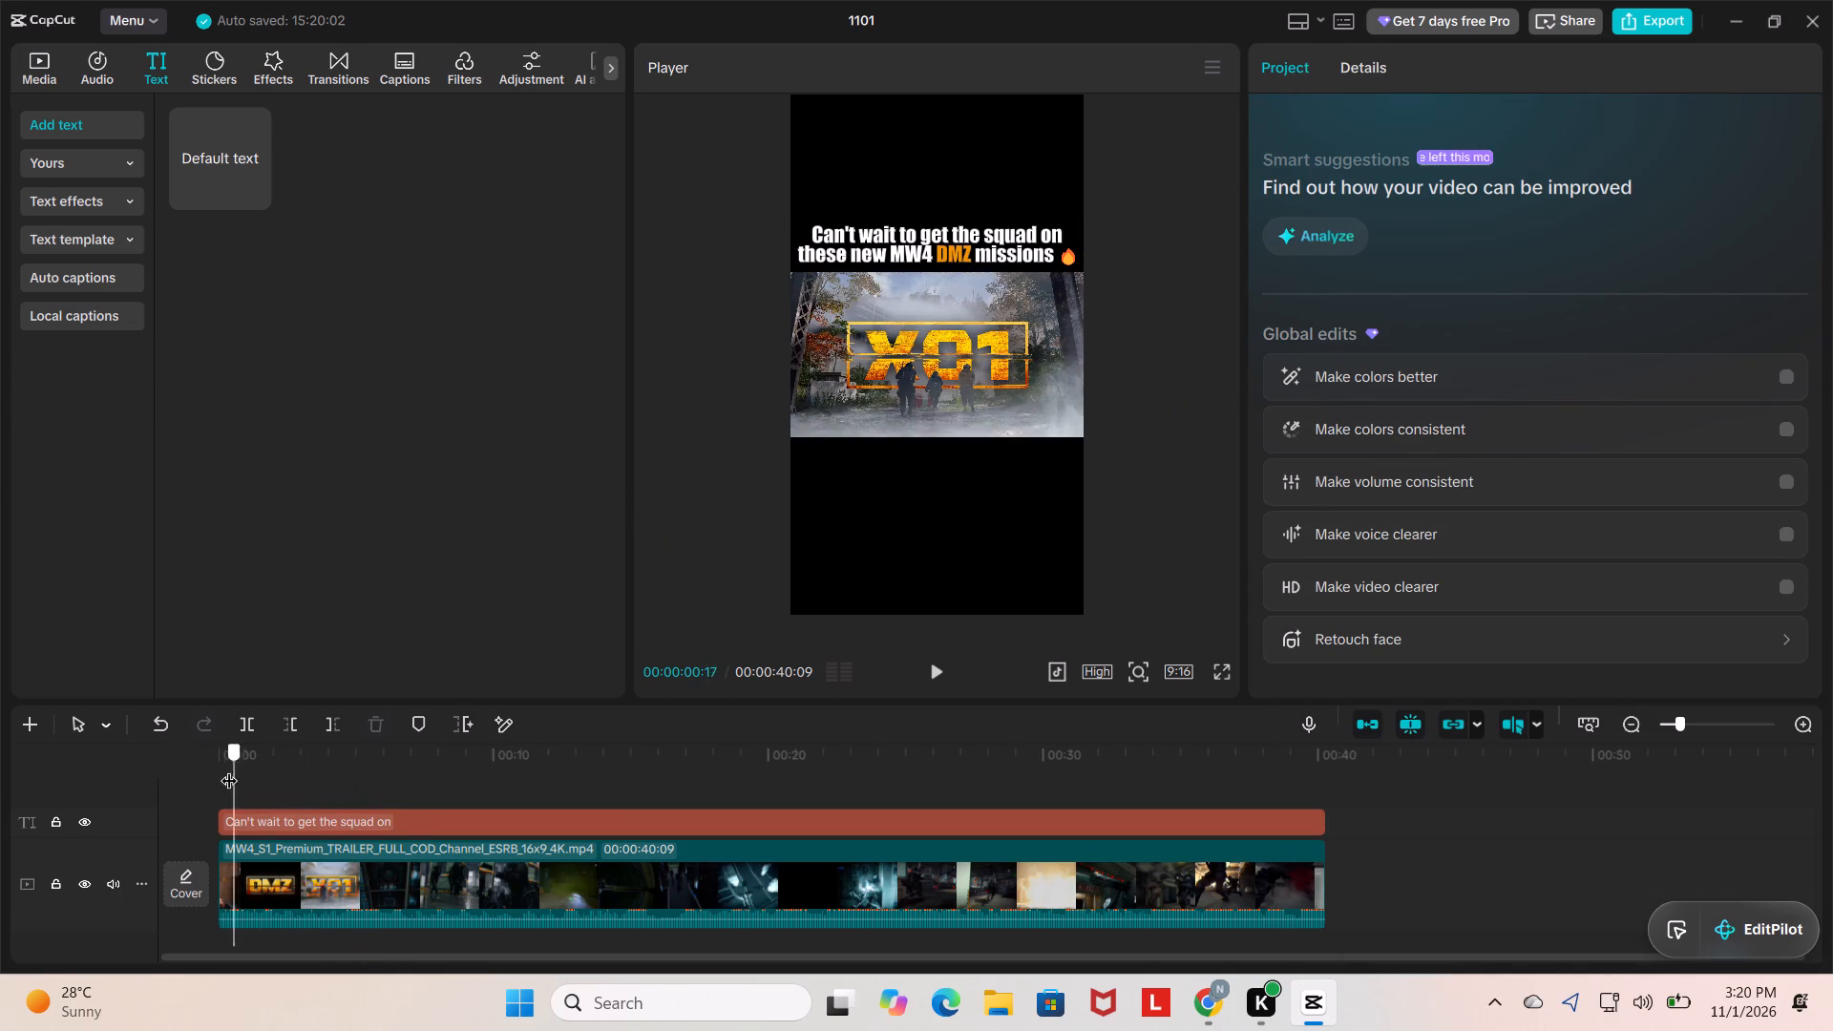
drag(229, 768, 226, 768)
key(space)
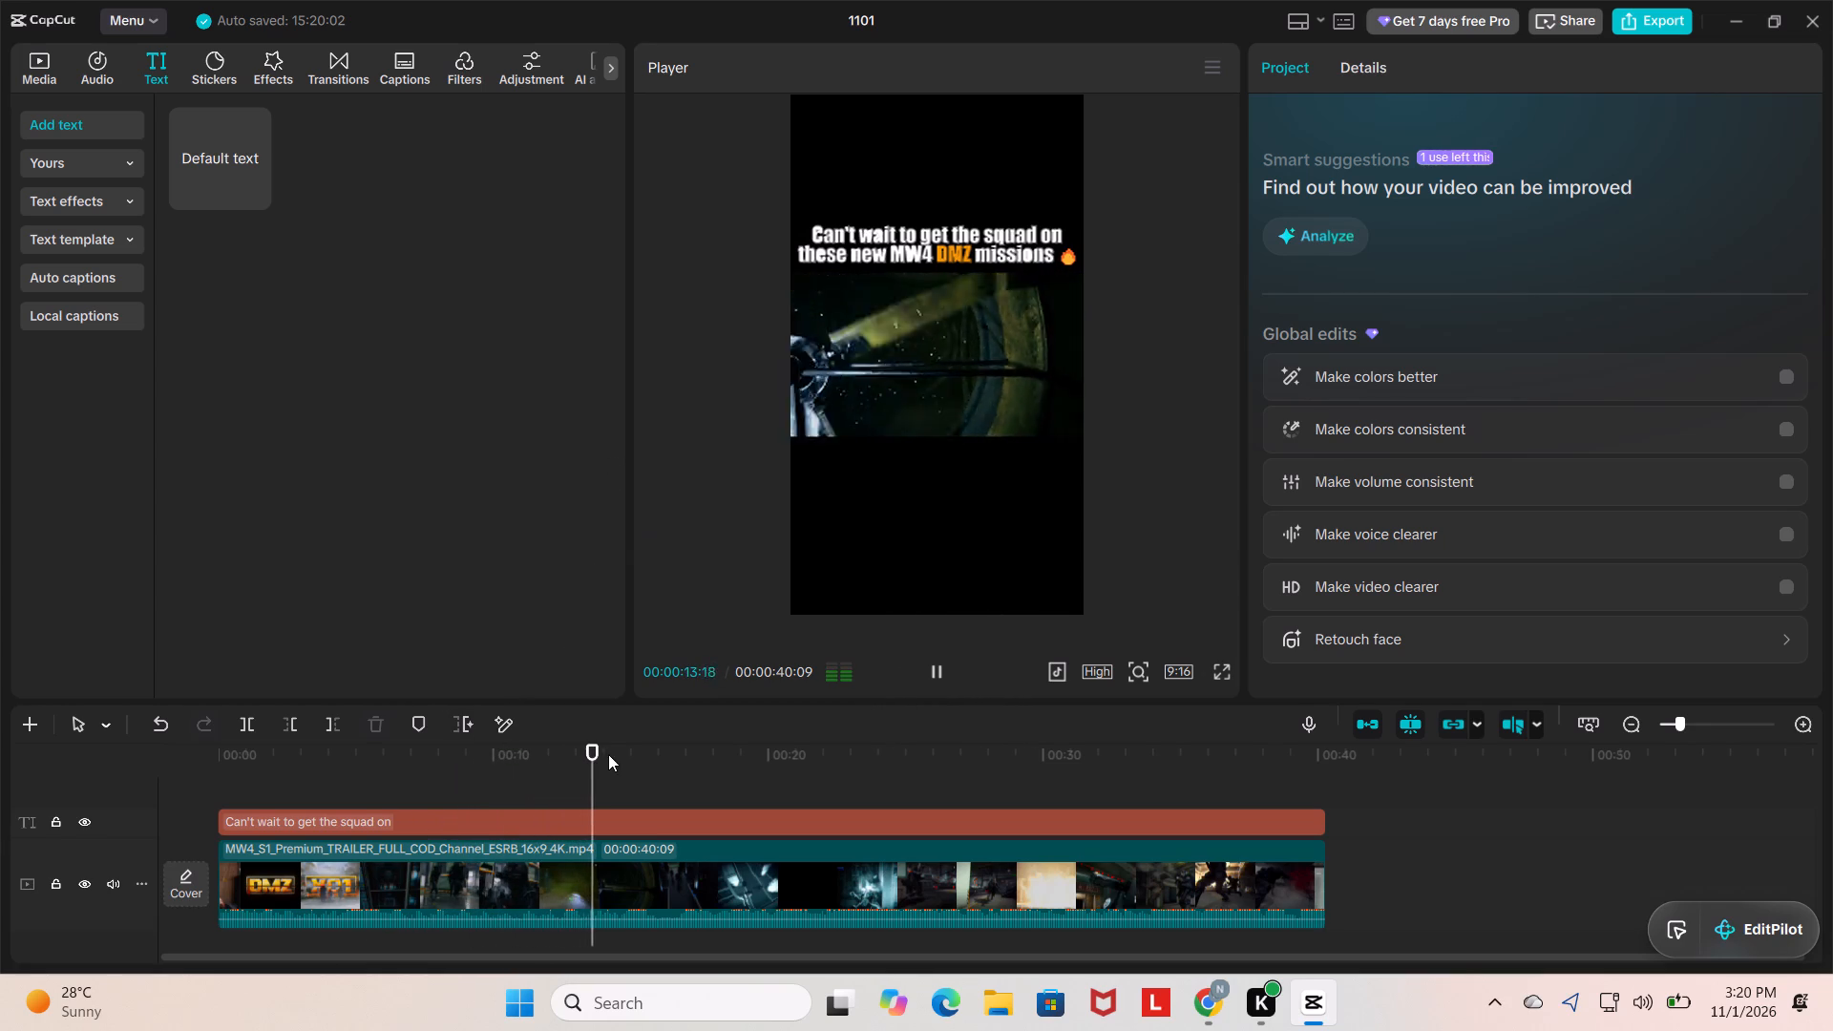
key(space)
drag(606, 761, 458, 757)
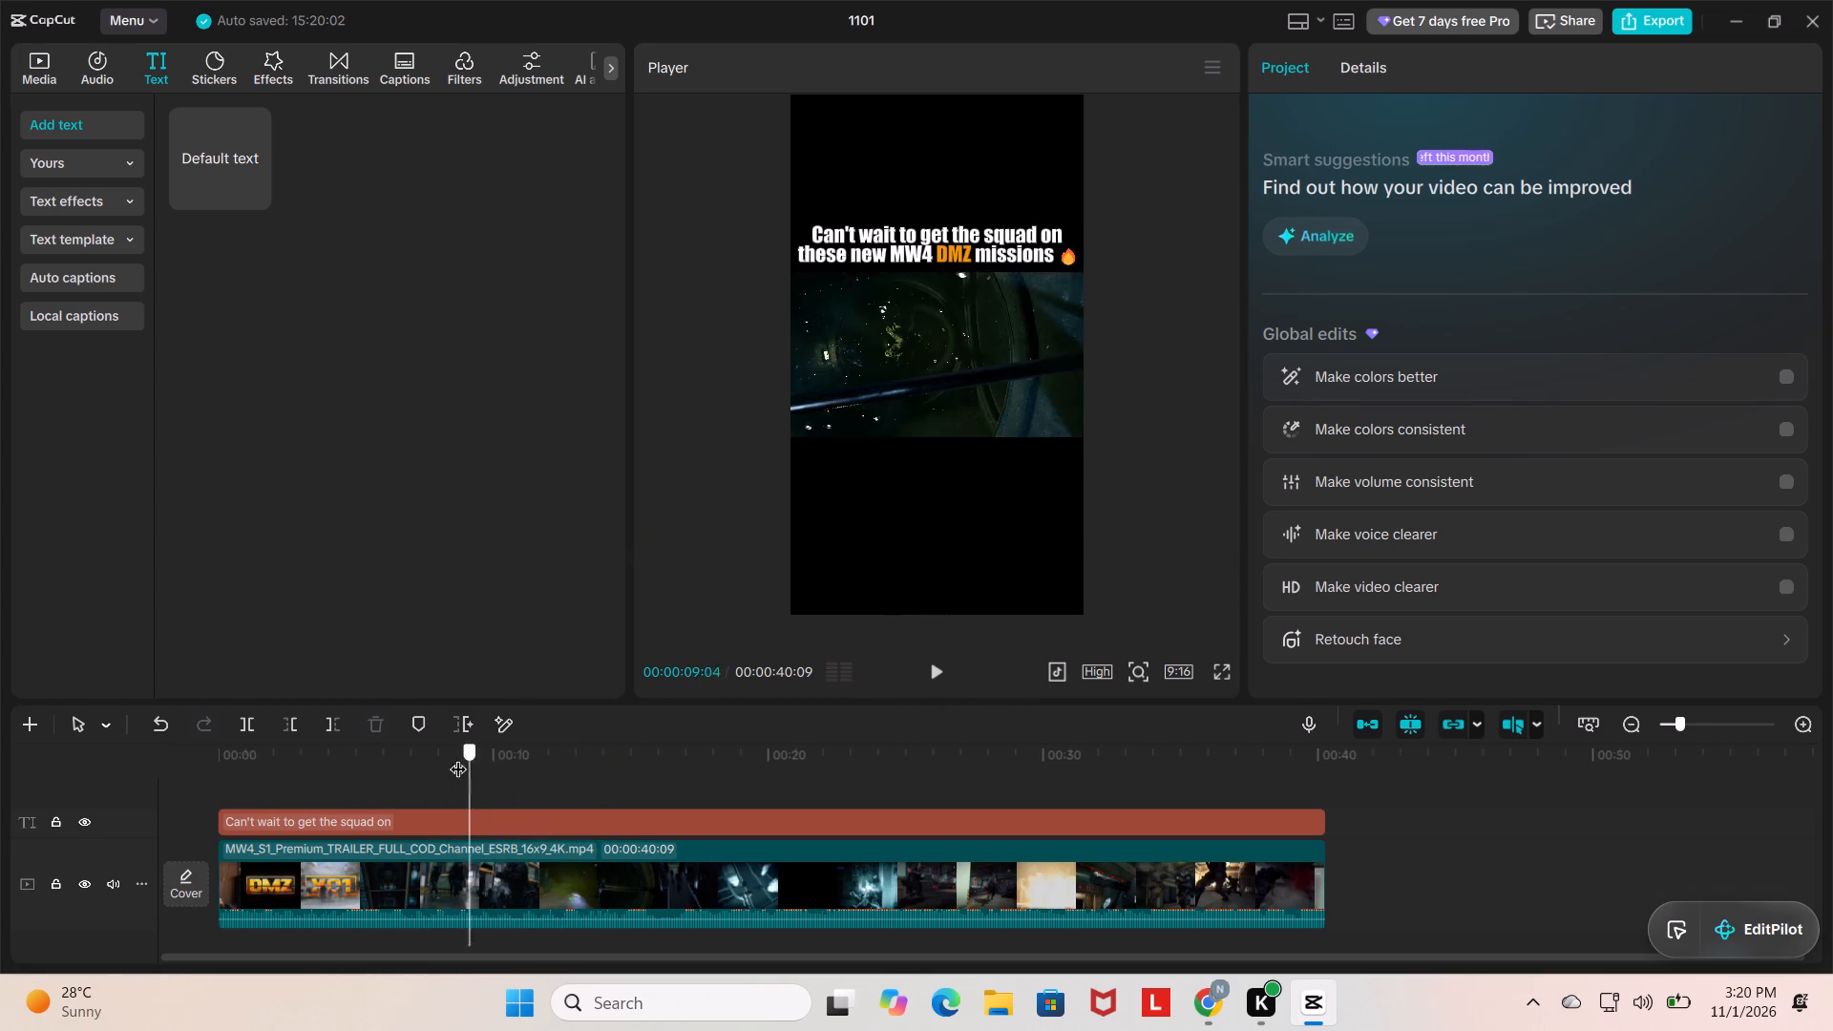
drag(458, 757, 211, 732)
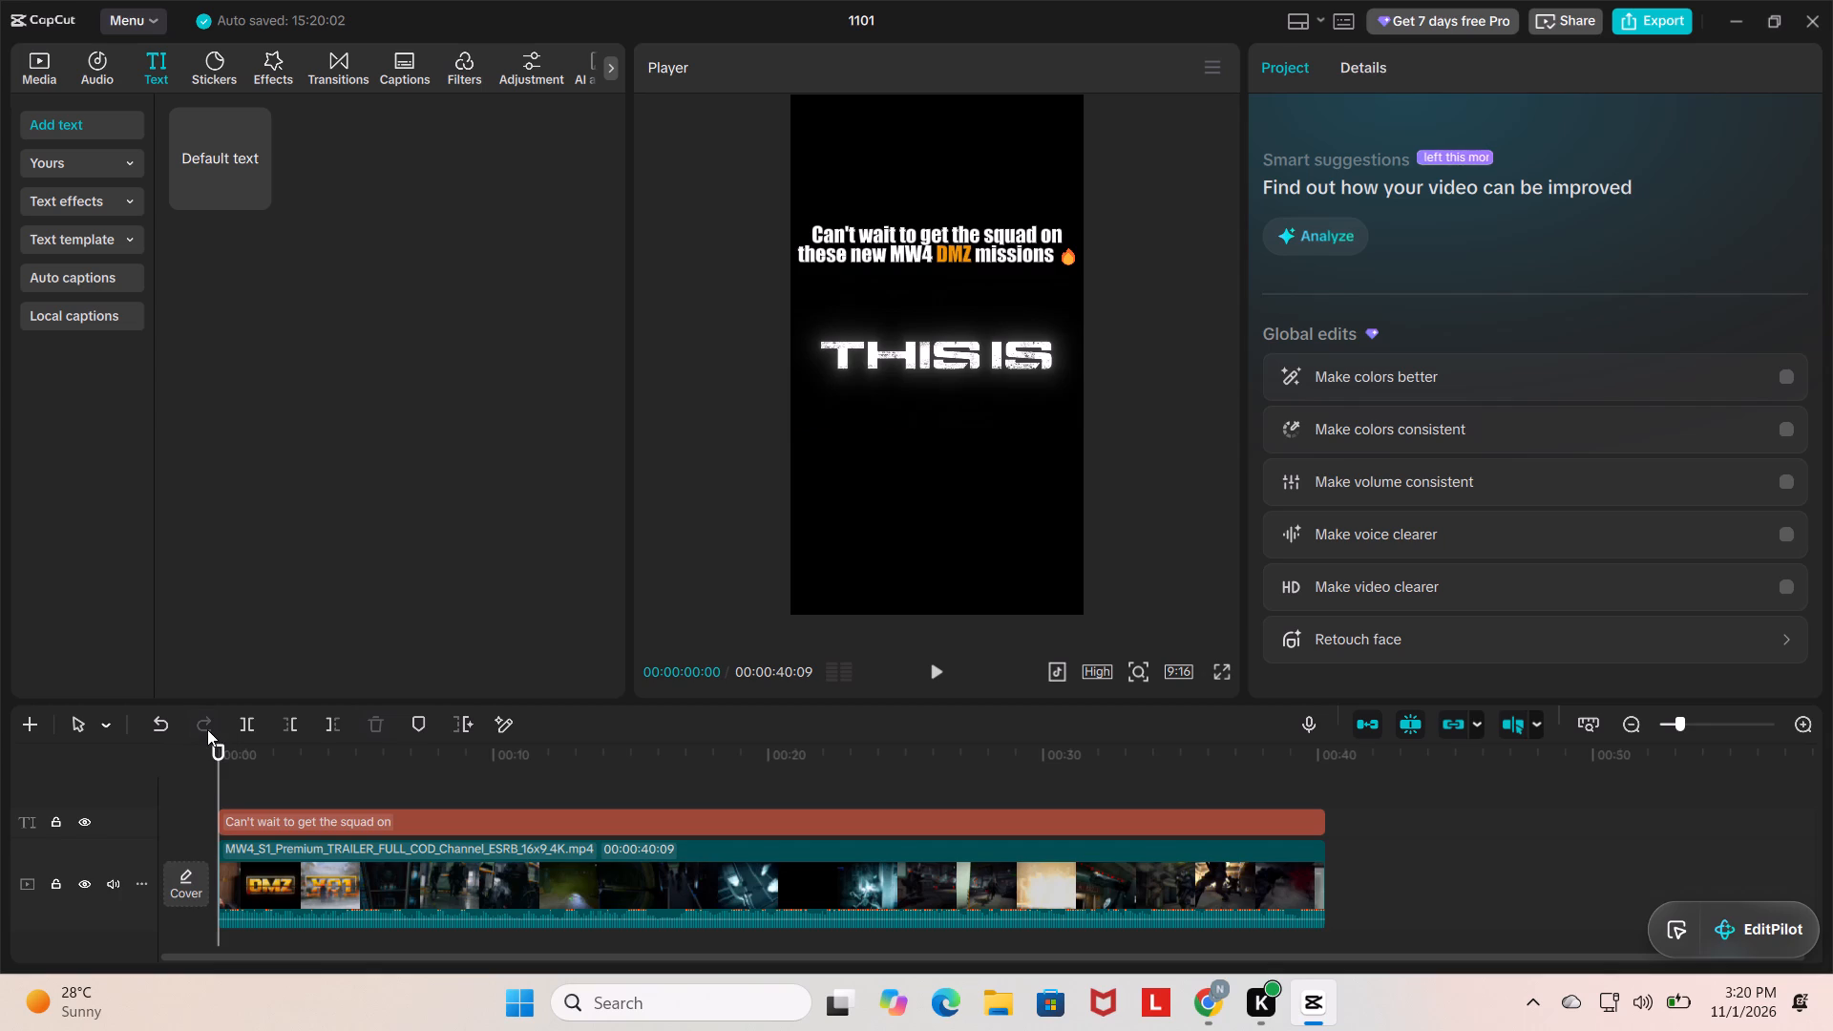
drag(218, 762, 1240, 834)
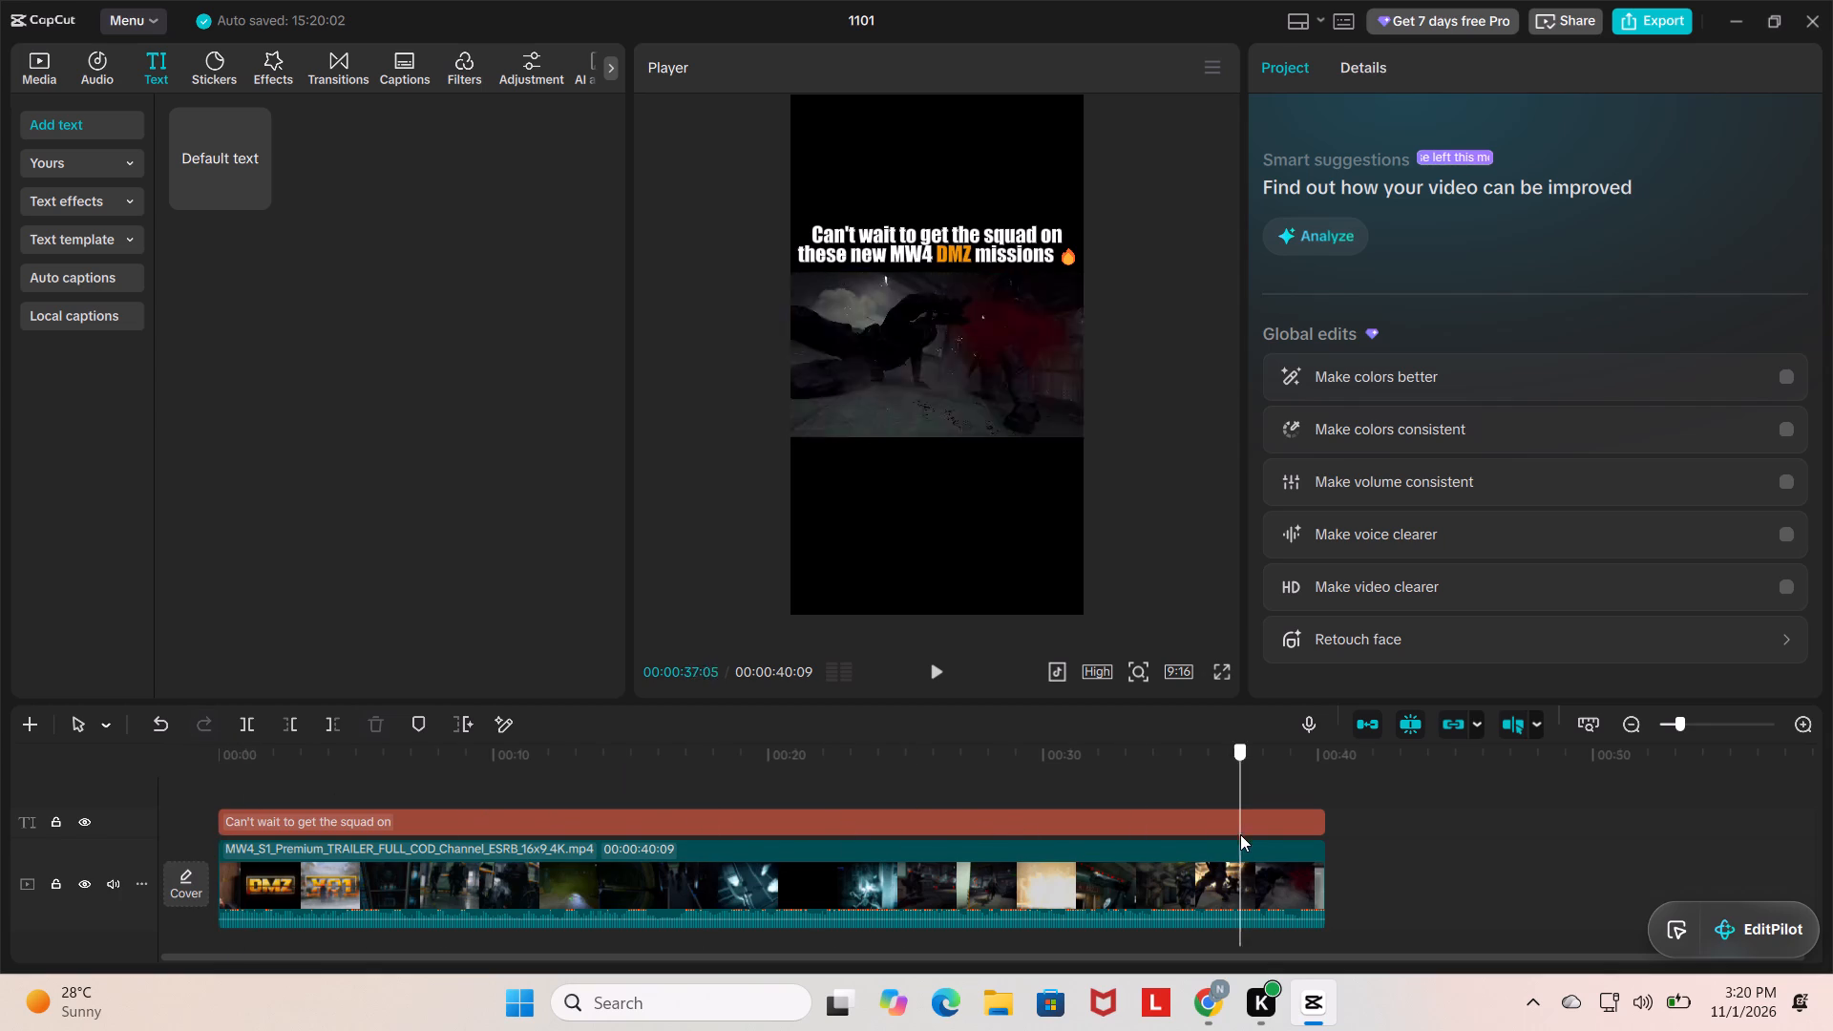
drag(1240, 834, 0, 930)
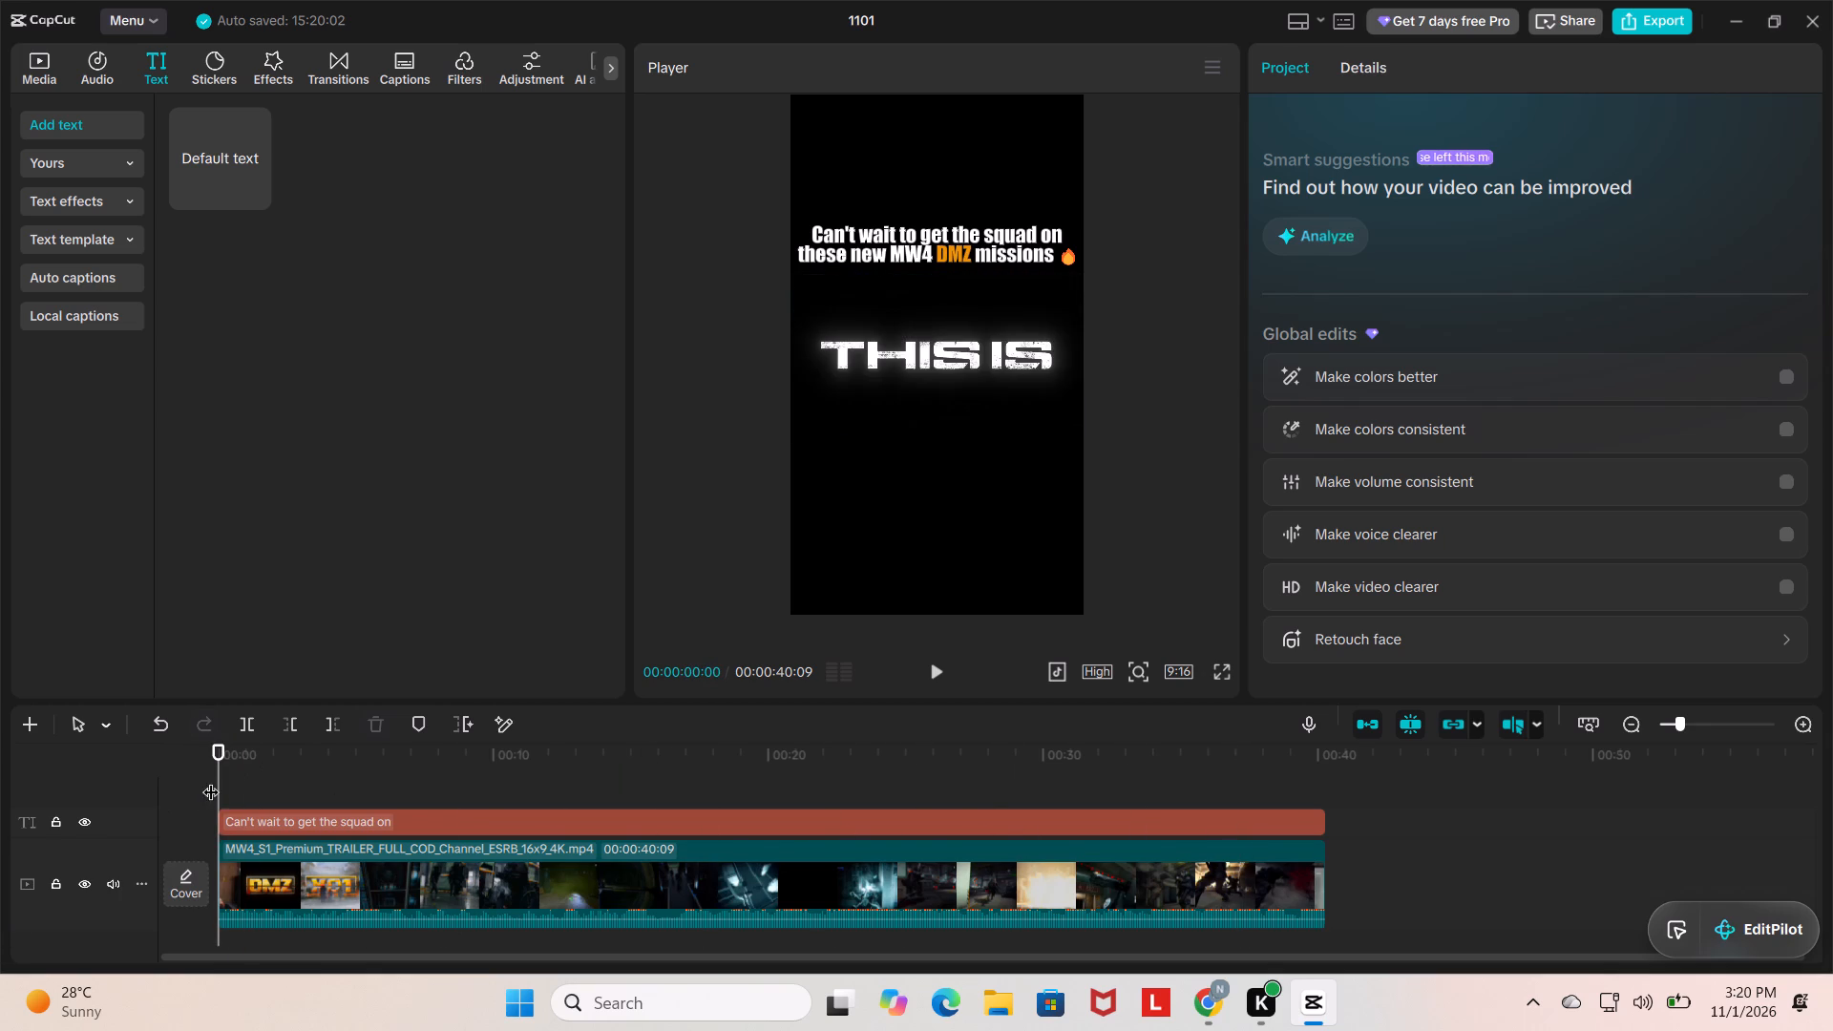
drag(232, 777, 162, 831)
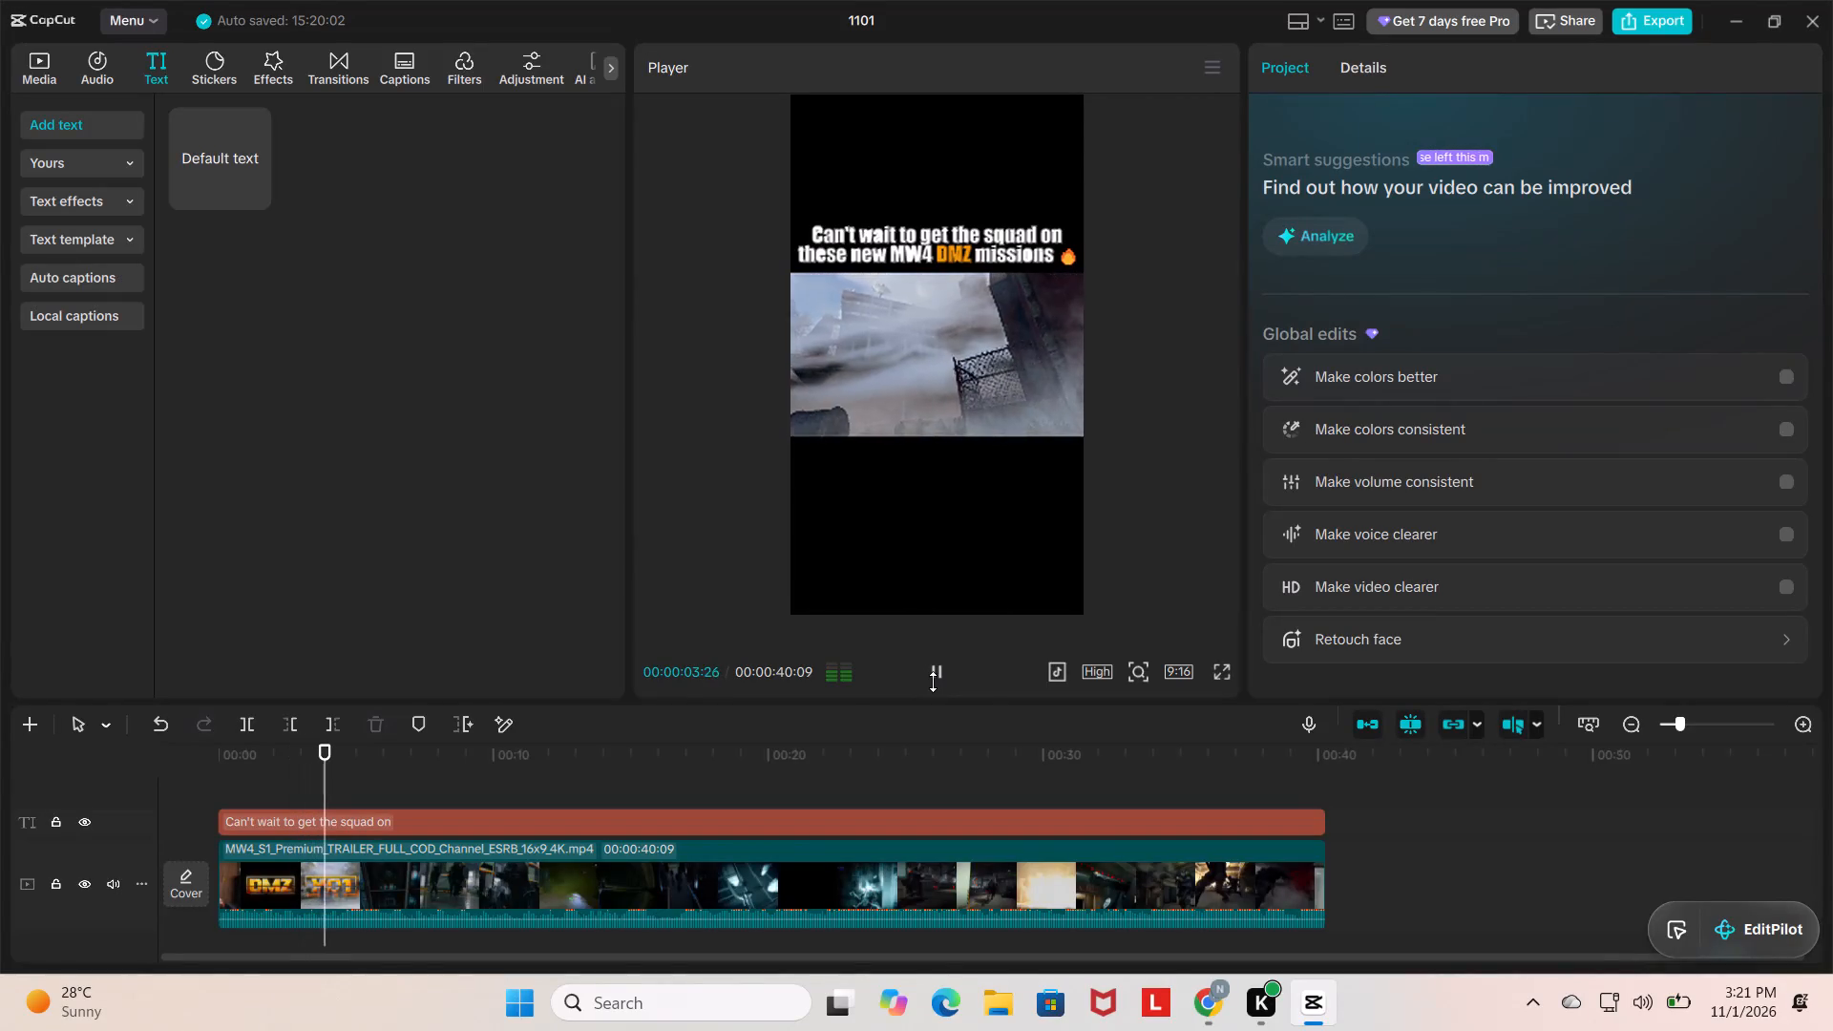
click(933, 682)
click(933, 682)
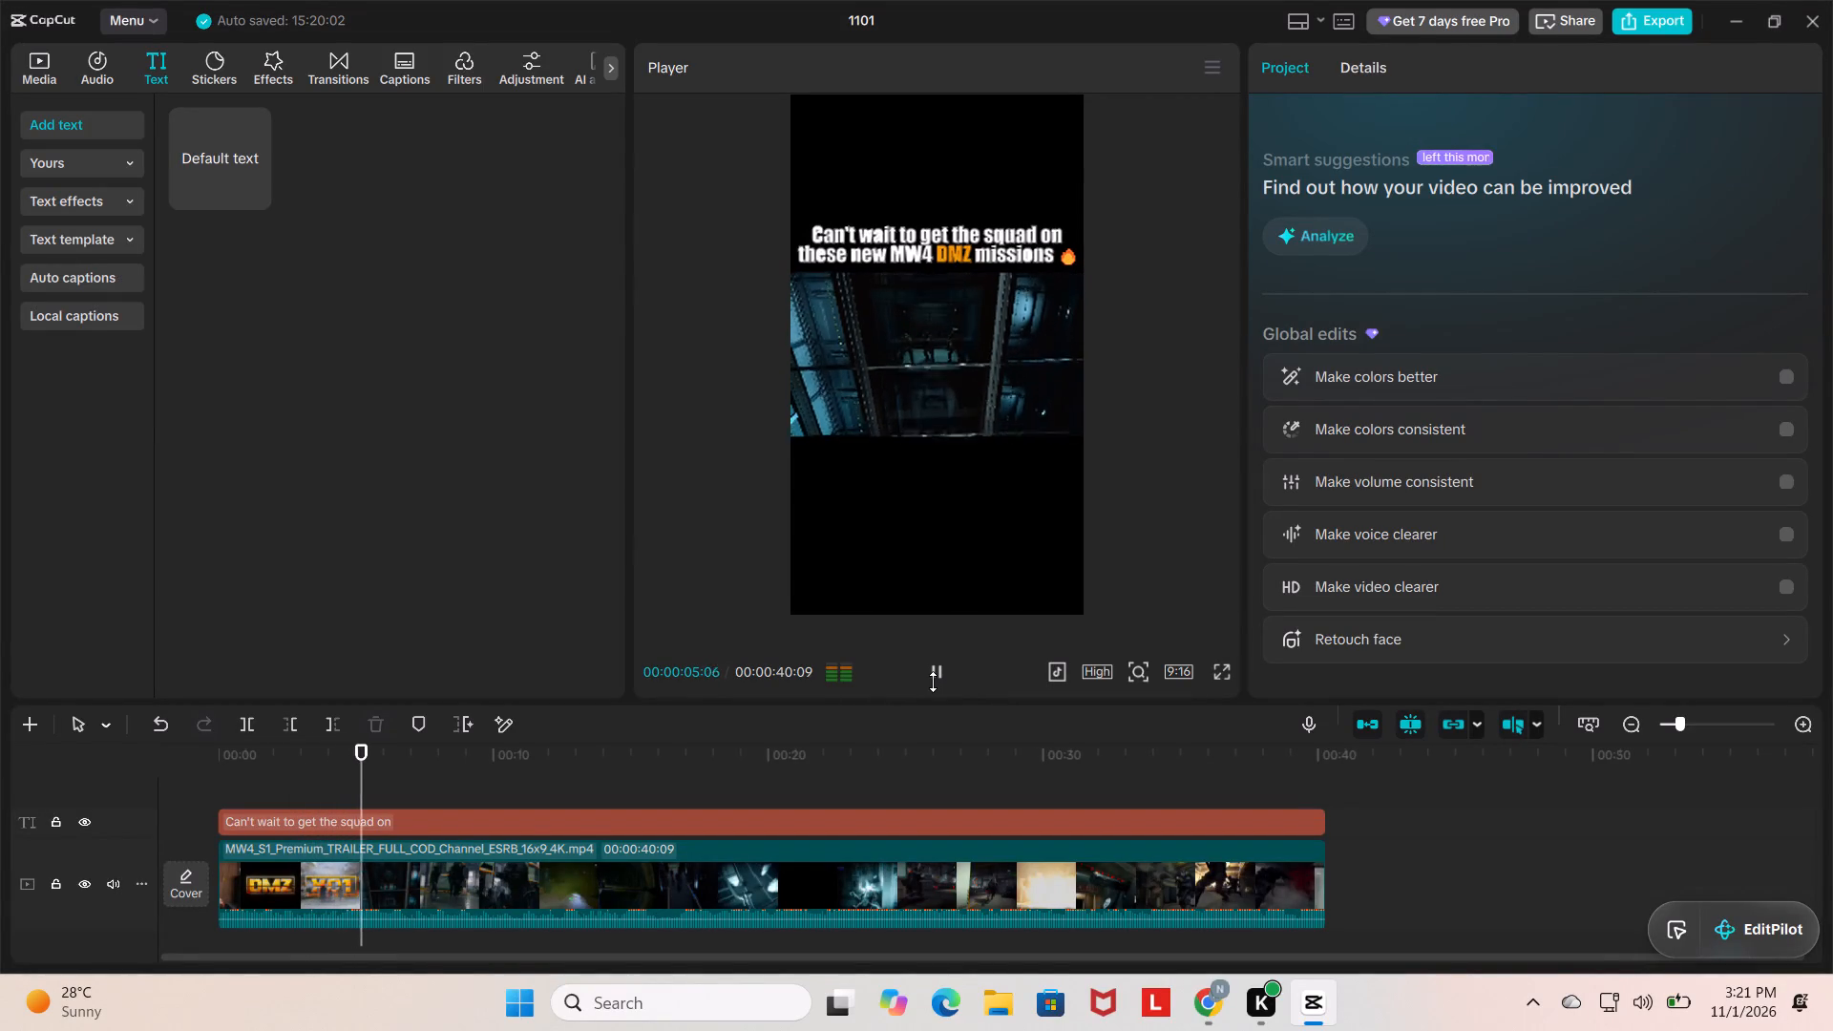
click(933, 682)
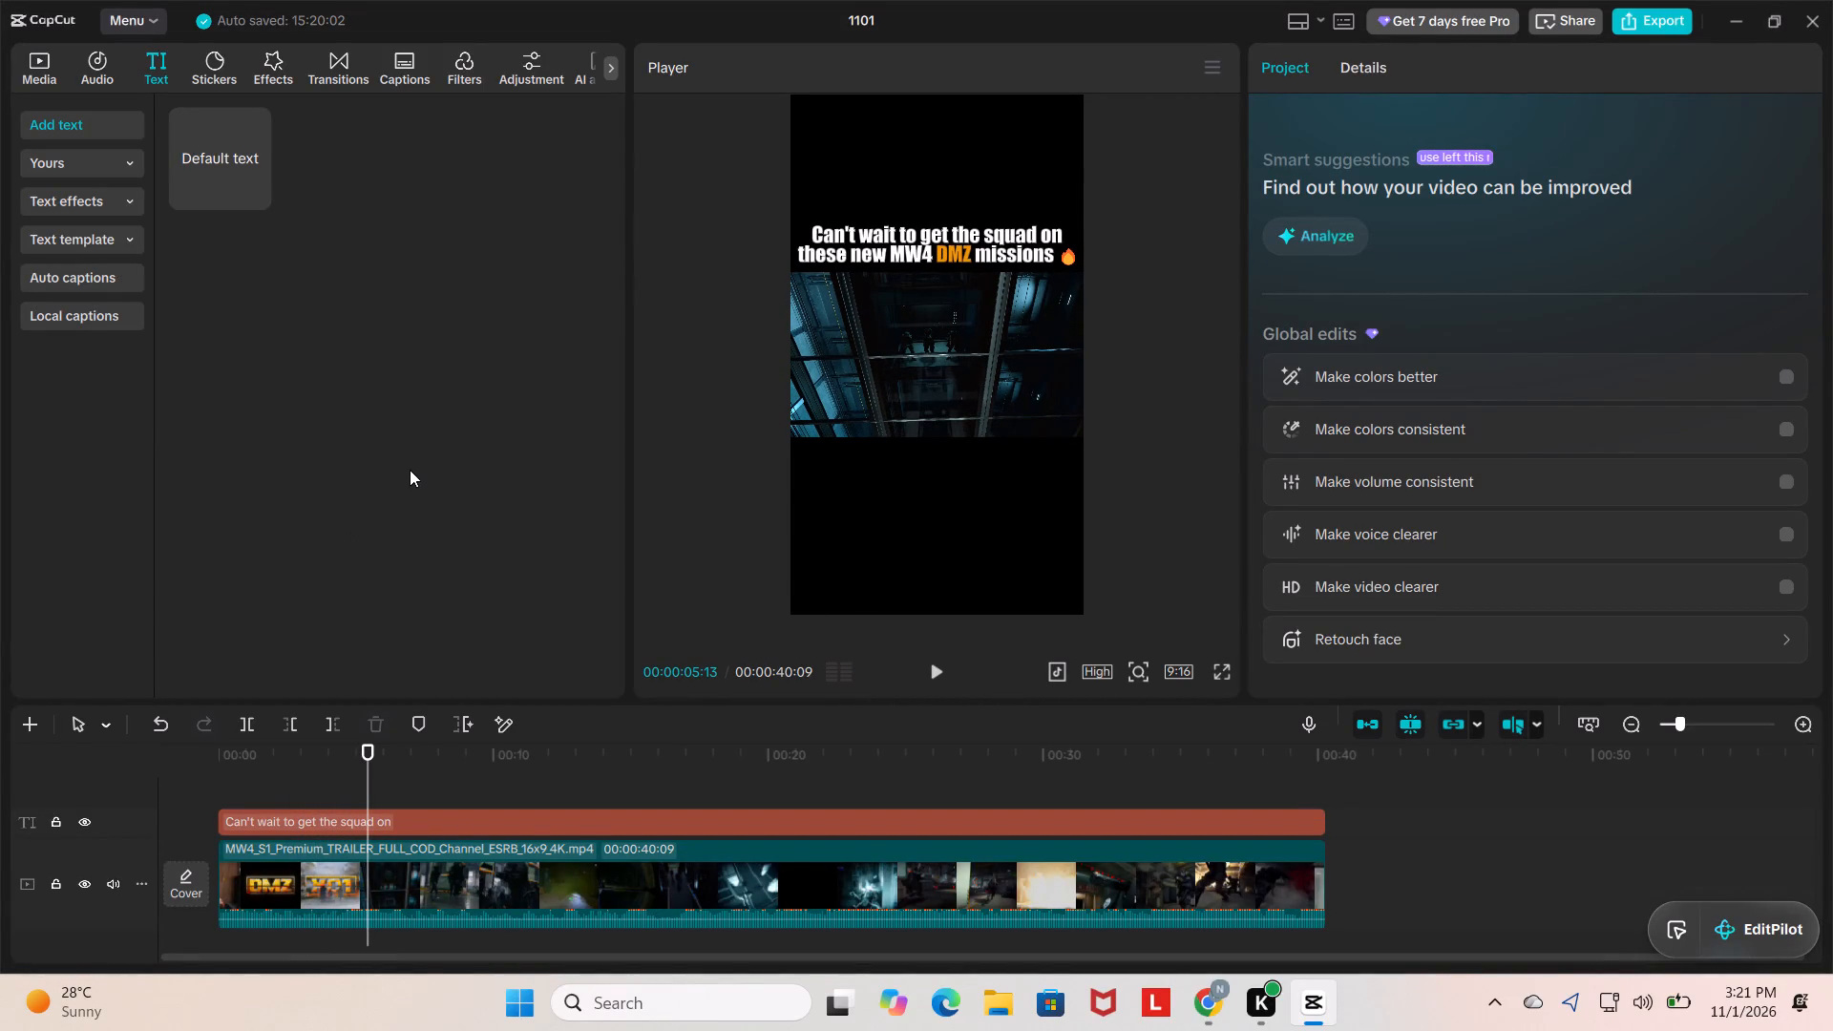
click(939, 679)
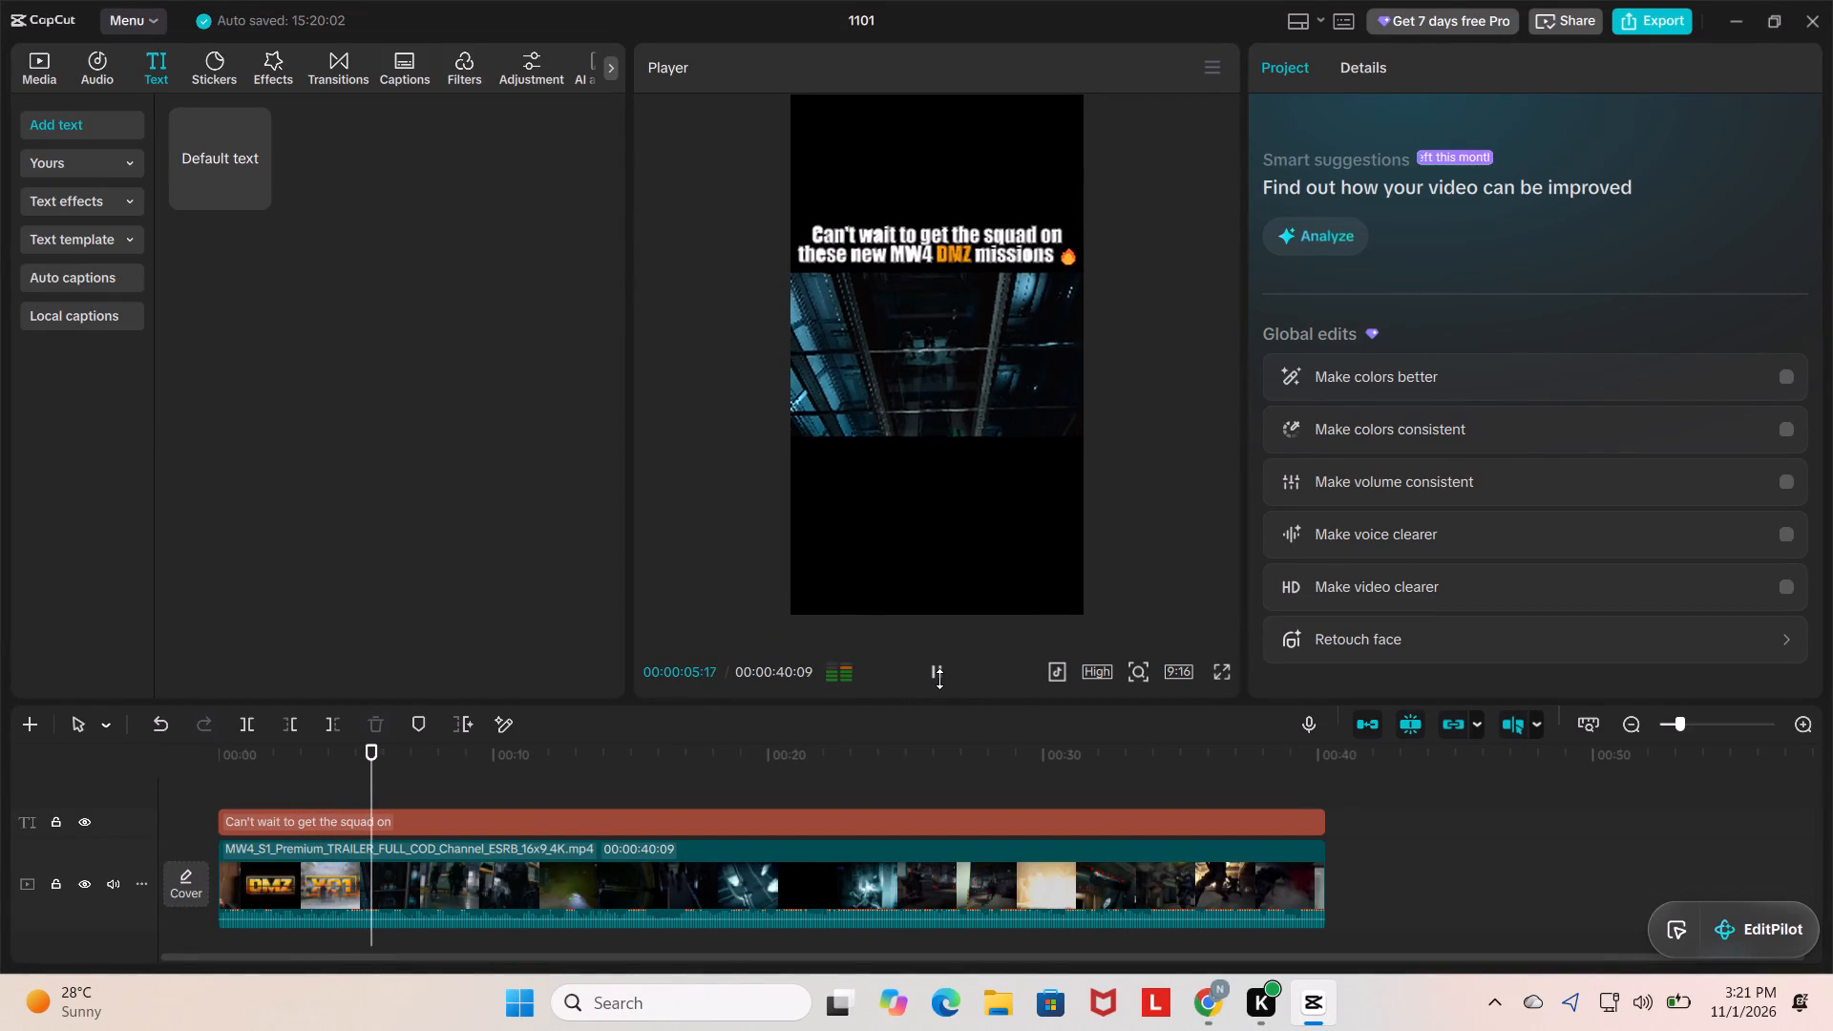
click(939, 679)
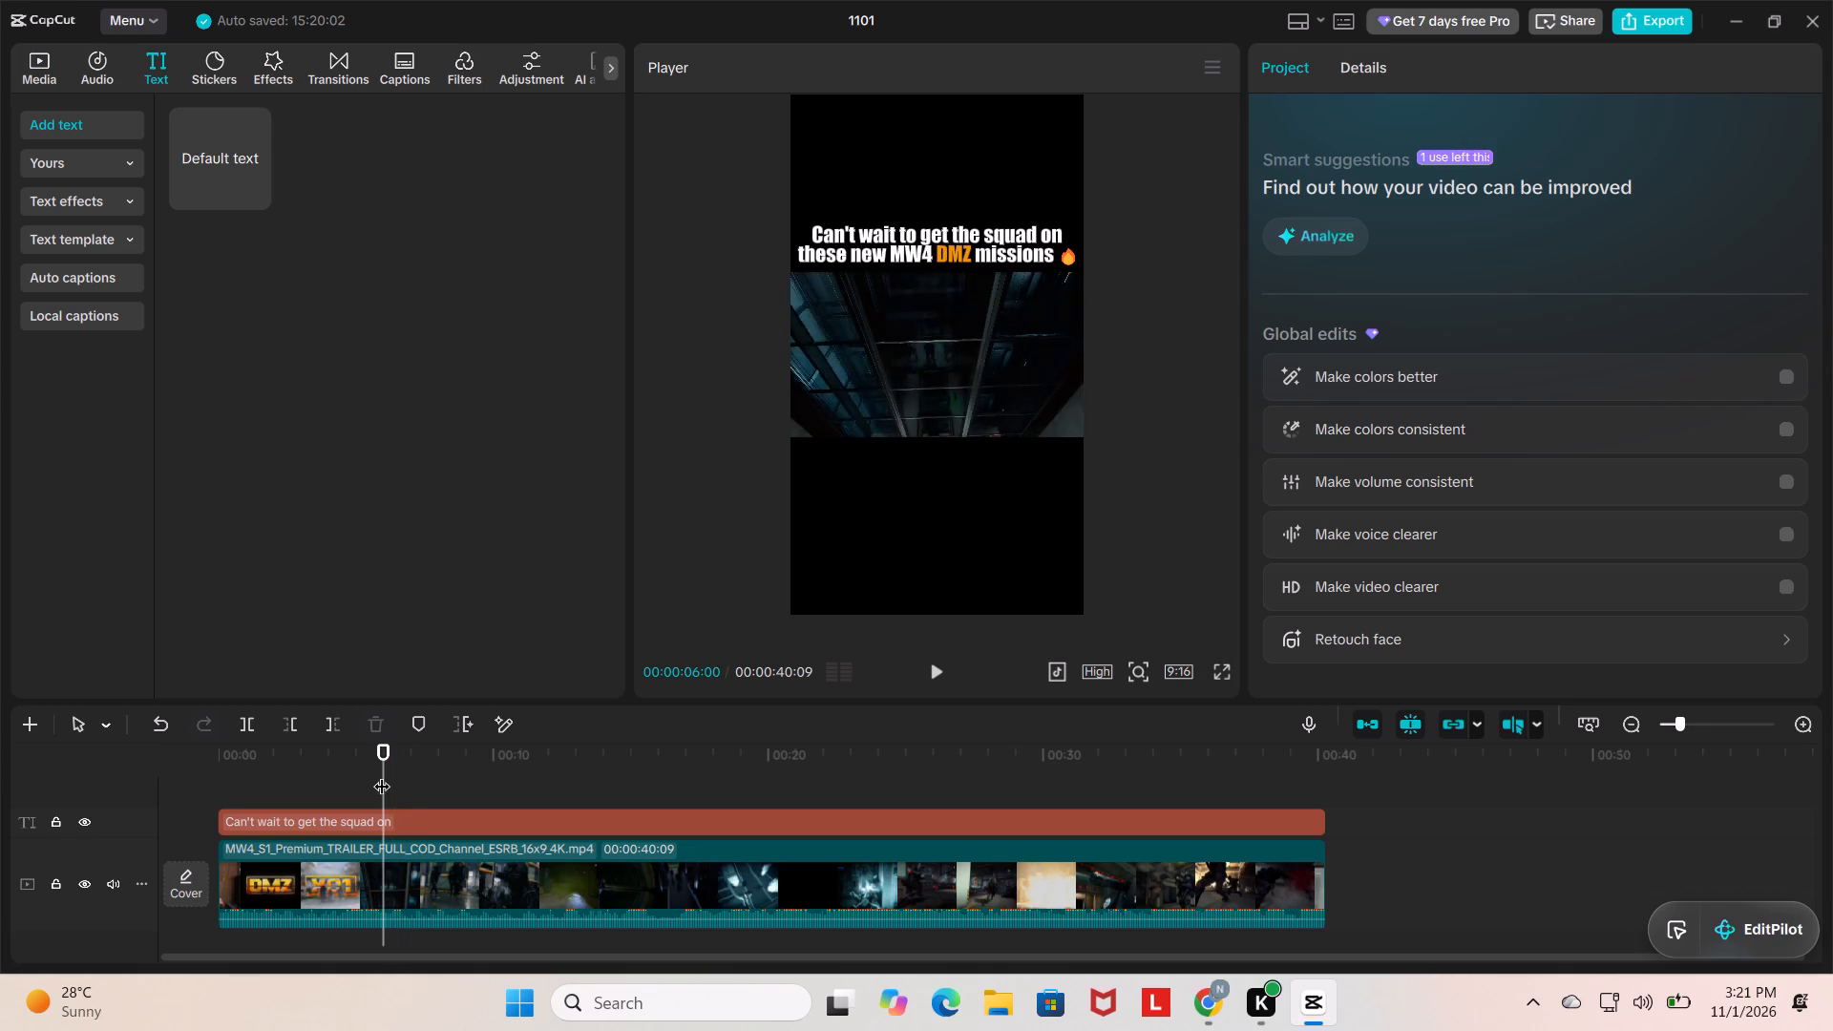
drag(382, 774, 161, 796)
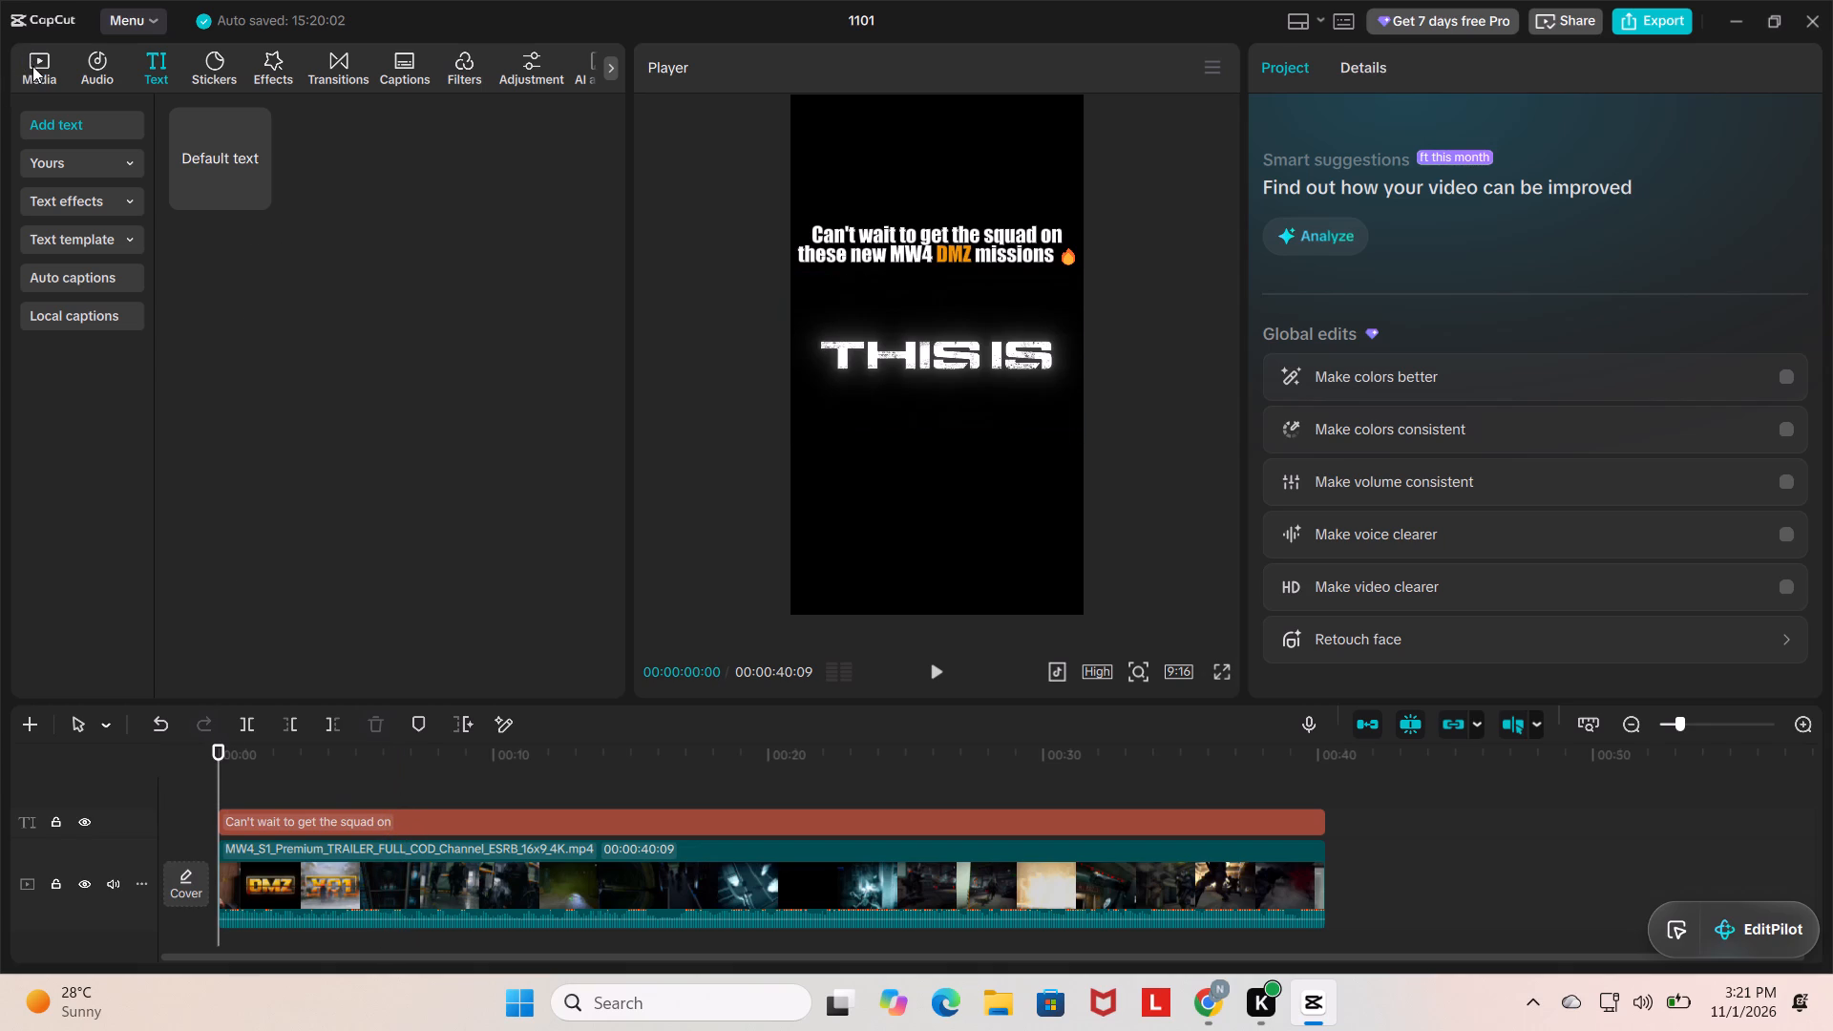
Audition trending sound effects from the audio library, such as swish_whoosh, keyboard typing, Teleren hack, wind noise, tearing paper and mouse click.
click(77, 63)
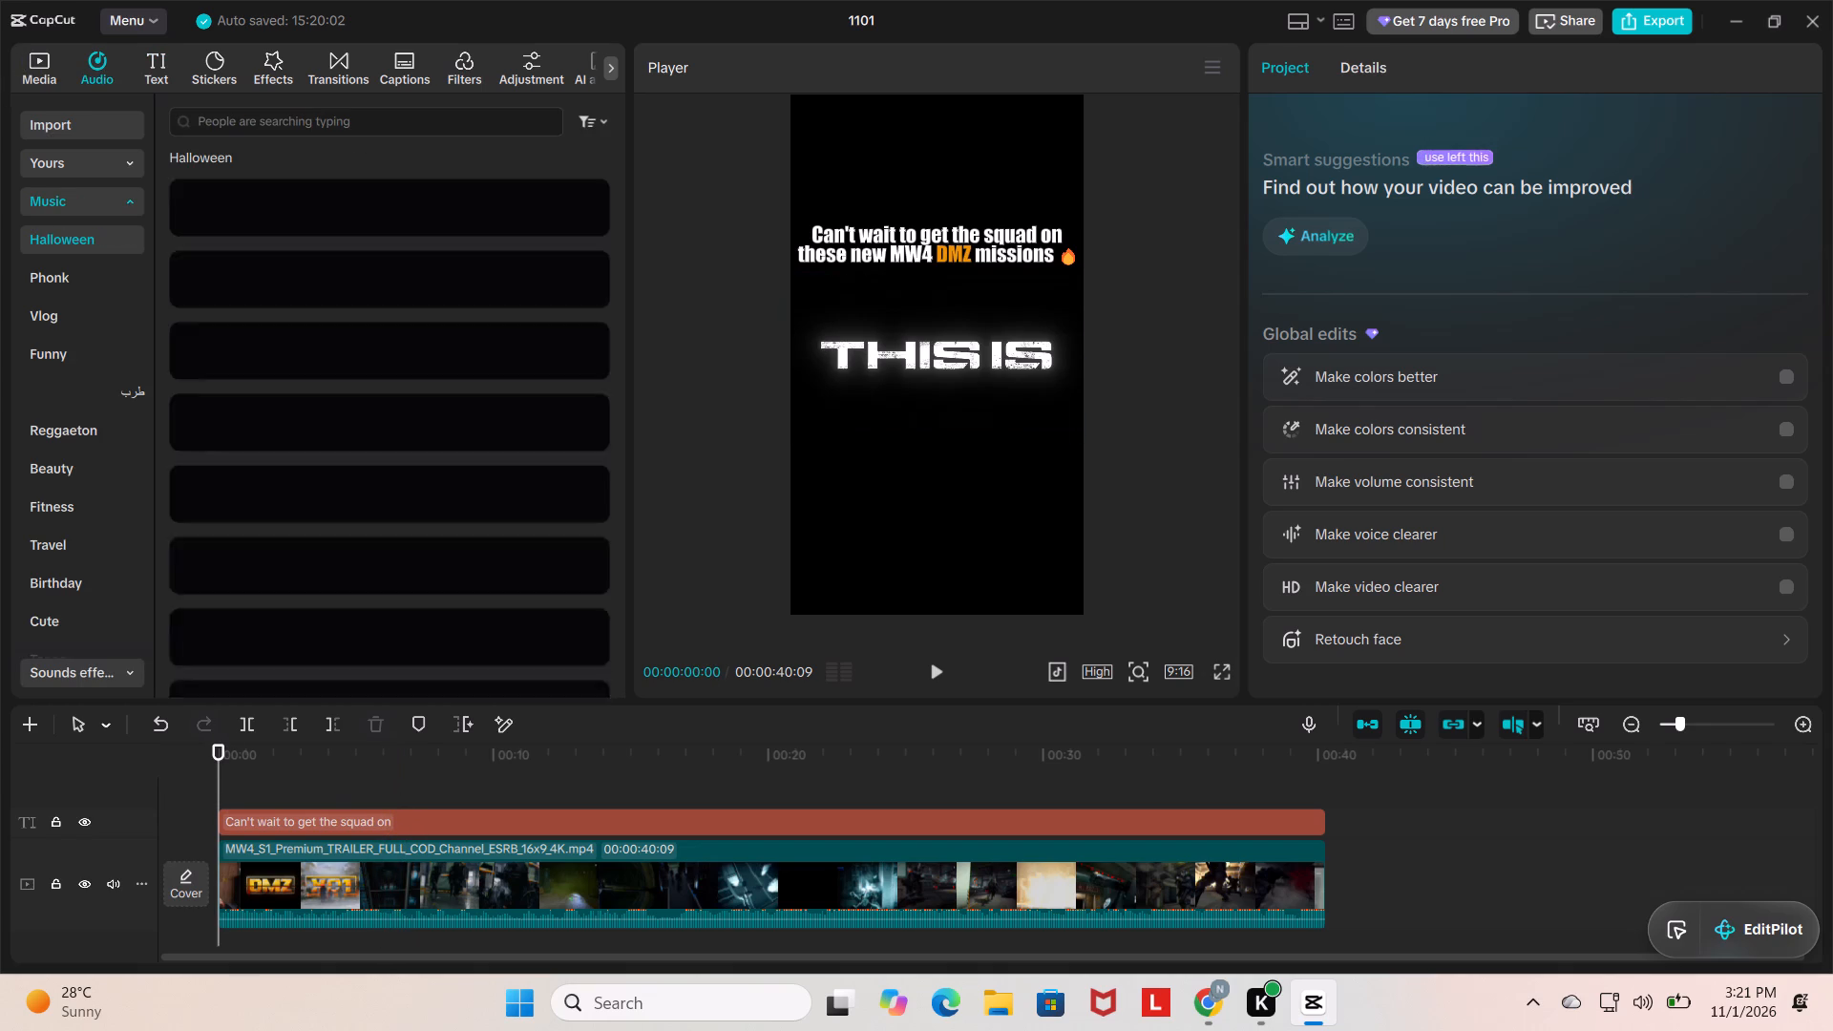
click(370, 126)
click(374, 120)
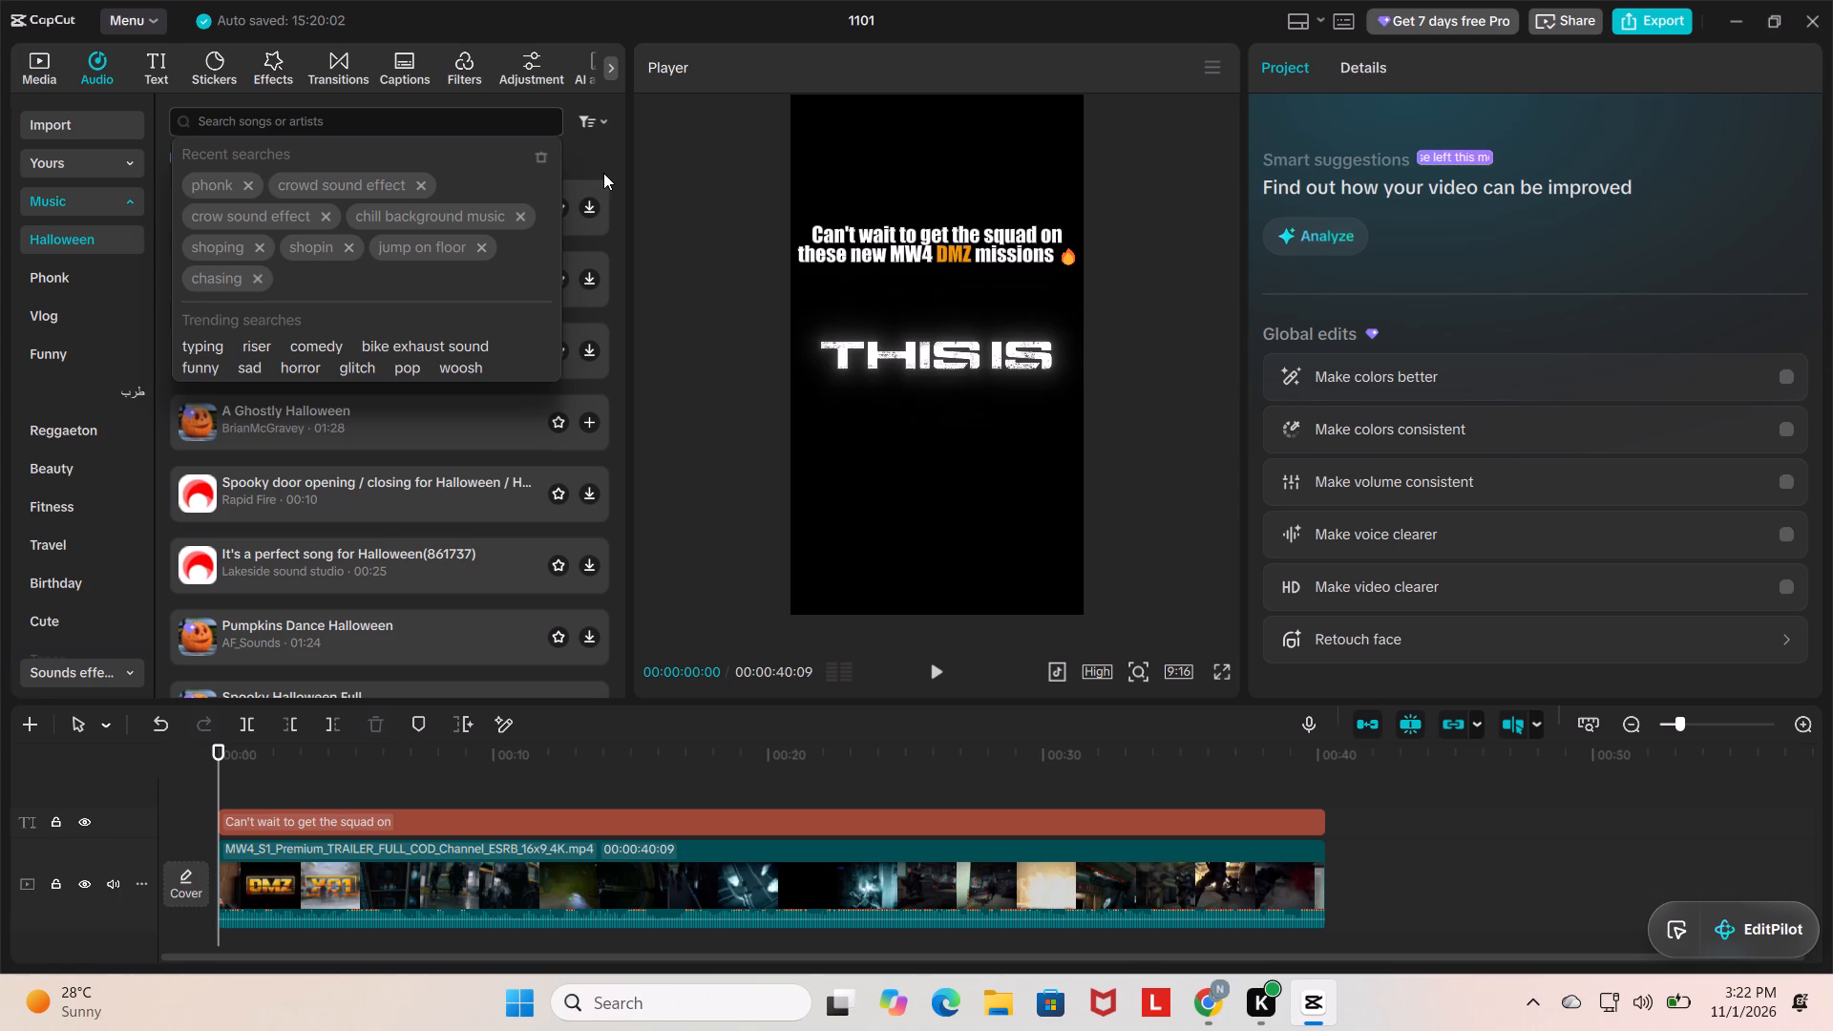
click(108, 209)
click(111, 243)
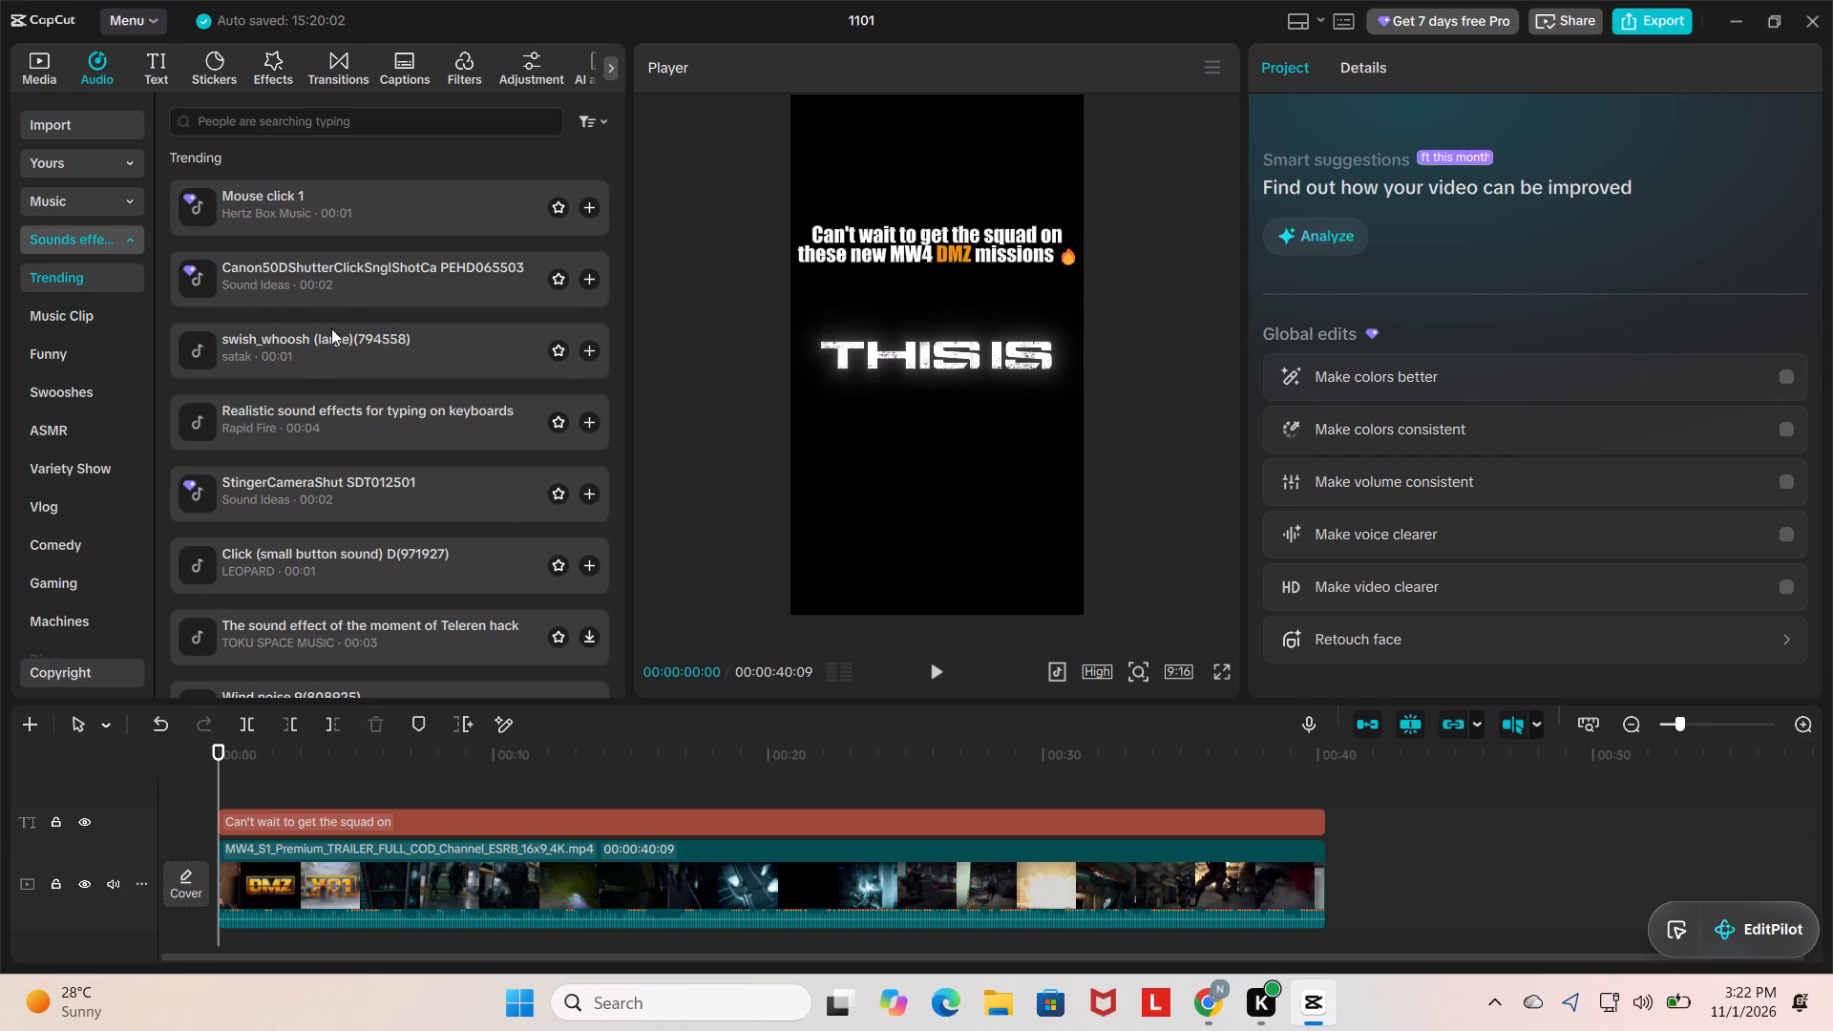
click(313, 350)
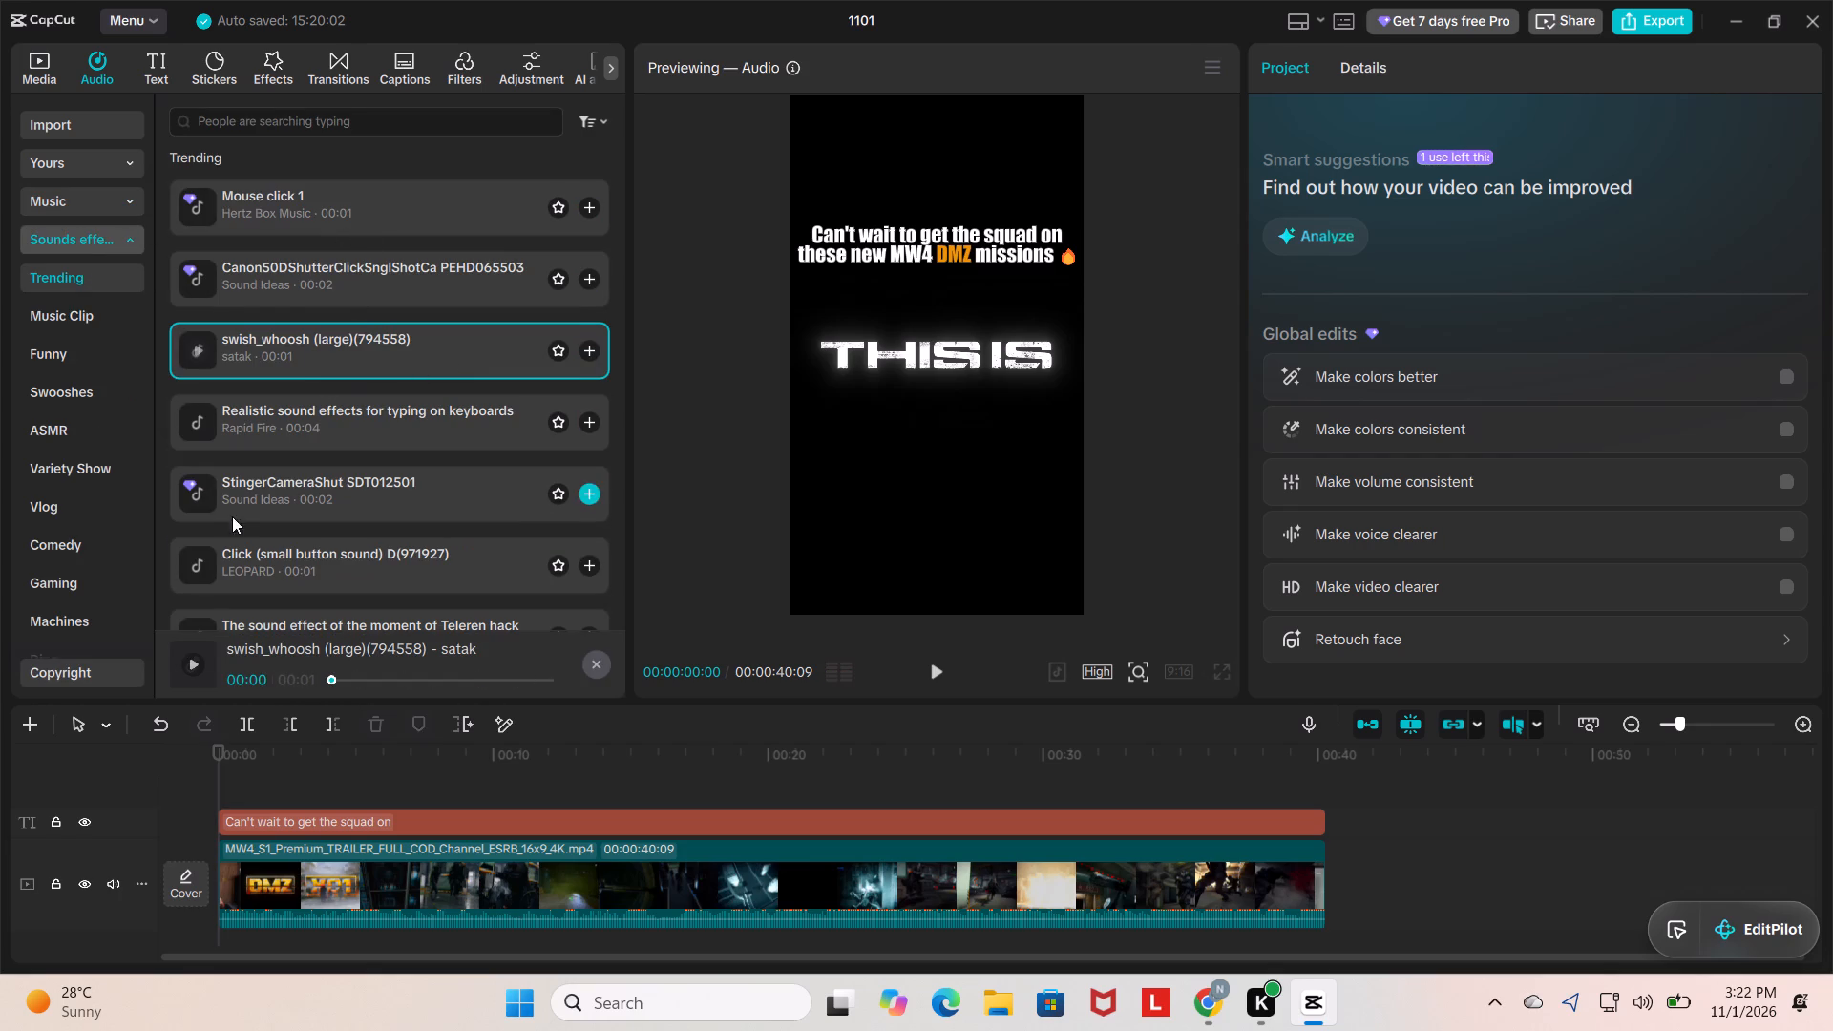
click(315, 564)
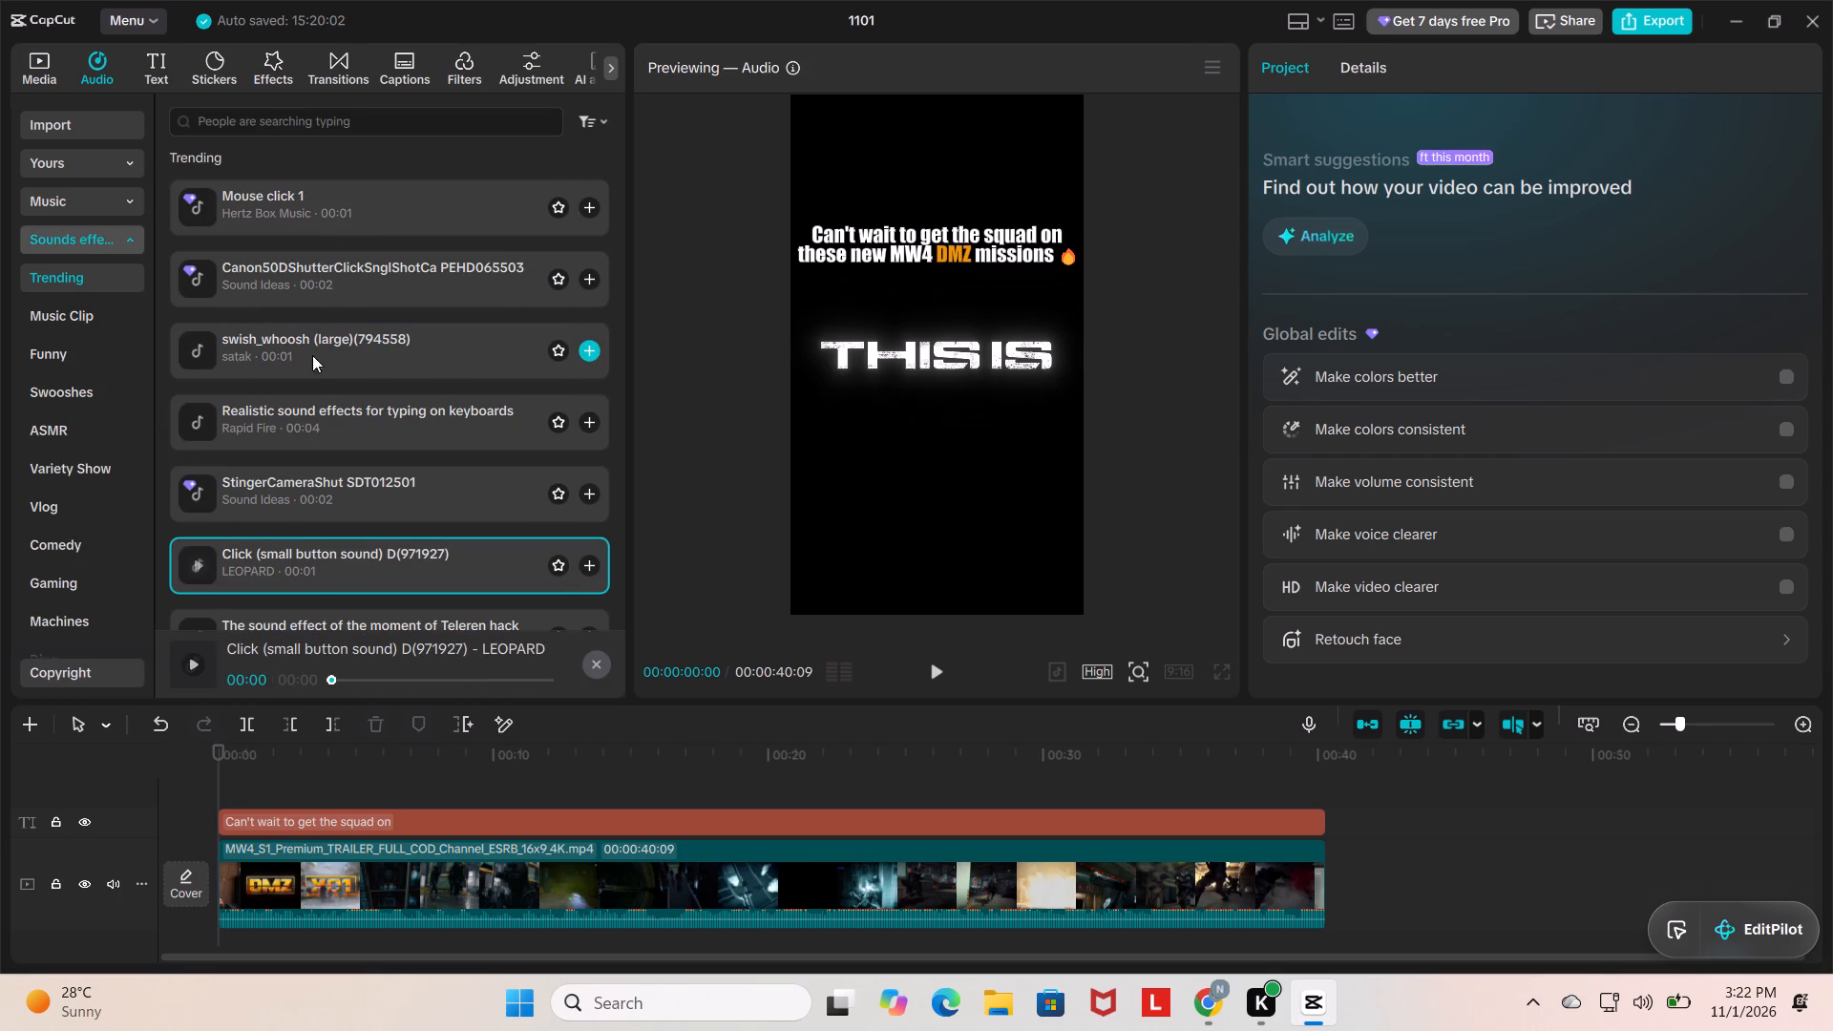
click(286, 432)
scroll(332, 358, down, 1)
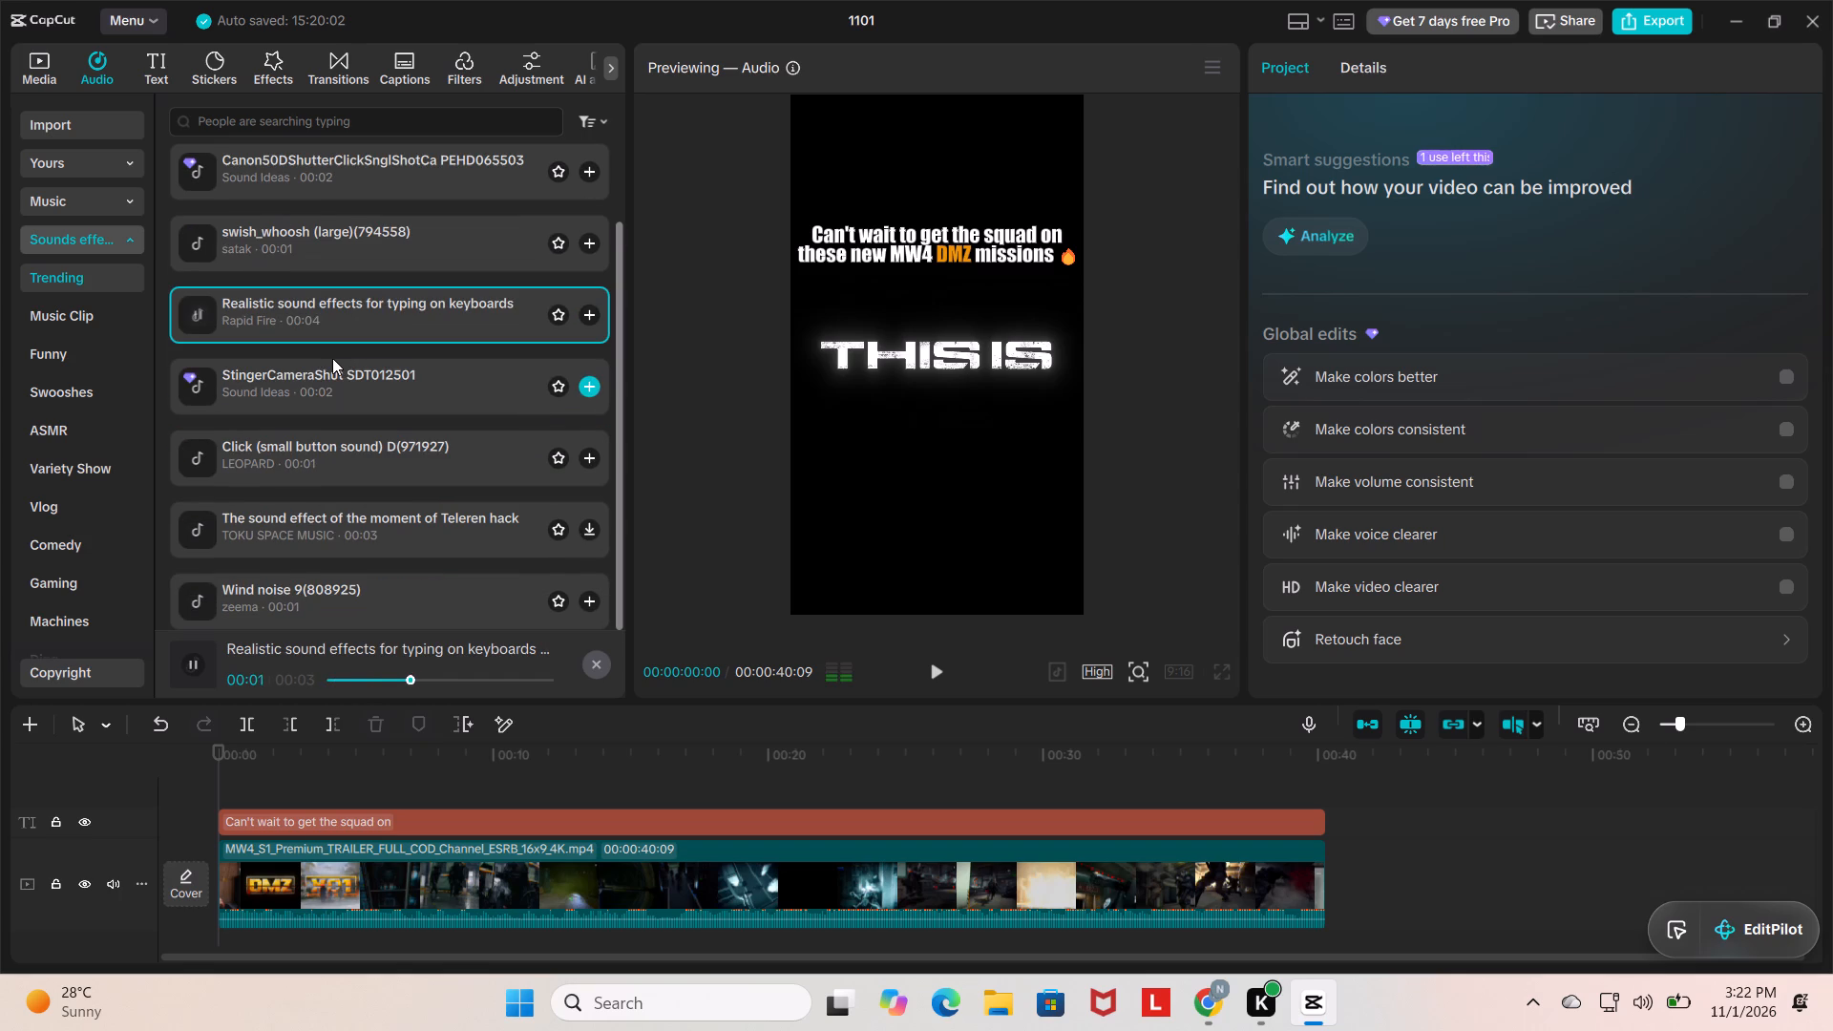
drag(292, 502, 291, 520)
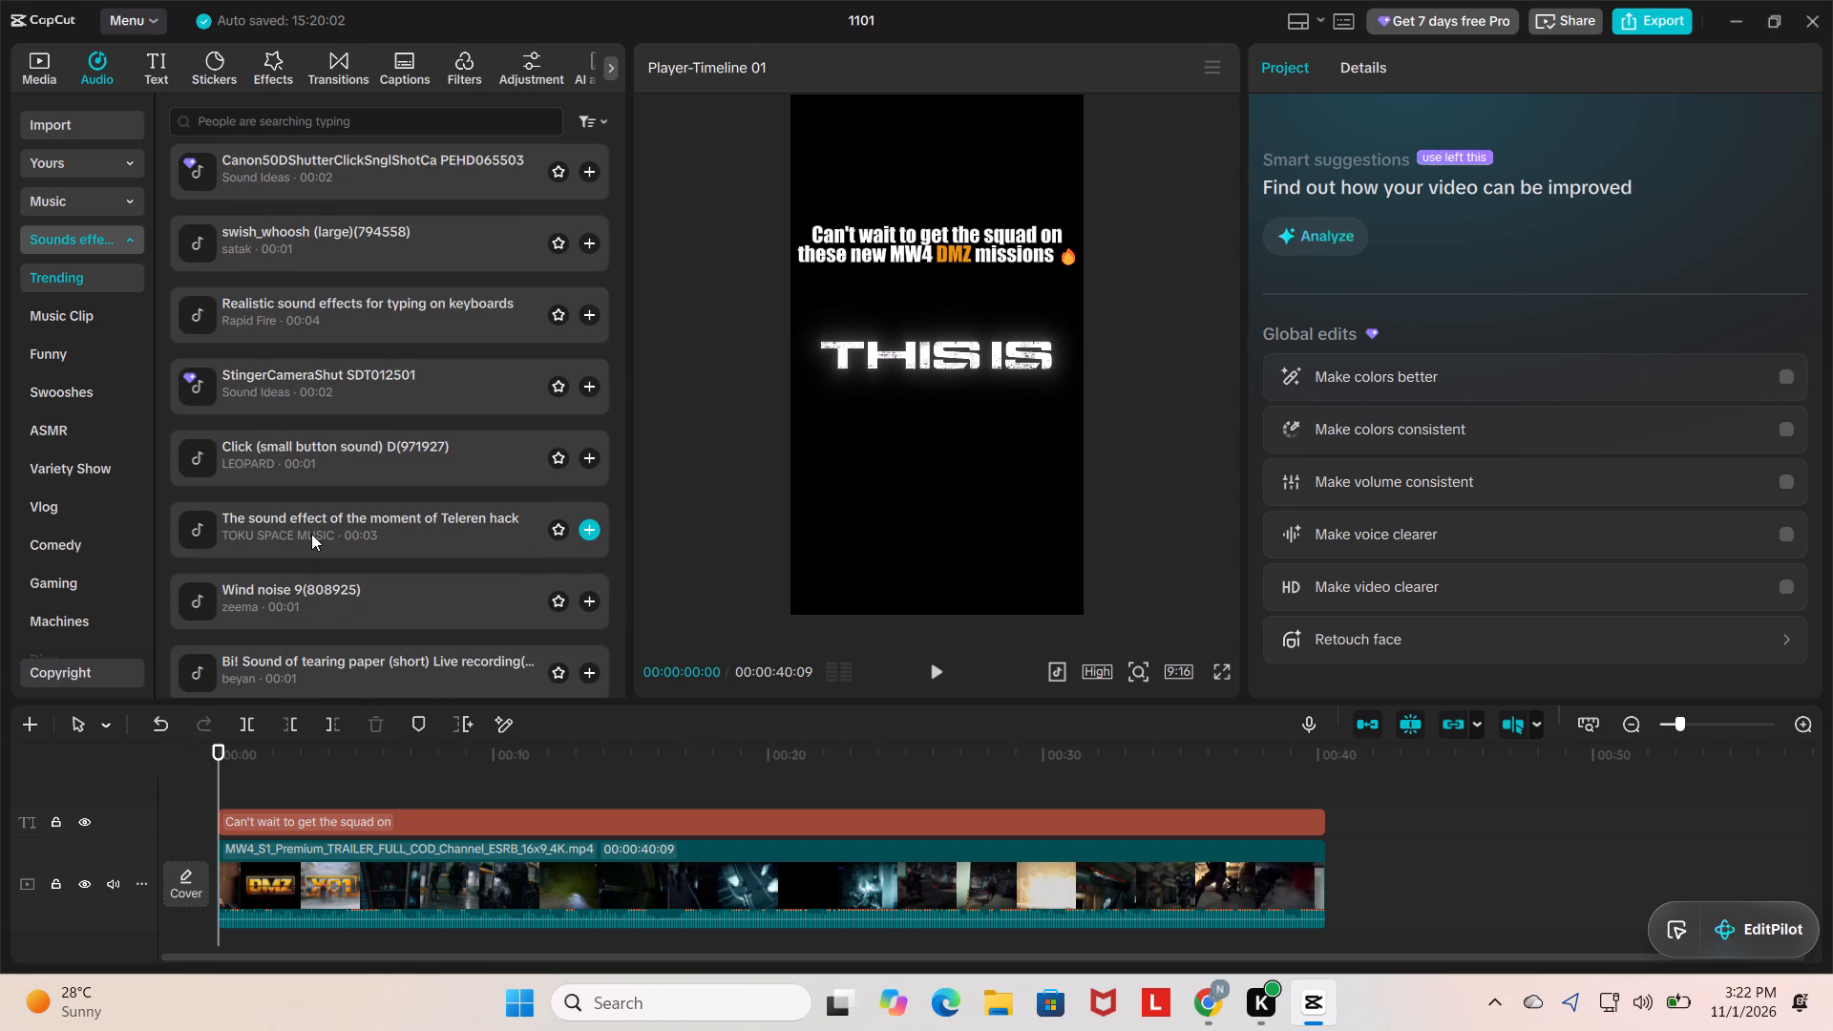
click(311, 534)
scroll(307, 470, down, 1)
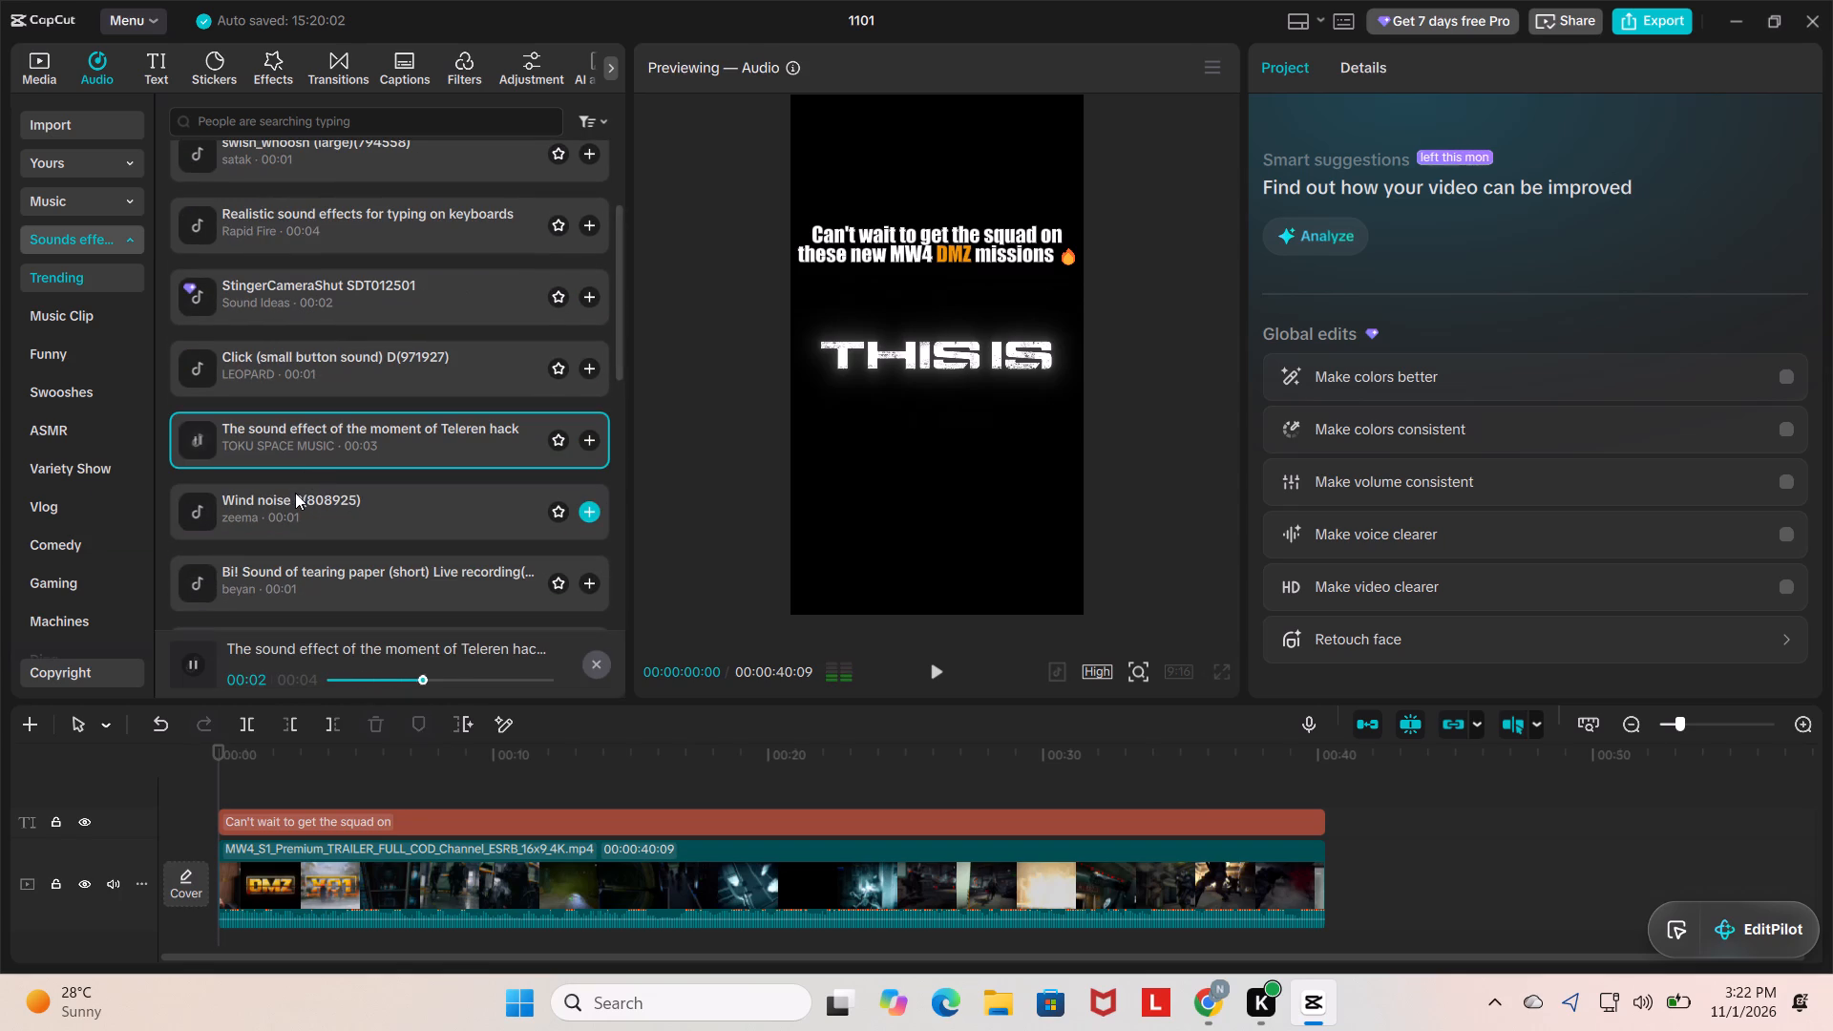
click(294, 497)
scroll(258, 455, down, 2)
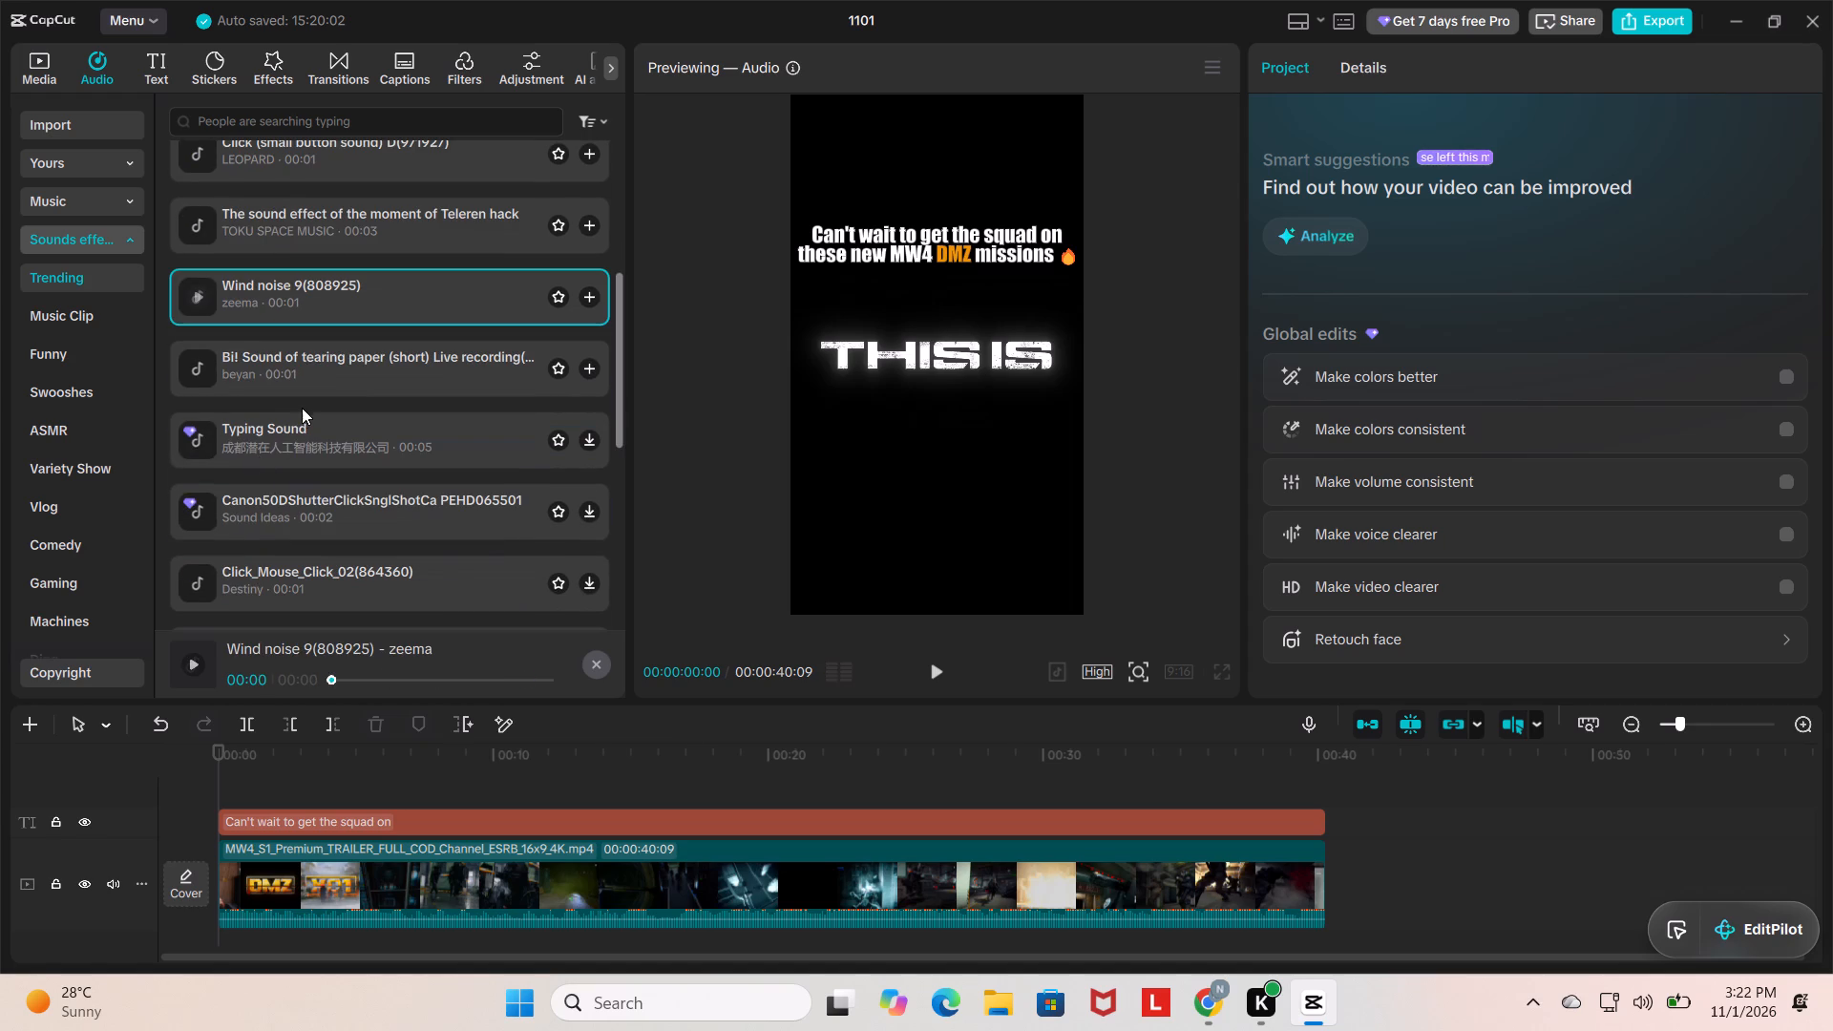
click(310, 390)
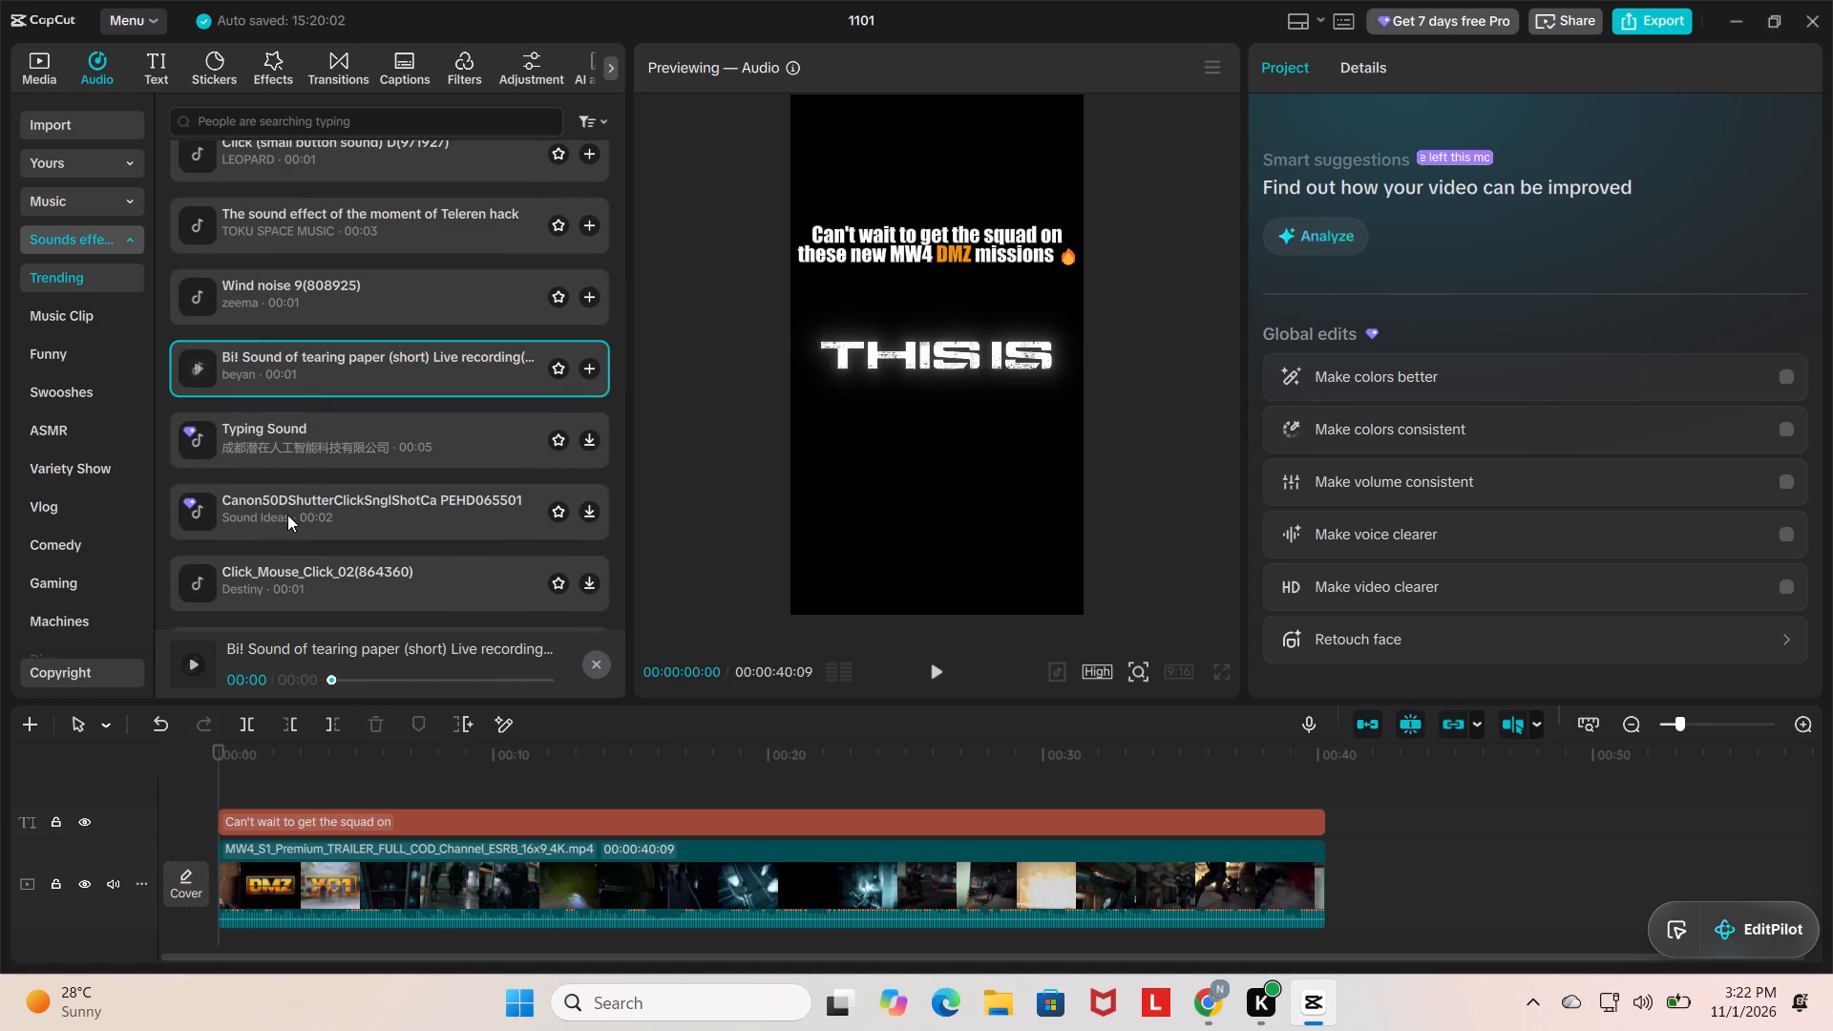
click(305, 587)
scroll(255, 410, down, 2)
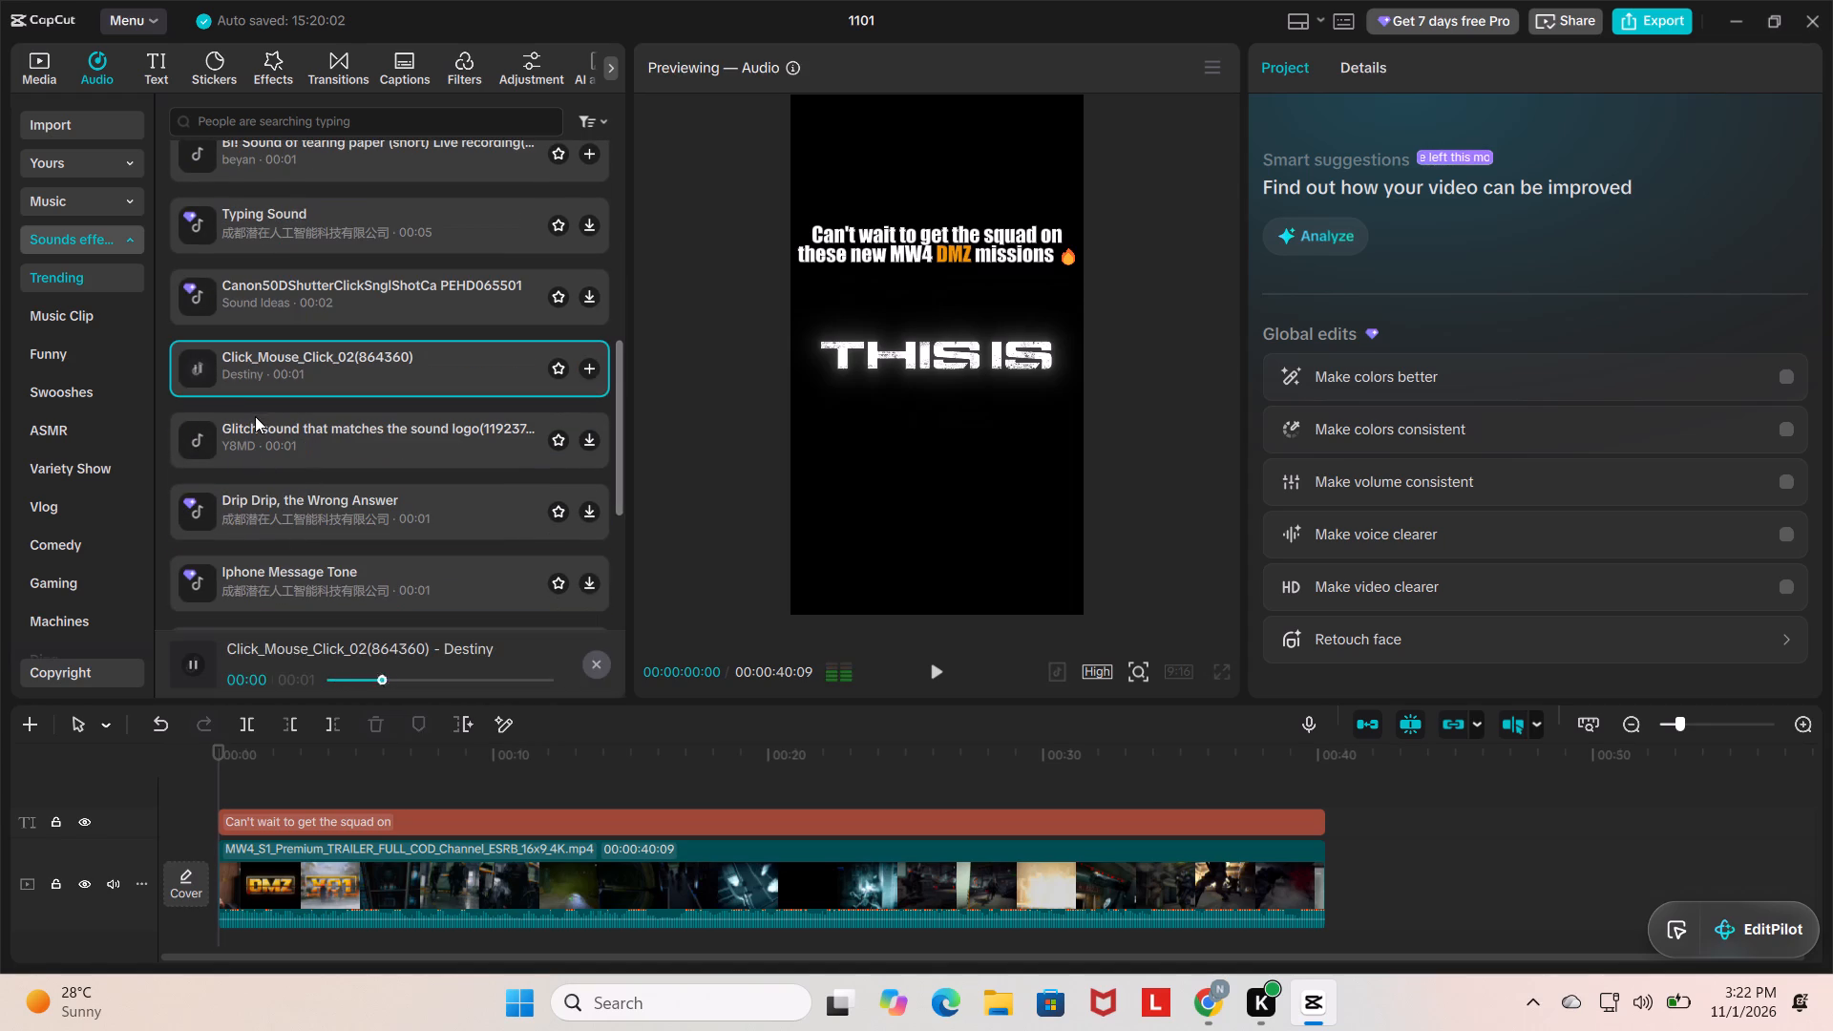
Audition the trending "Glitch sound that matches the sound logo" effect and add it beneath the video at the start of the timeline.
click(272, 437)
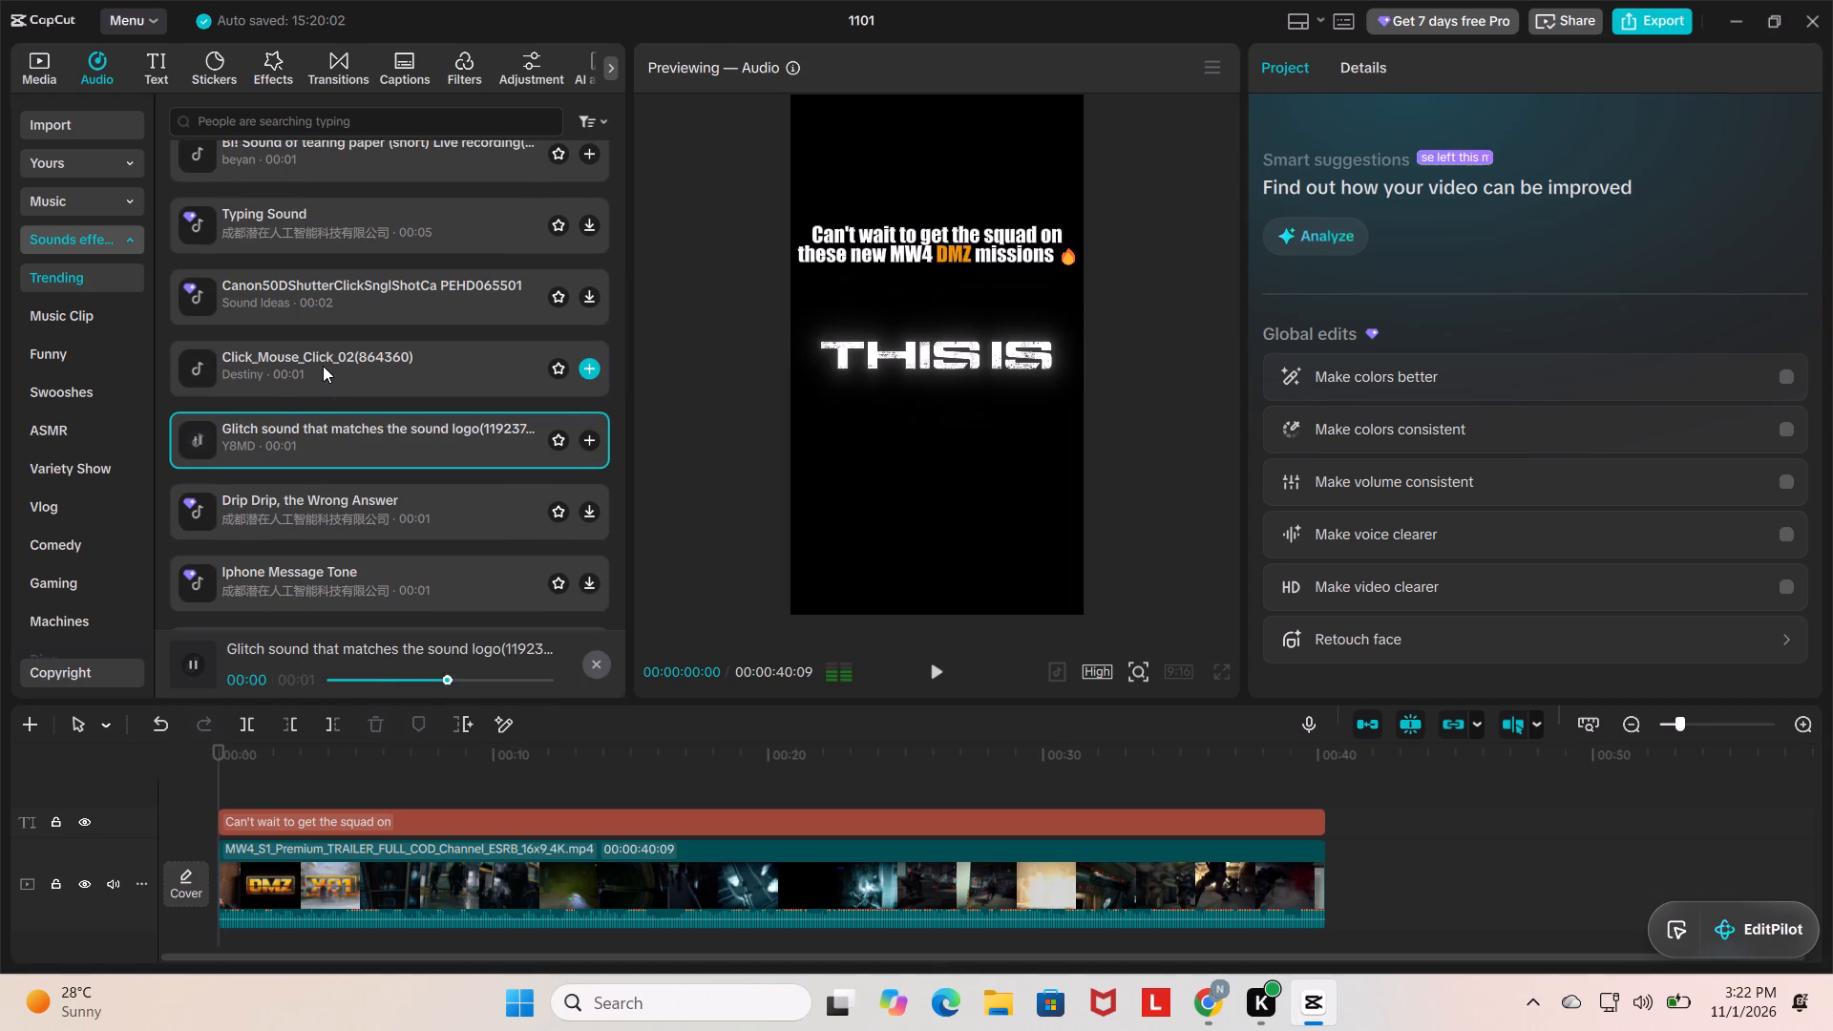
drag(299, 451, 284, 753)
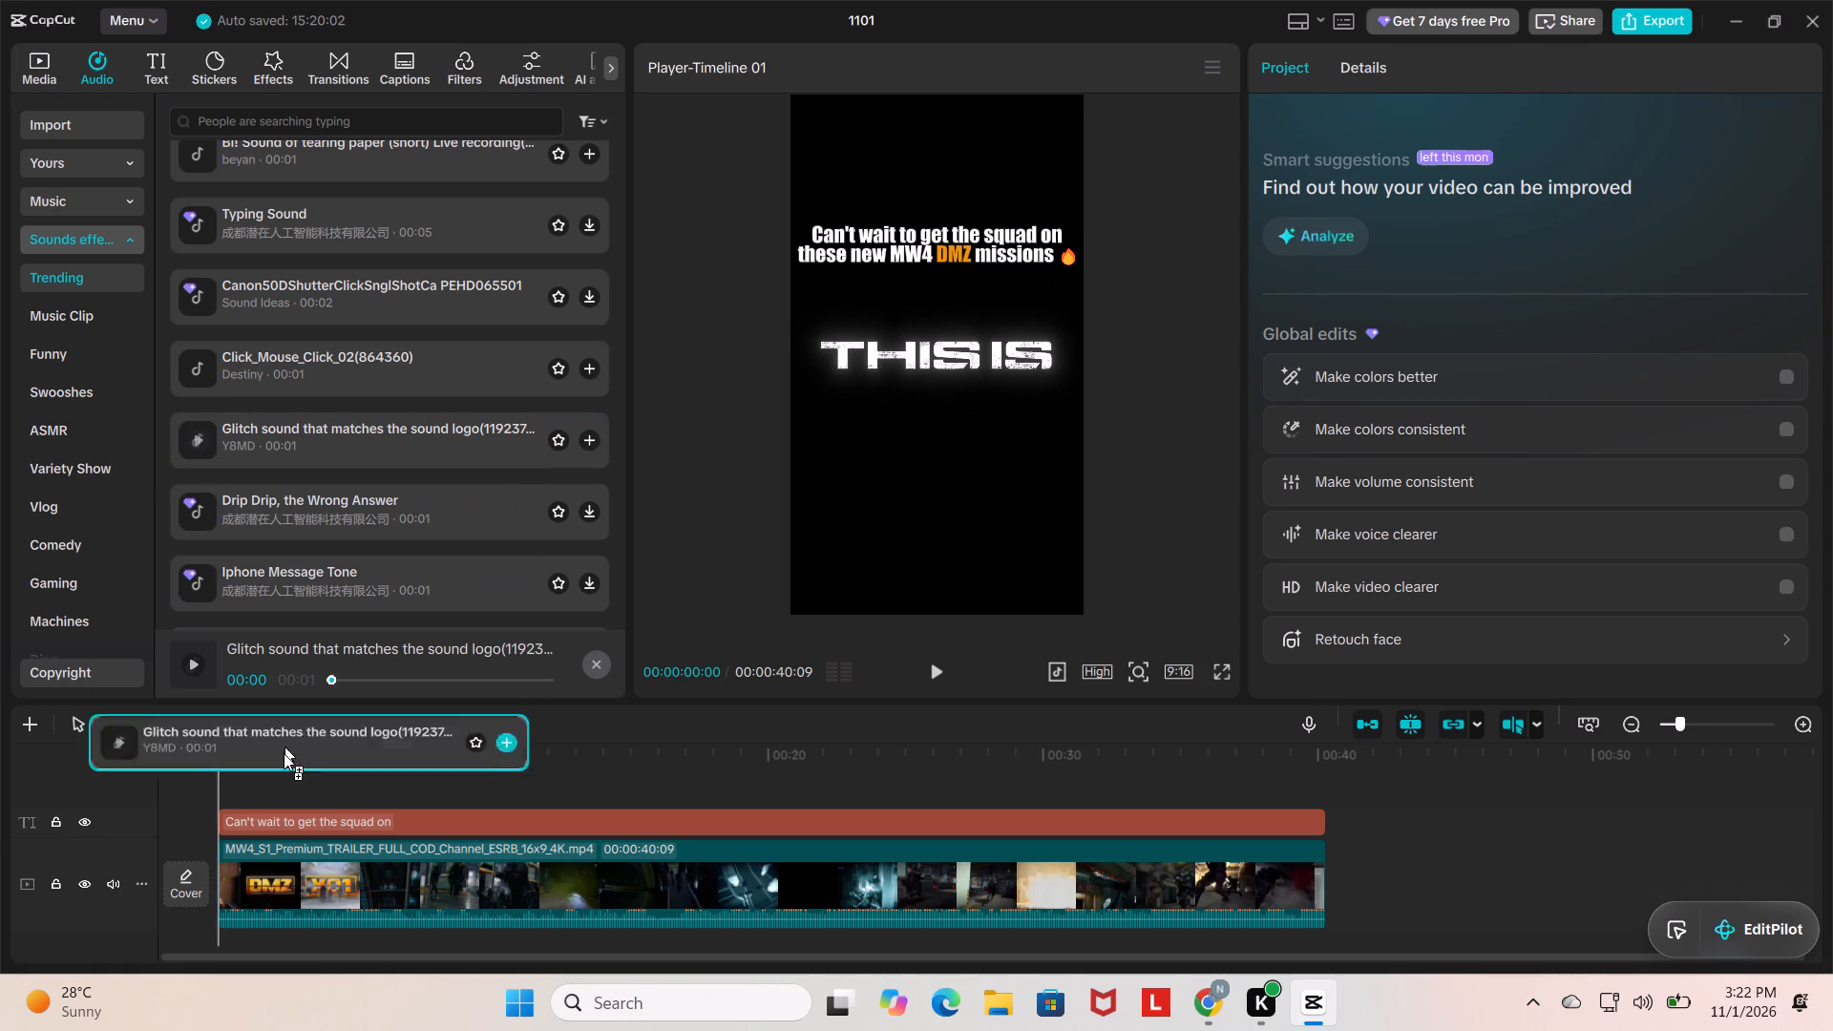
drag(284, 753, 219, 949)
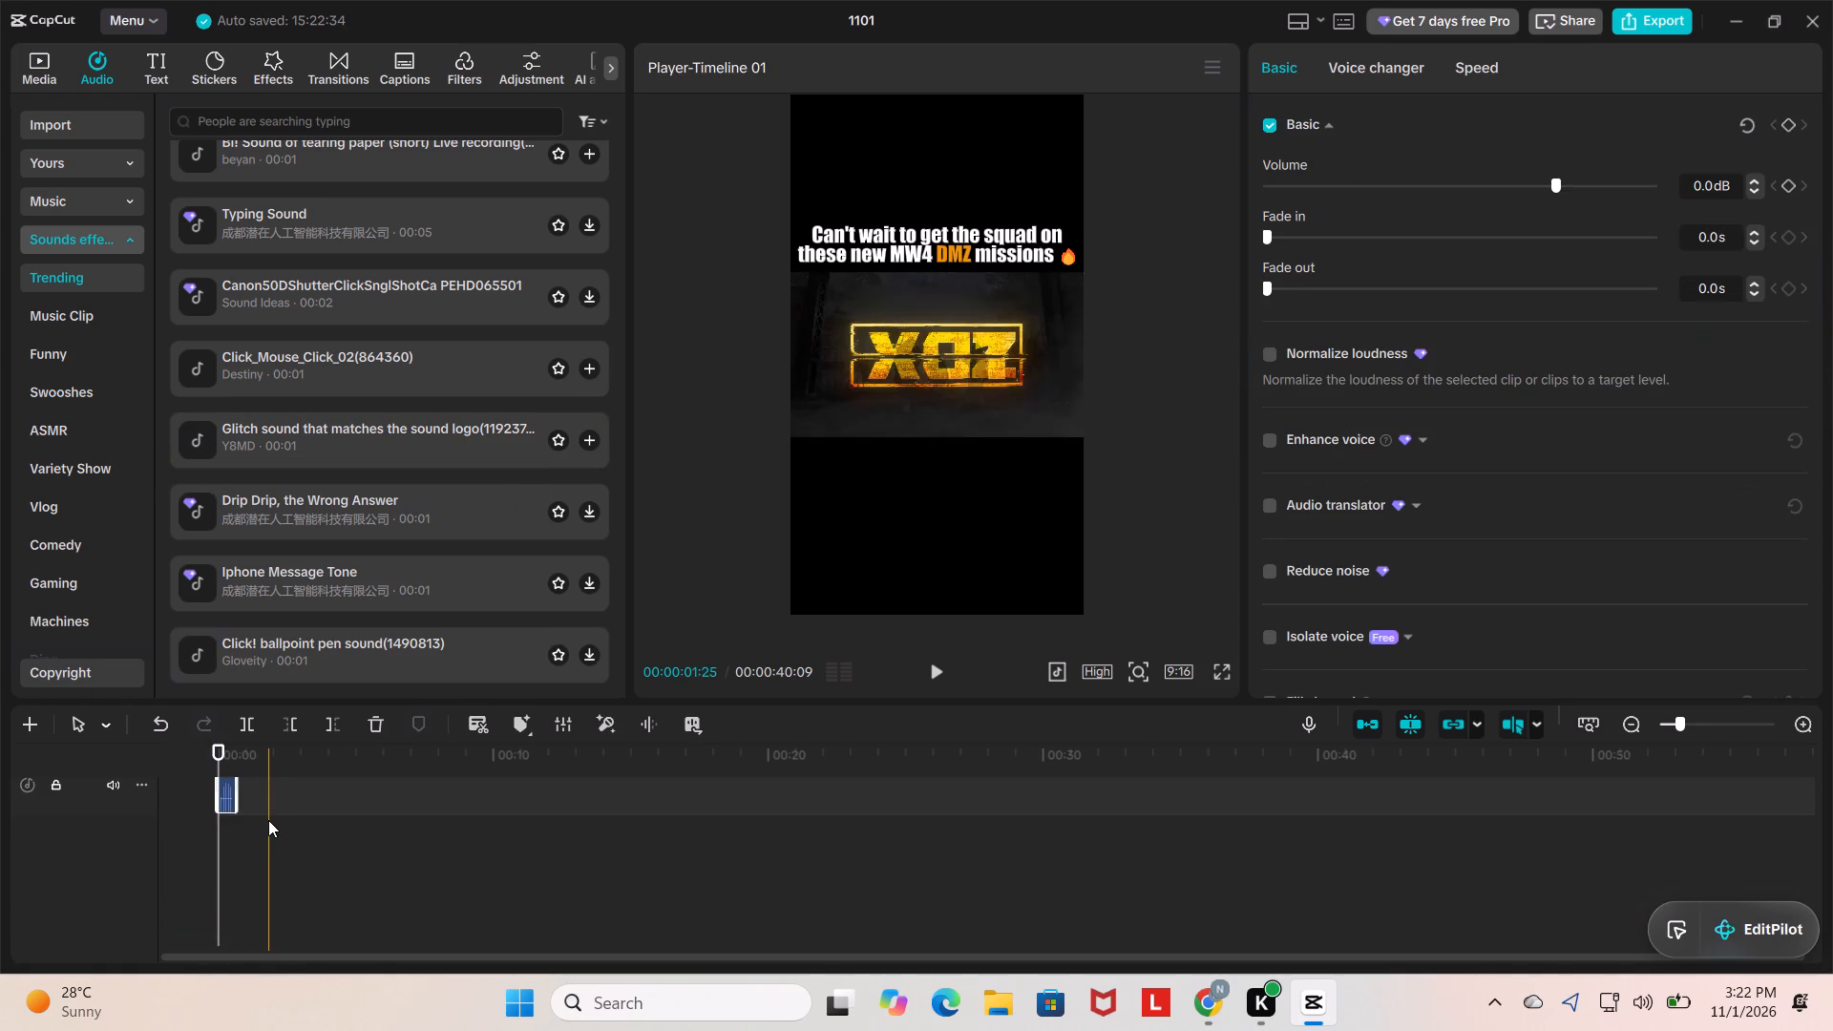
Preview the clip's opening with the glitch sound, return to the start, and look over the timeline's text, video and audio tracks.
key(space)
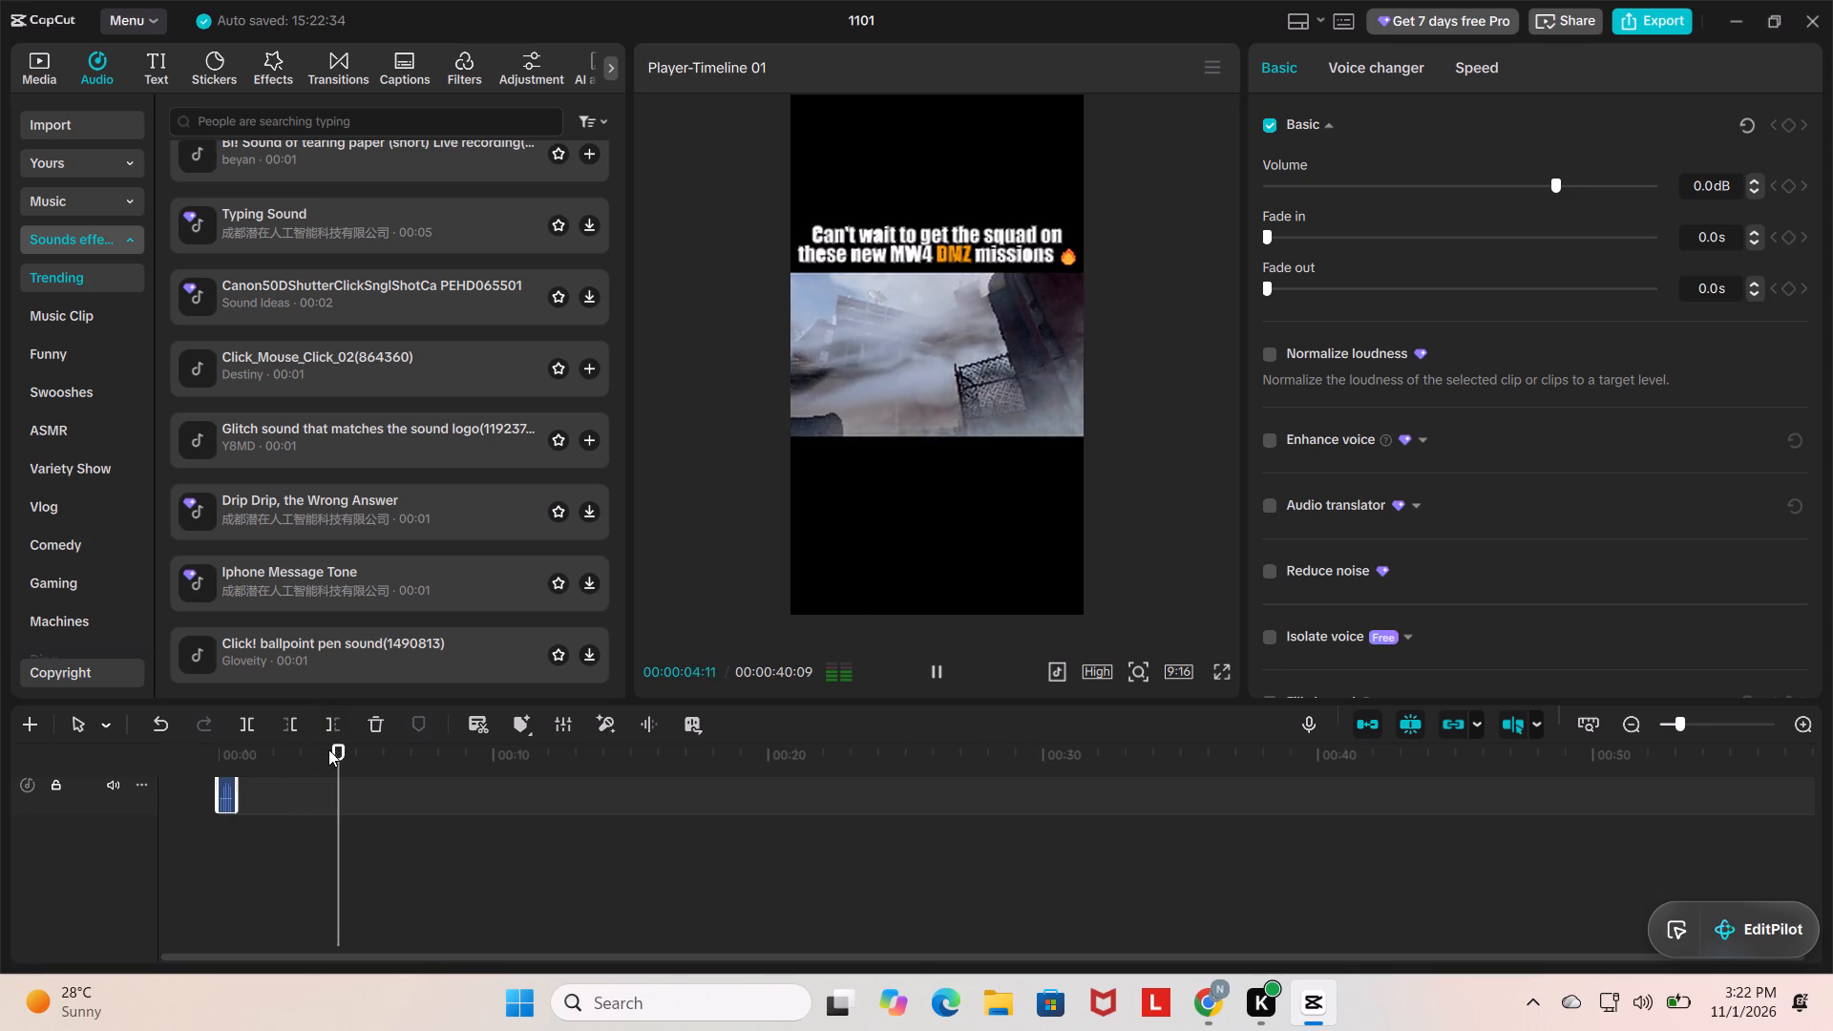
drag(351, 756, 153, 790)
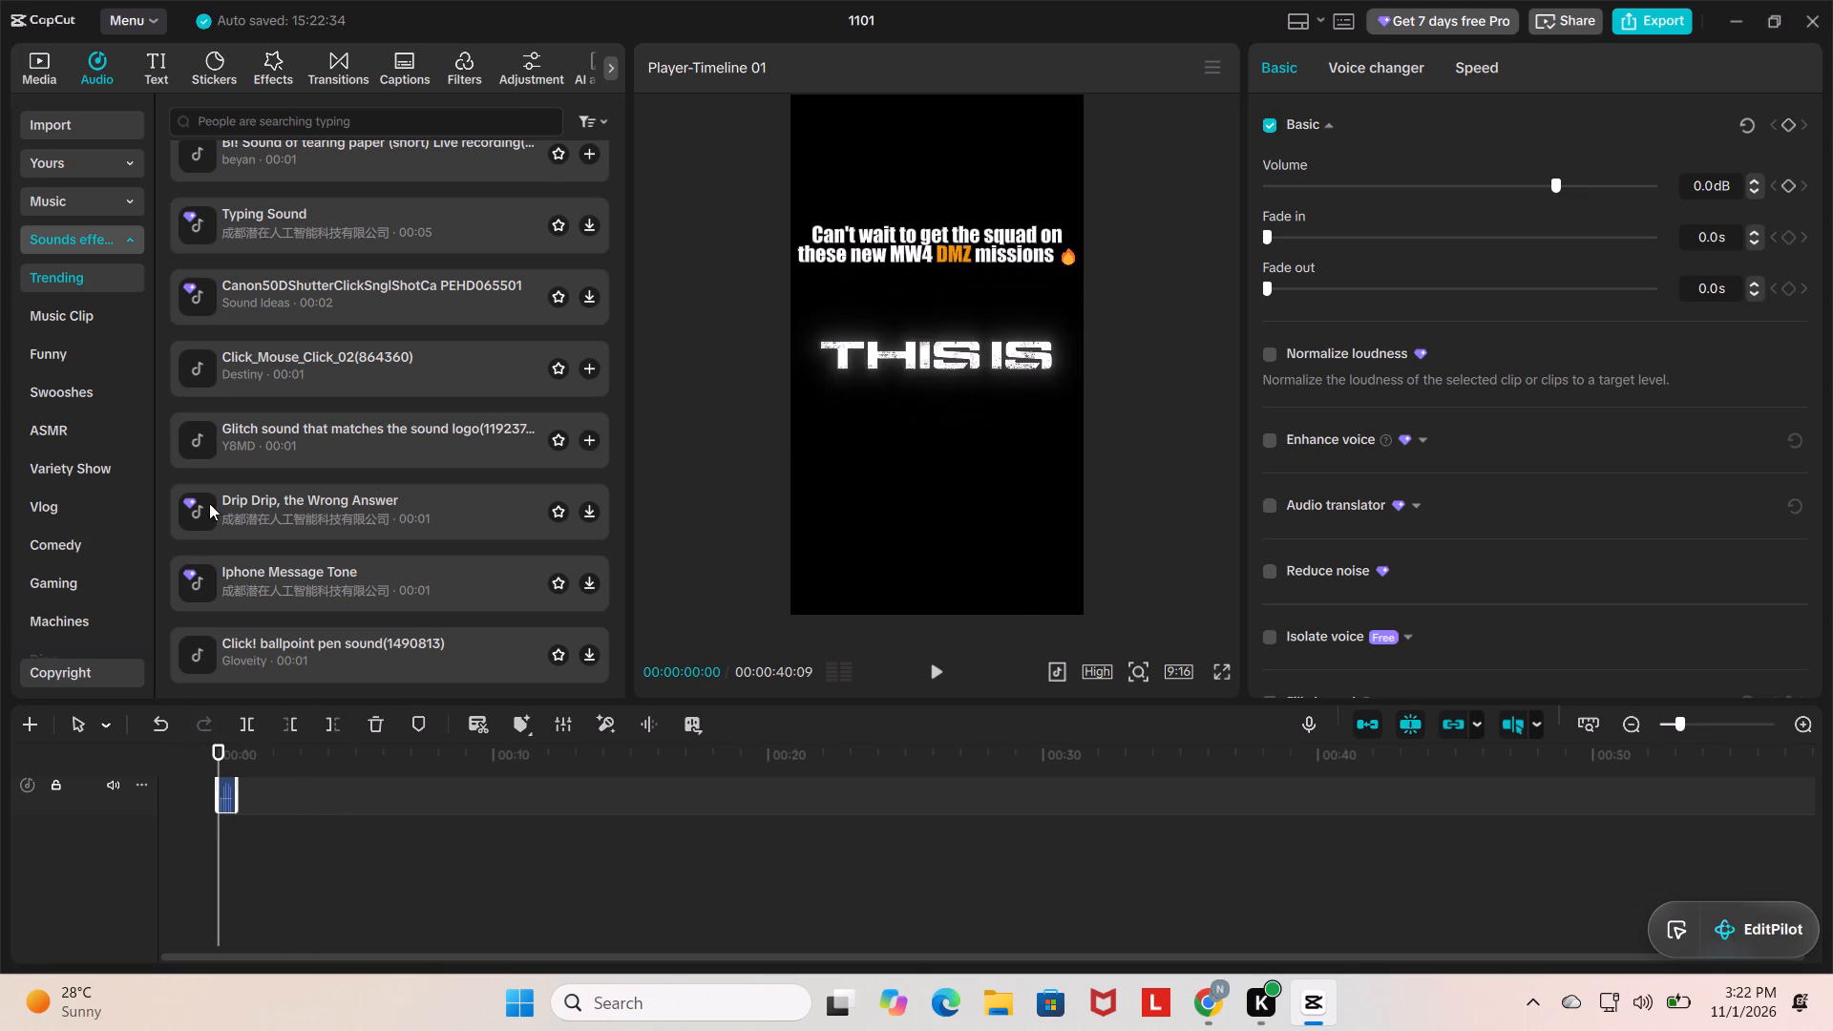
scroll(211, 501, up, 1)
scroll(279, 793, down, 2)
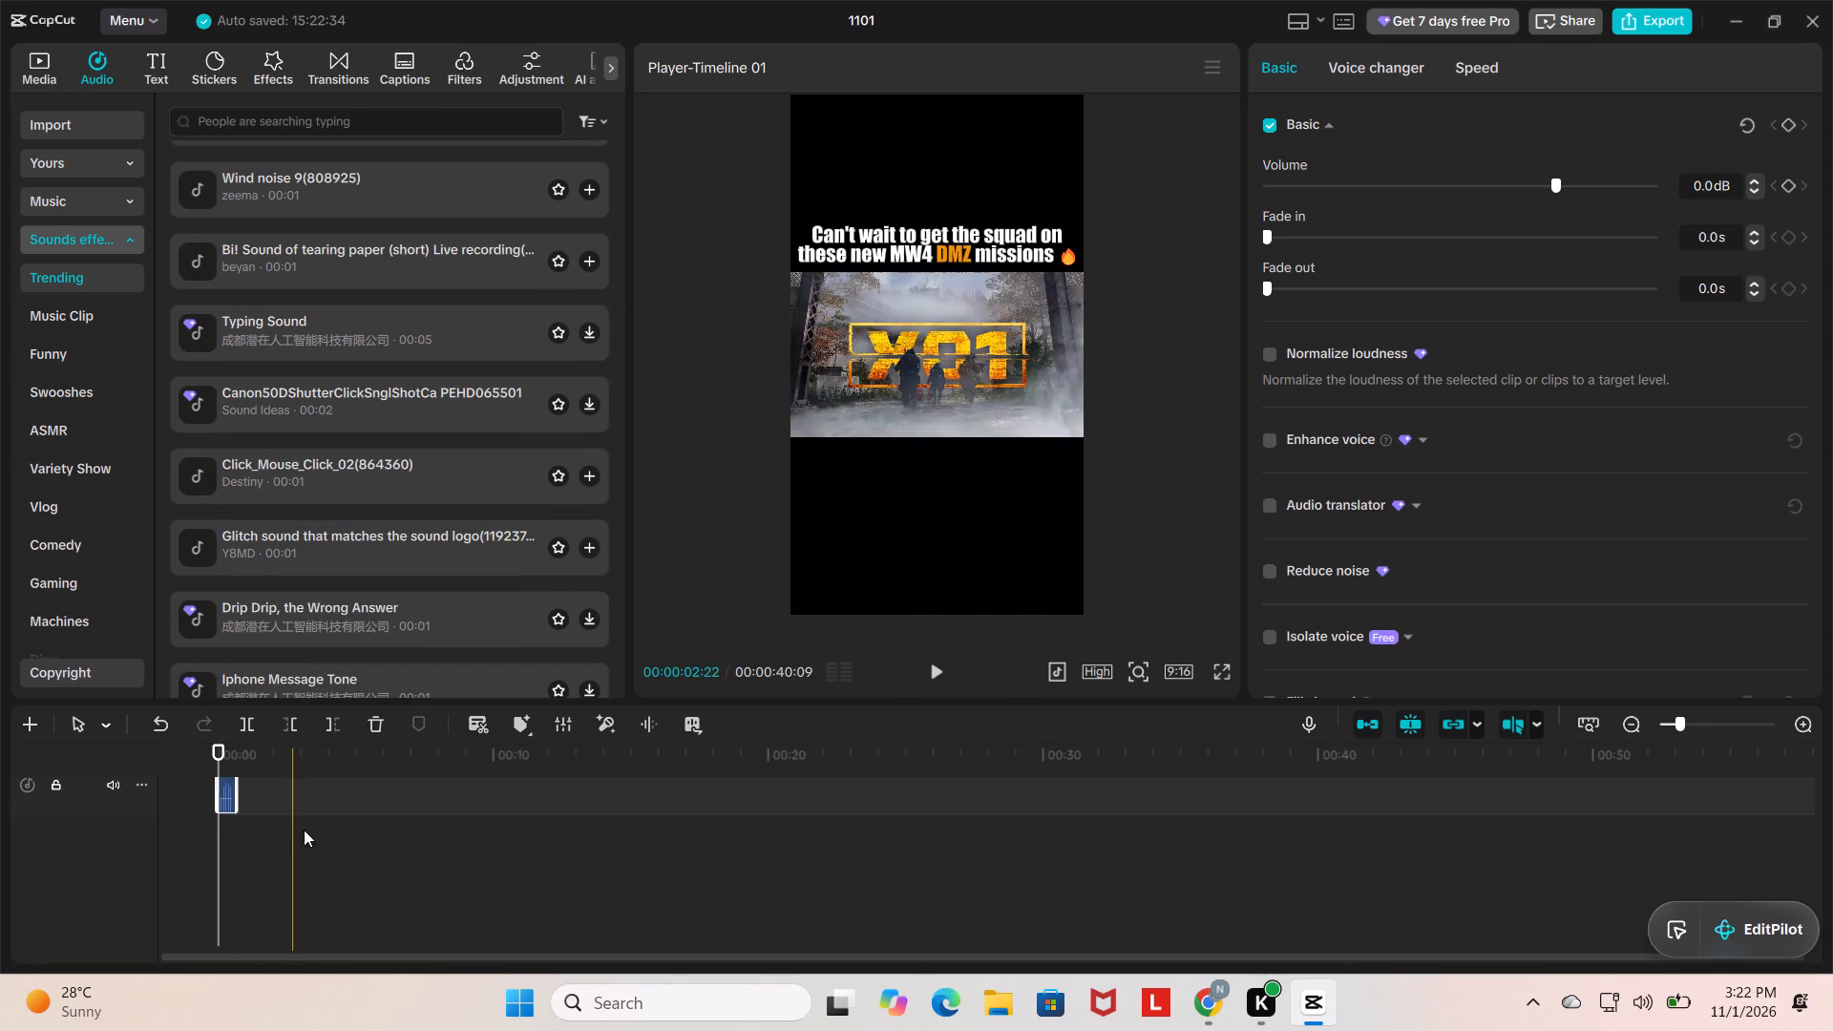
scroll(300, 831, up, 3)
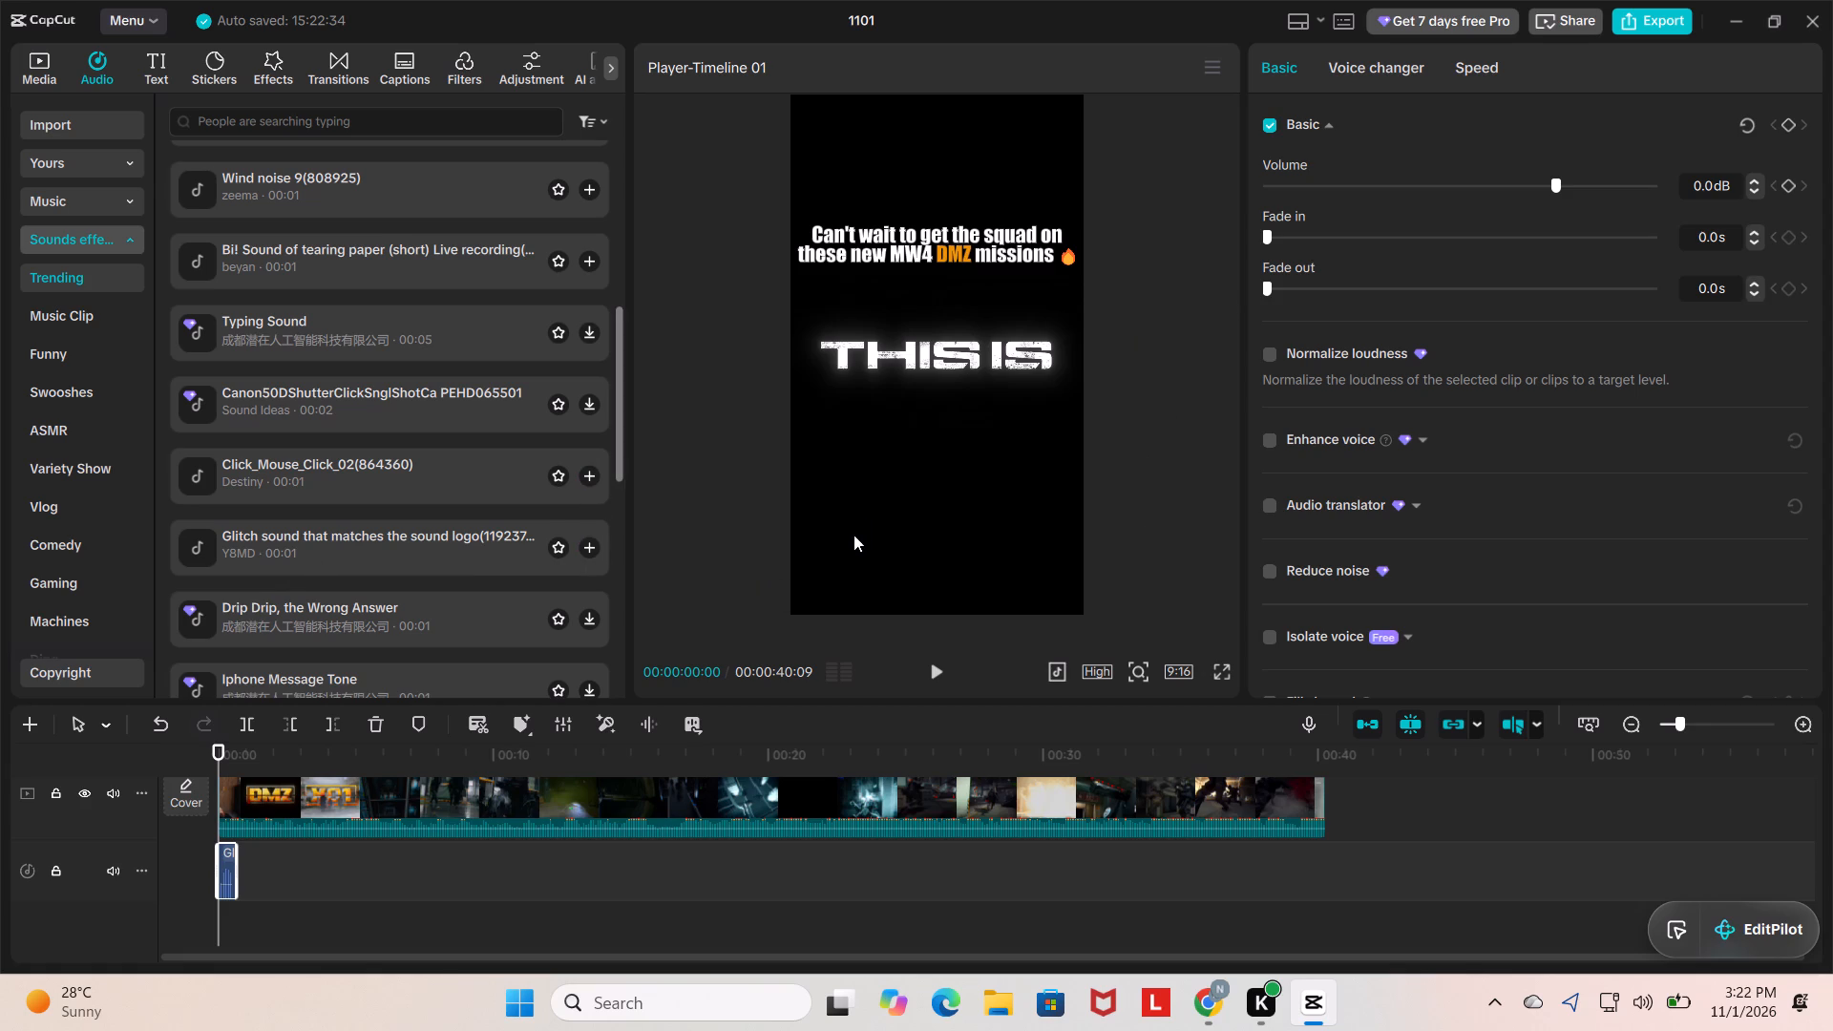
scroll(710, 531, up, 2)
scroll(704, 823, up, 1)
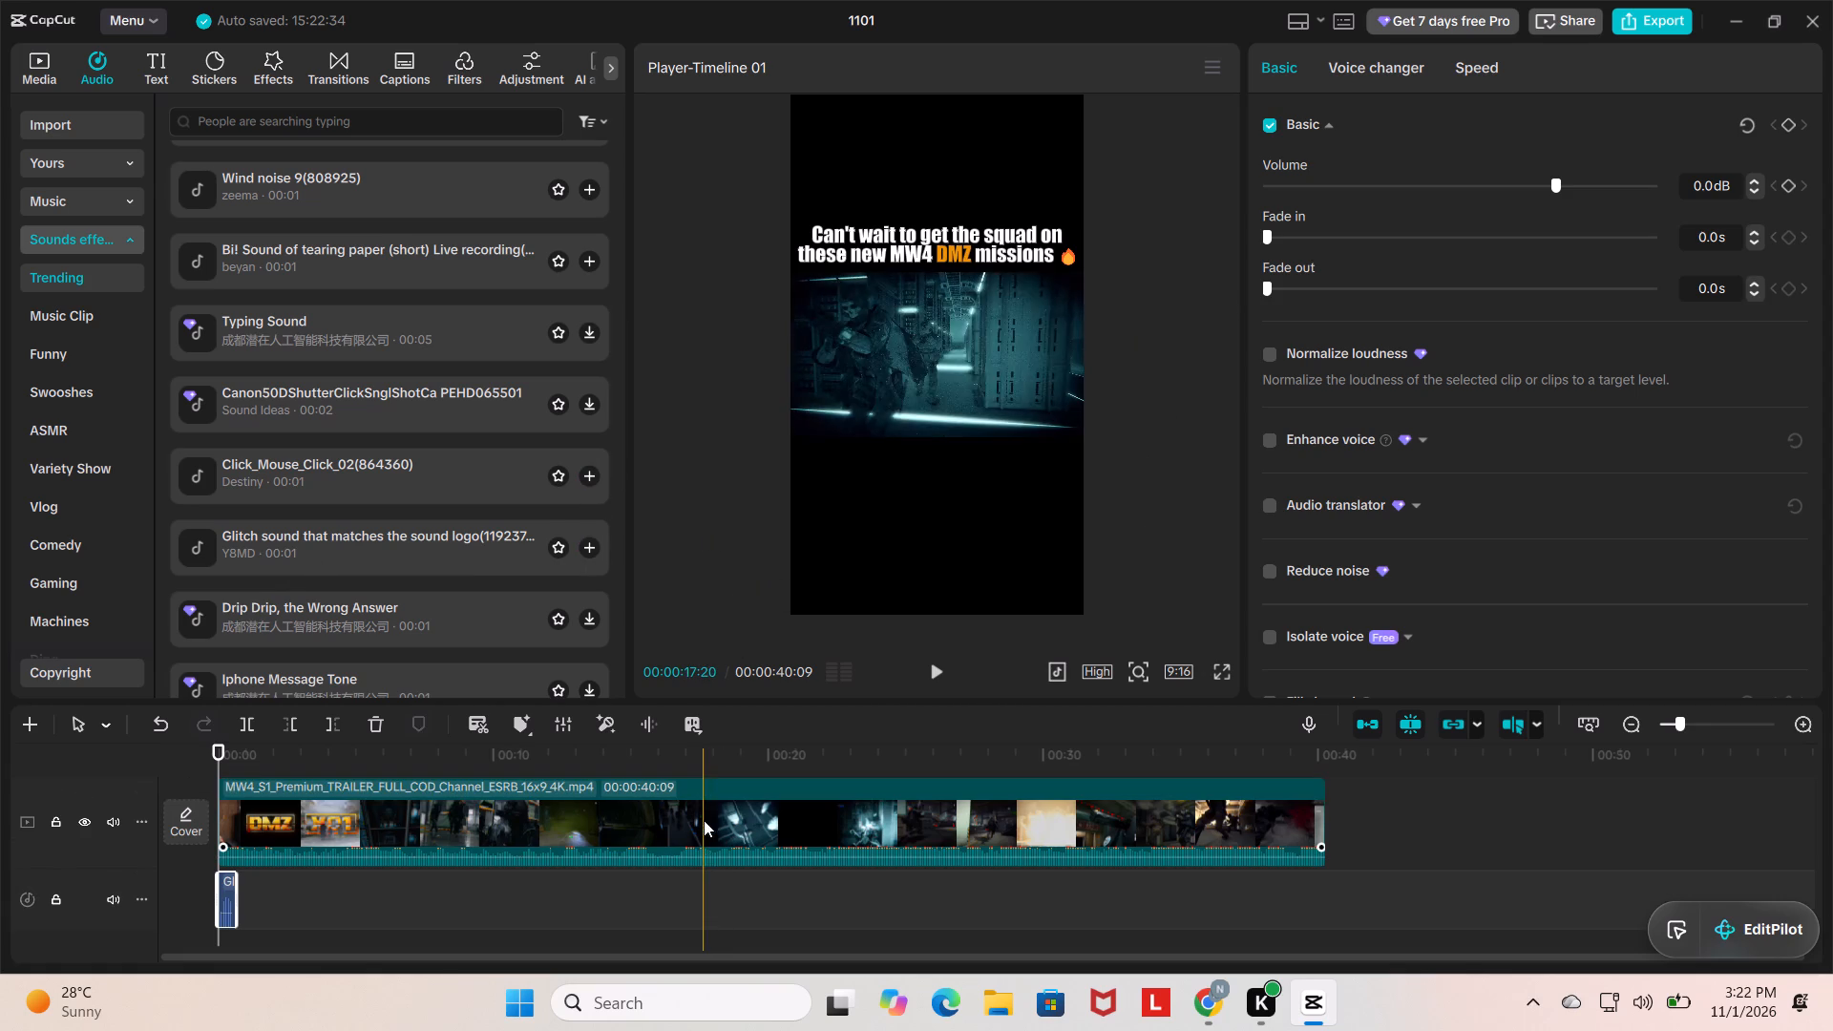
scroll(715, 813, up, 2)
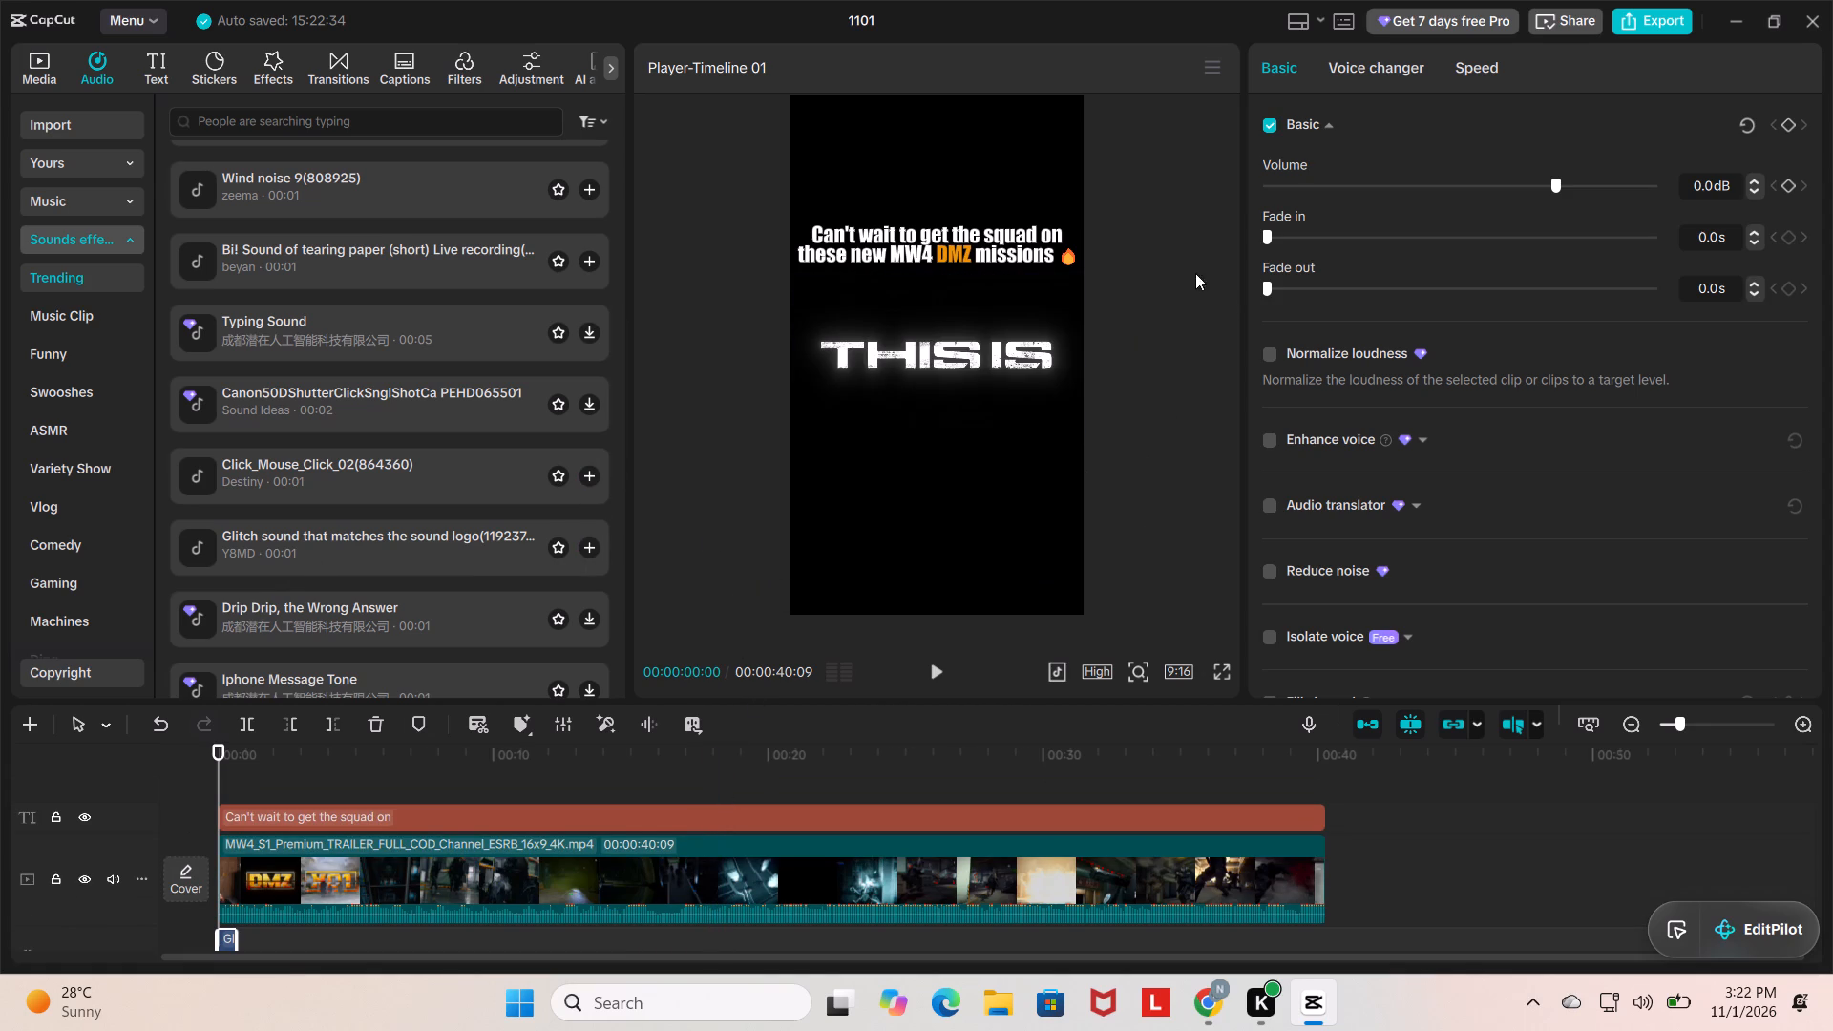
Open the export settings for the finished clip and replace the file name with 1 10.
click(1644, 27)
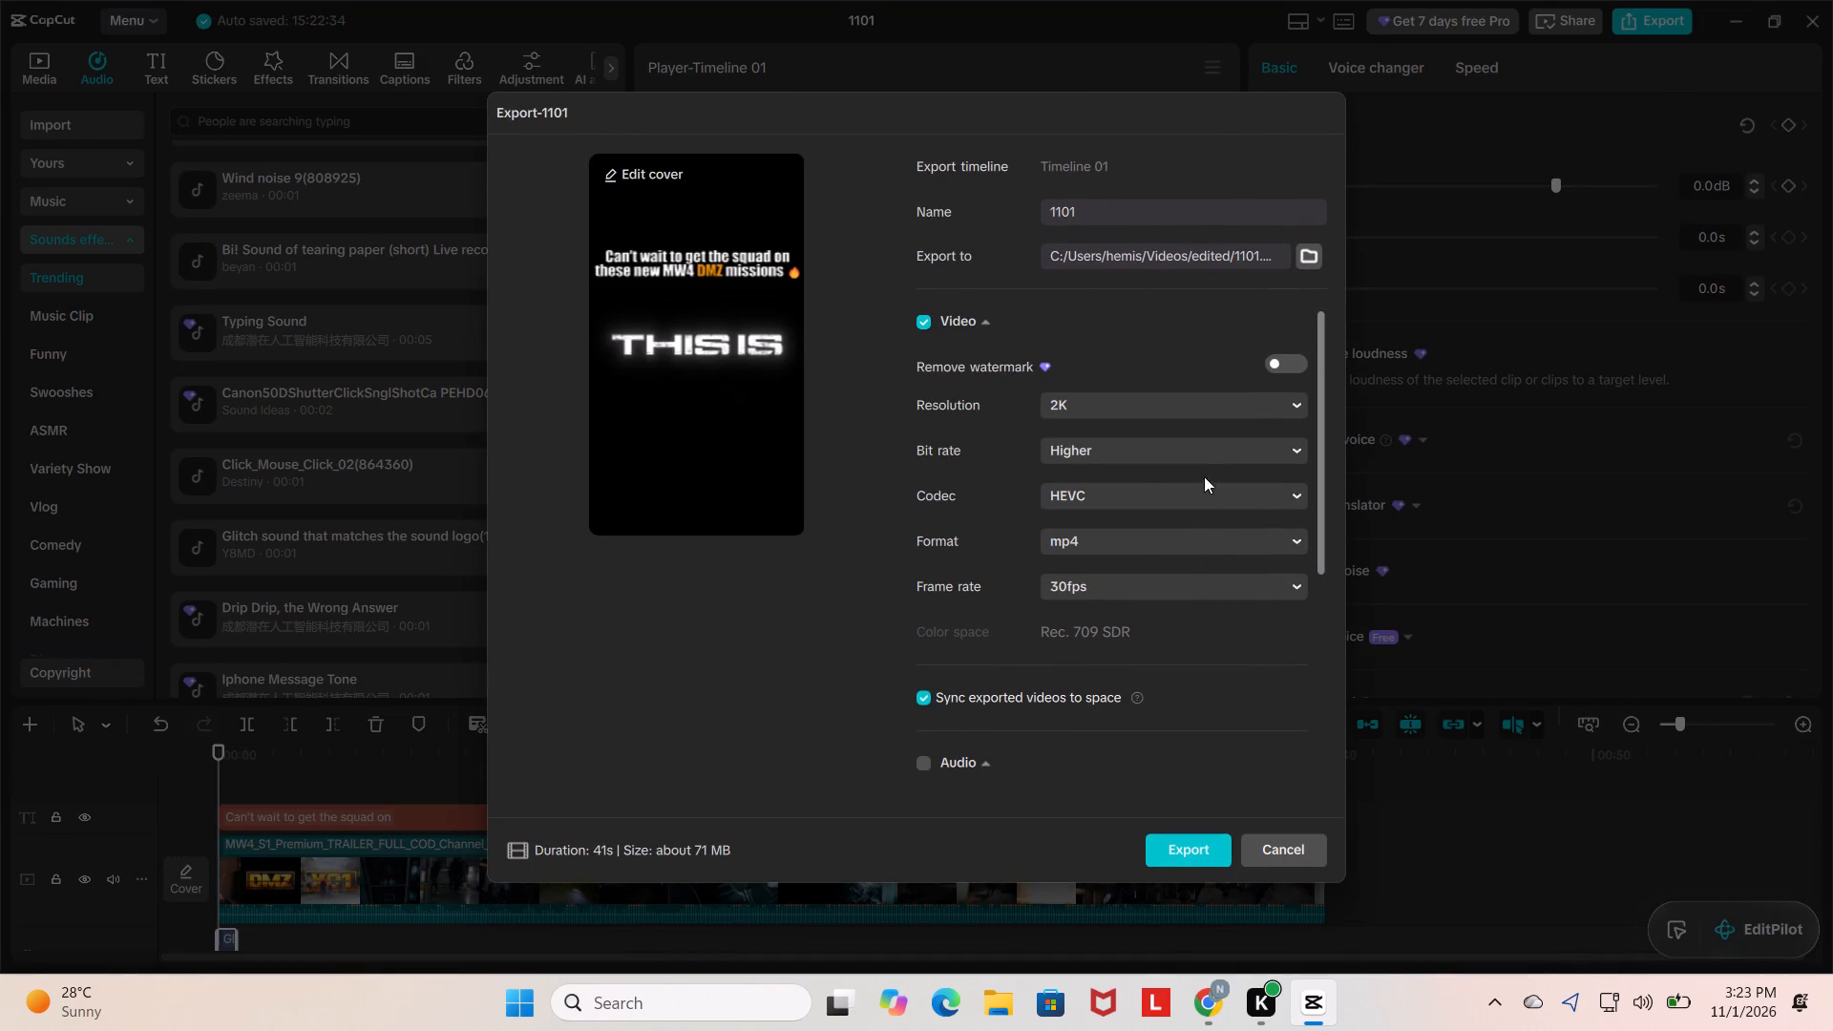
click(1135, 217)
key(BackSpace)
key(BackSpace)
key(BackSpace)
key(BackSpace)
key(BackSpace)
key(BackSpace)
key(BackSpace)
key(BackSpace)
key(BackSpace)
key(BackSpace)
key(BackSpace)
key(BackSpace)
key(BackSpace)
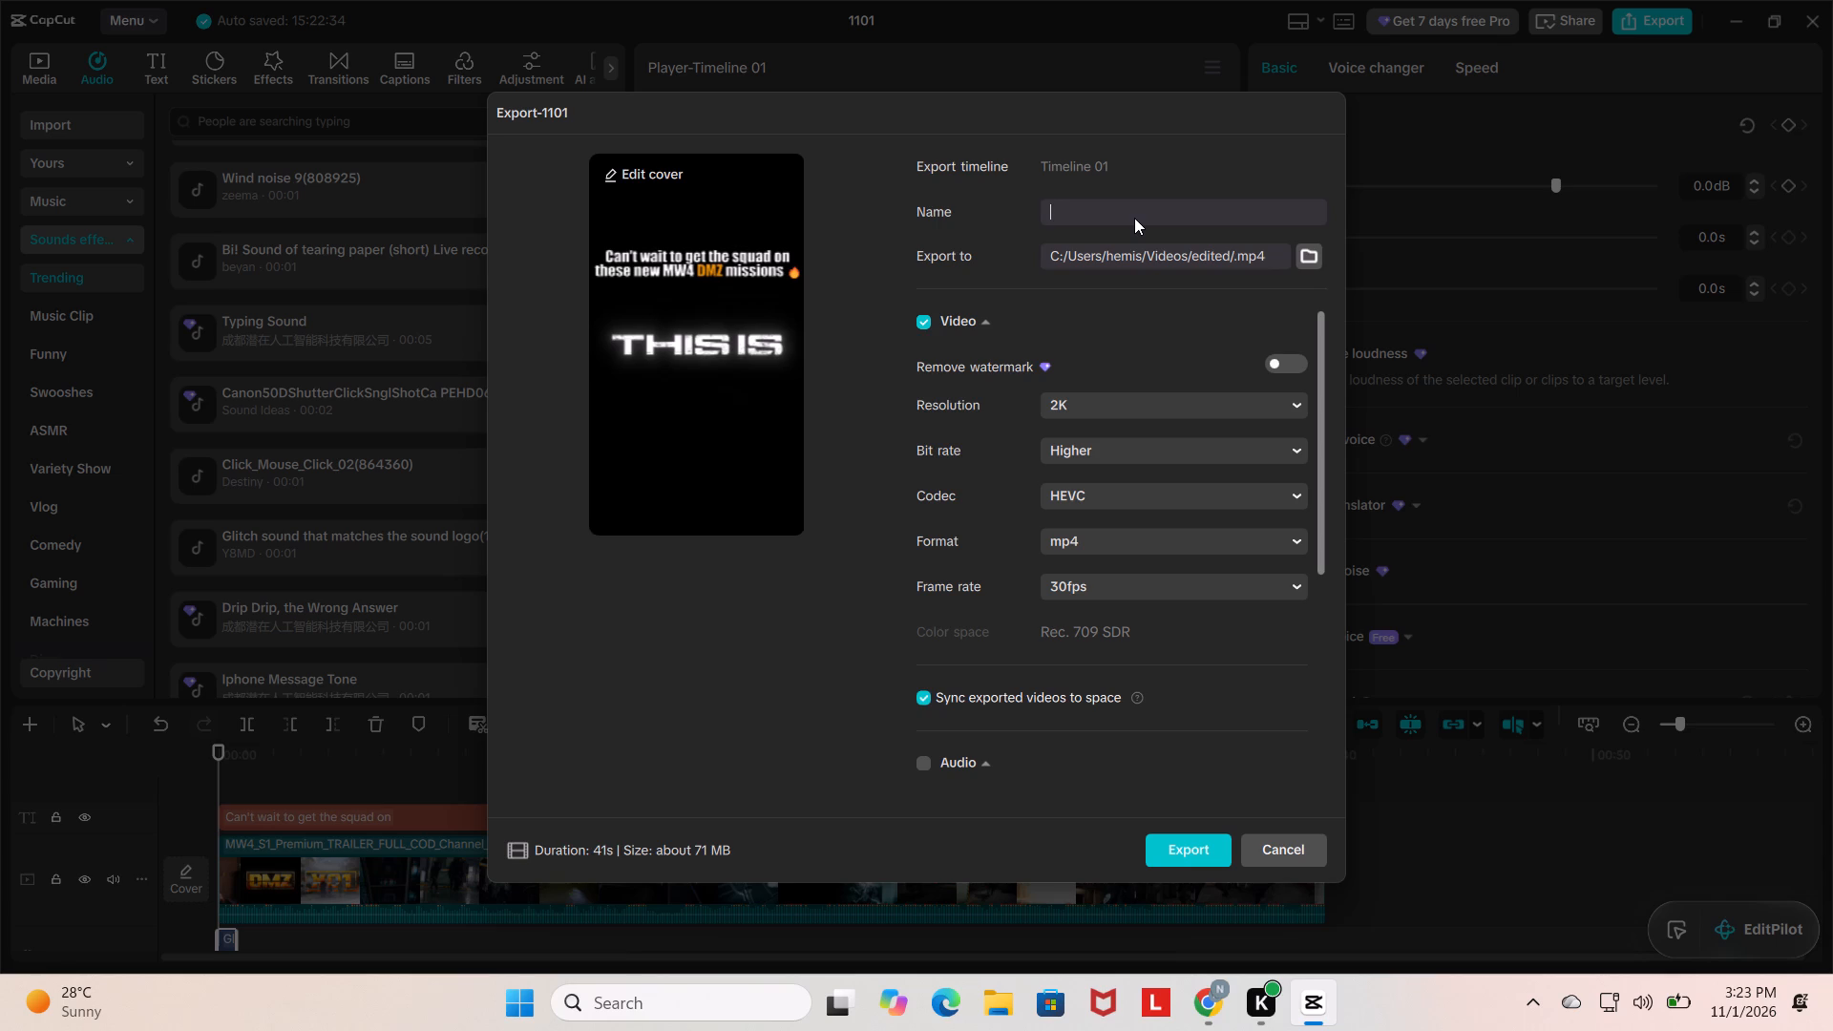
key(3)
key(BackSpace)
key(1)
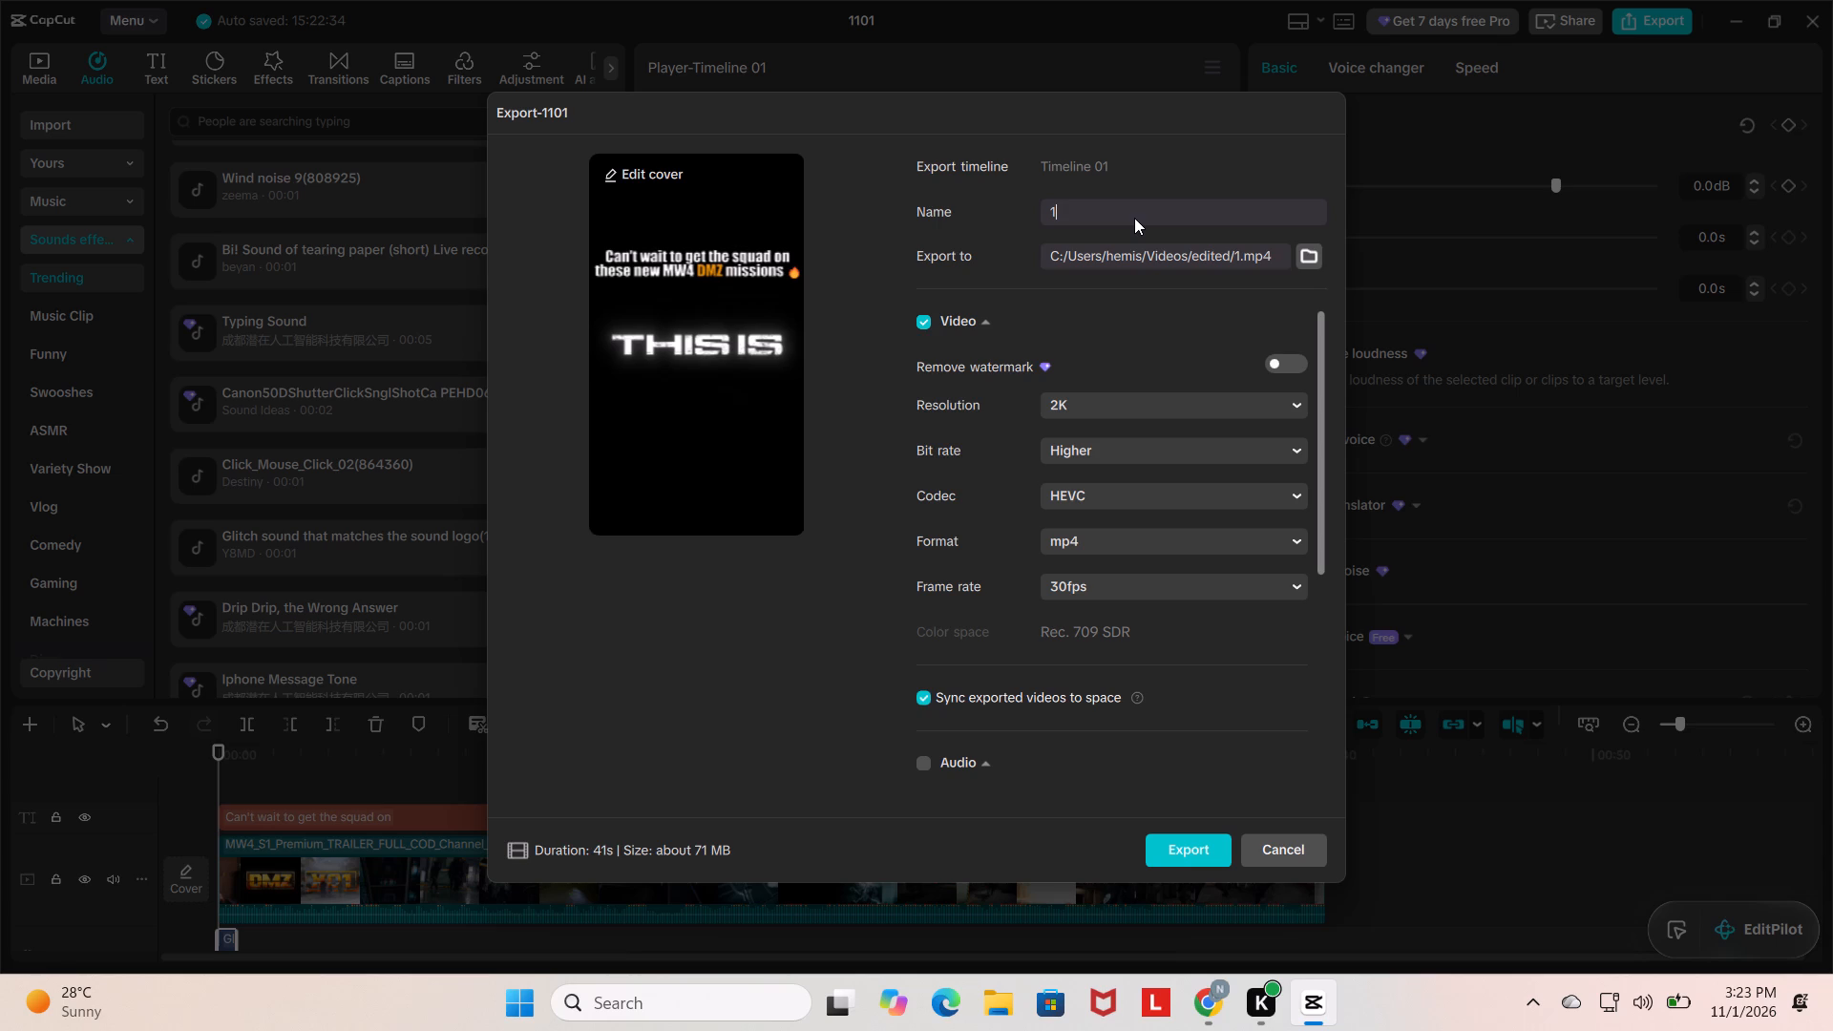
key(shift+question)
text(?????)
text(???)
key(shift+question)
key(space)
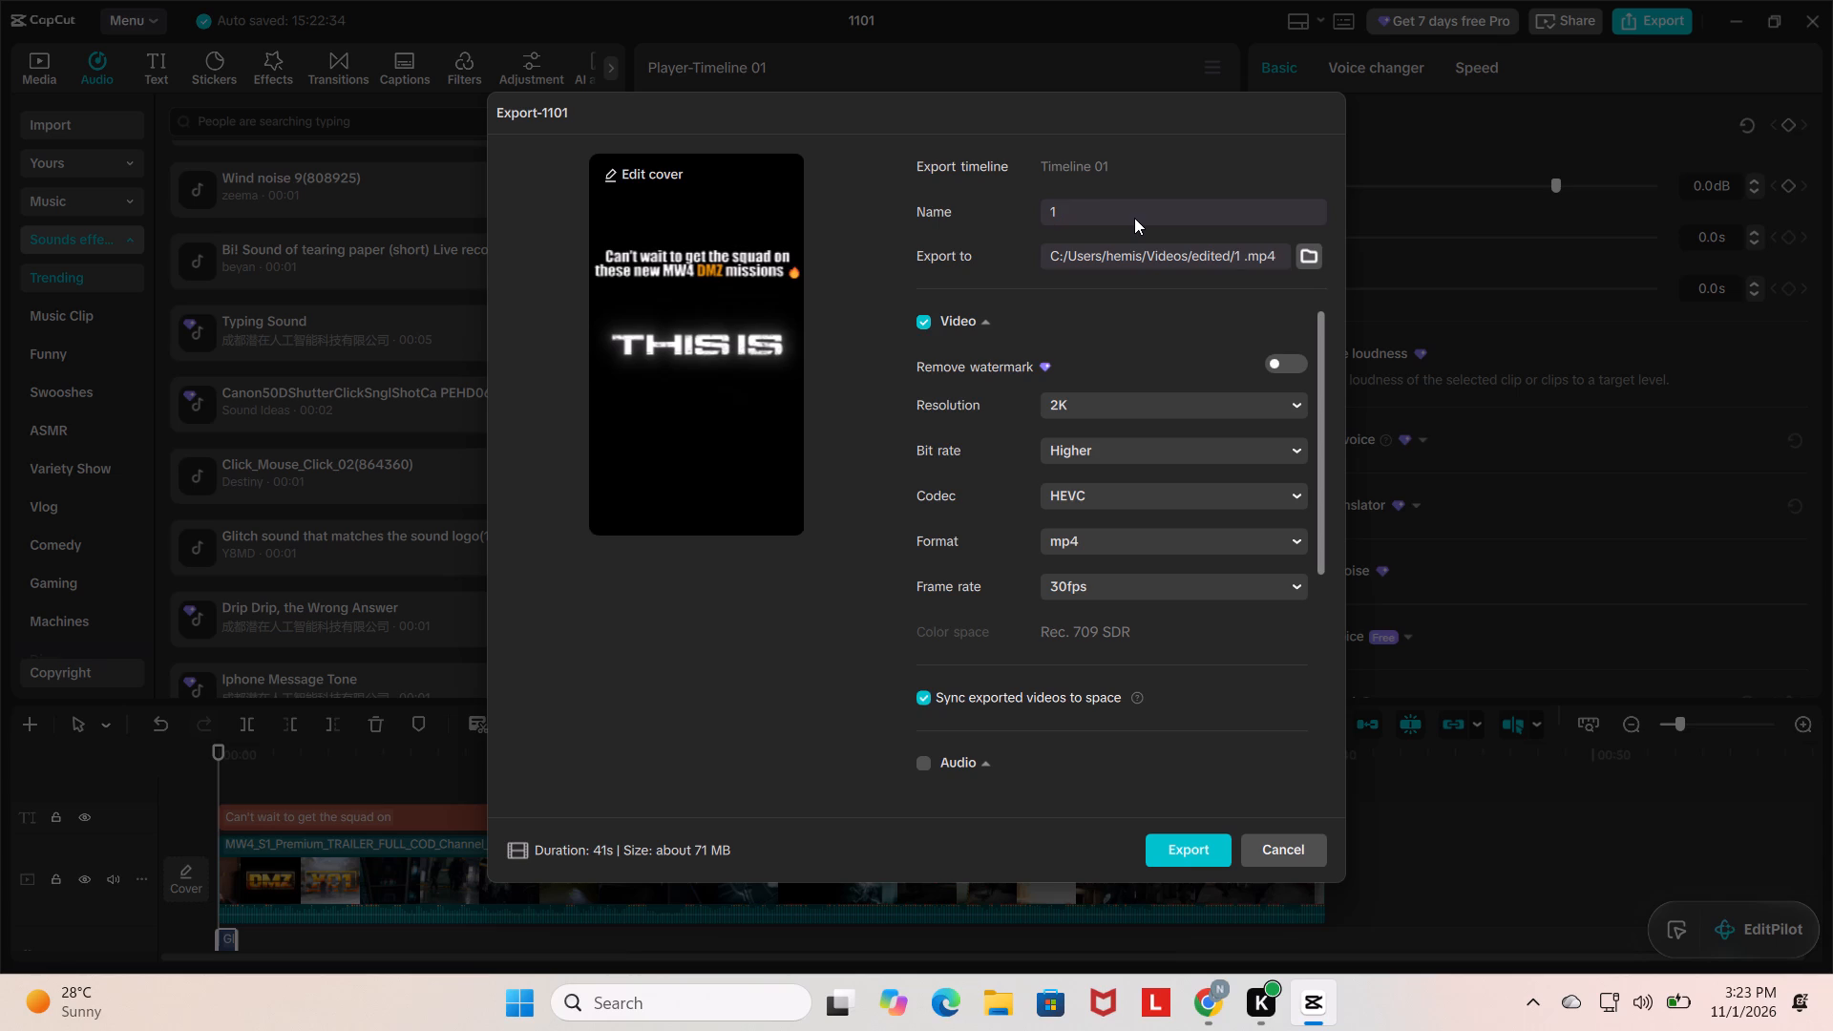
text(10)
Look over the remaining export options, export the clip with the current video settings, and dismiss the sharing prompt.
scroll(1292, 822, down, 2)
scroll(1102, 586, down, 2)
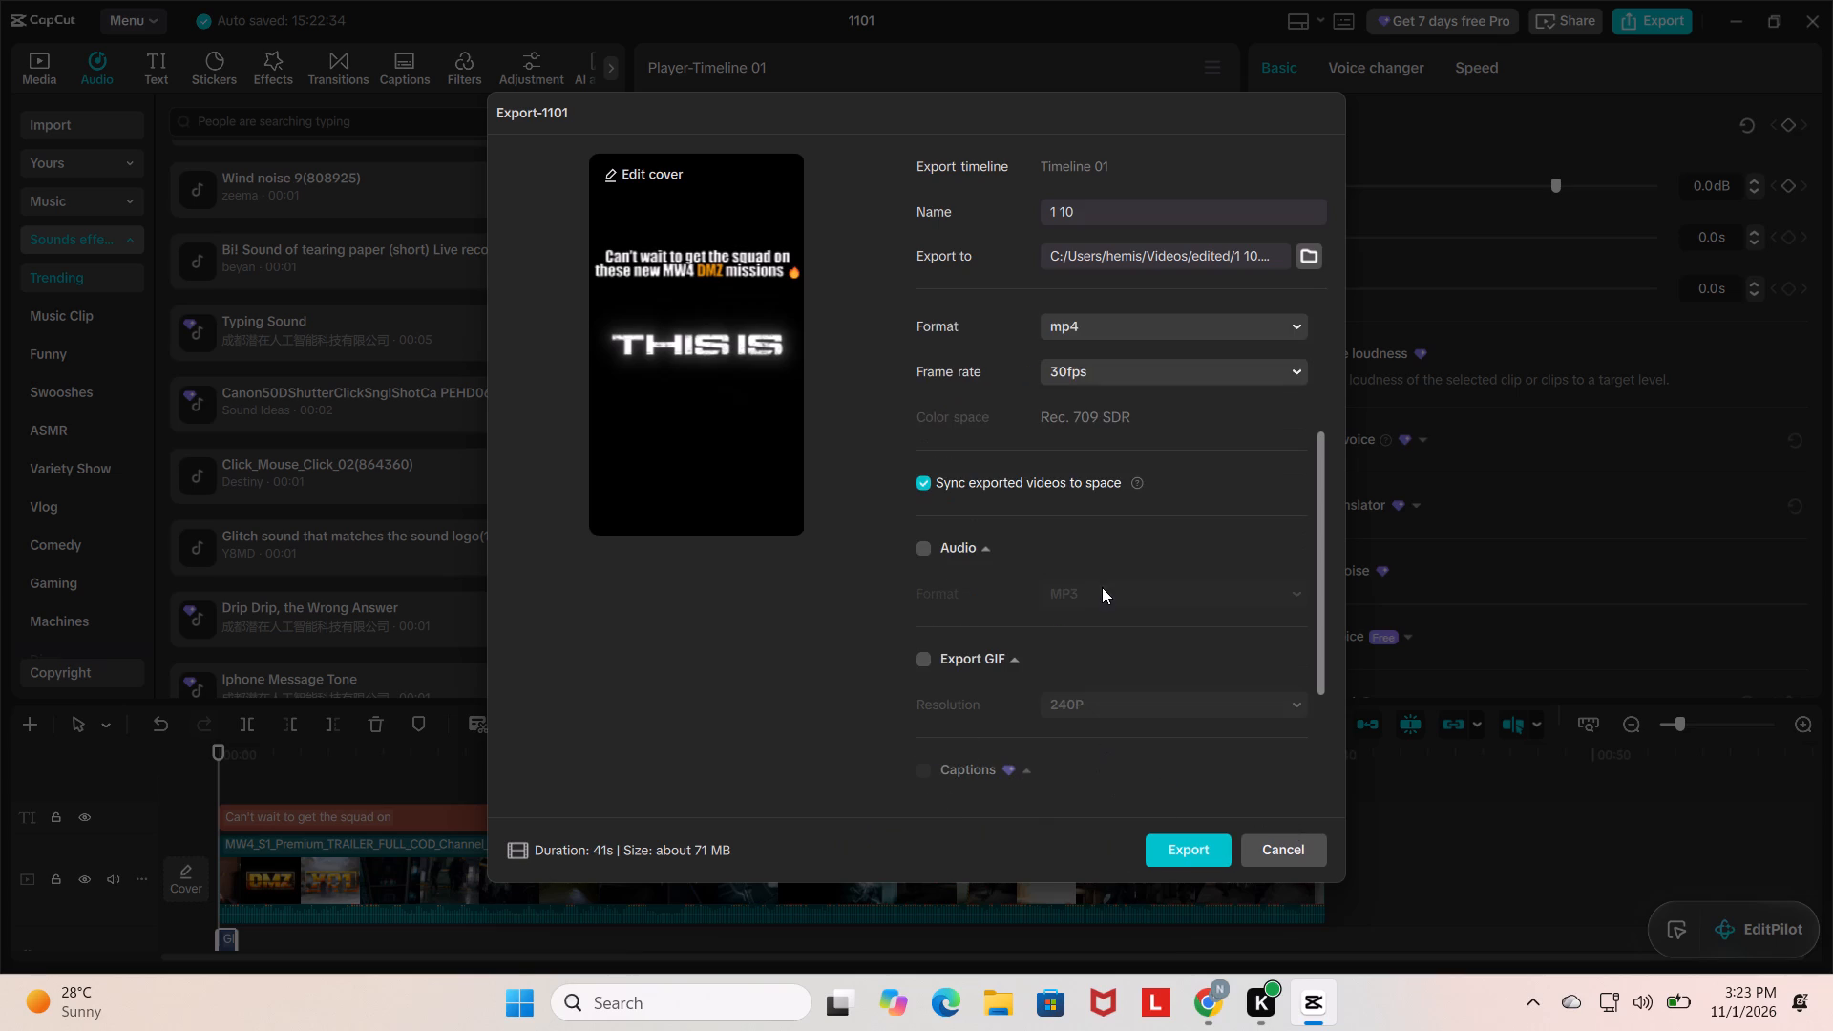
scroll(1106, 704, down, 1)
scroll(1117, 693, up, 3)
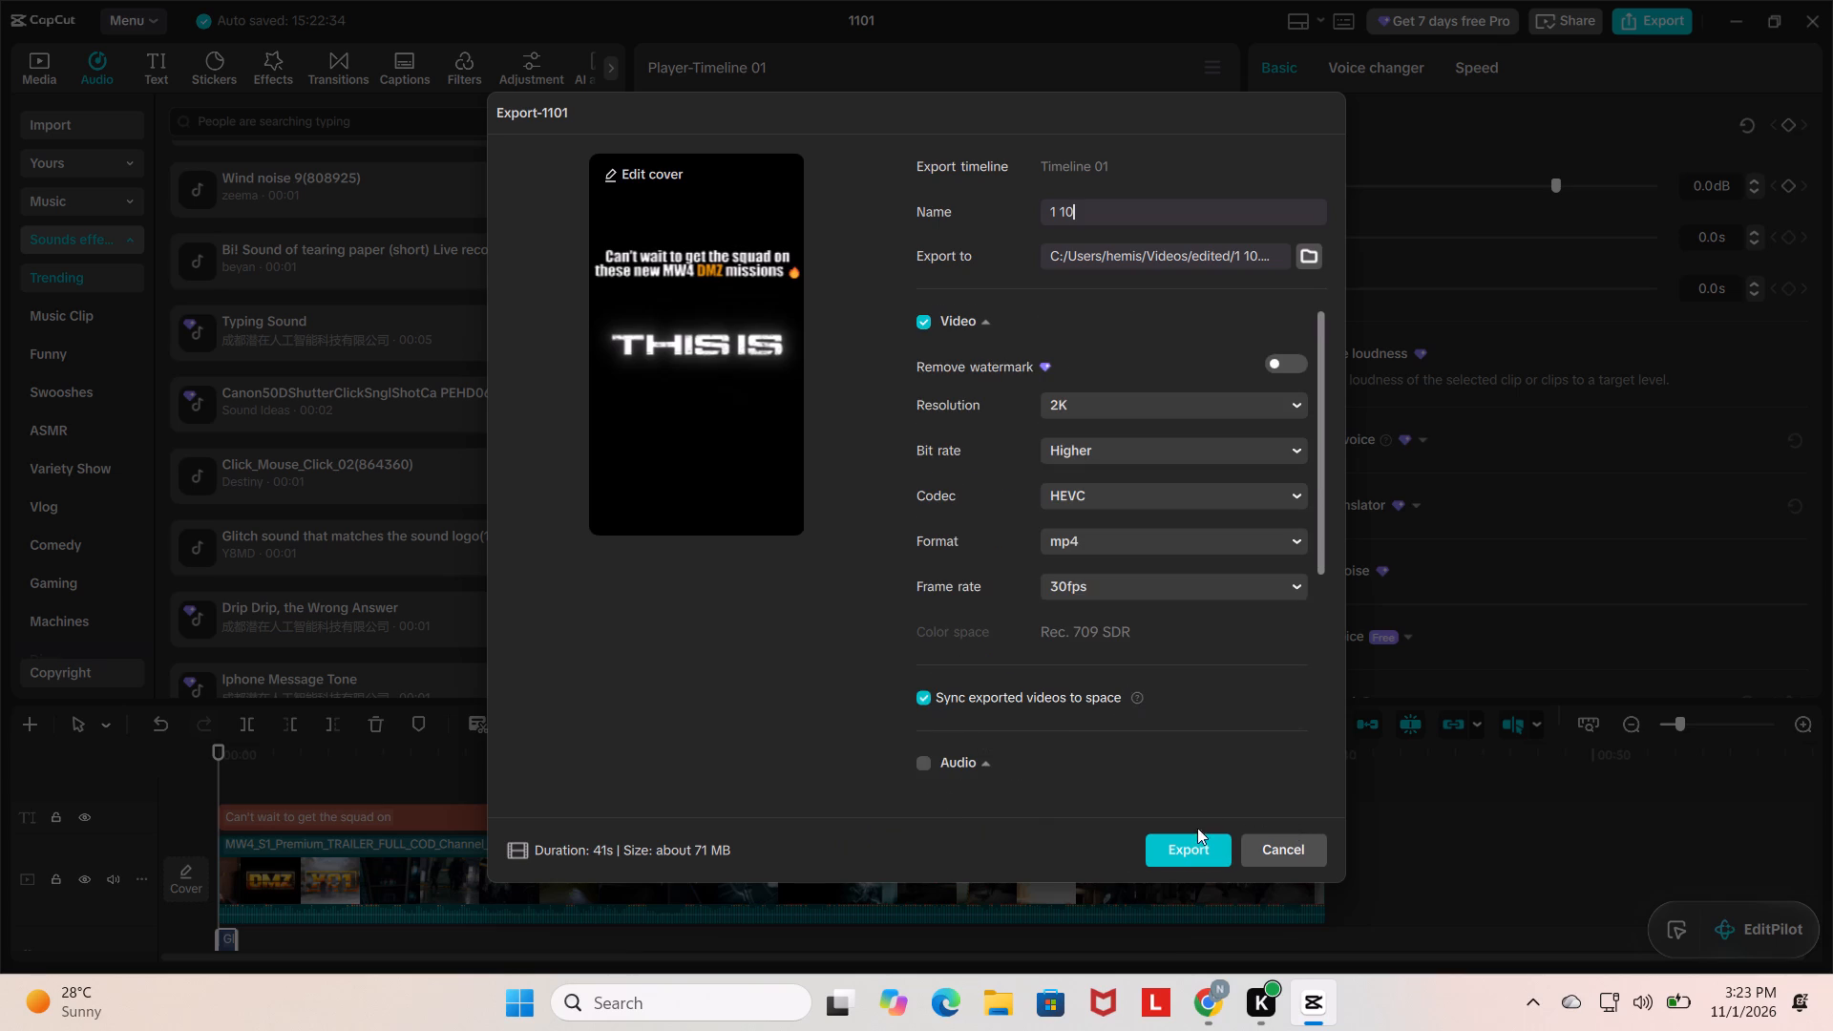
click(1204, 852)
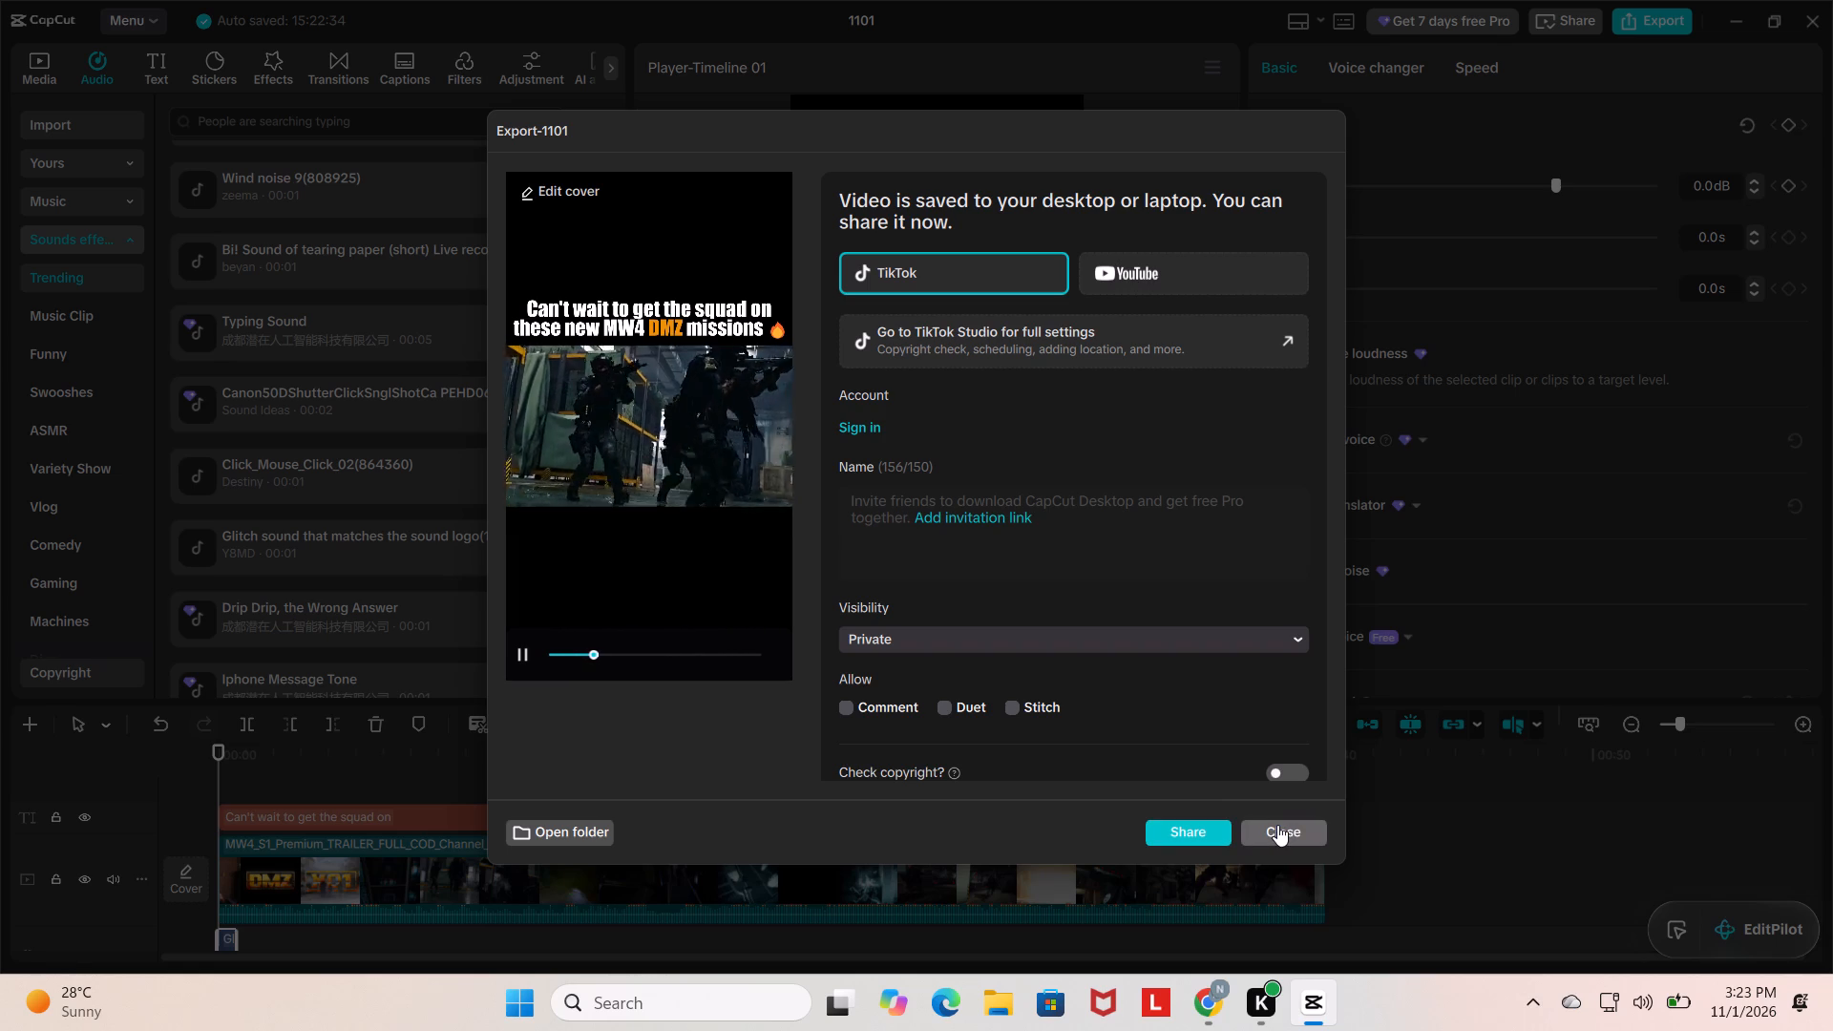
click(1296, 829)
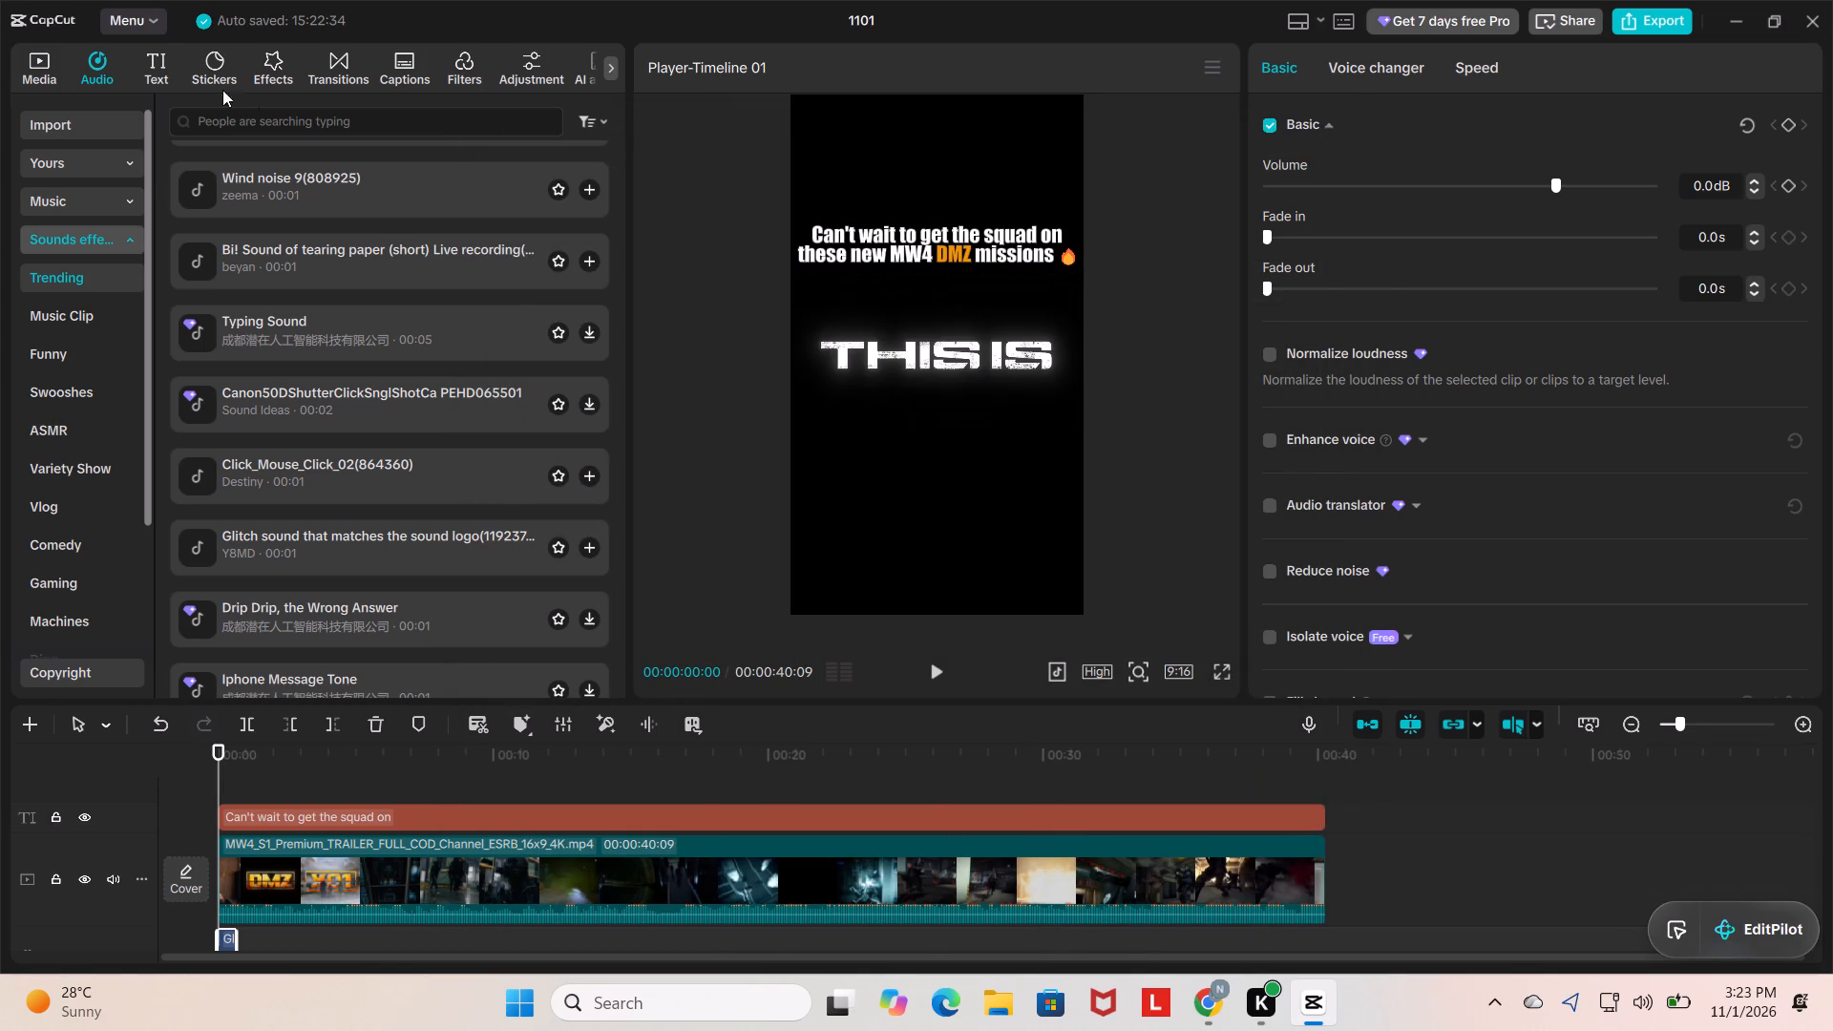
Delete the exported clip's trailer footage from the timeline to clear it for the next clip.
click(775, 861)
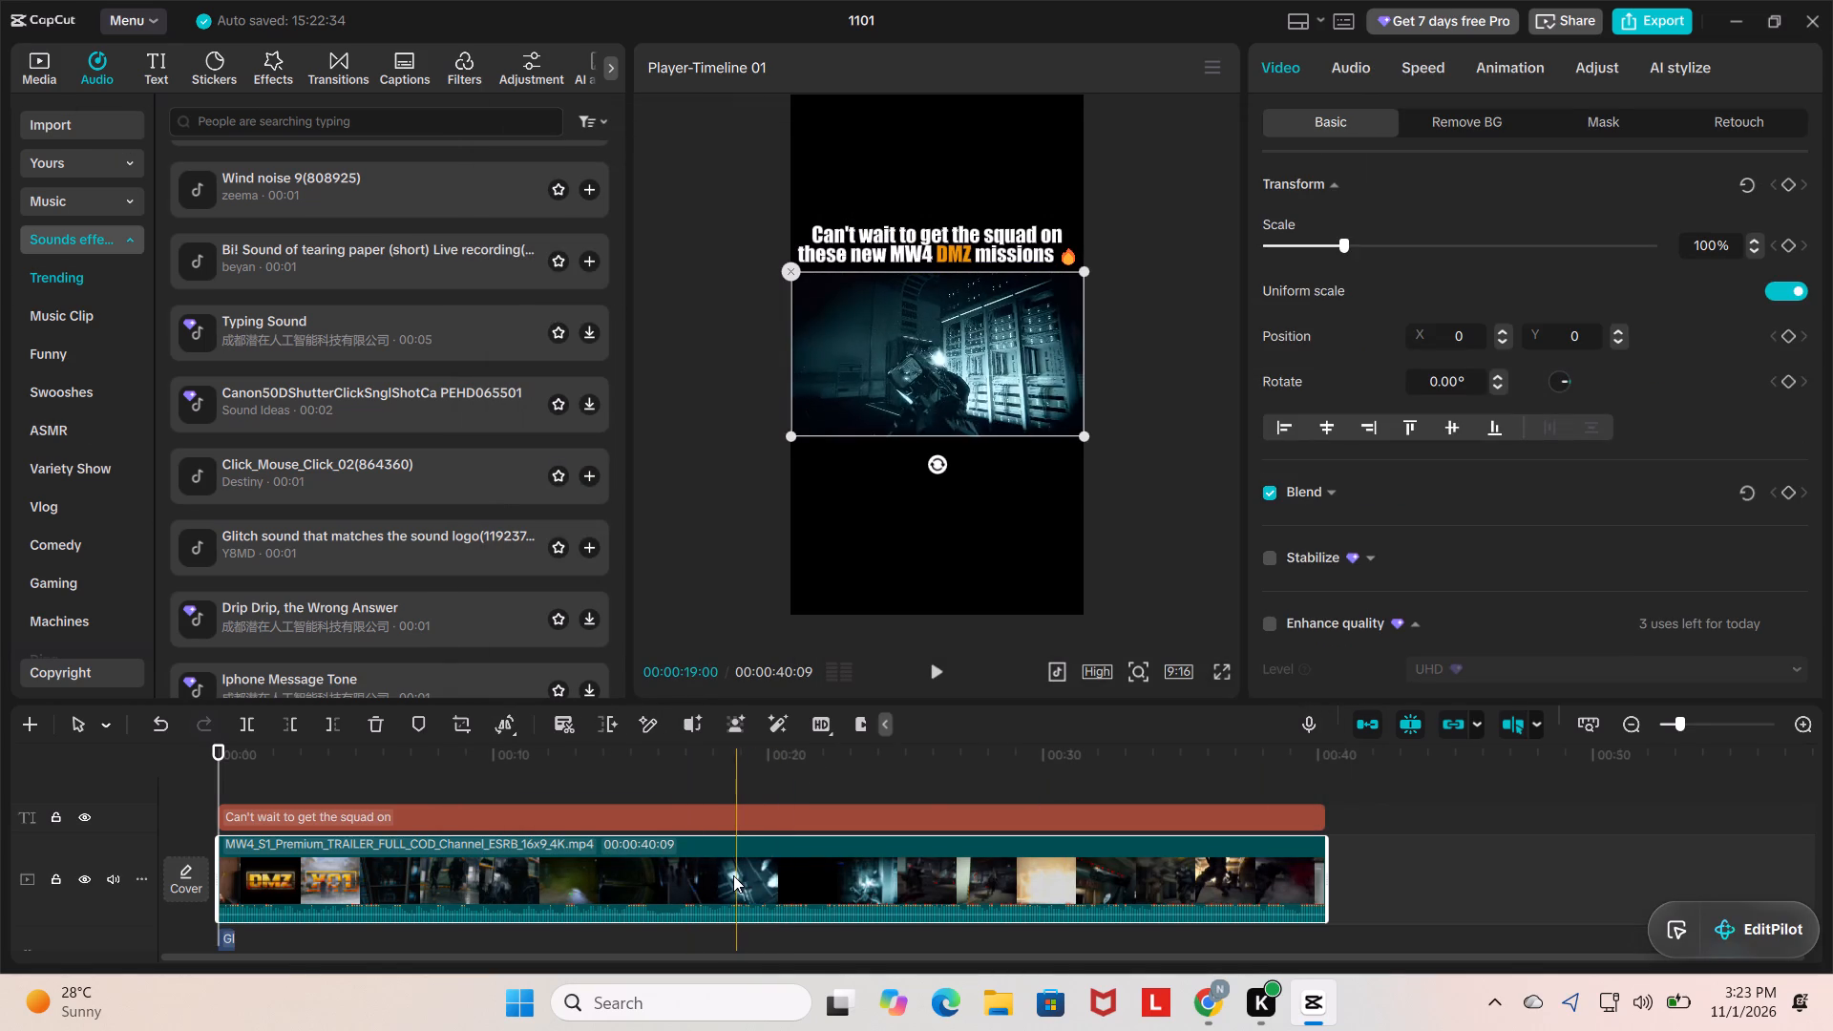
key(BackSpace)
click(411, 845)
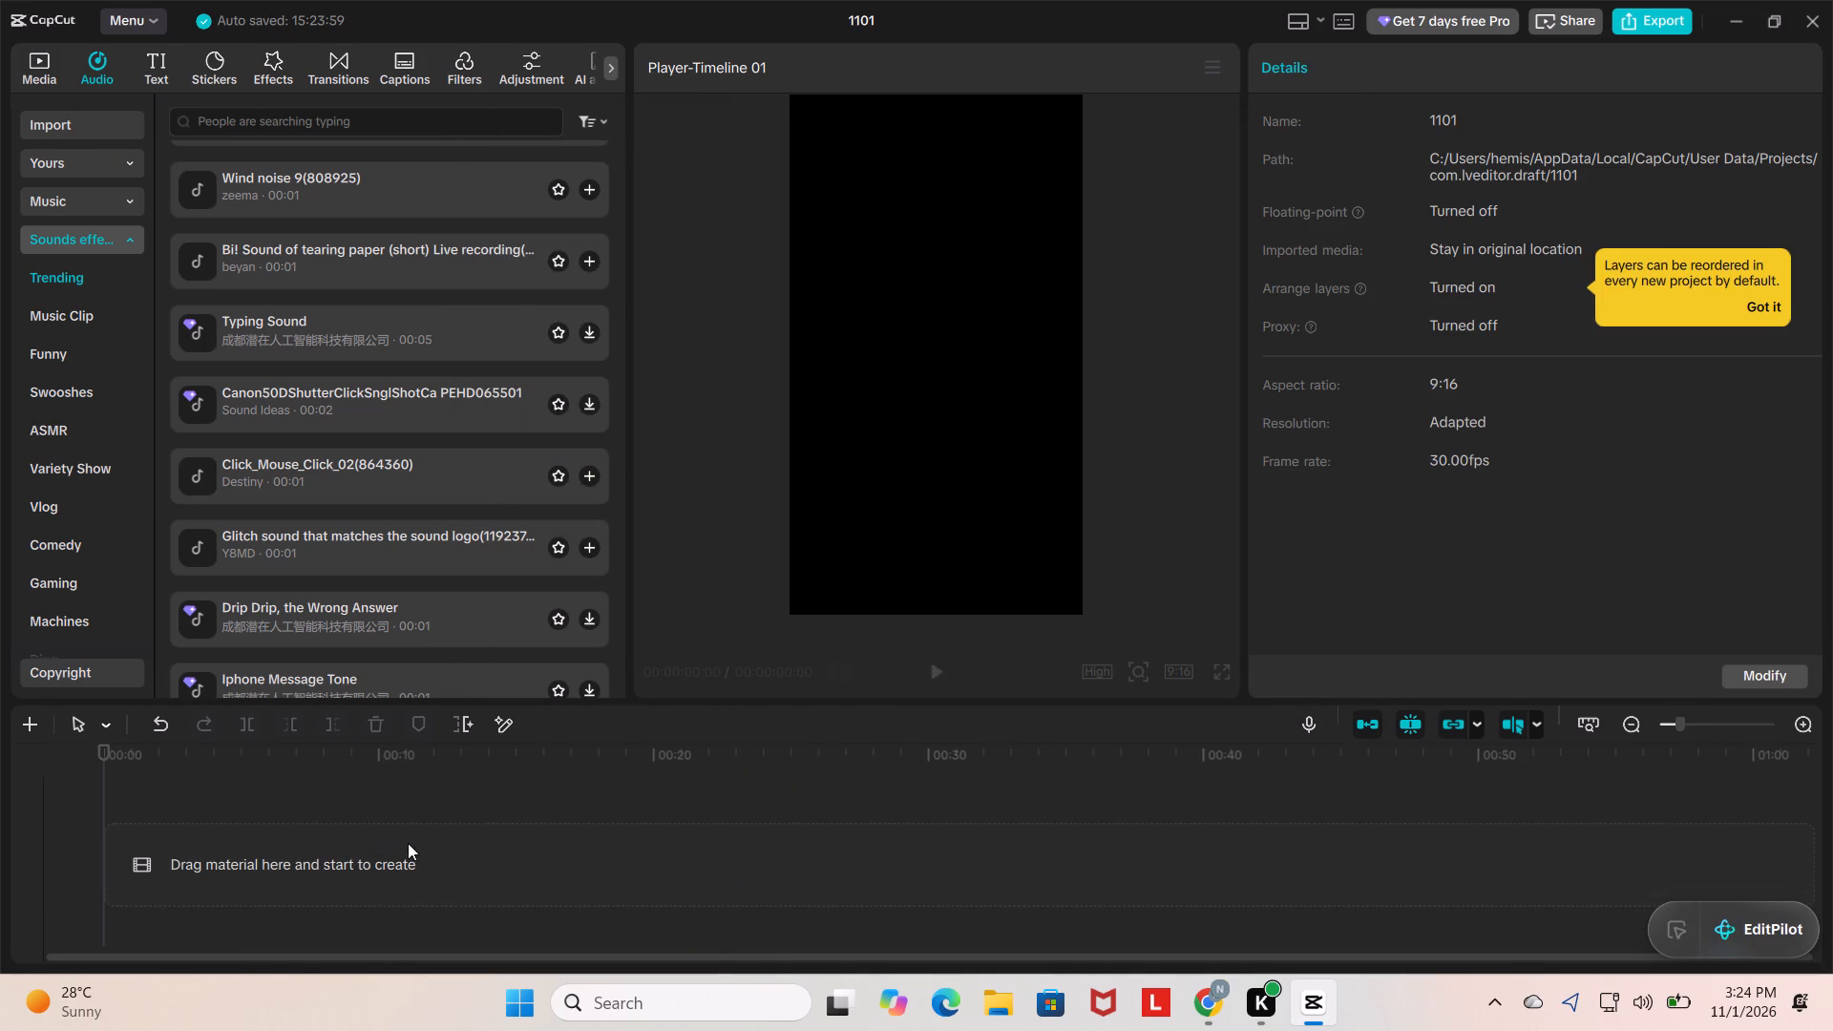
Add the full MW4 Season 1 Premium trailer from the project media to the start of the empty timeline.
click(16, 60)
drag(238, 255, 158, 904)
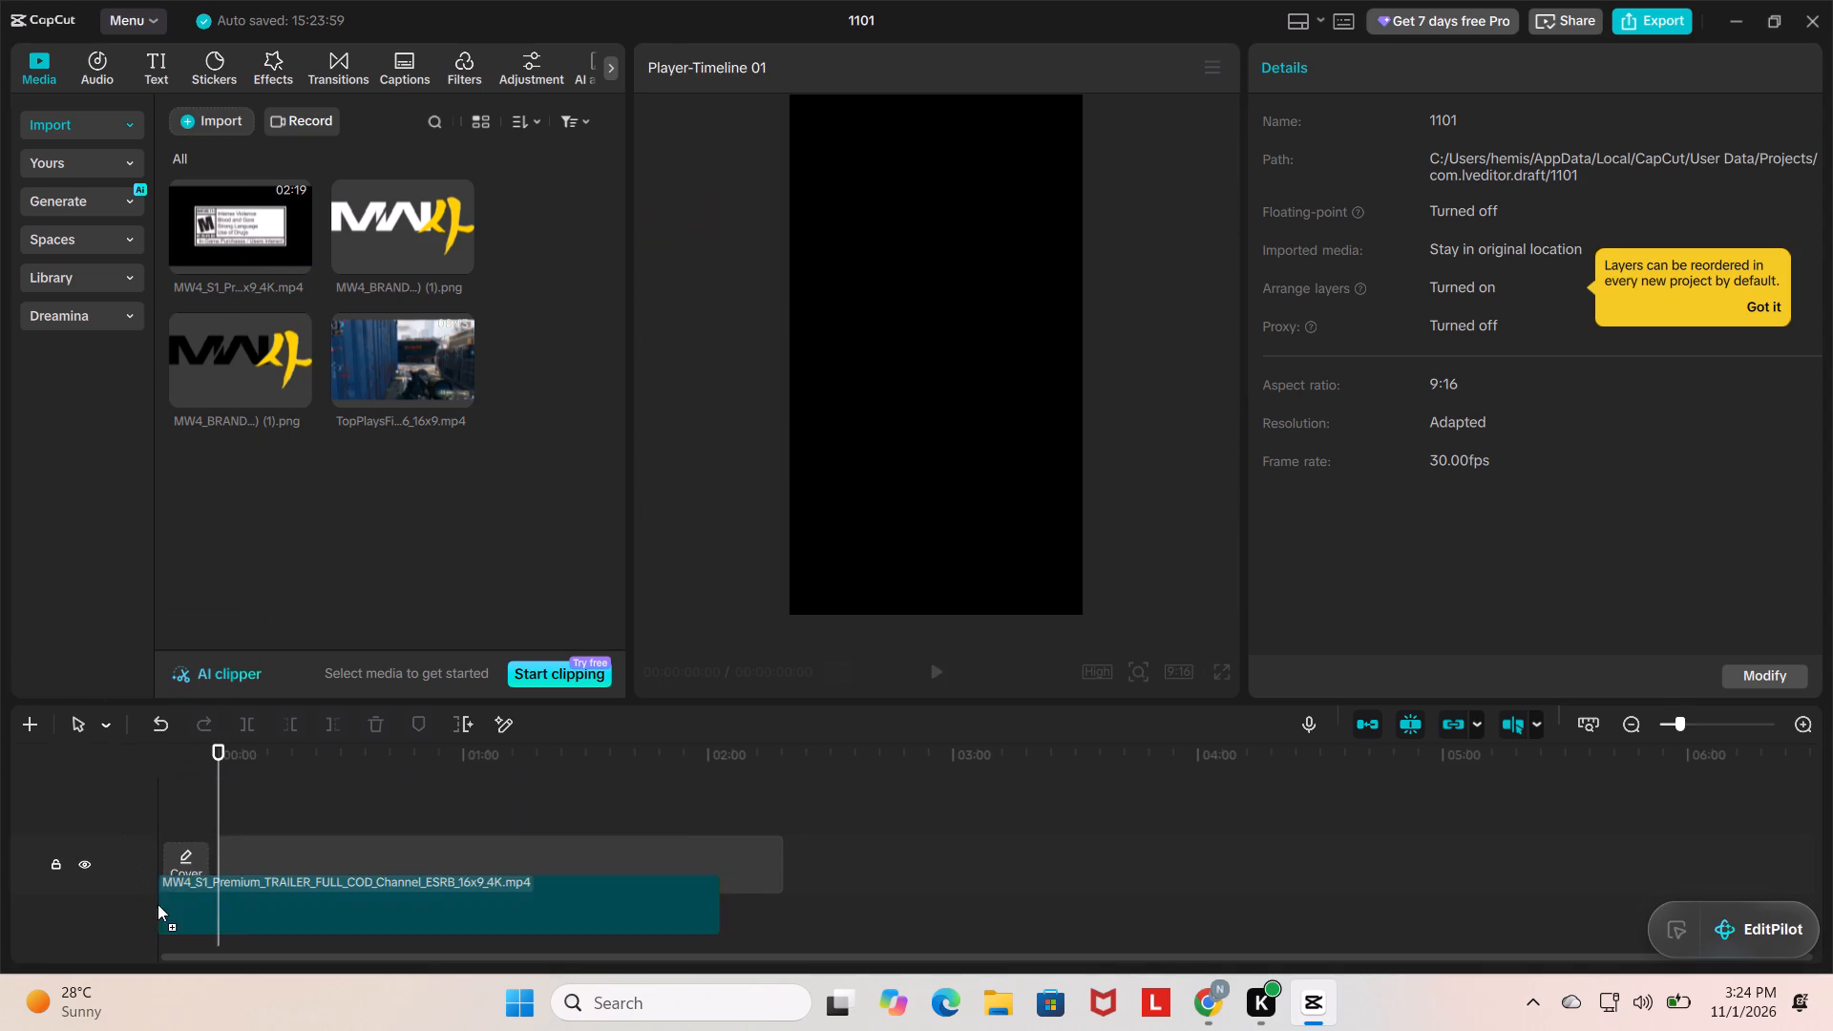
drag(158, 904, 218, 867)
ctrl+scroll(388, 868, up, 9)
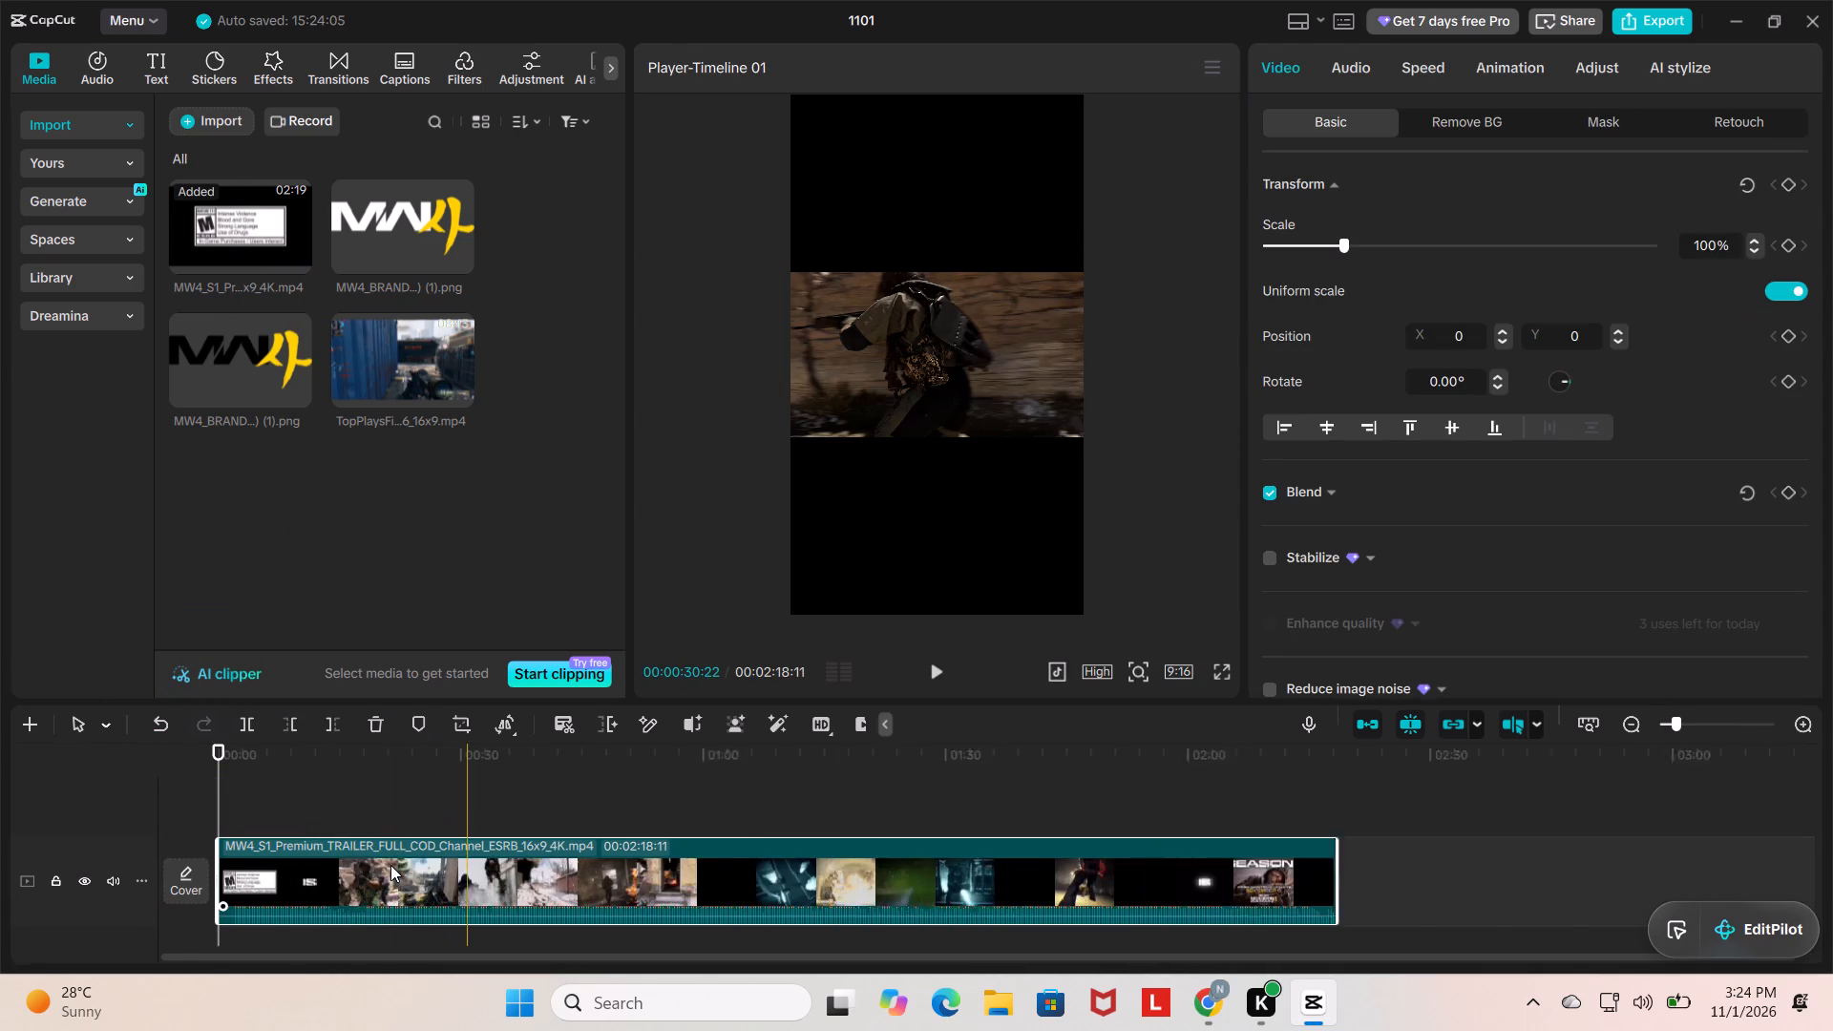
ctrl+scroll(390, 865, up, 3)
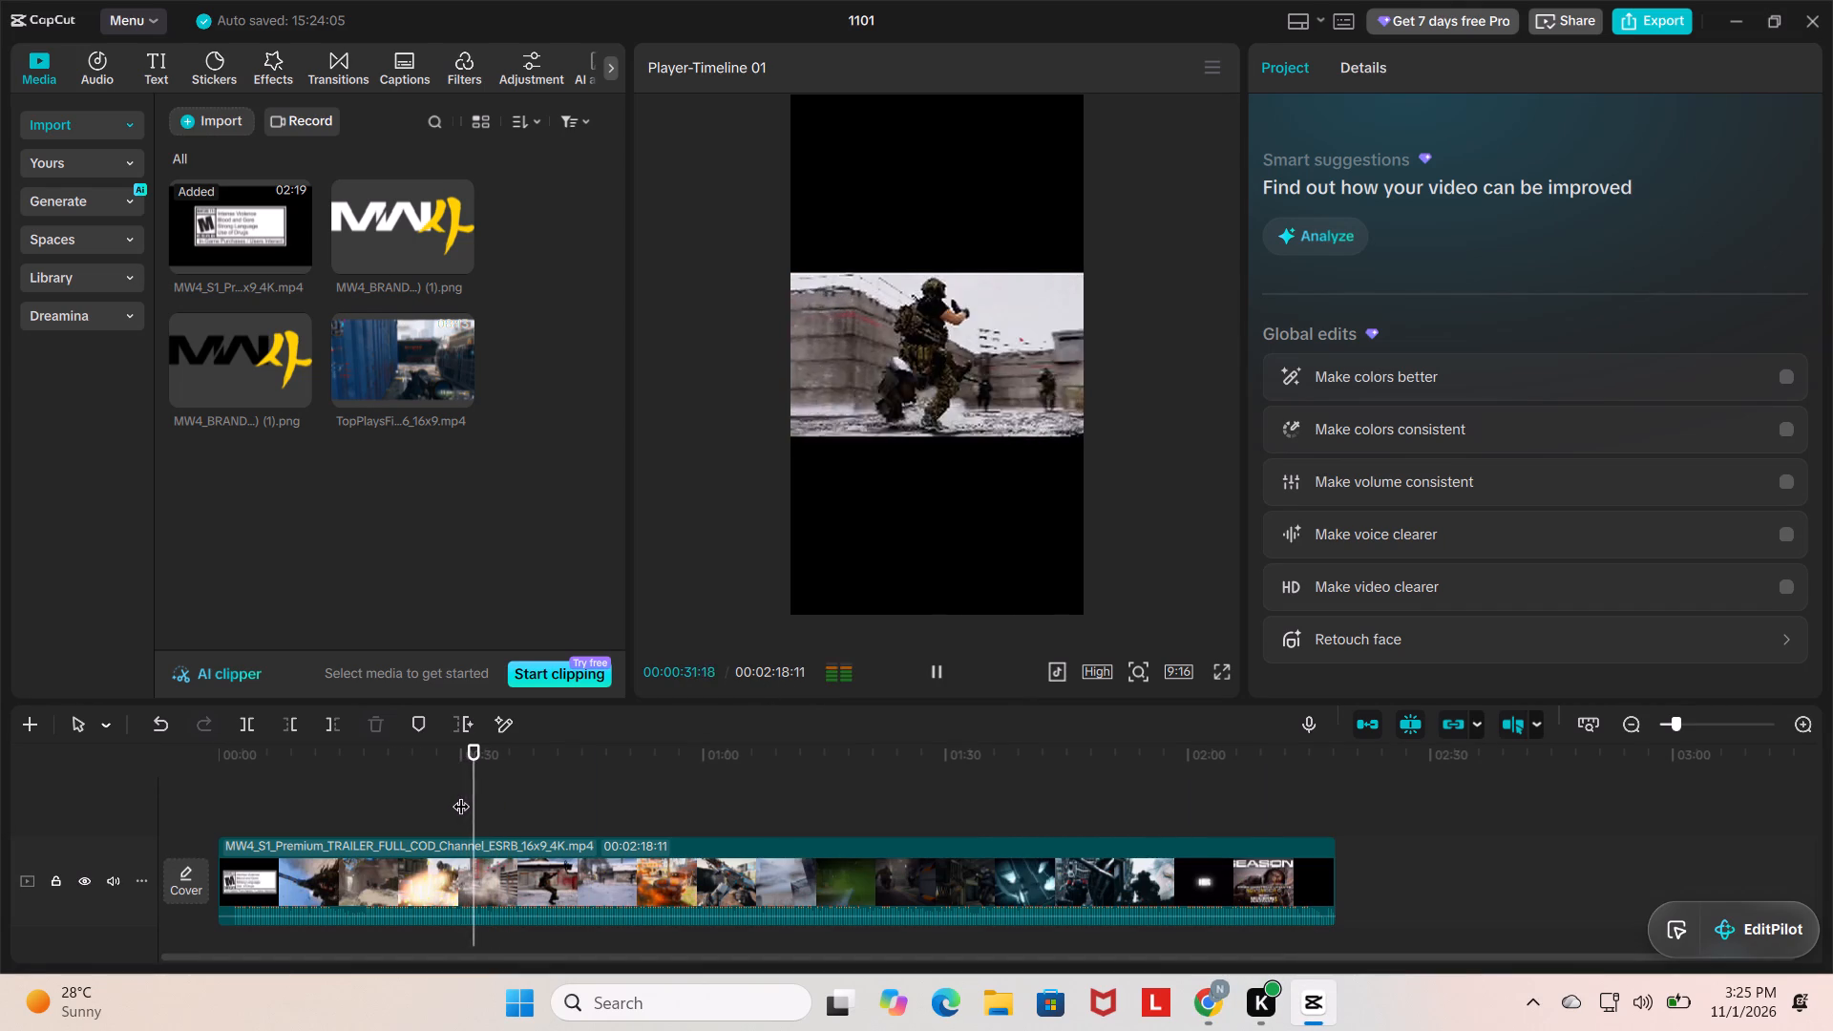
key(space)
key(Left)
key(Left)
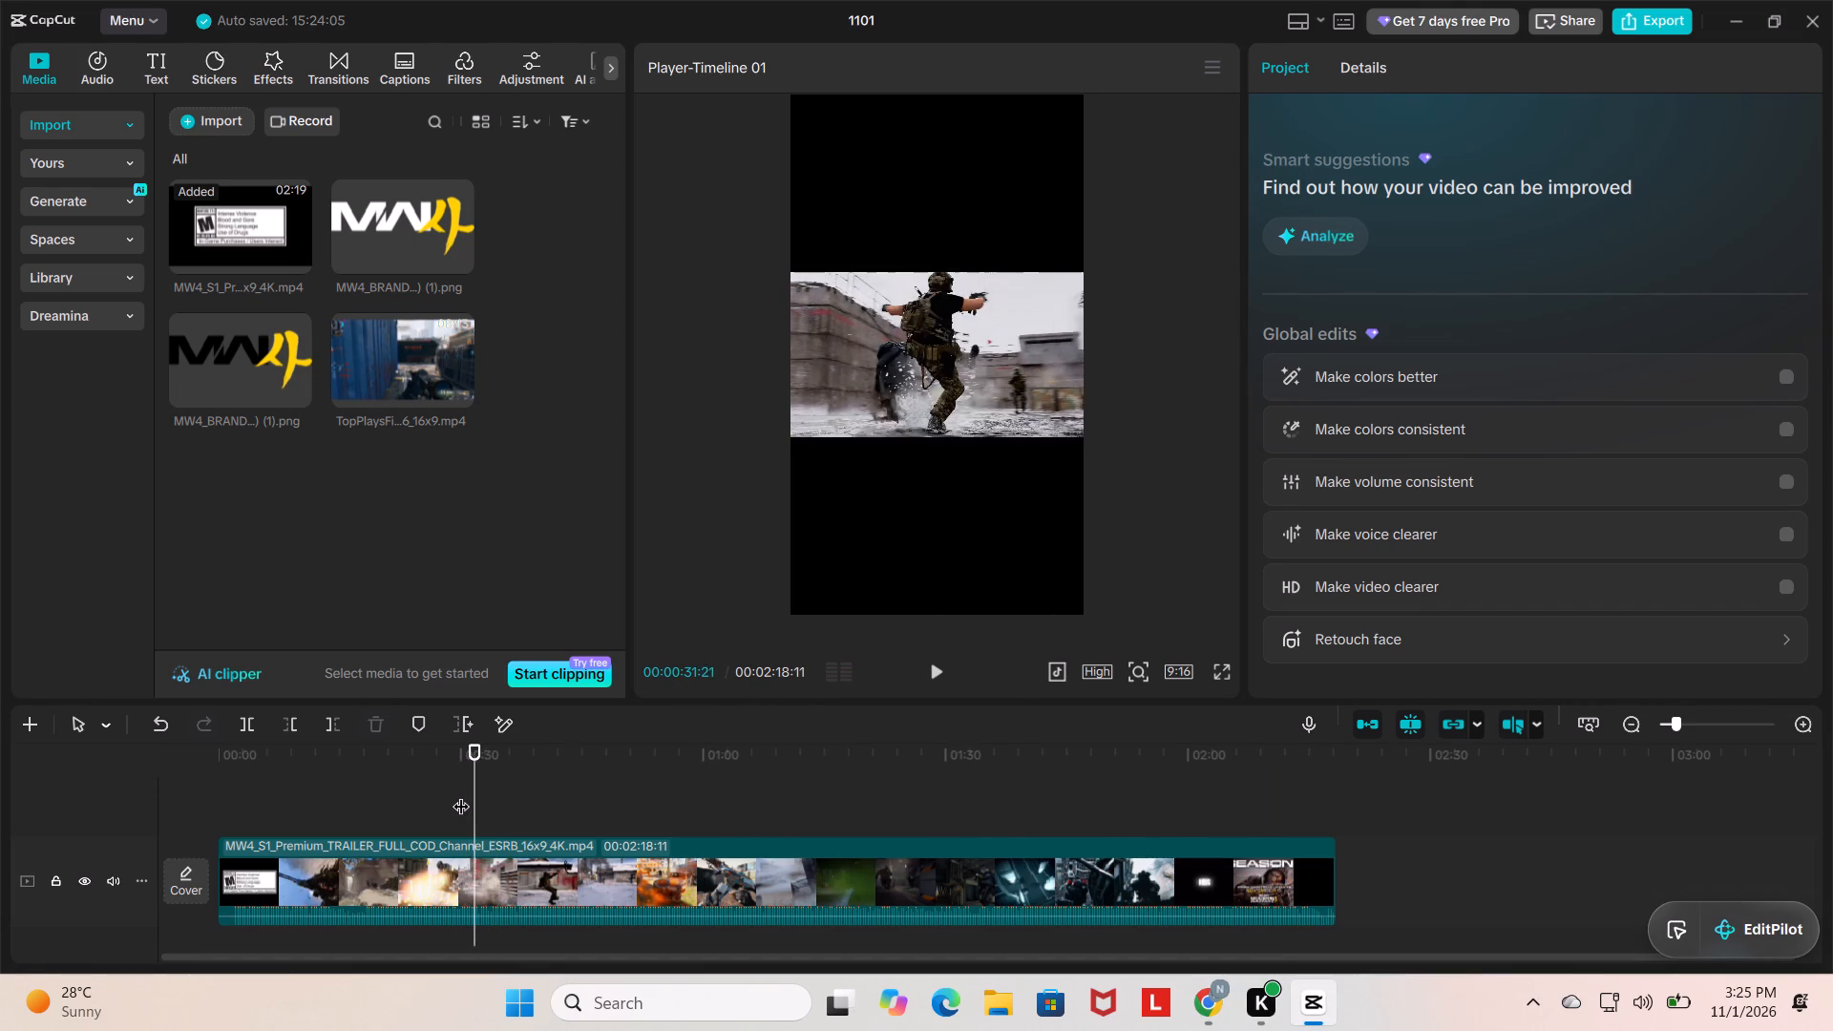
key(Left)
key(Left)
key(Left)
key(Left)
key(Left)
key(Left)
key(Left)
key(Left)
key(Left)
key(Left)
key(Left)
key(Left)
key(Left)
key(Left)
key(Left)
key(Left)
key(Left)
key(Left)
key(Left)
key(Left)
key(Left)
key(Left)
key(Left)
key(Left)
key(Left)
key(Left)
key(Left)
key(Left)
key(Left)
key(Left)
key(Left)
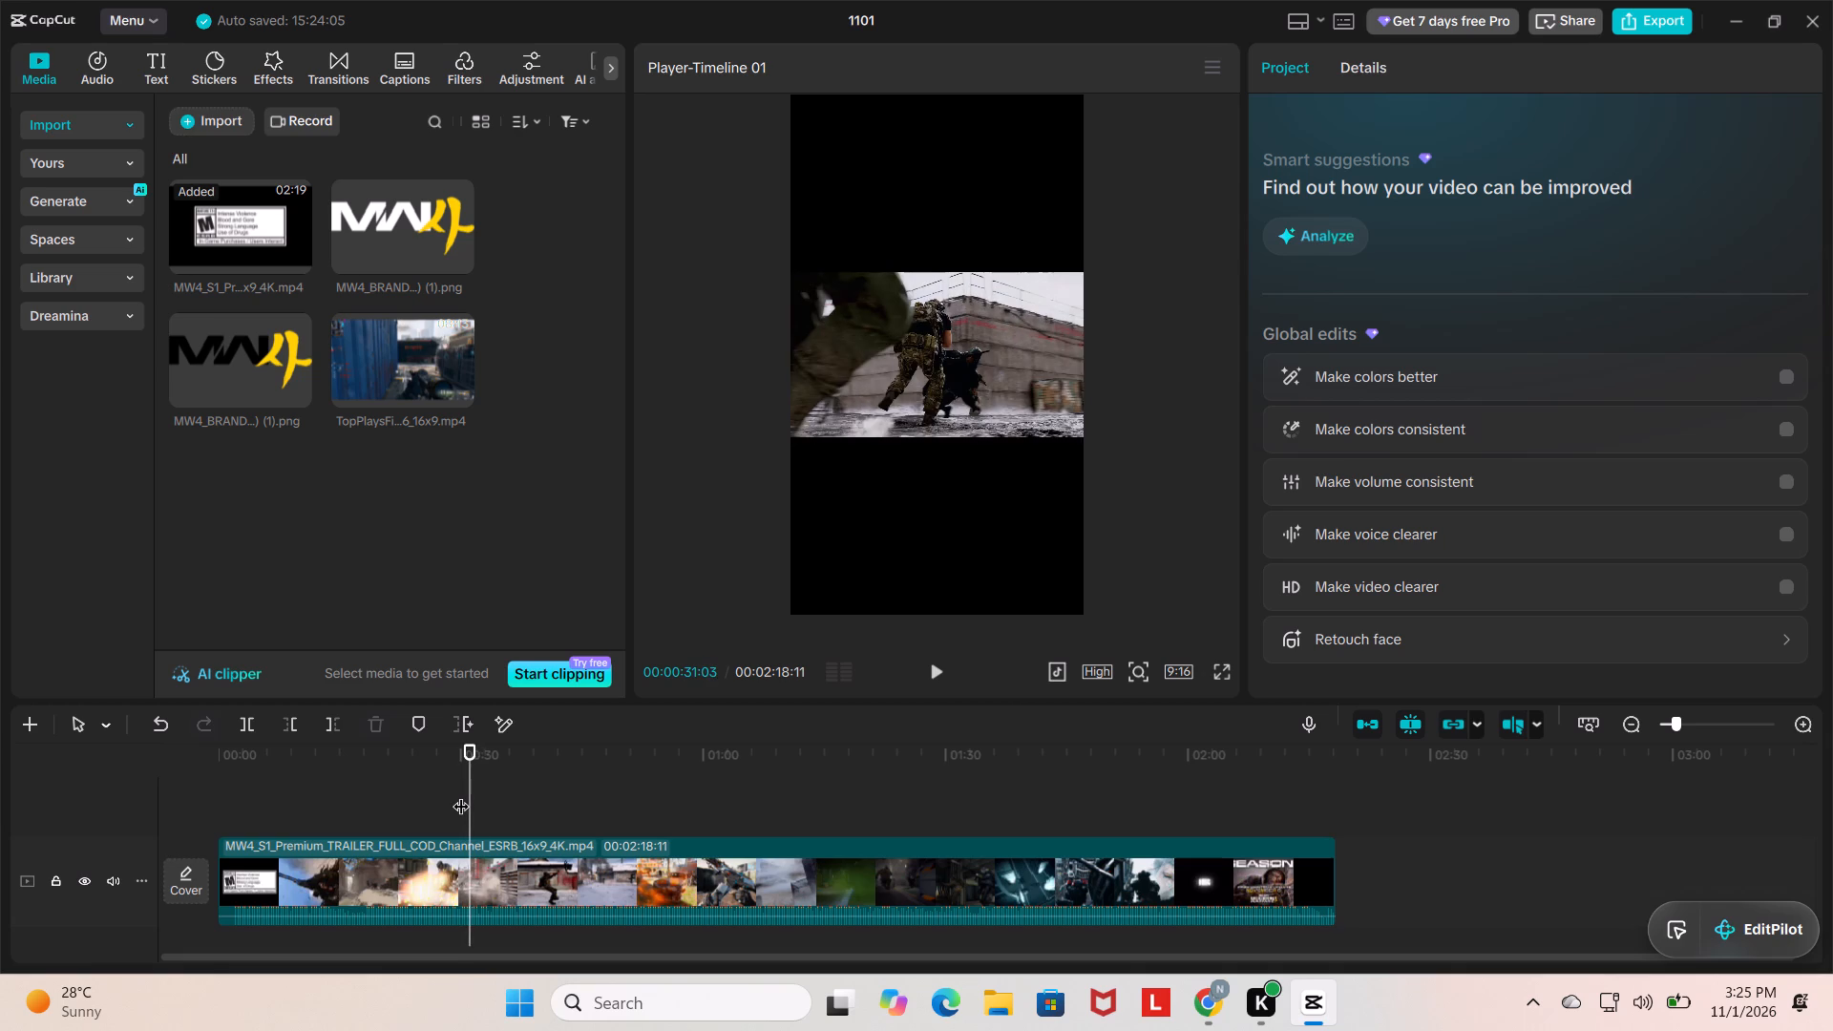
key(Right)
key(Right)
key(Right)
key(Right)
key(Right)
key(Right)
key(Right)
key(Right)
key(Right)
key(Right)
key(Right)
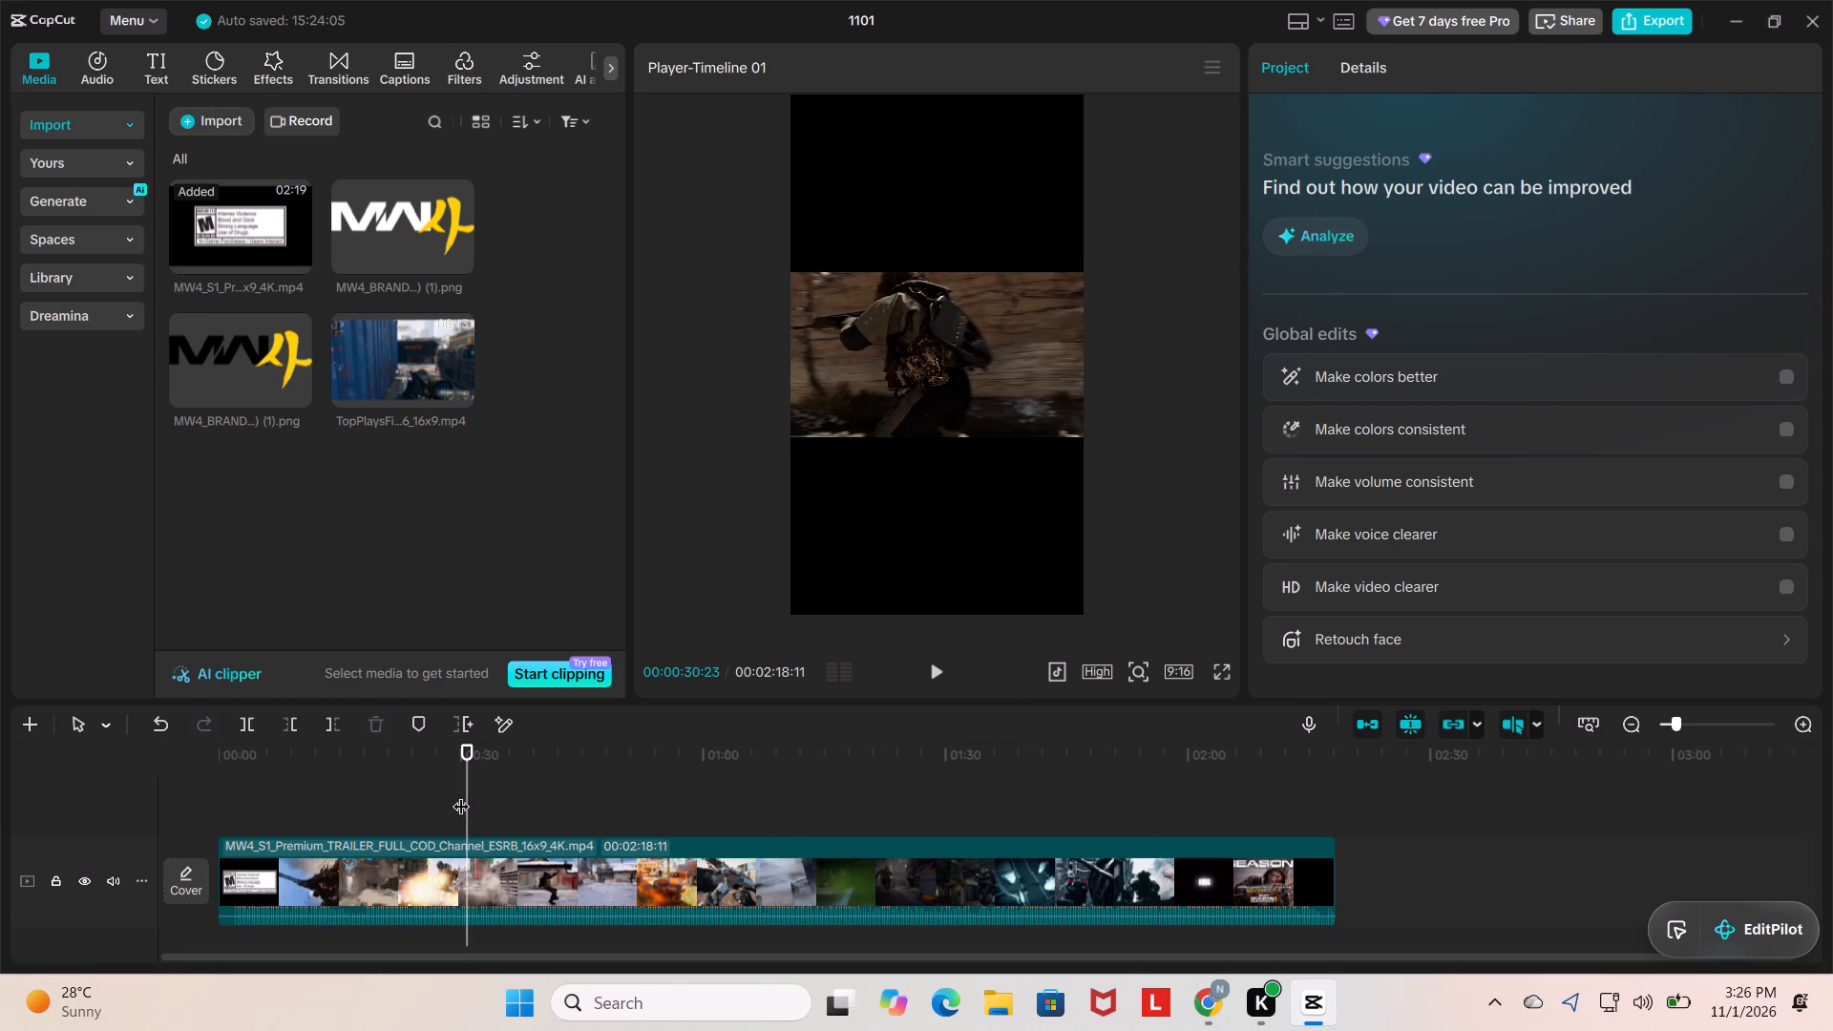
key(Left)
key(Left)
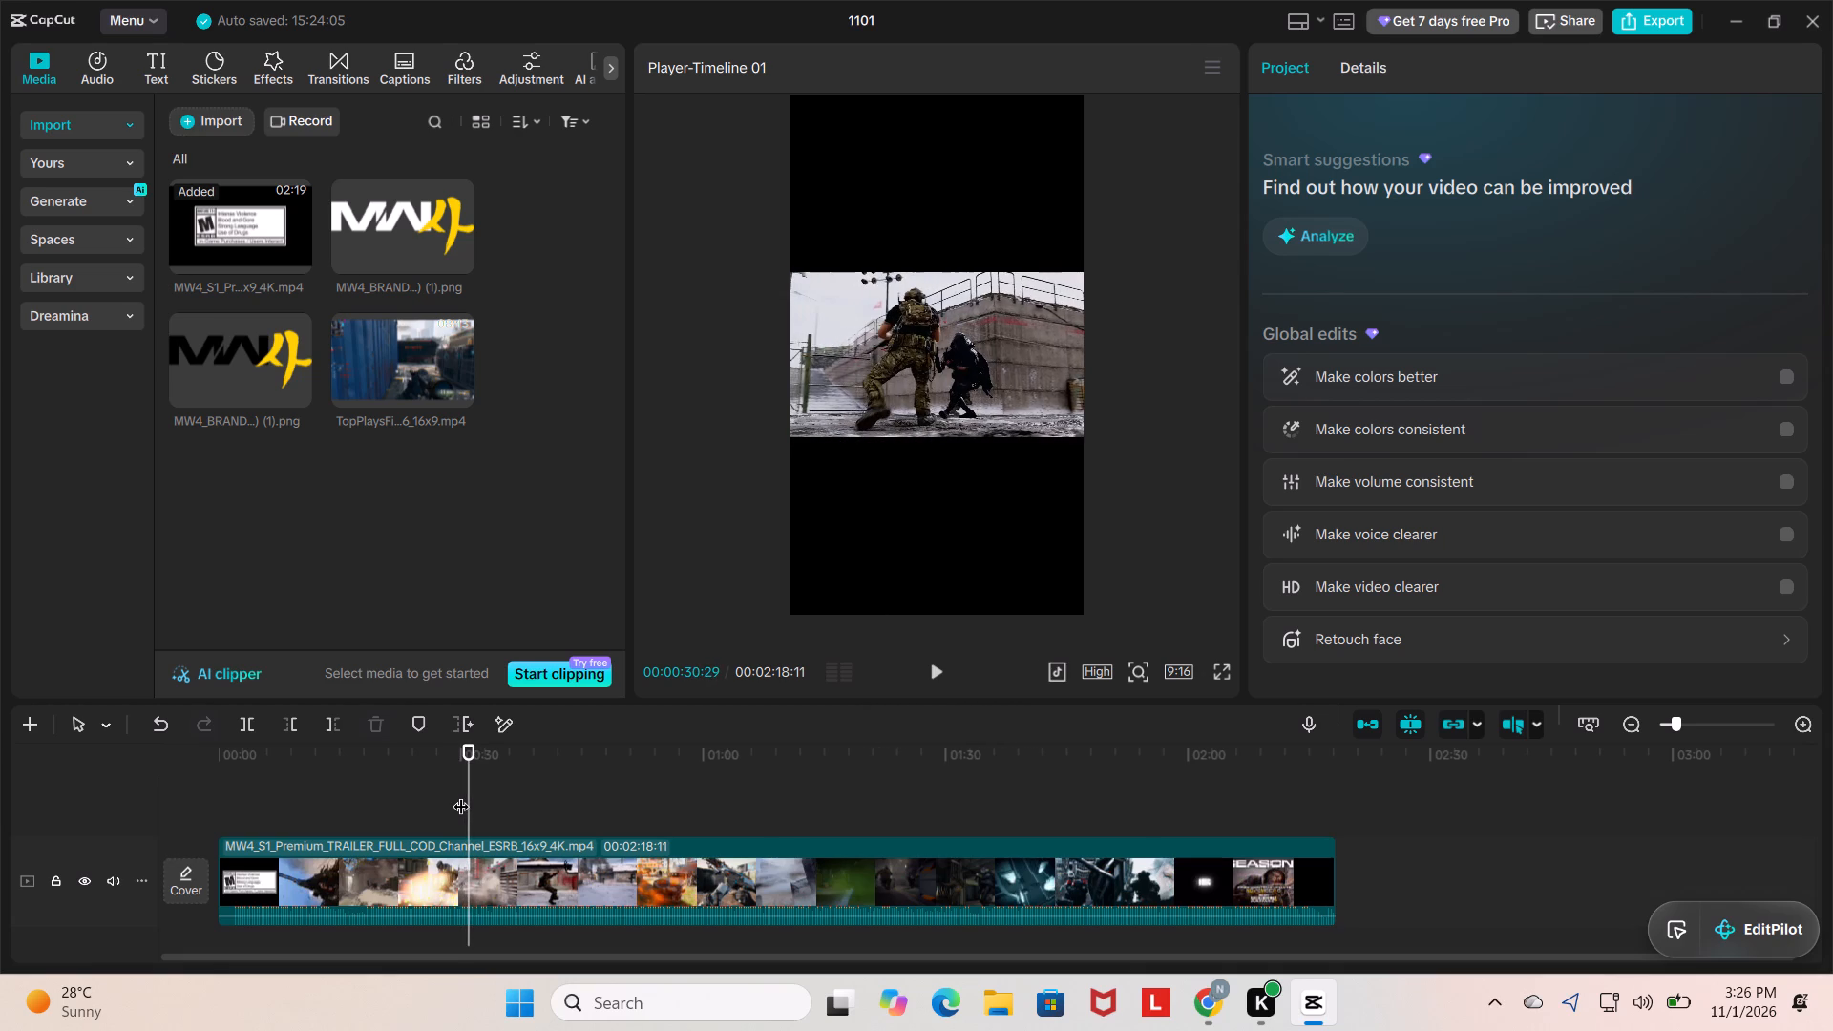
key(Left)
key(Left)
key(Right)
key(Right)
key(Right)
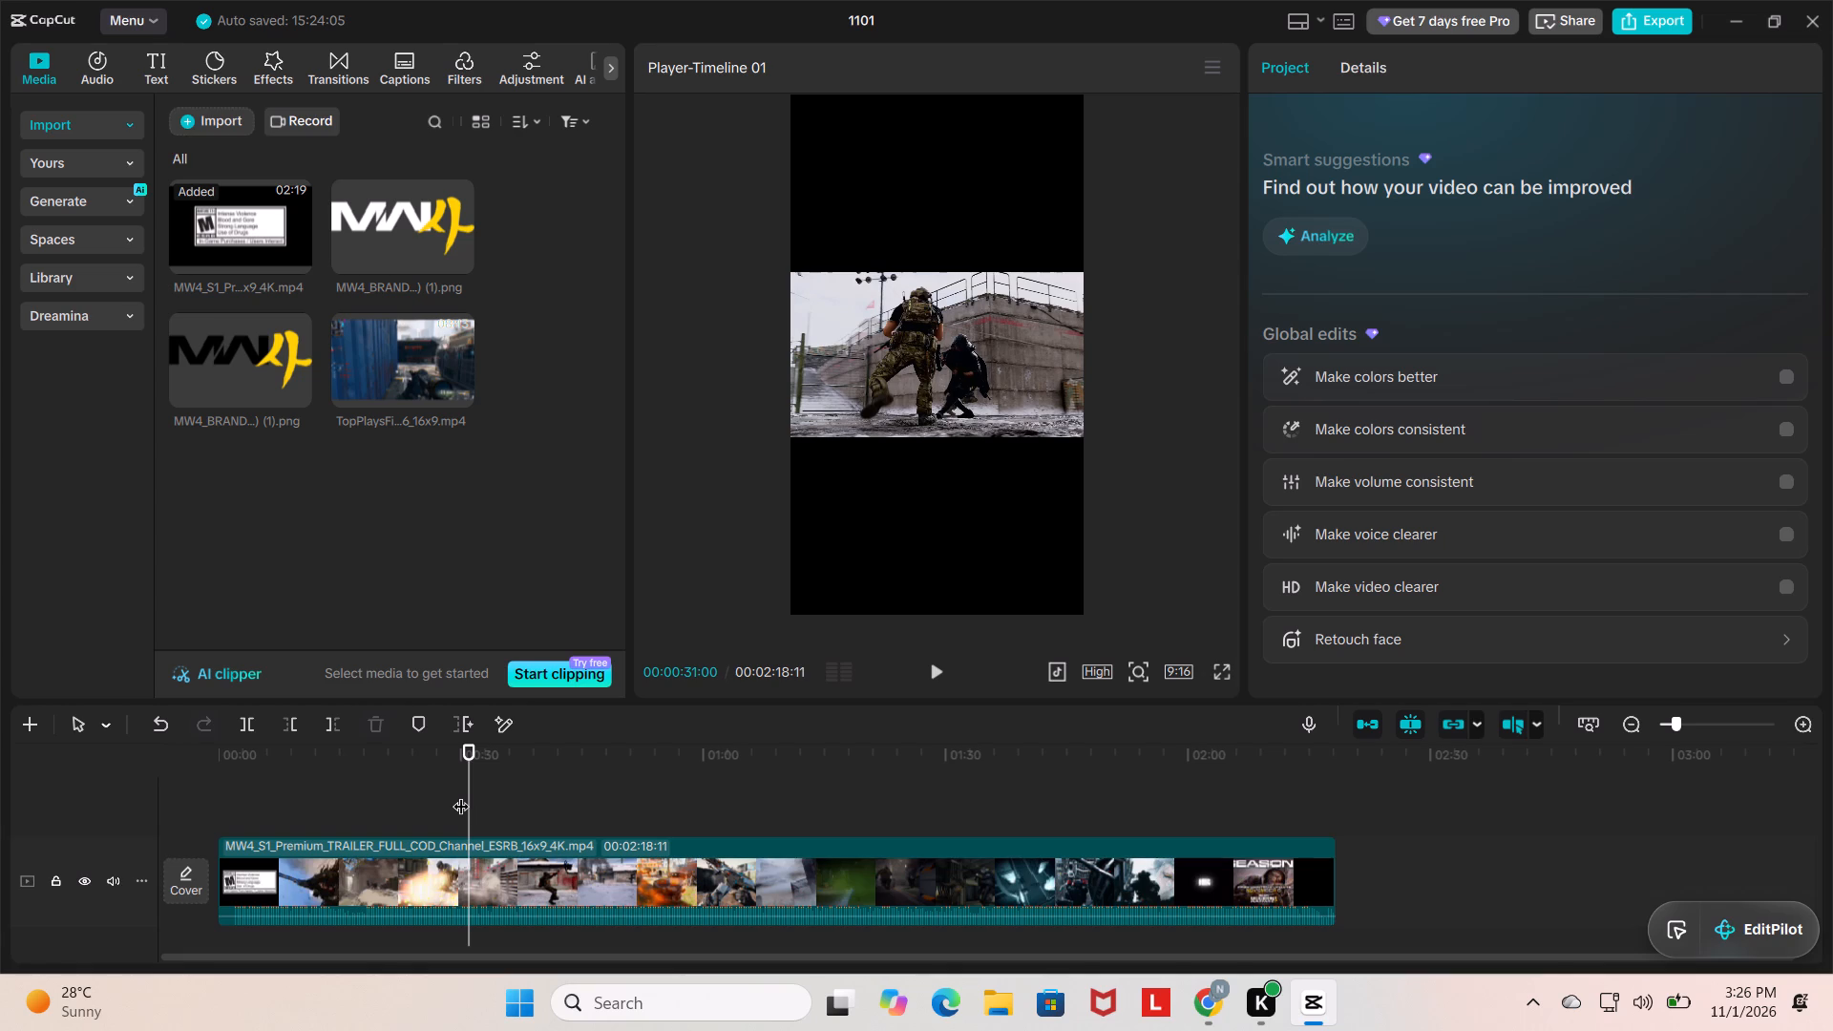
key(ctrl+b)
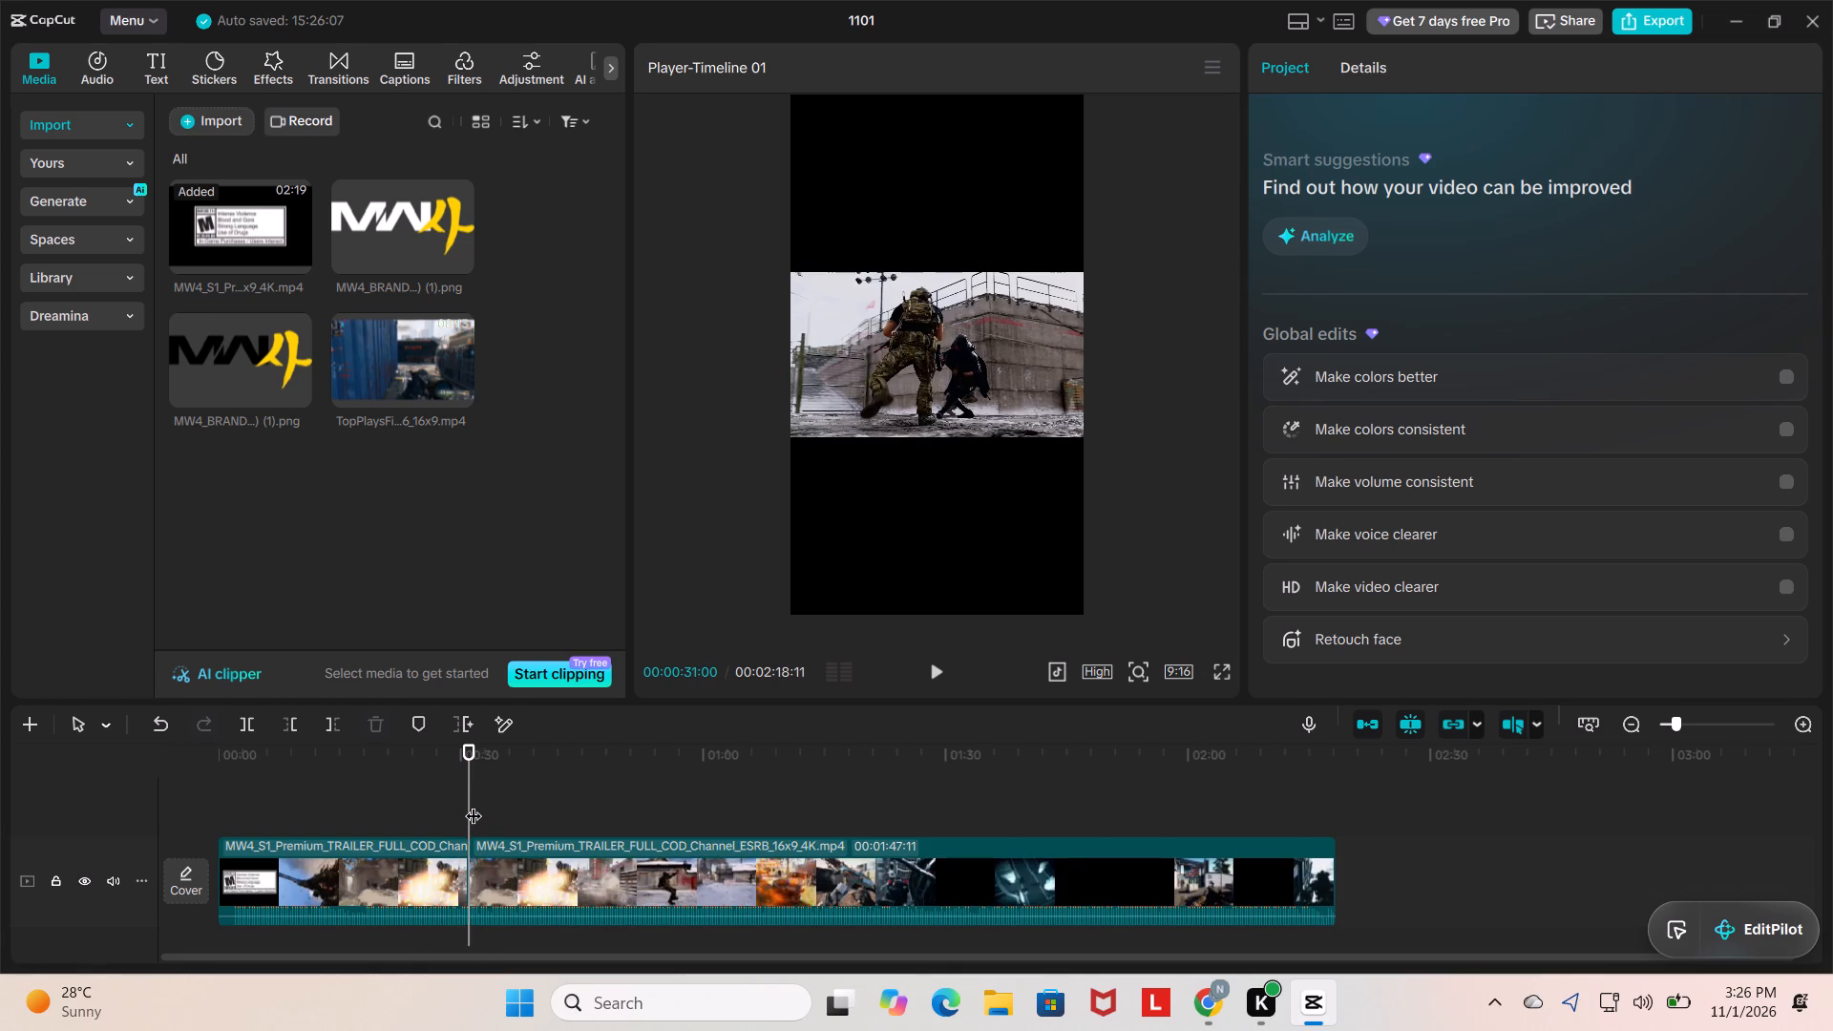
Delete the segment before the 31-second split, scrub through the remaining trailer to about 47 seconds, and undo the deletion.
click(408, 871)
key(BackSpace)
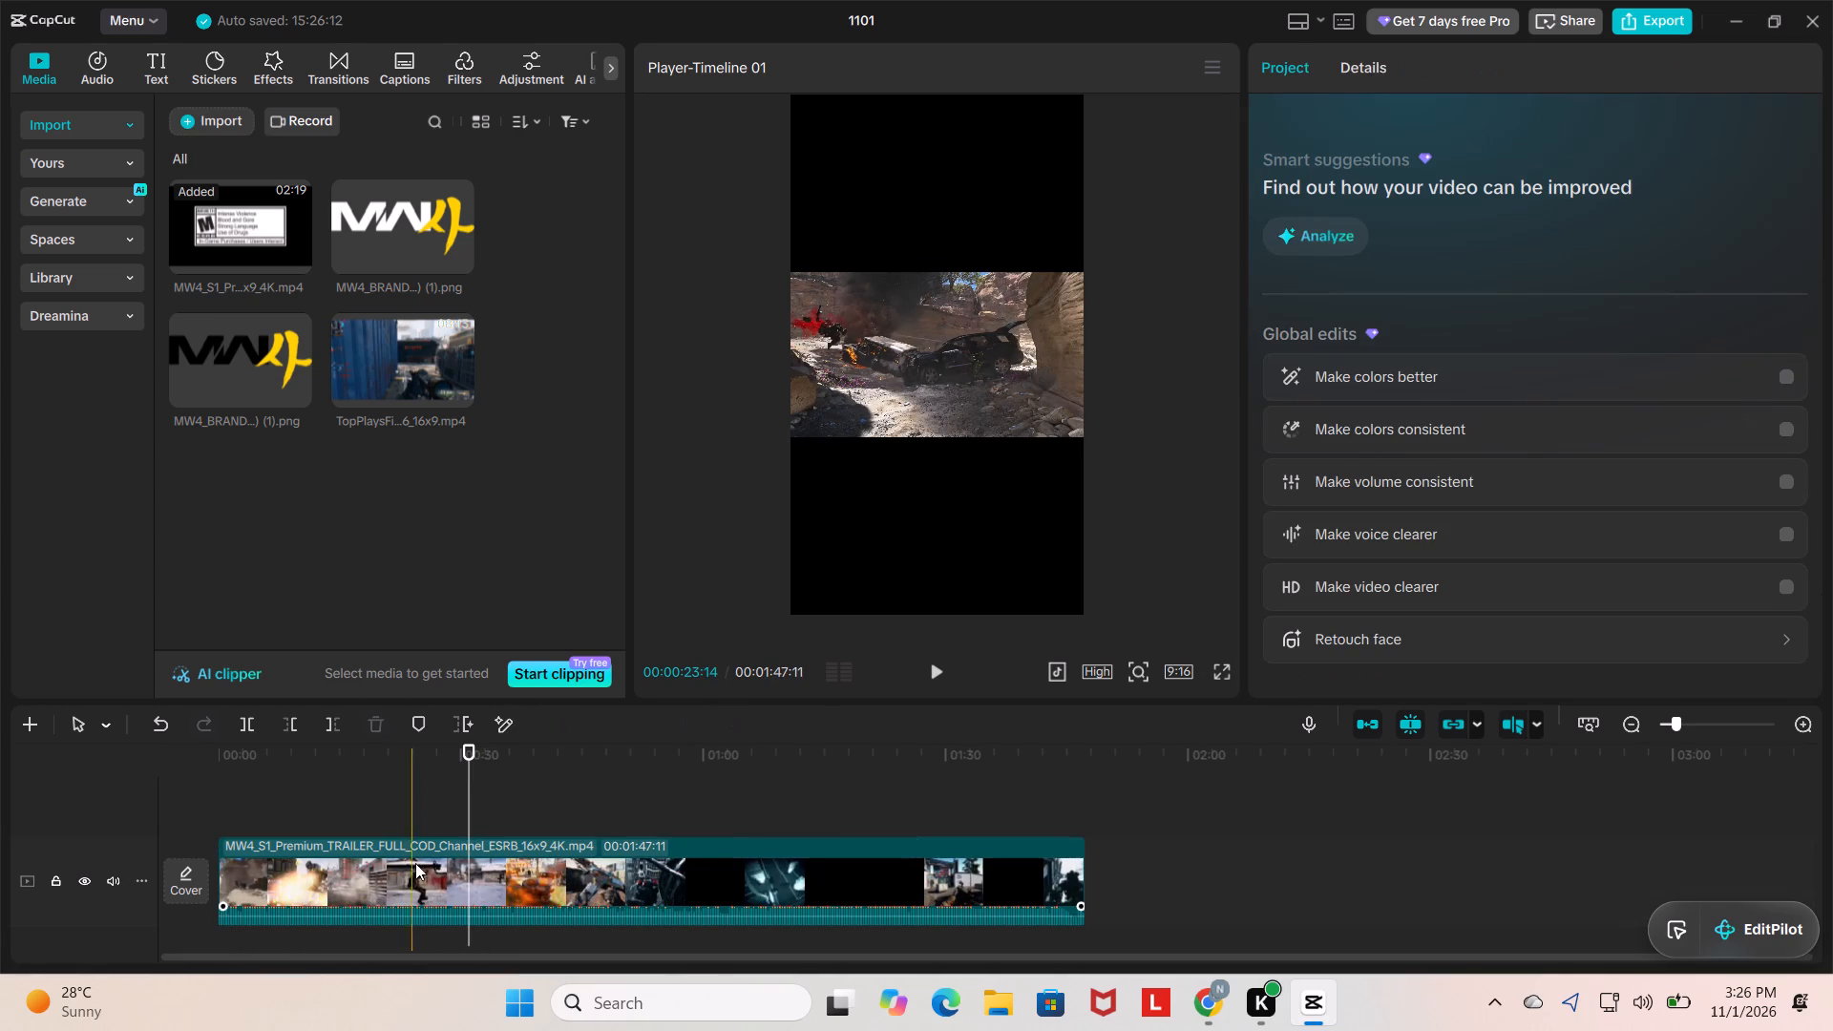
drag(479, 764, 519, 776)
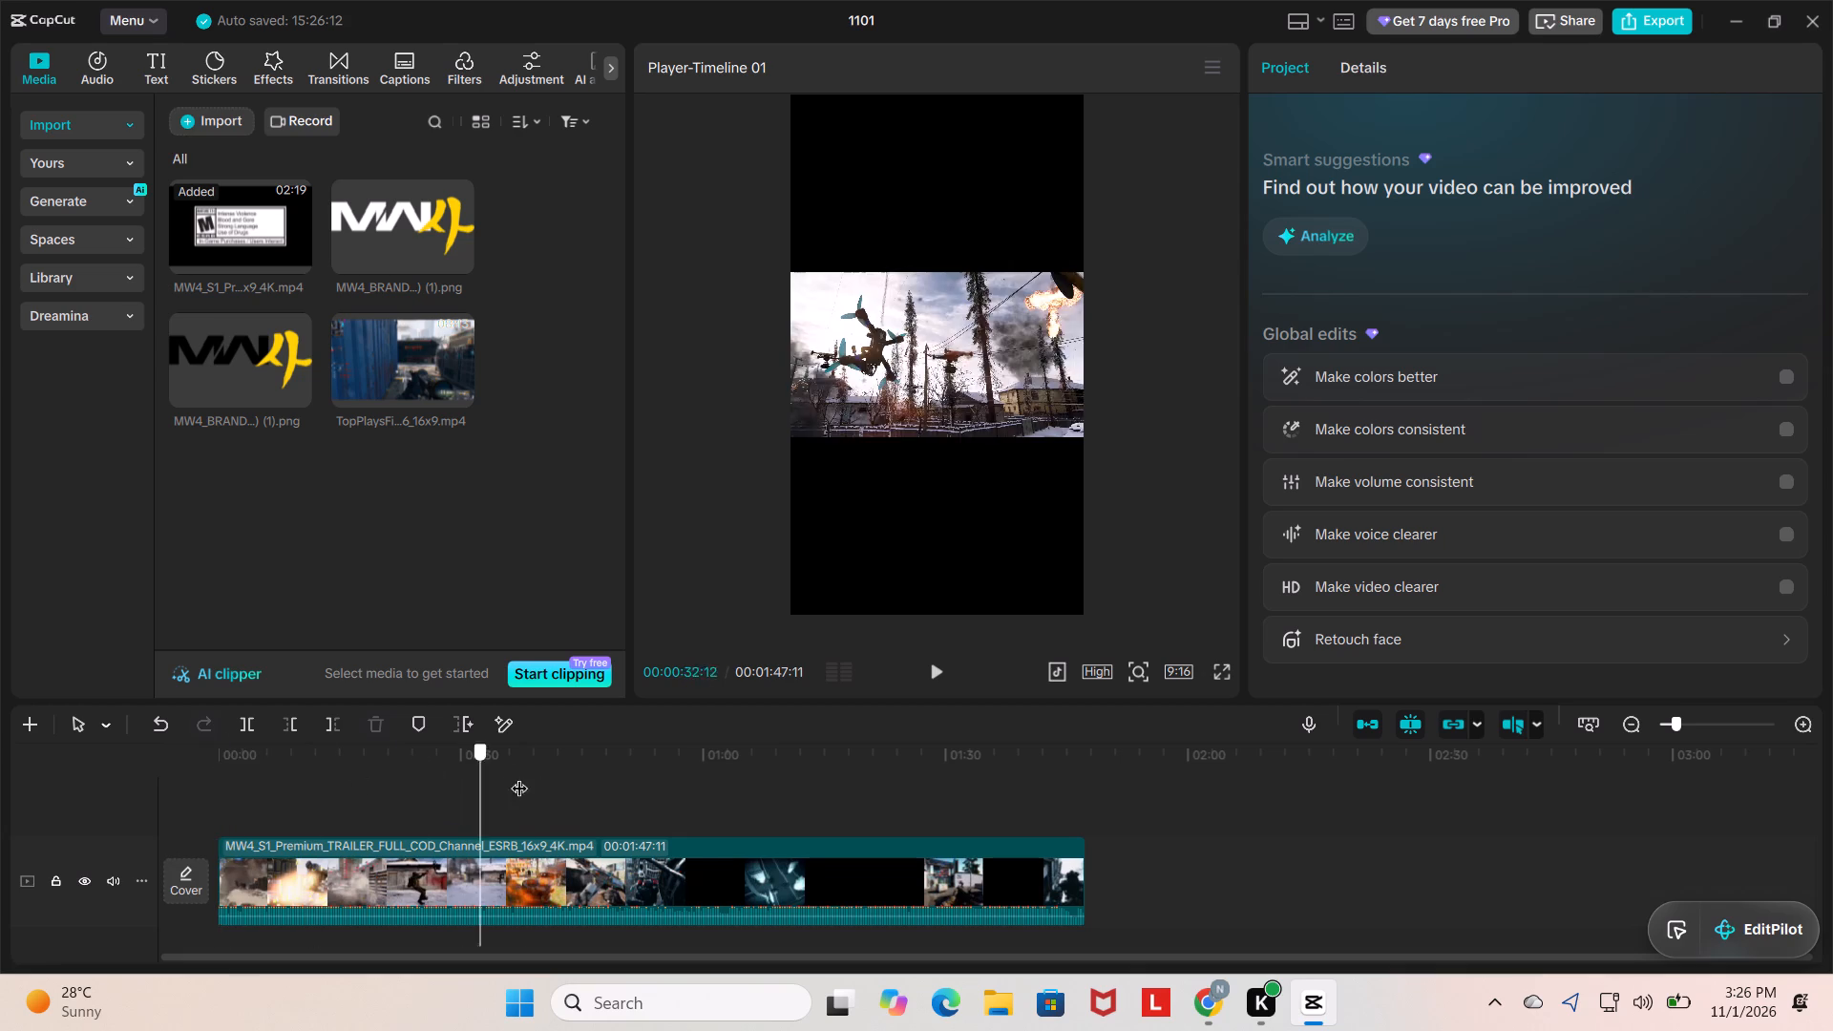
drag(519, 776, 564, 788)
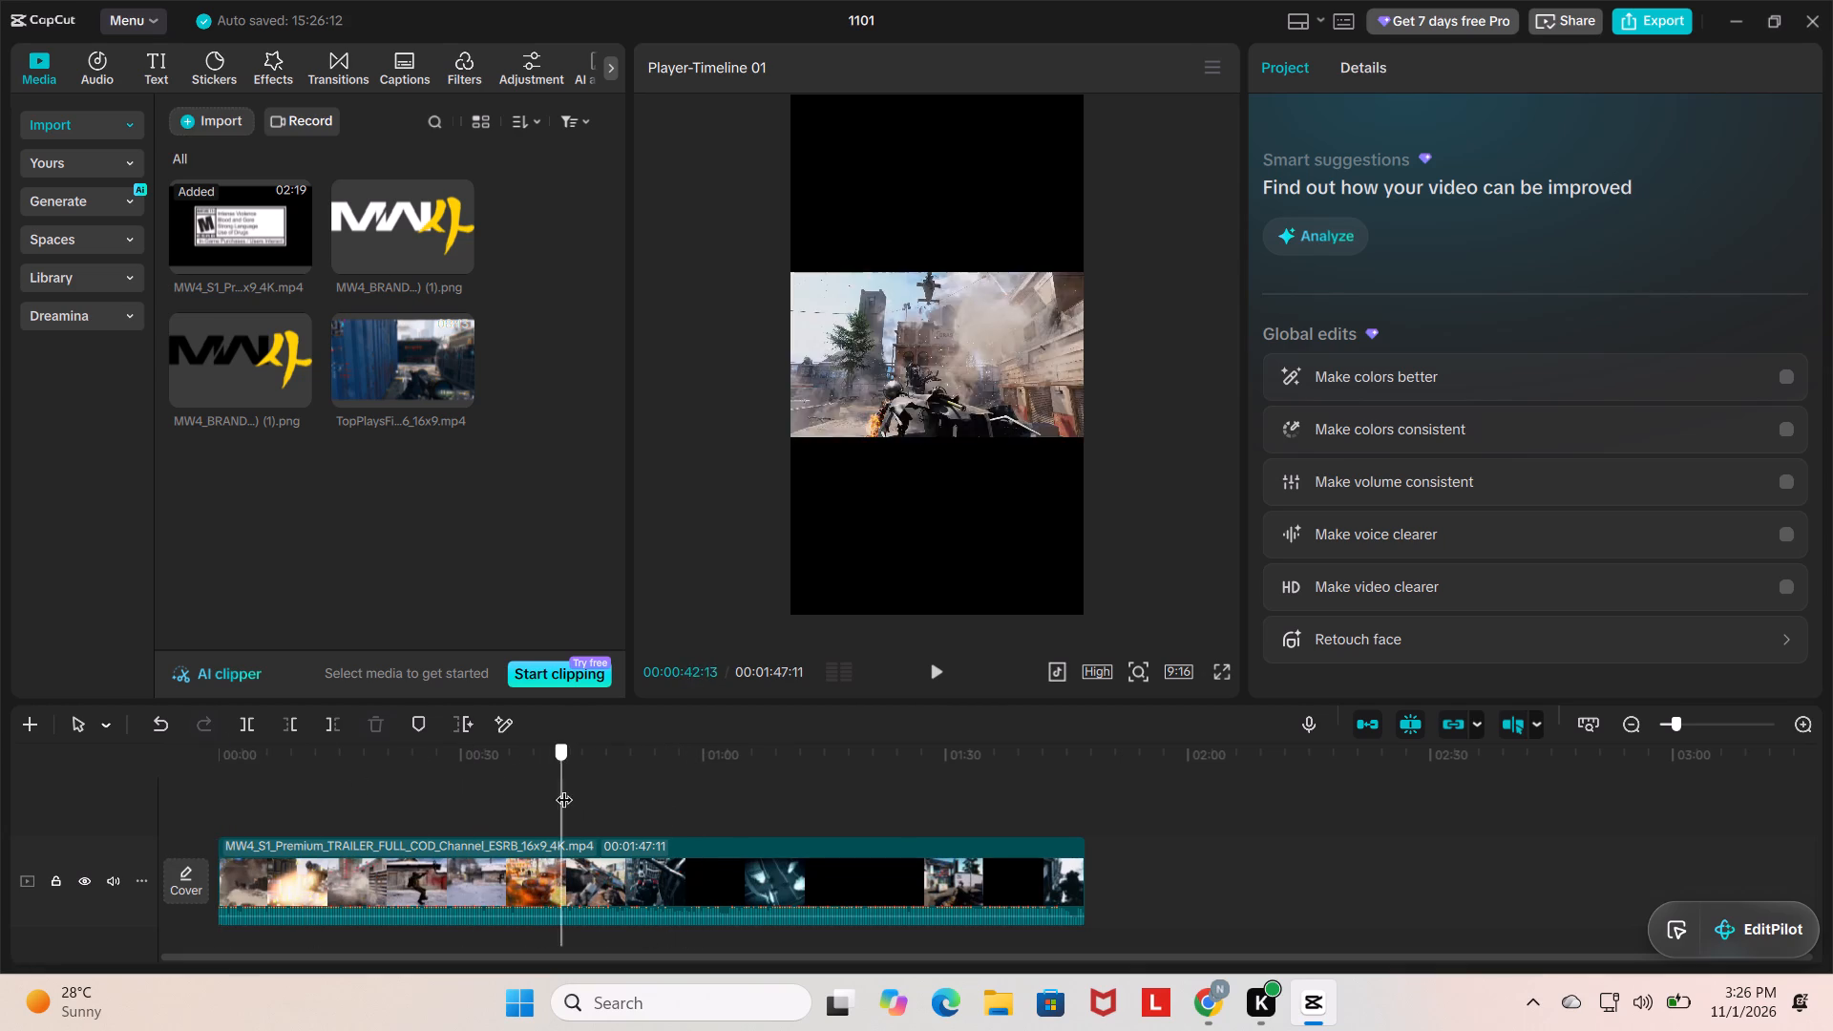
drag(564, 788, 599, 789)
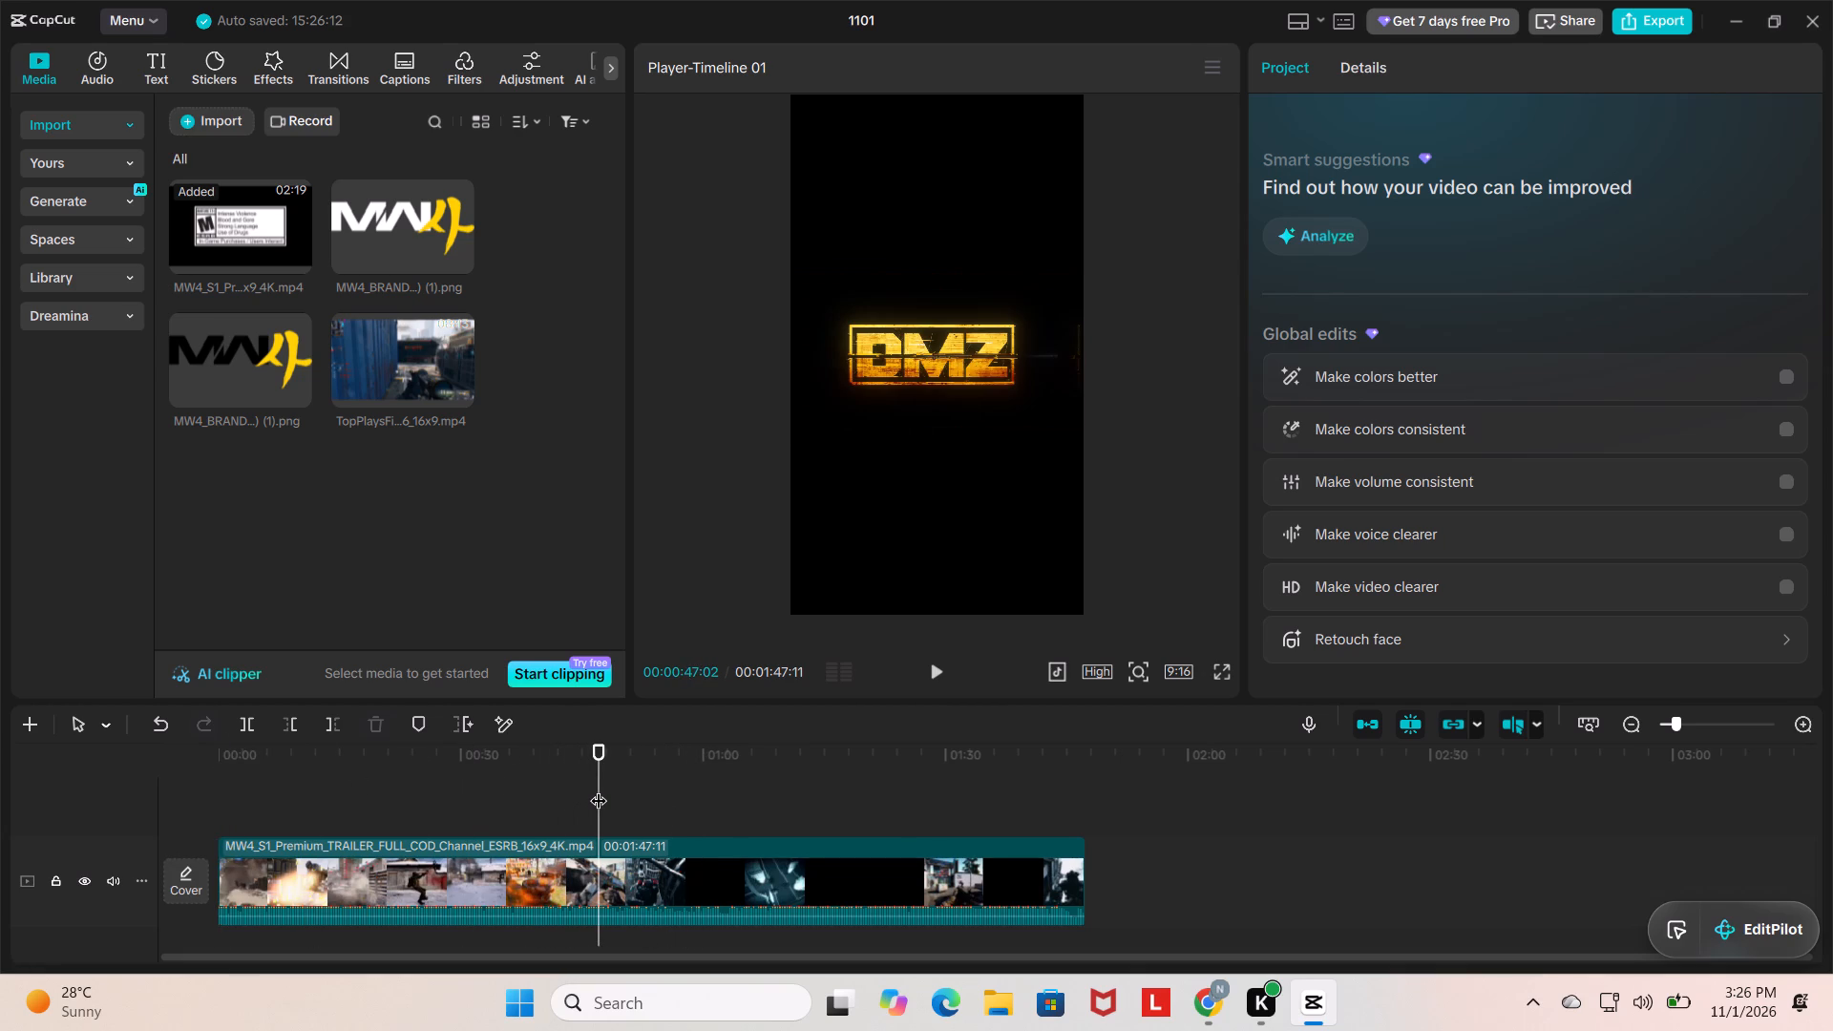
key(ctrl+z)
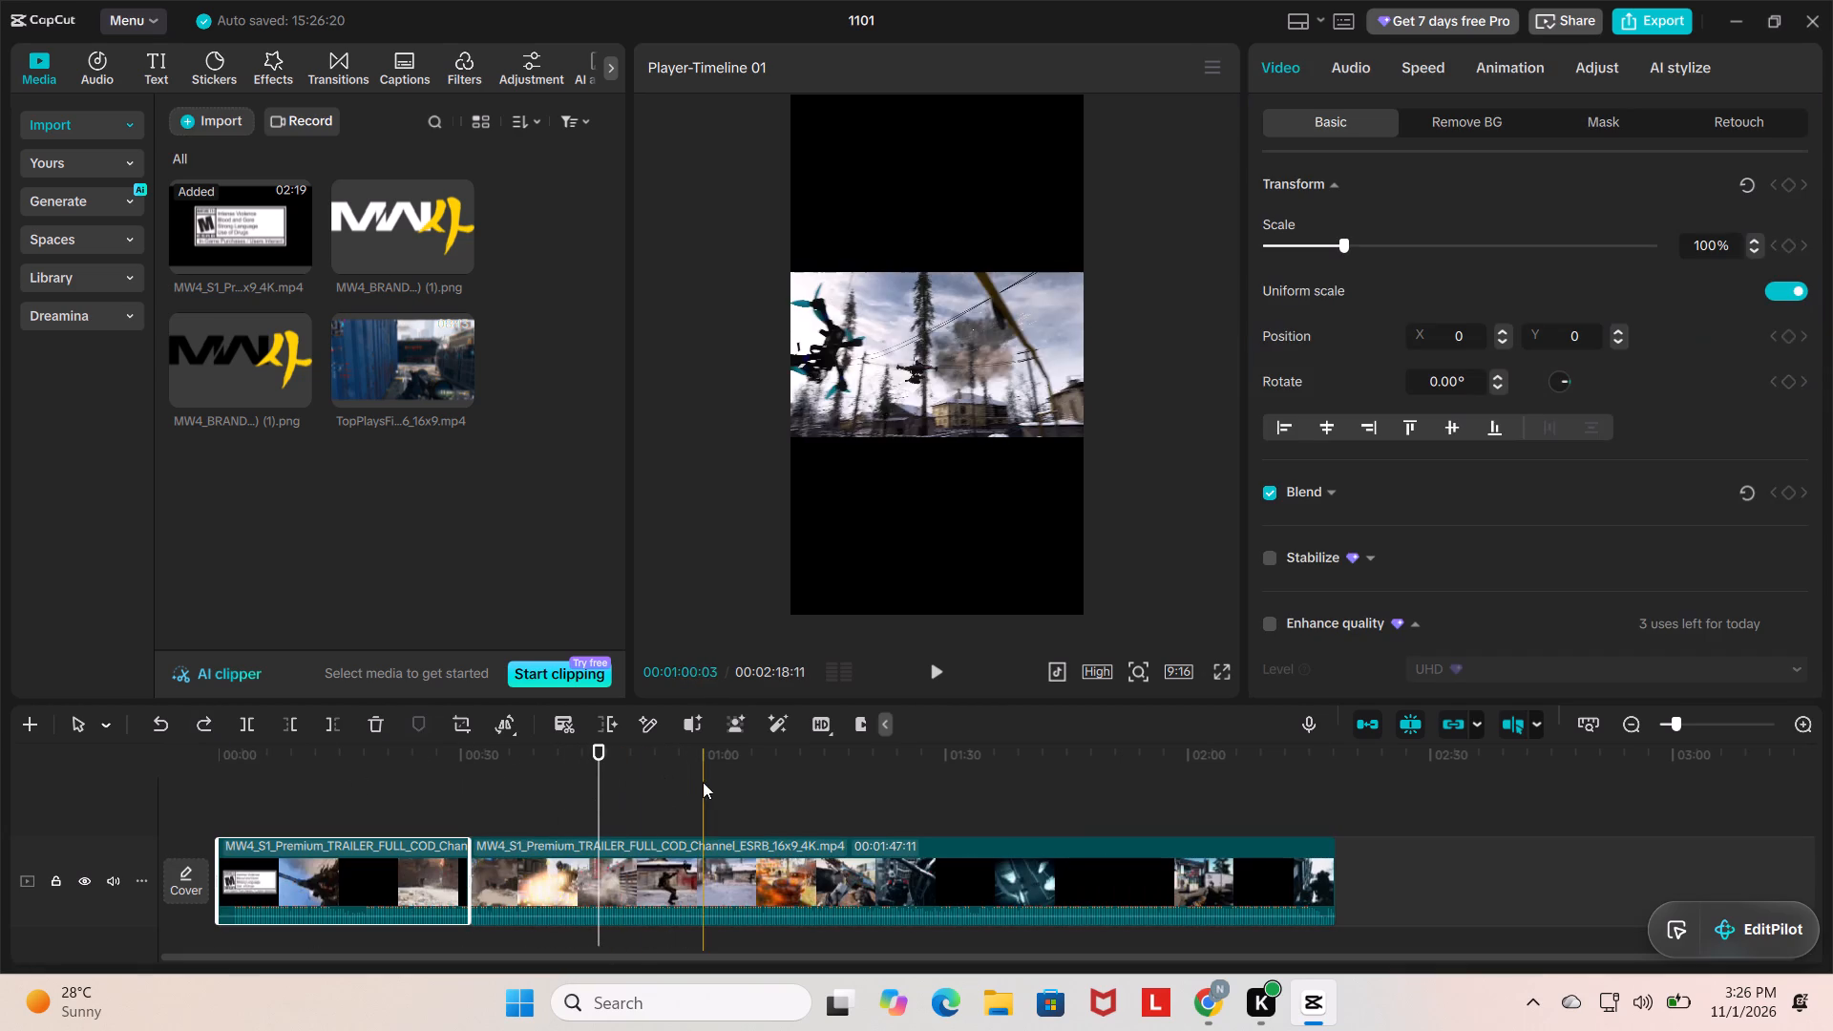
Play and scrub the trailer between about 39 and 46 seconds to find where the Shoot House footage ends.
ctrl+drag(597, 755, 583, 761)
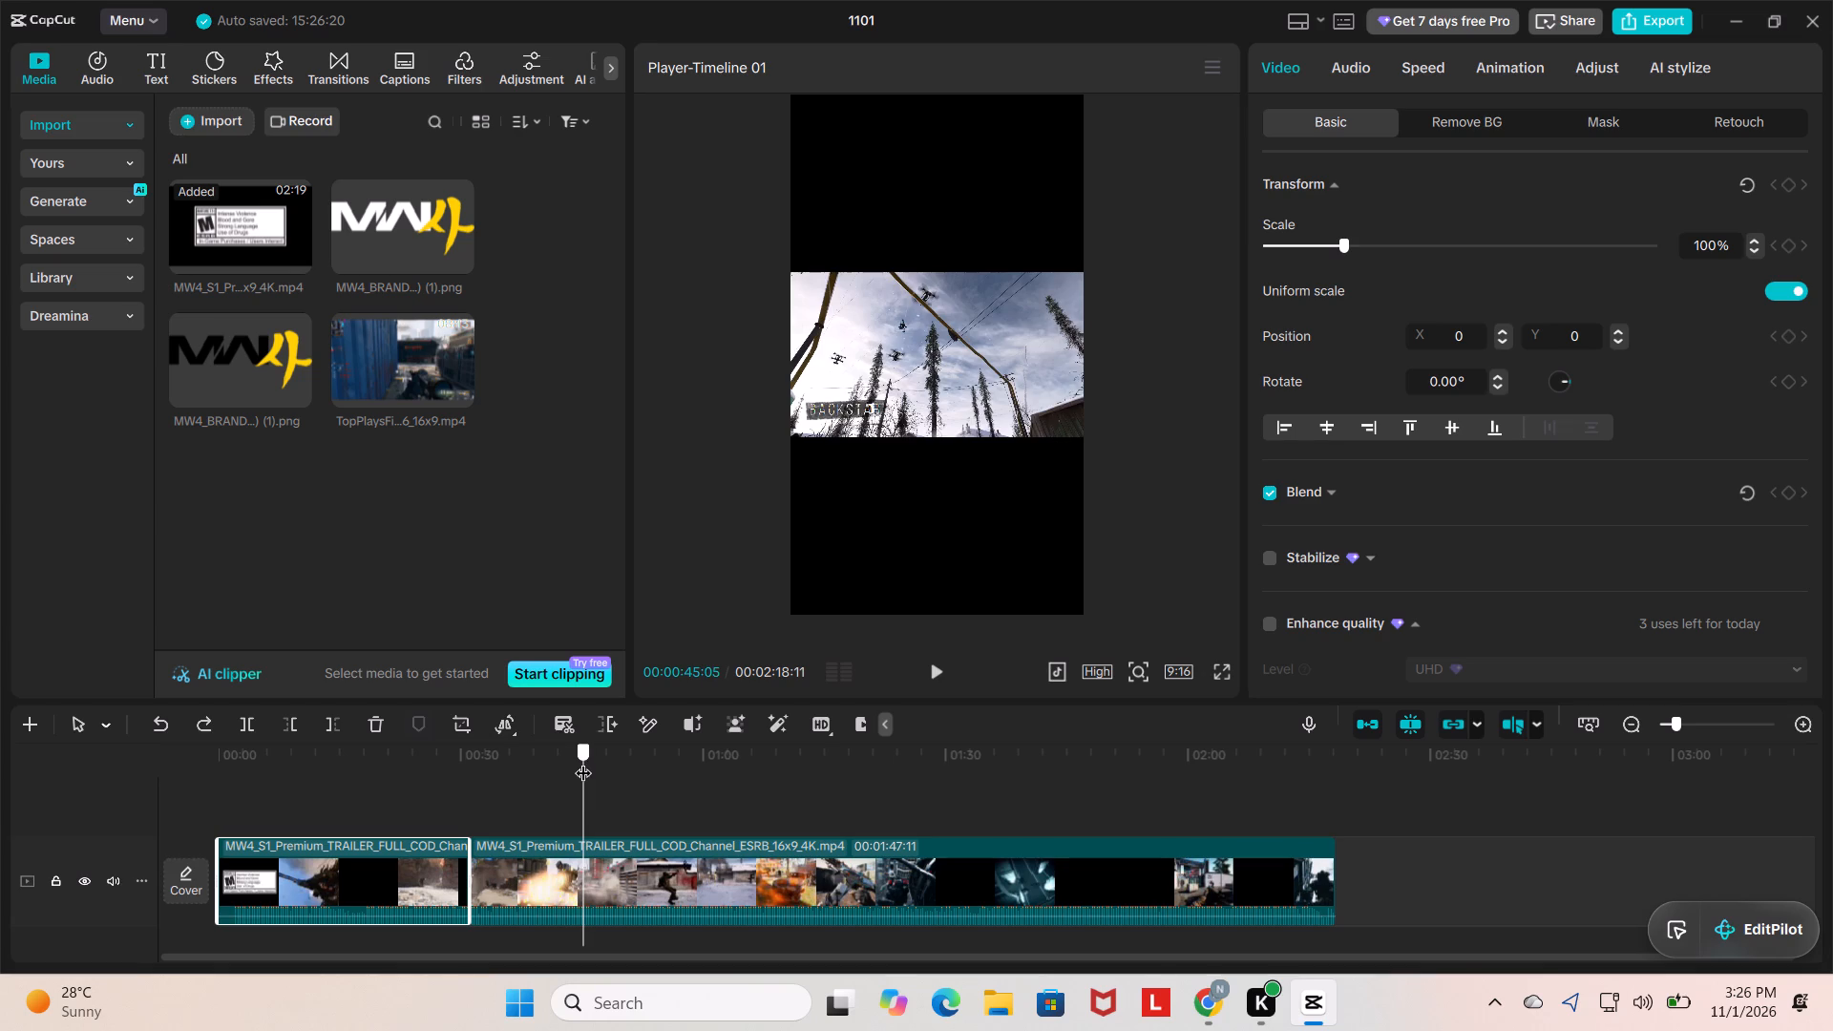
ctrl+drag(583, 761, 576, 764)
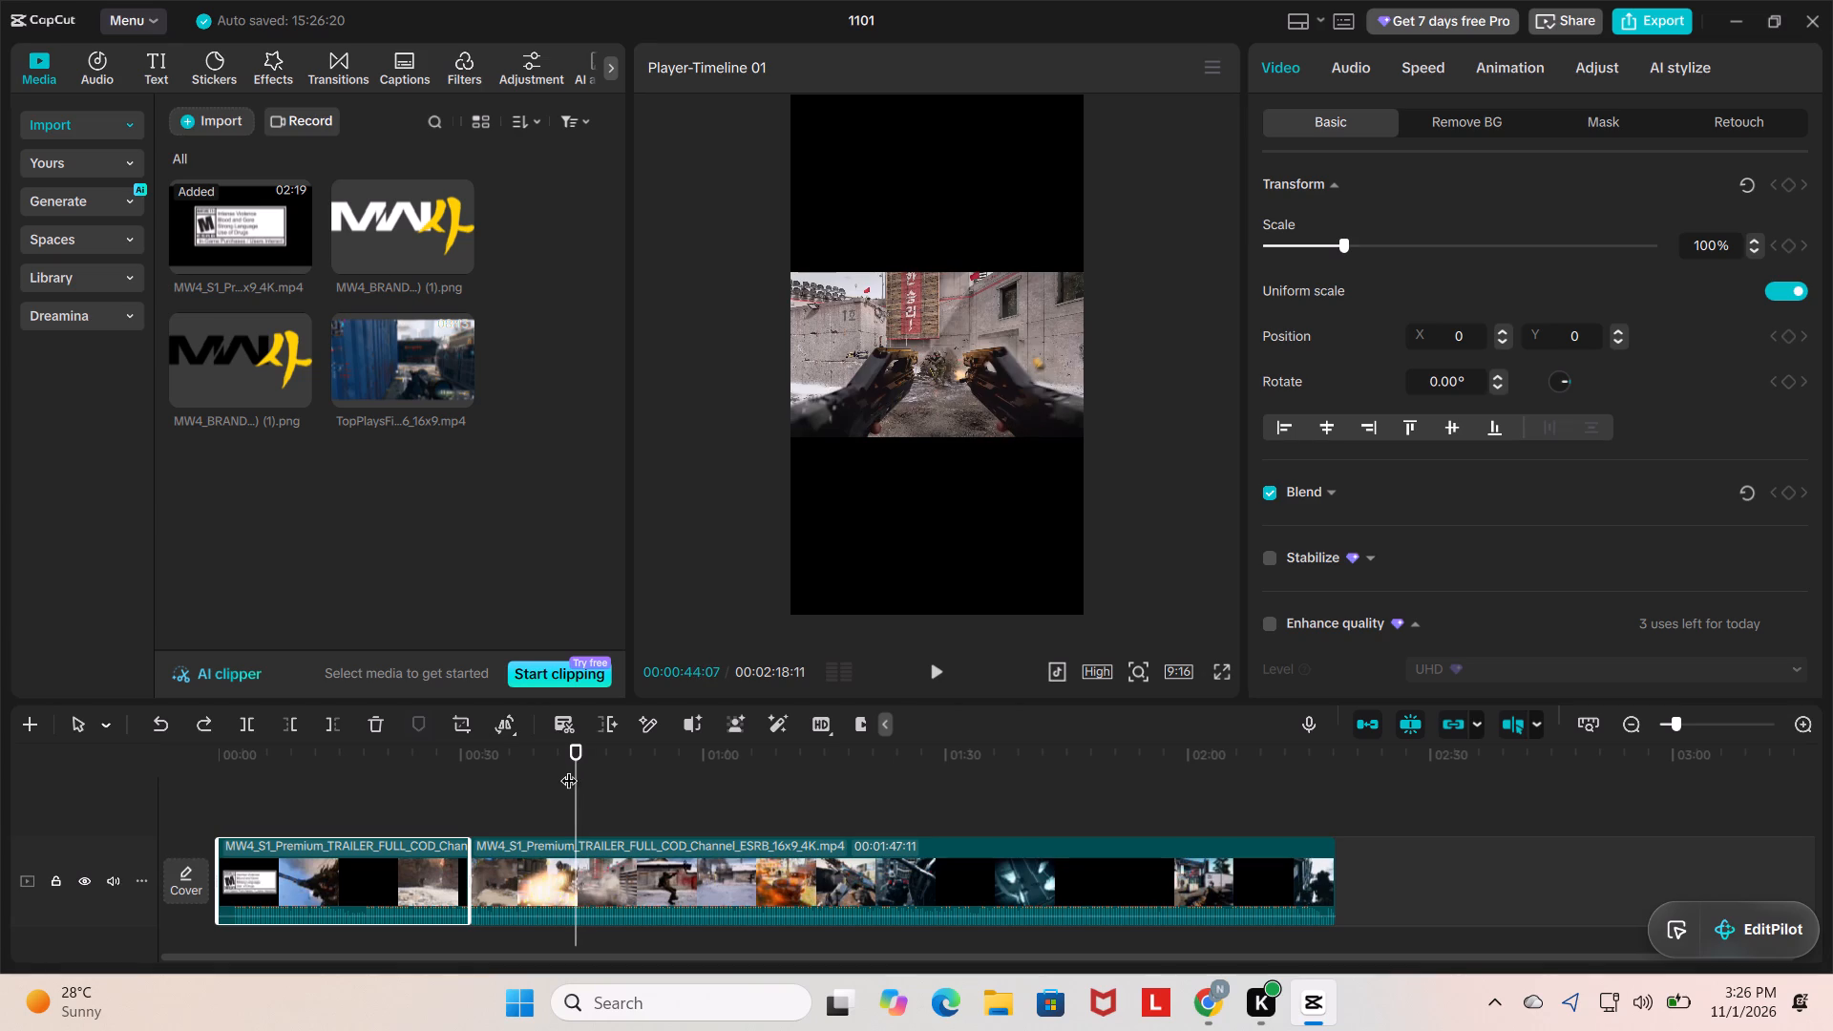
click(574, 757)
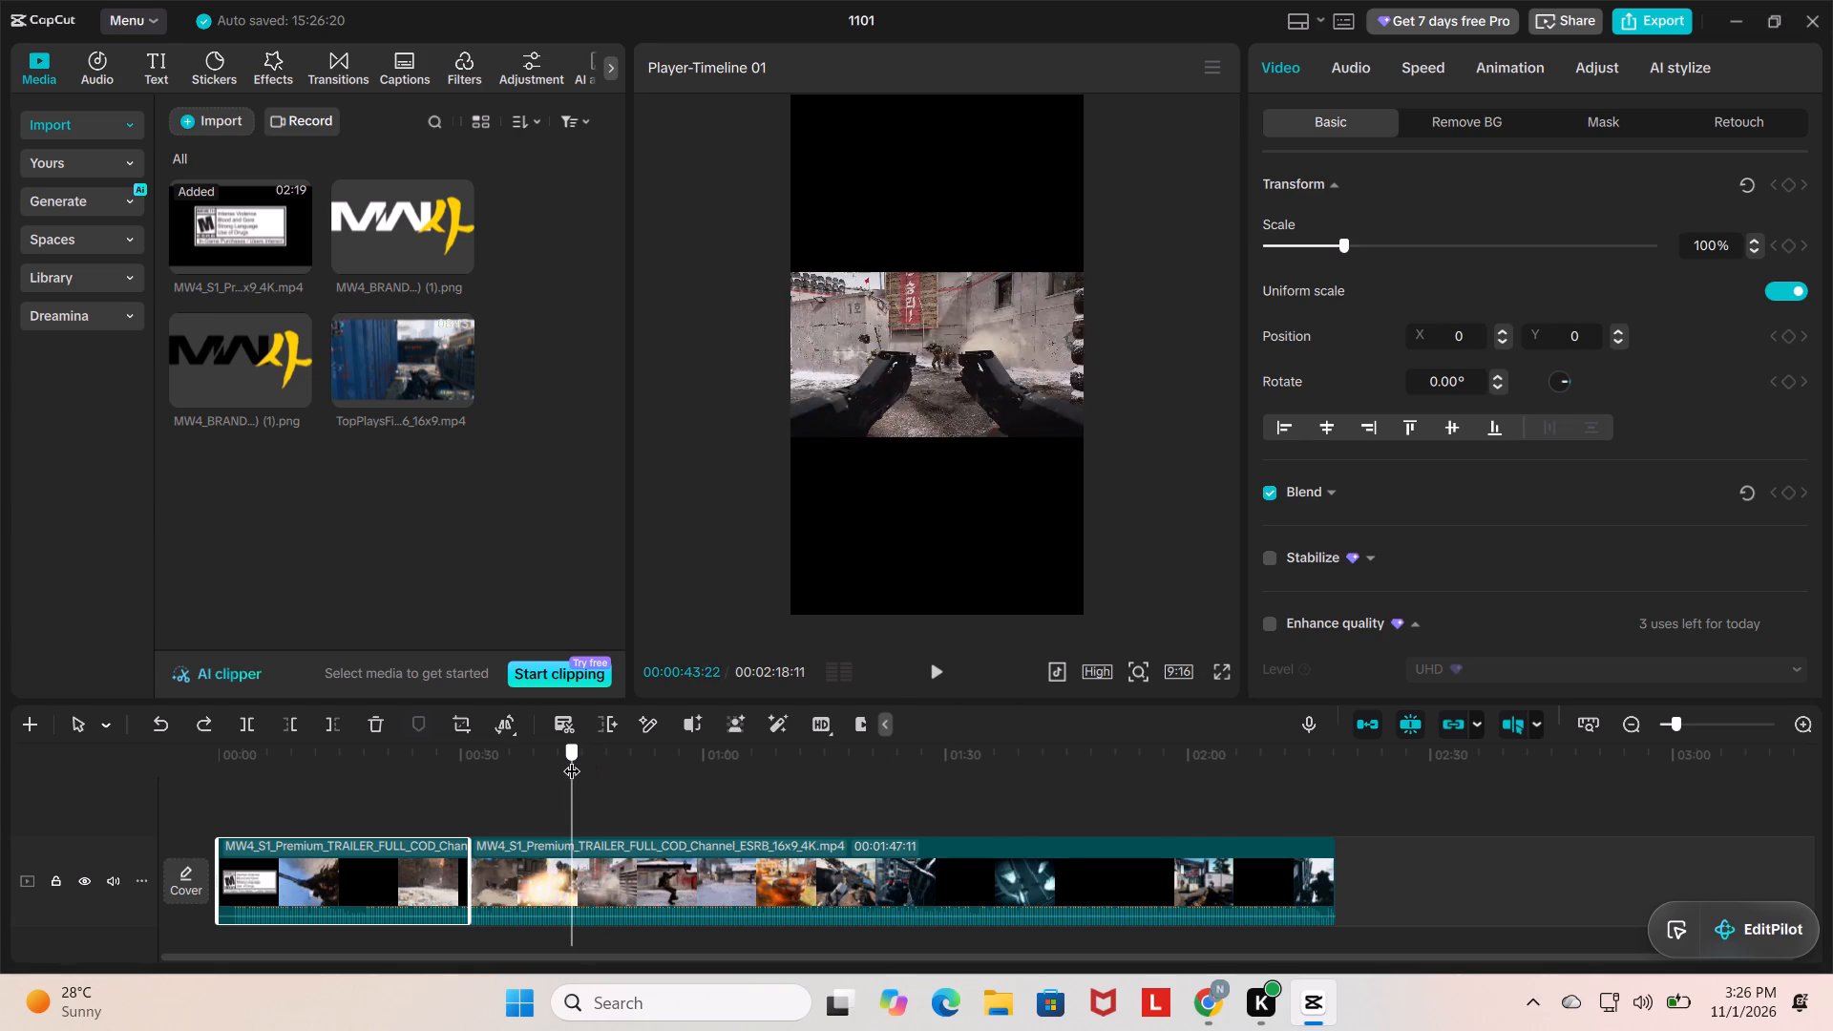
key(space)
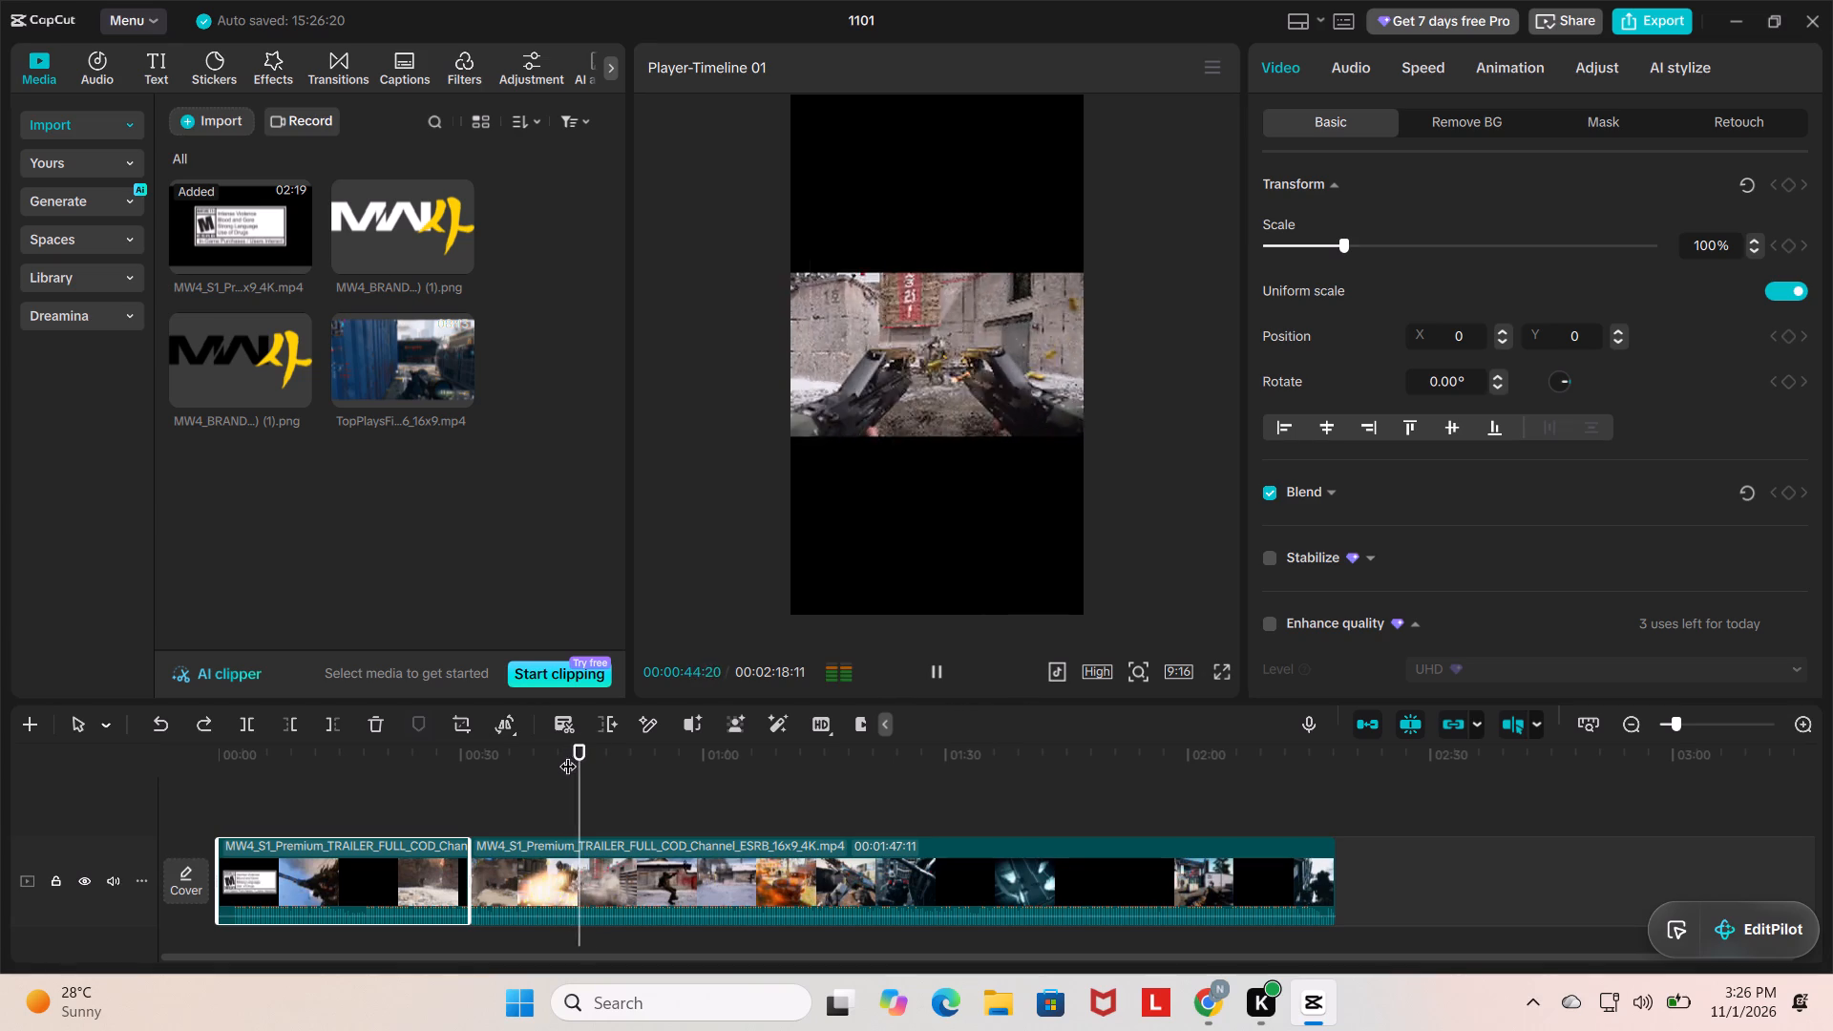
key(space)
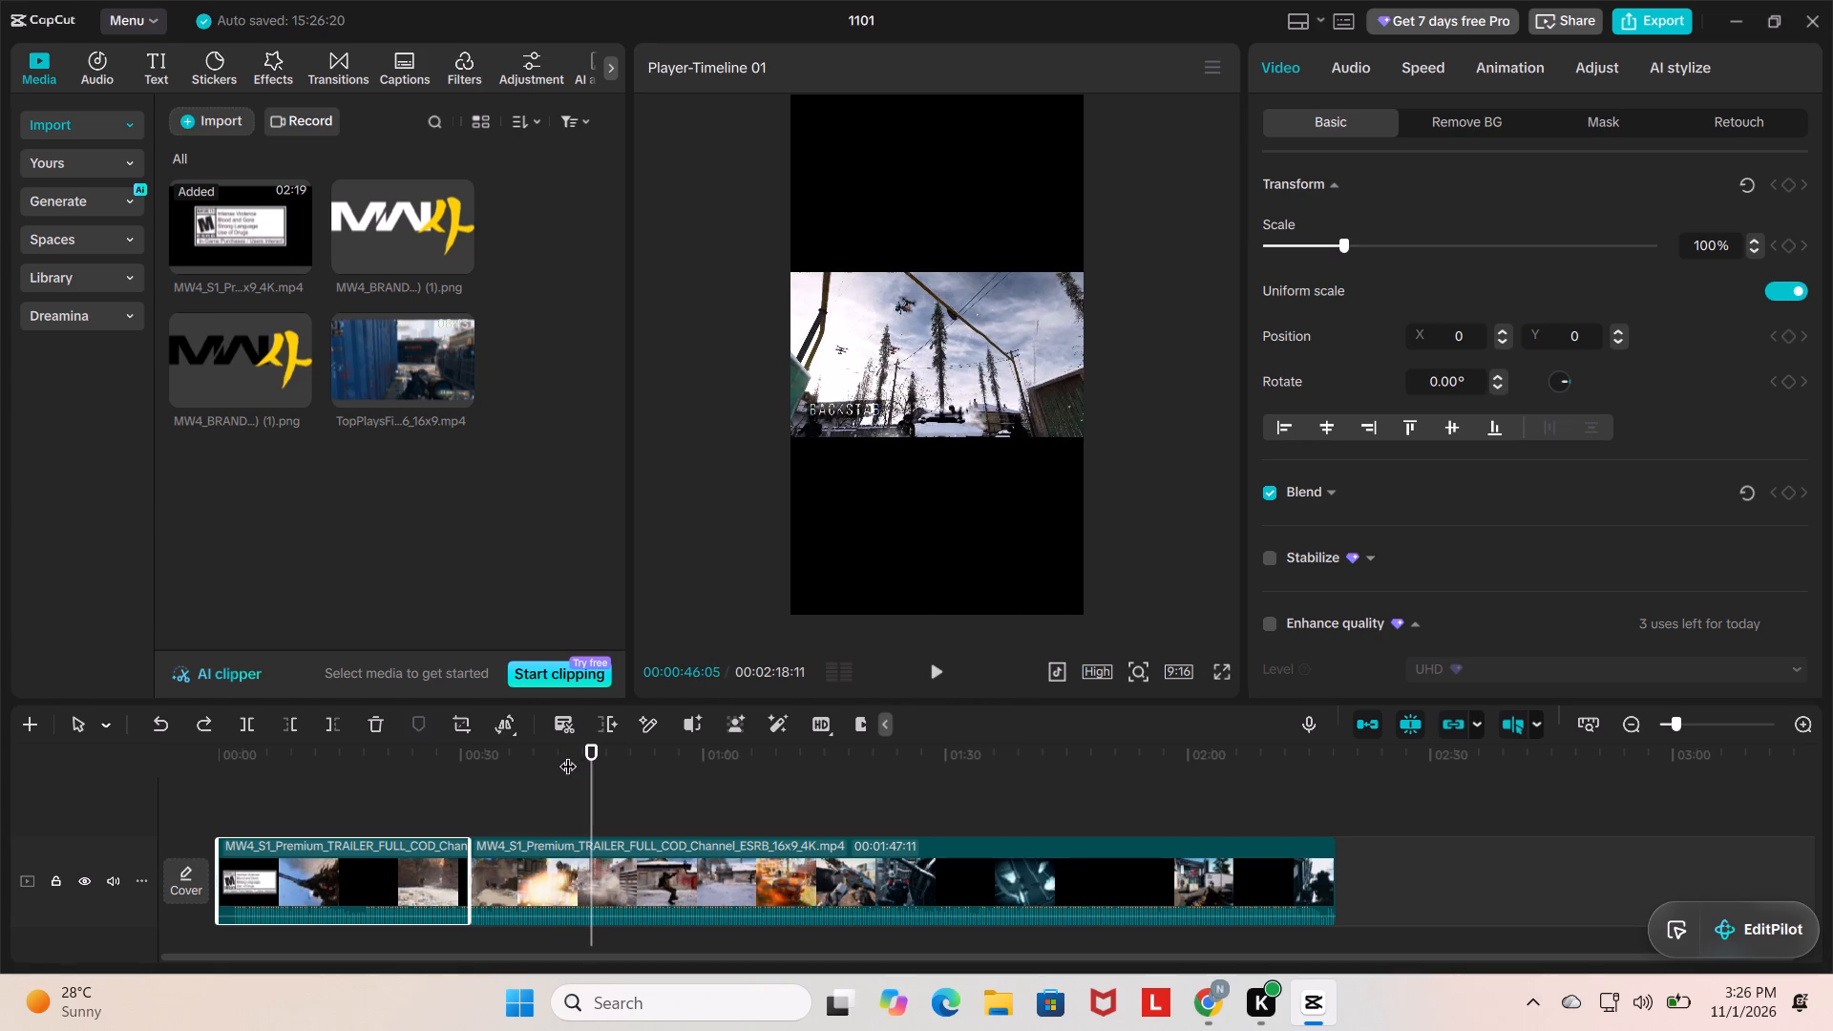
drag(590, 748, 590, 749)
drag(590, 749, 556, 739)
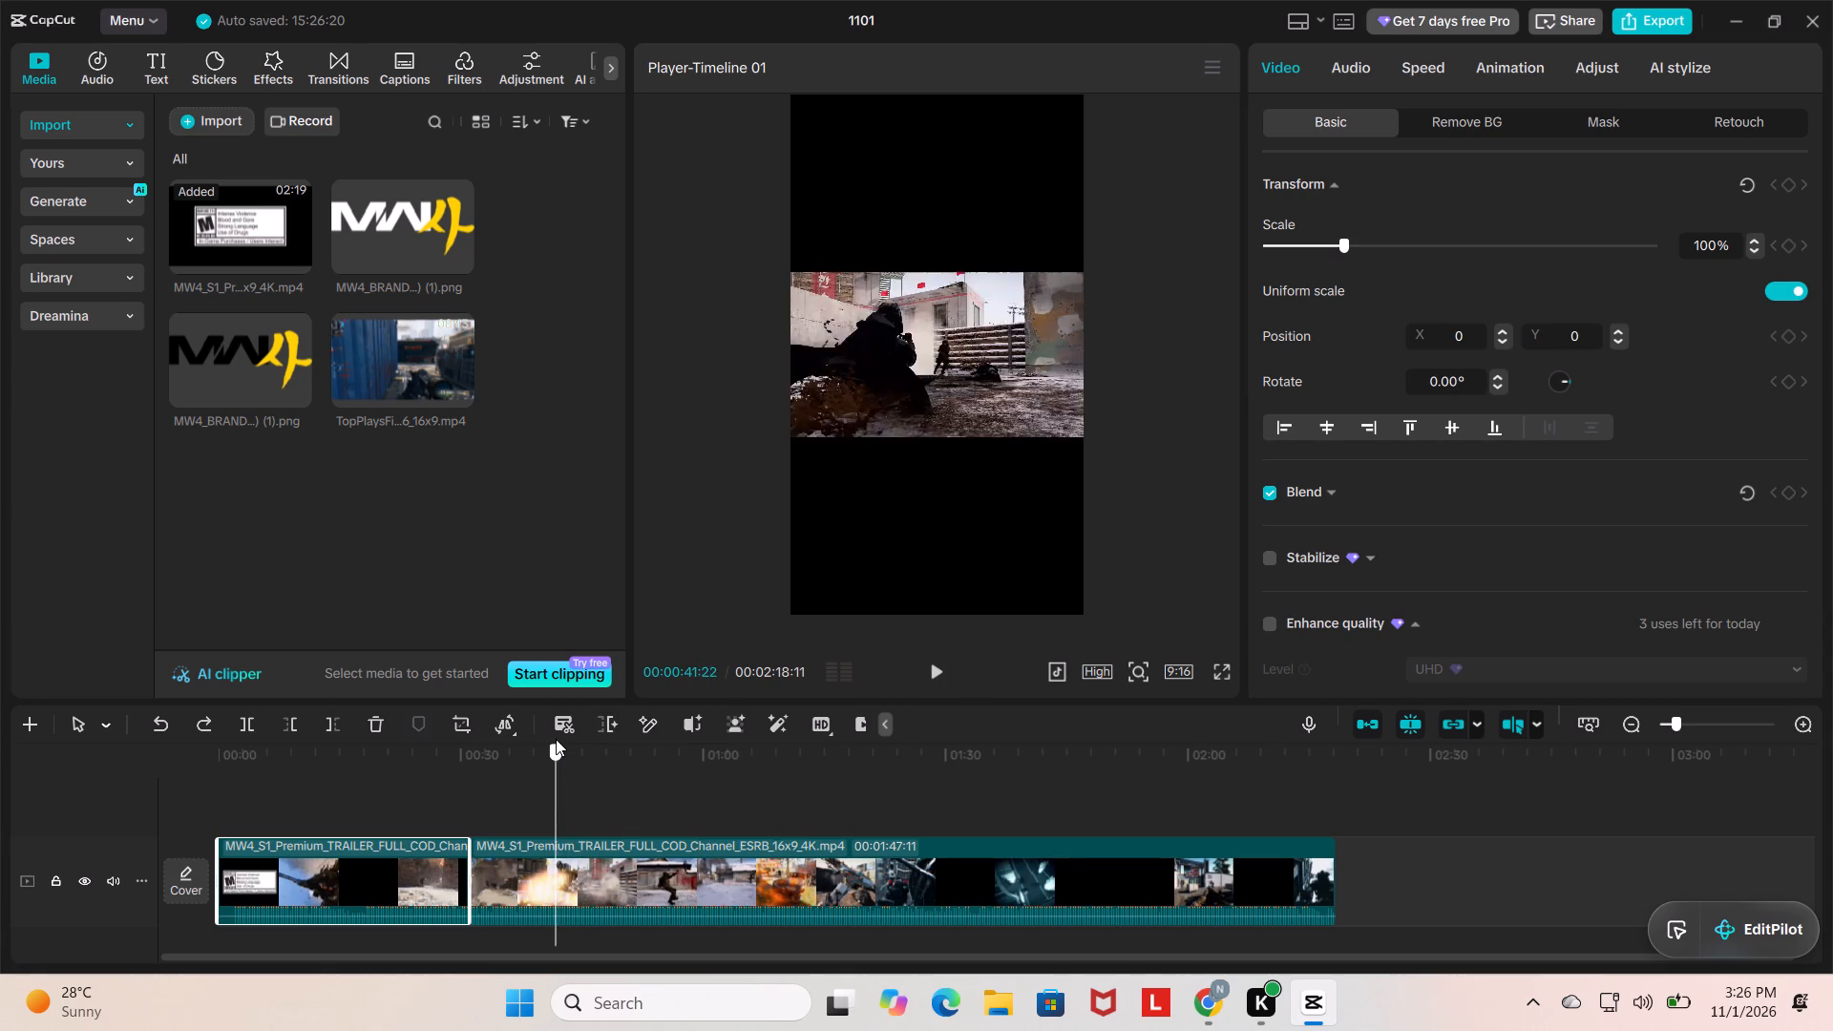
drag(556, 739, 536, 747)
key(space)
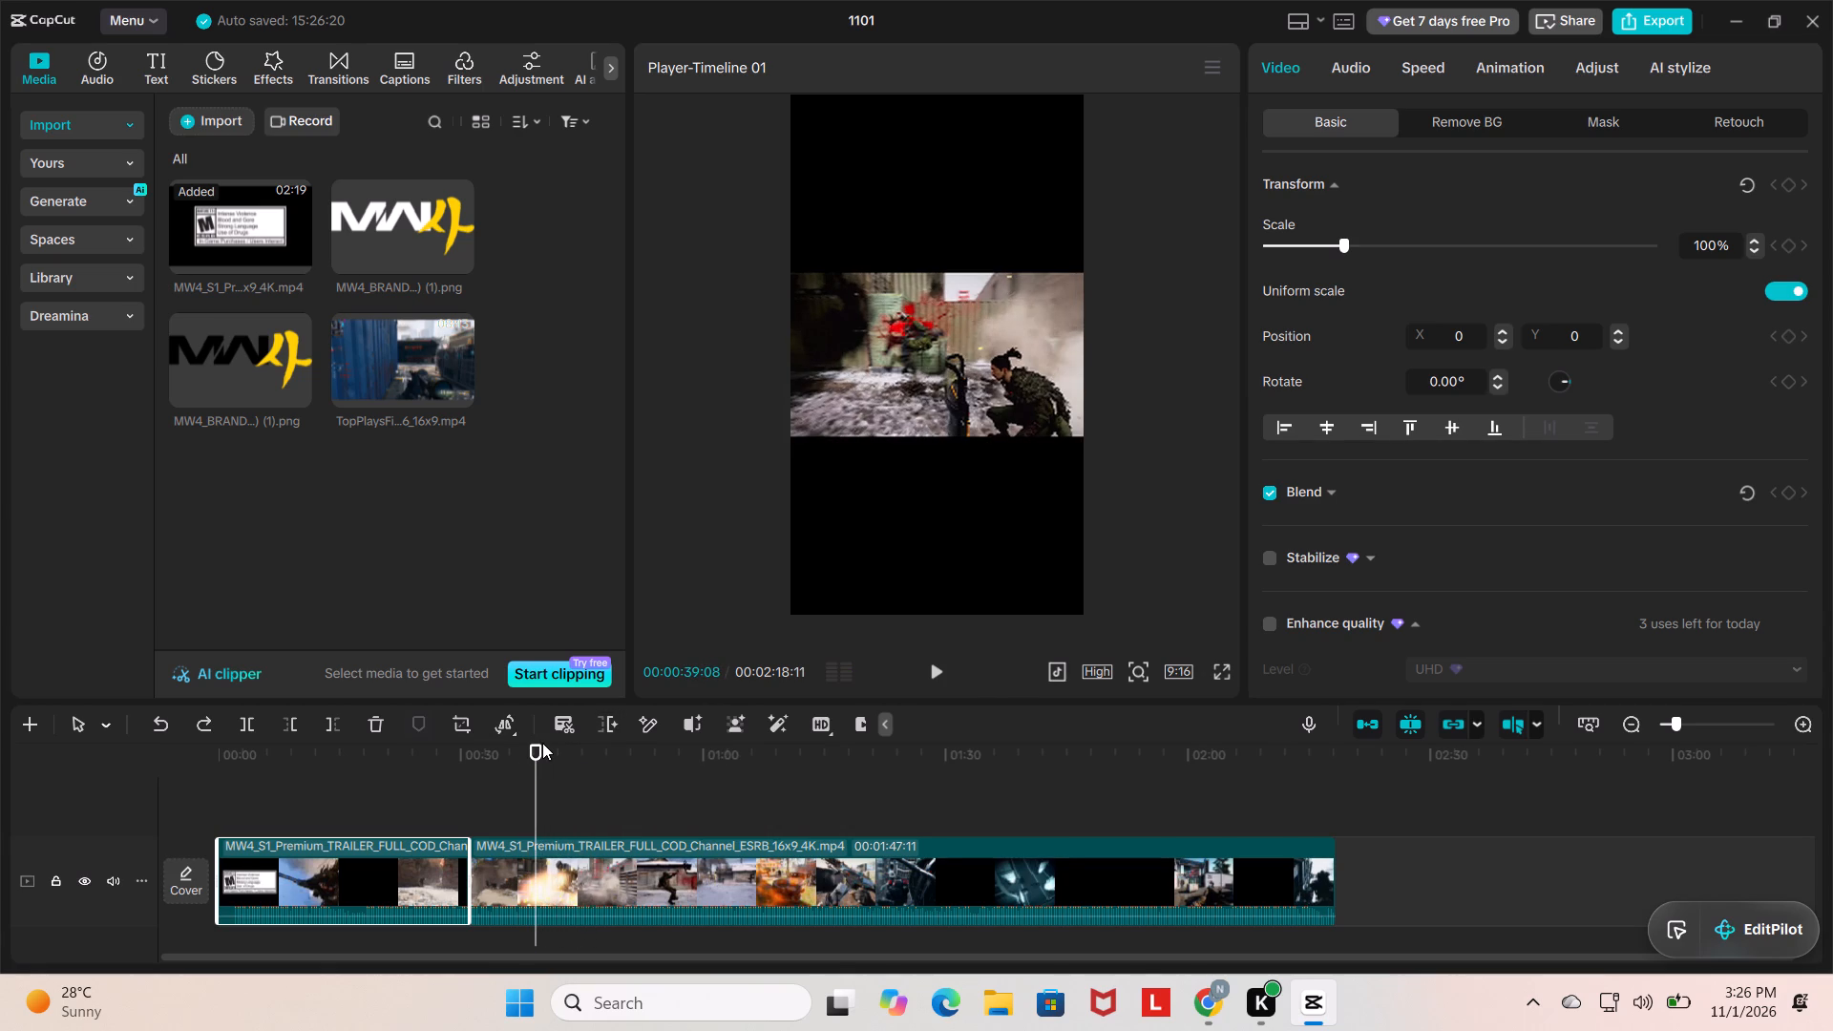
key(space)
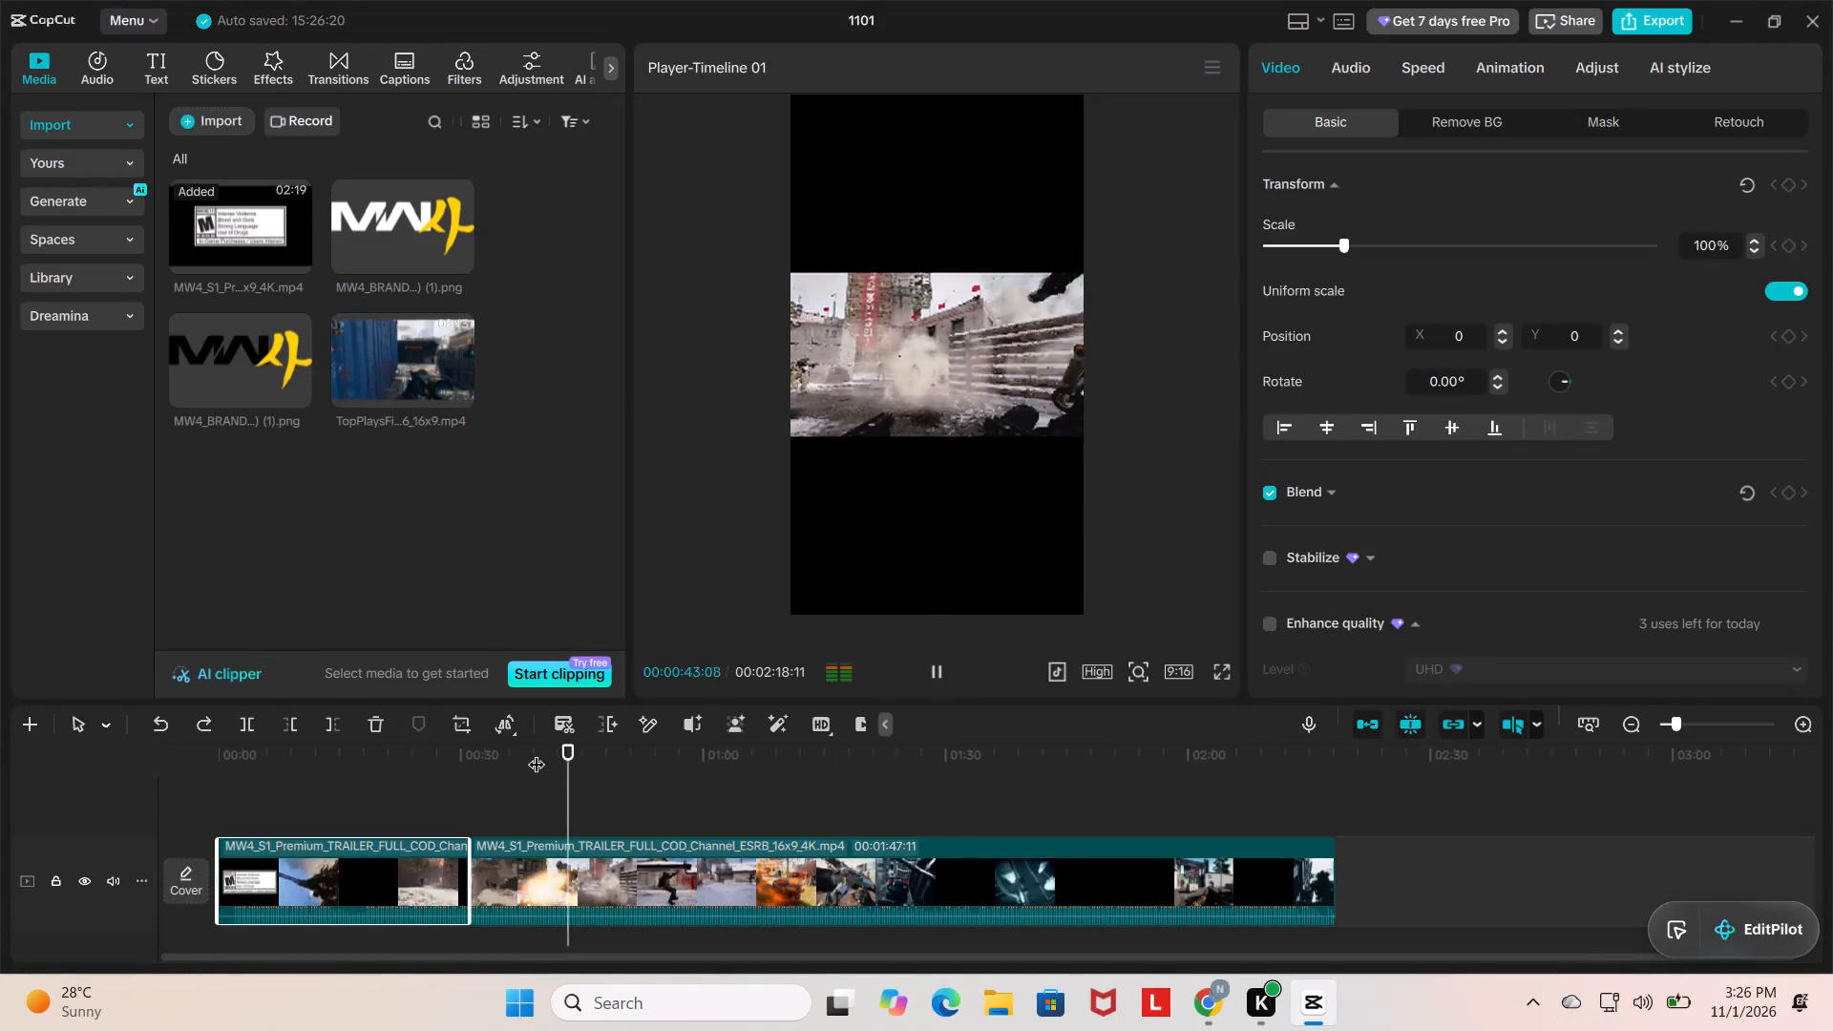
key(space)
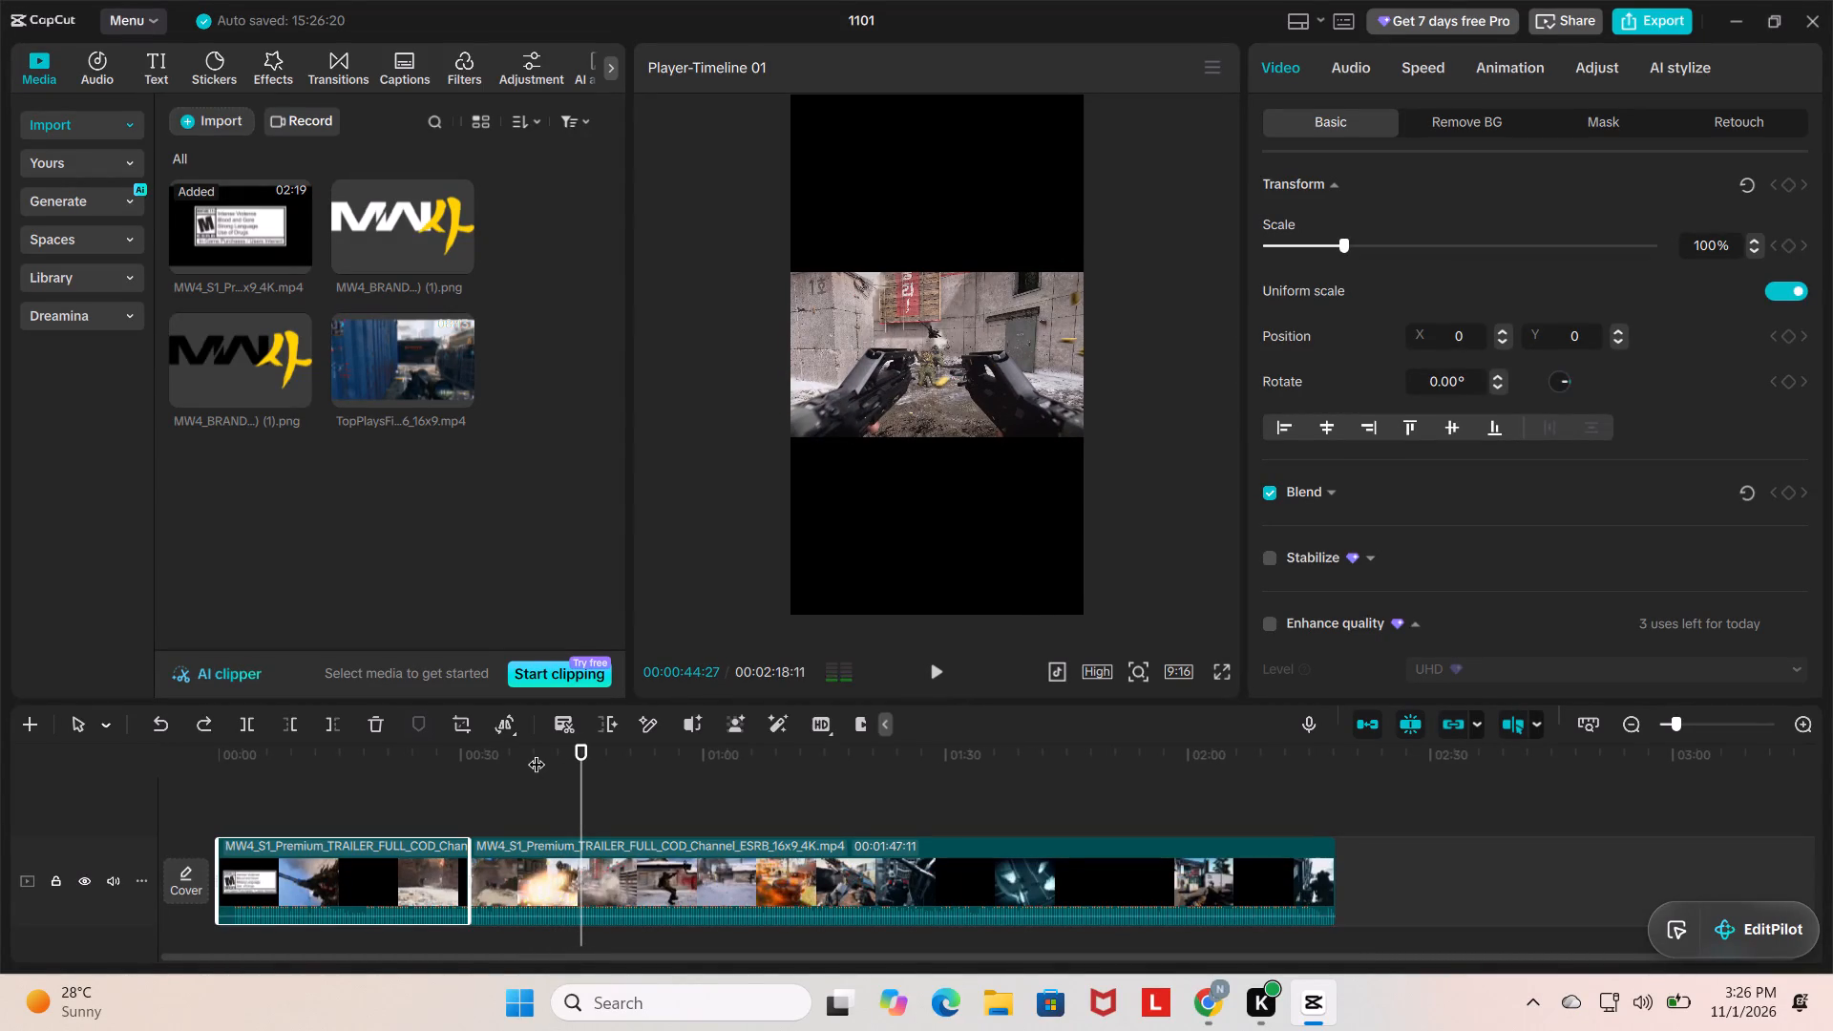
key(space)
key(space)
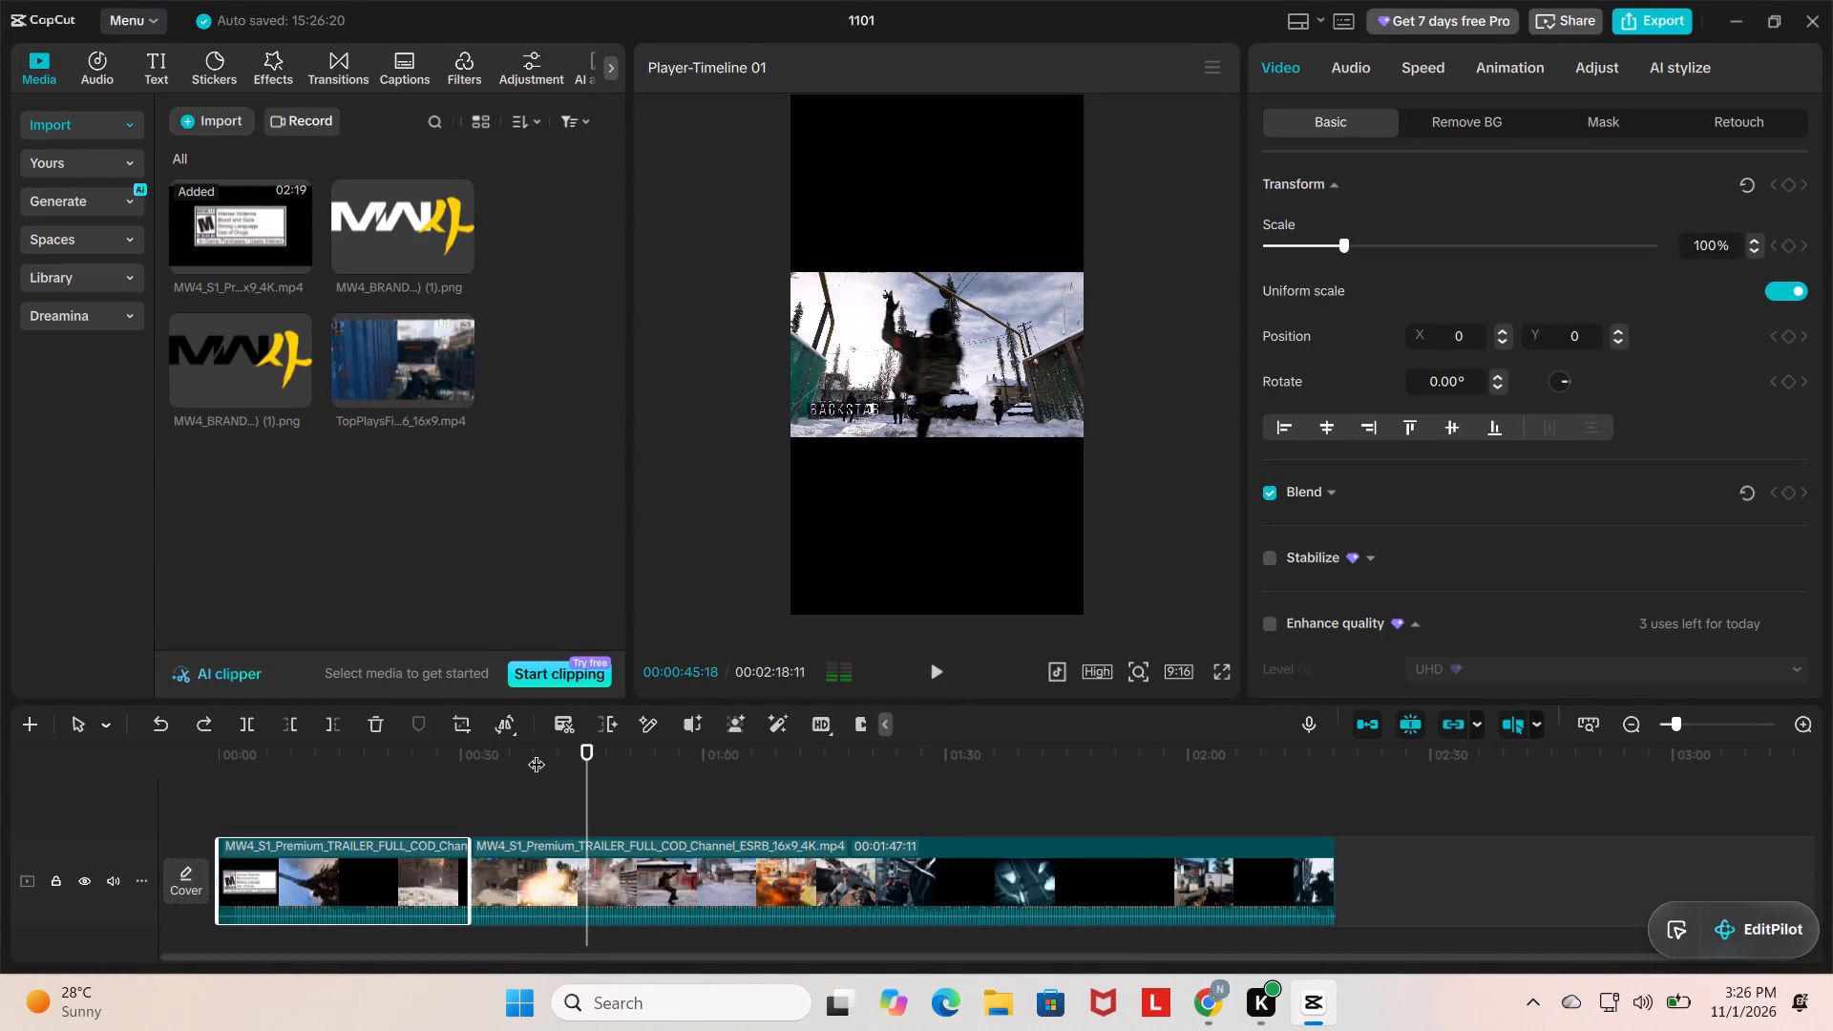
Split the trailer at 00:00:45:08, on the dual-weapon first-person shot just before the snowy Backstab scene.
key(Left)
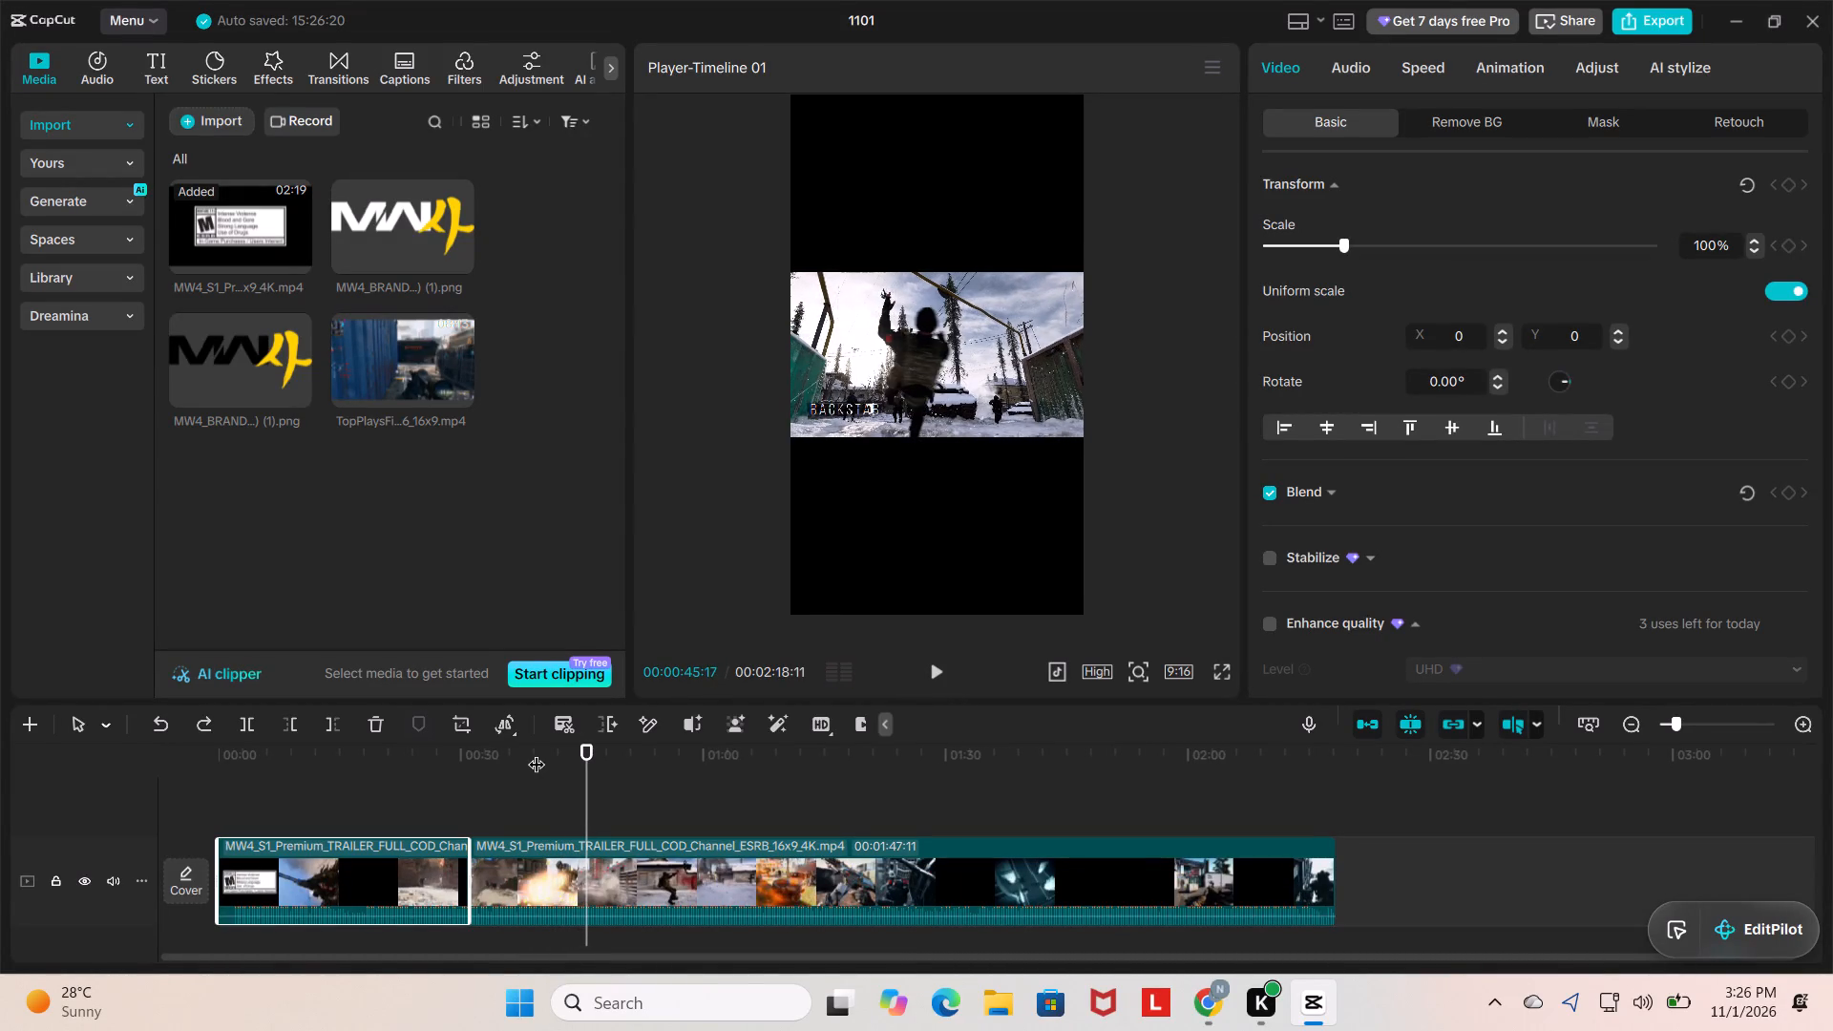
key(Left)
key(Left)
key(Left)
key(Left)
key(Left)
key(Left)
key(Left)
key(Left)
key(Left)
key(Left)
key(Left)
key(Left)
key(Left)
key(Left)
key(Left)
key(Left)
key(Left)
key(Left)
key(Left)
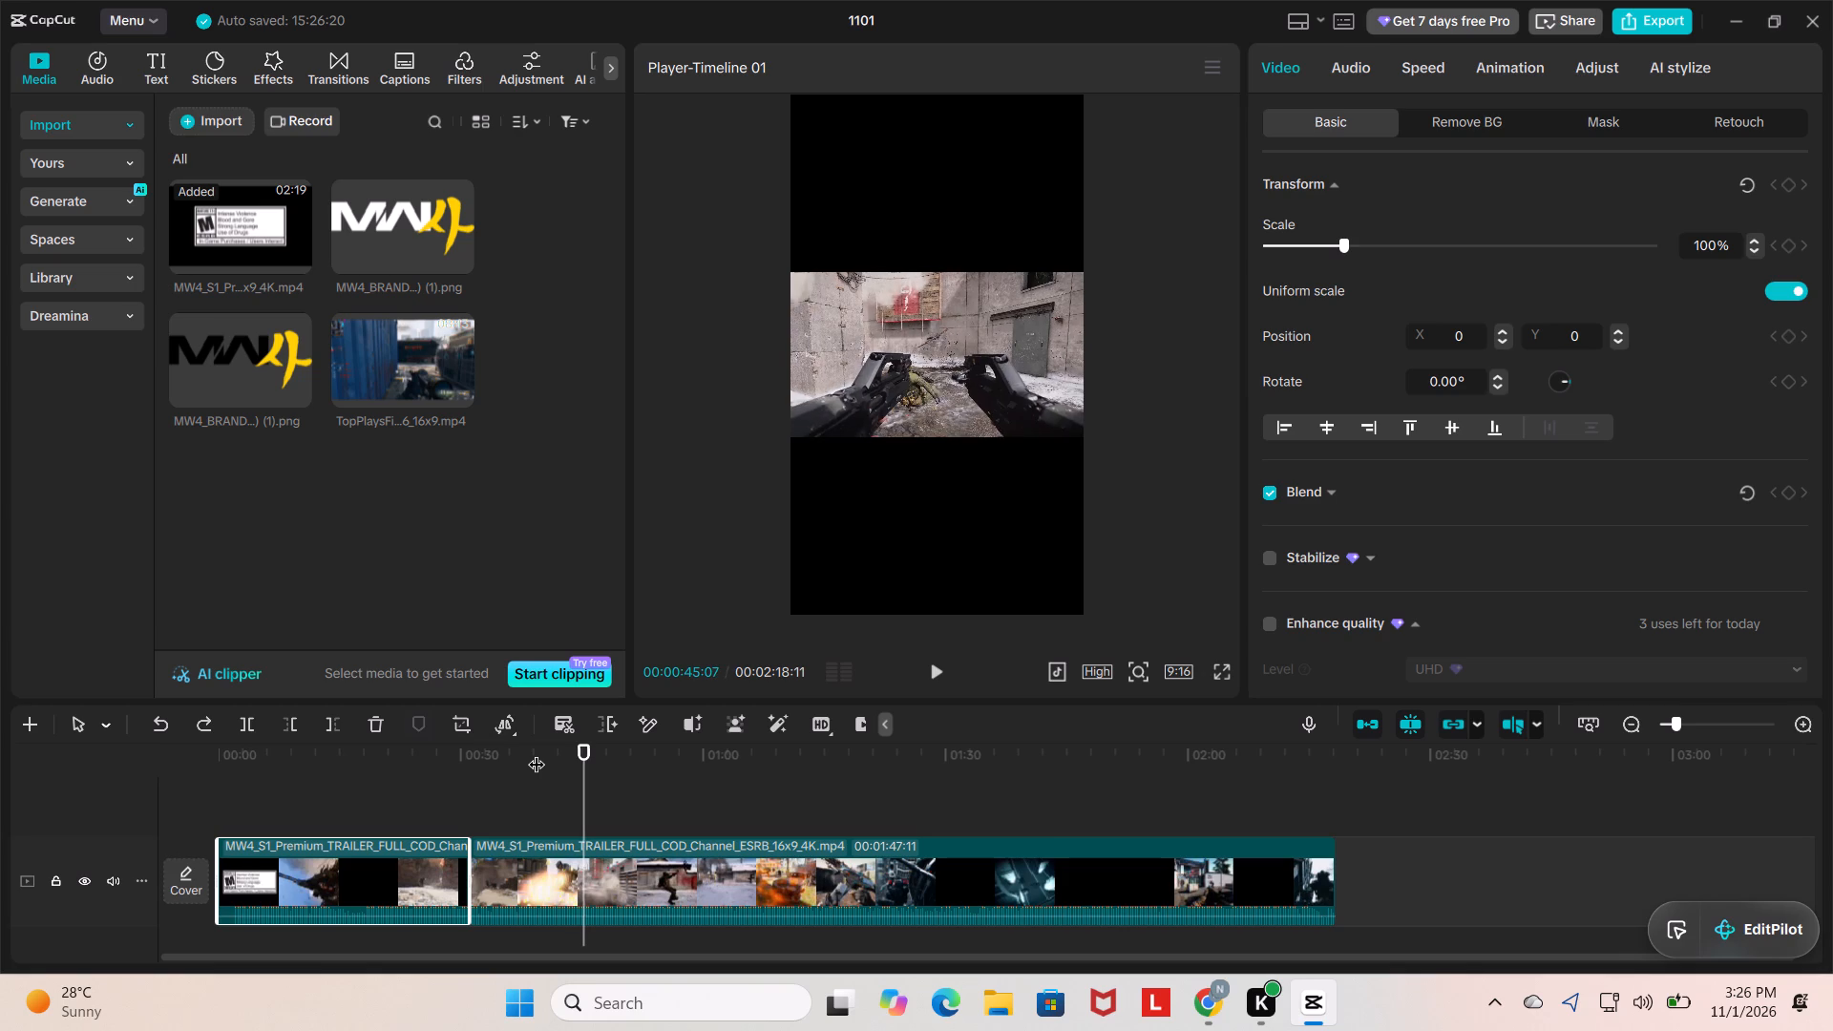
key(Left)
key(Left)
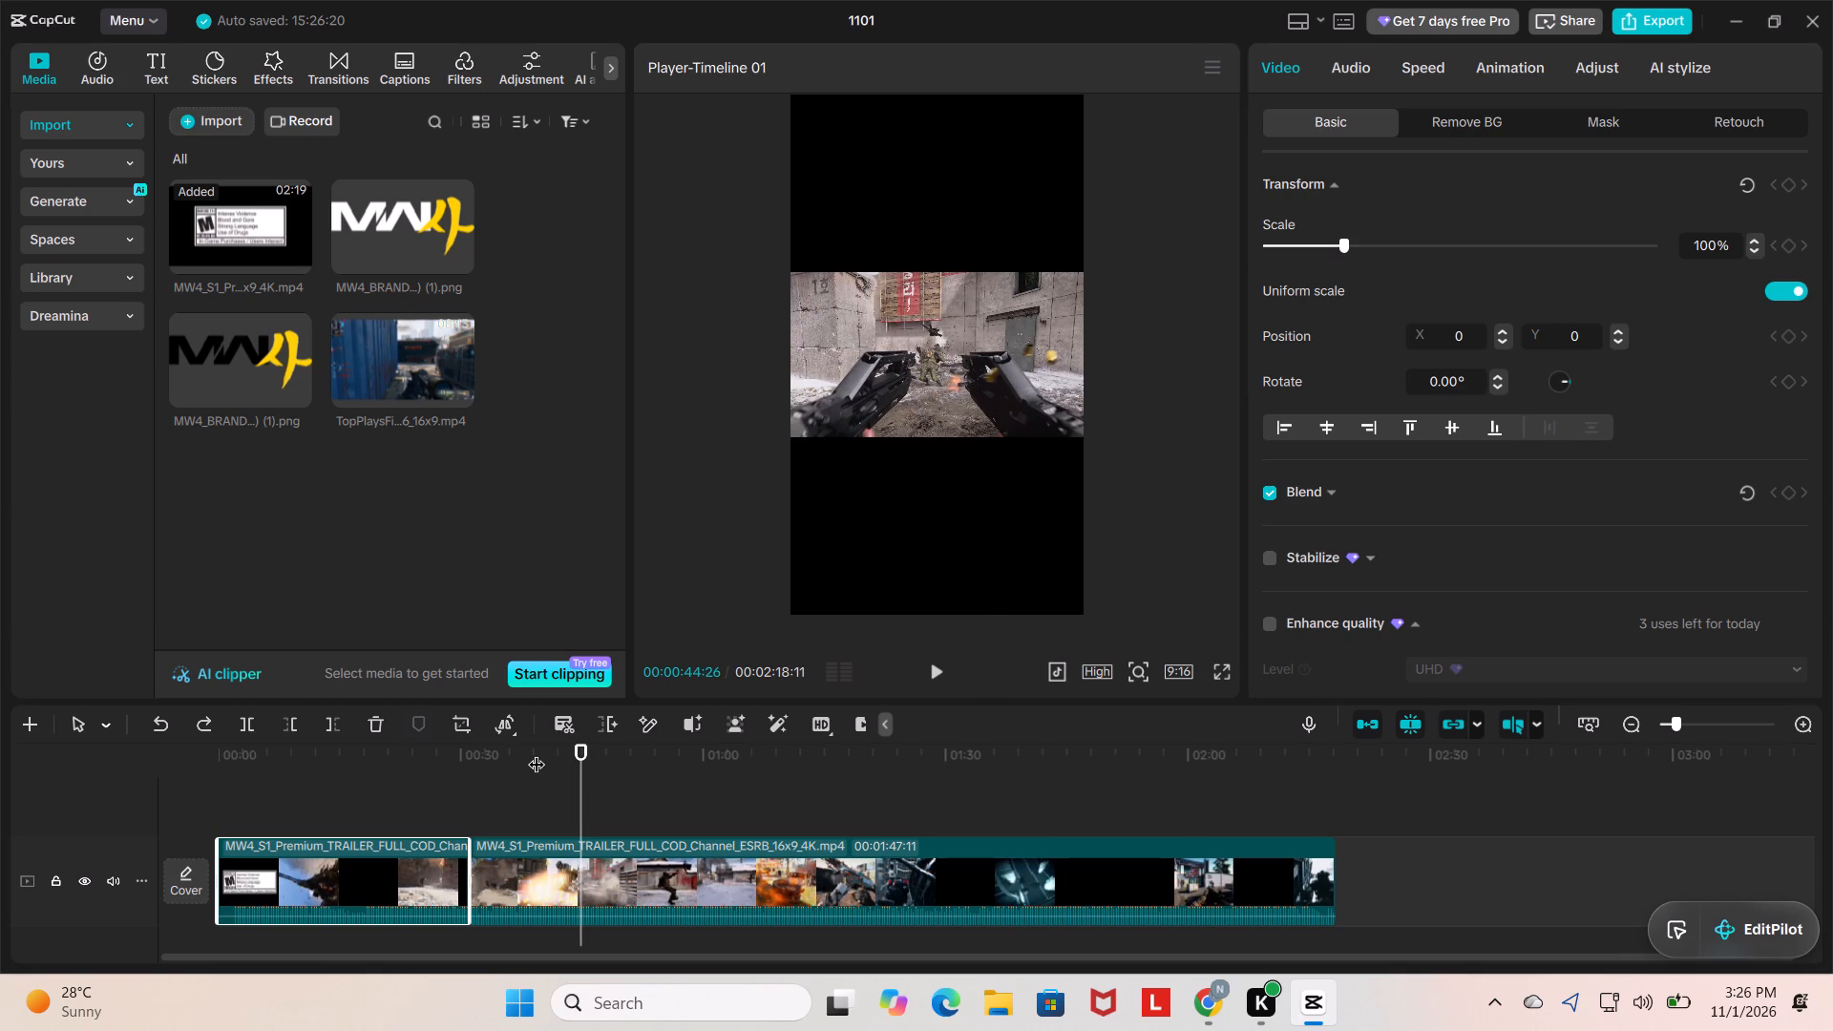
key(Right)
key(Right)
key(Right)
key(Right)
key(Right)
key(Right)
key(Right)
key(Right)
key(Right)
key(Right)
key(Right)
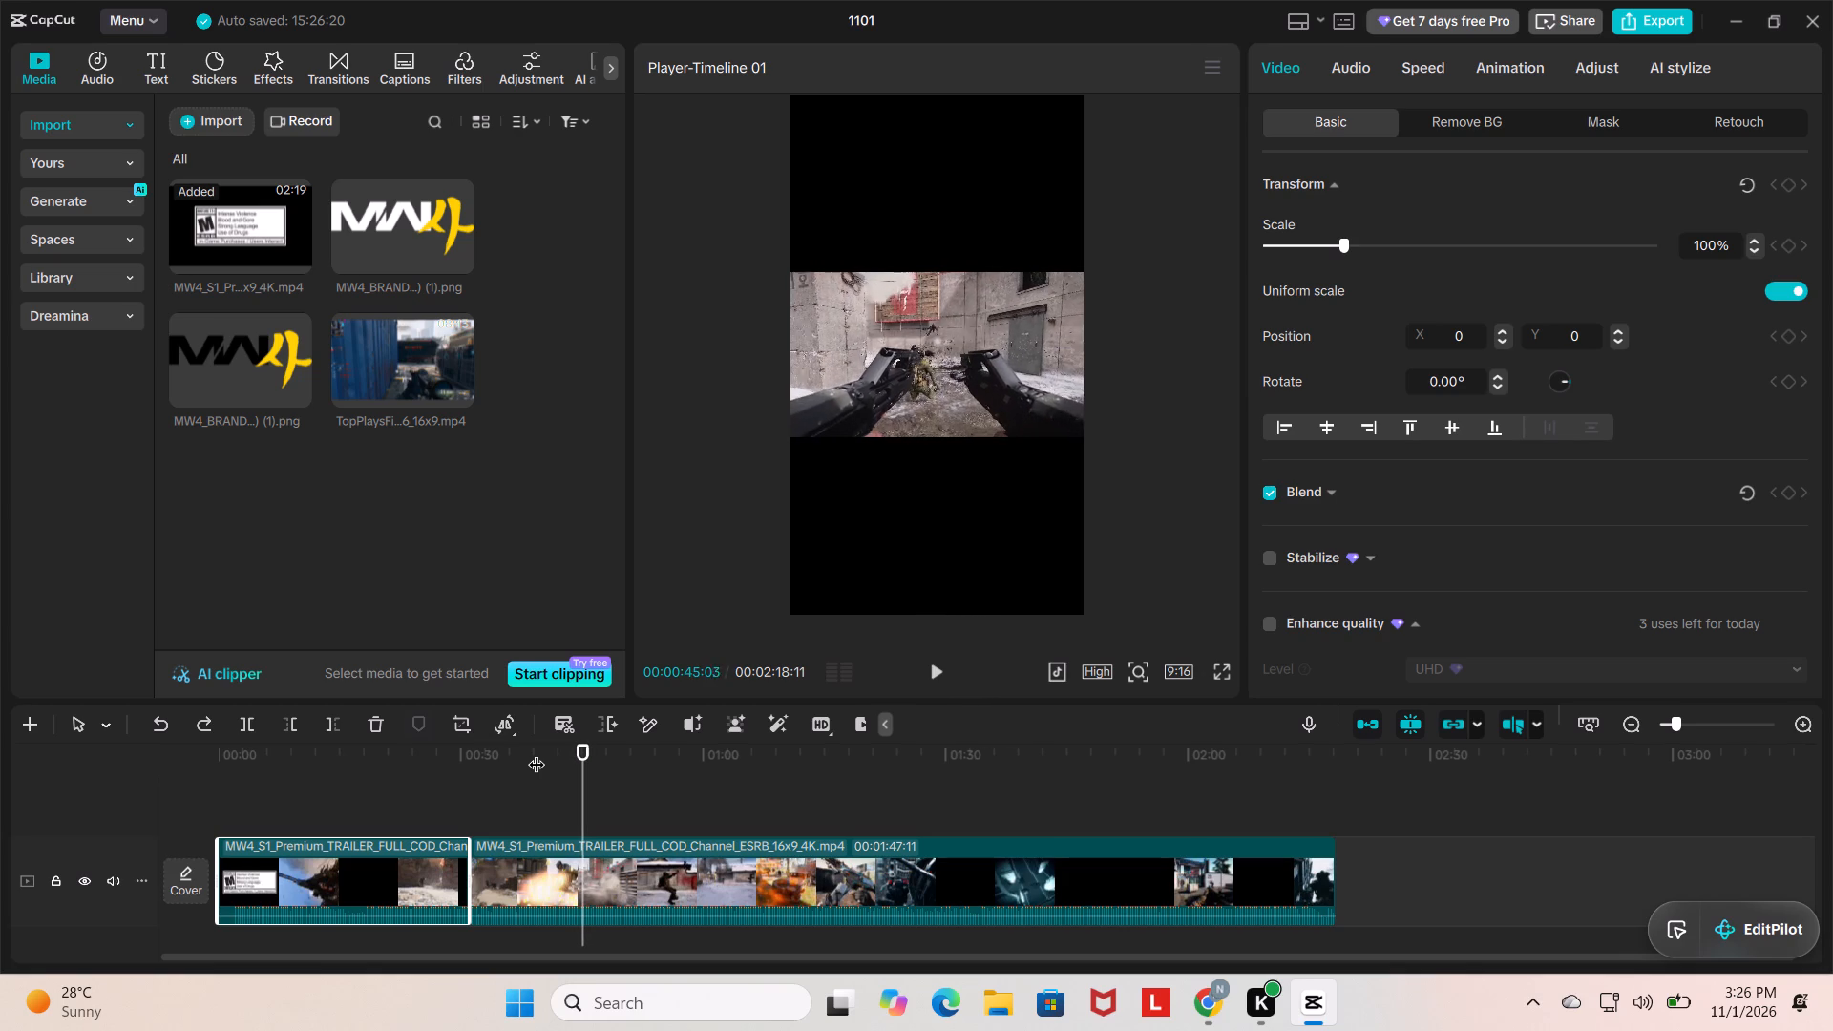
key(Right)
key(Right)
key(Right)
key(Left)
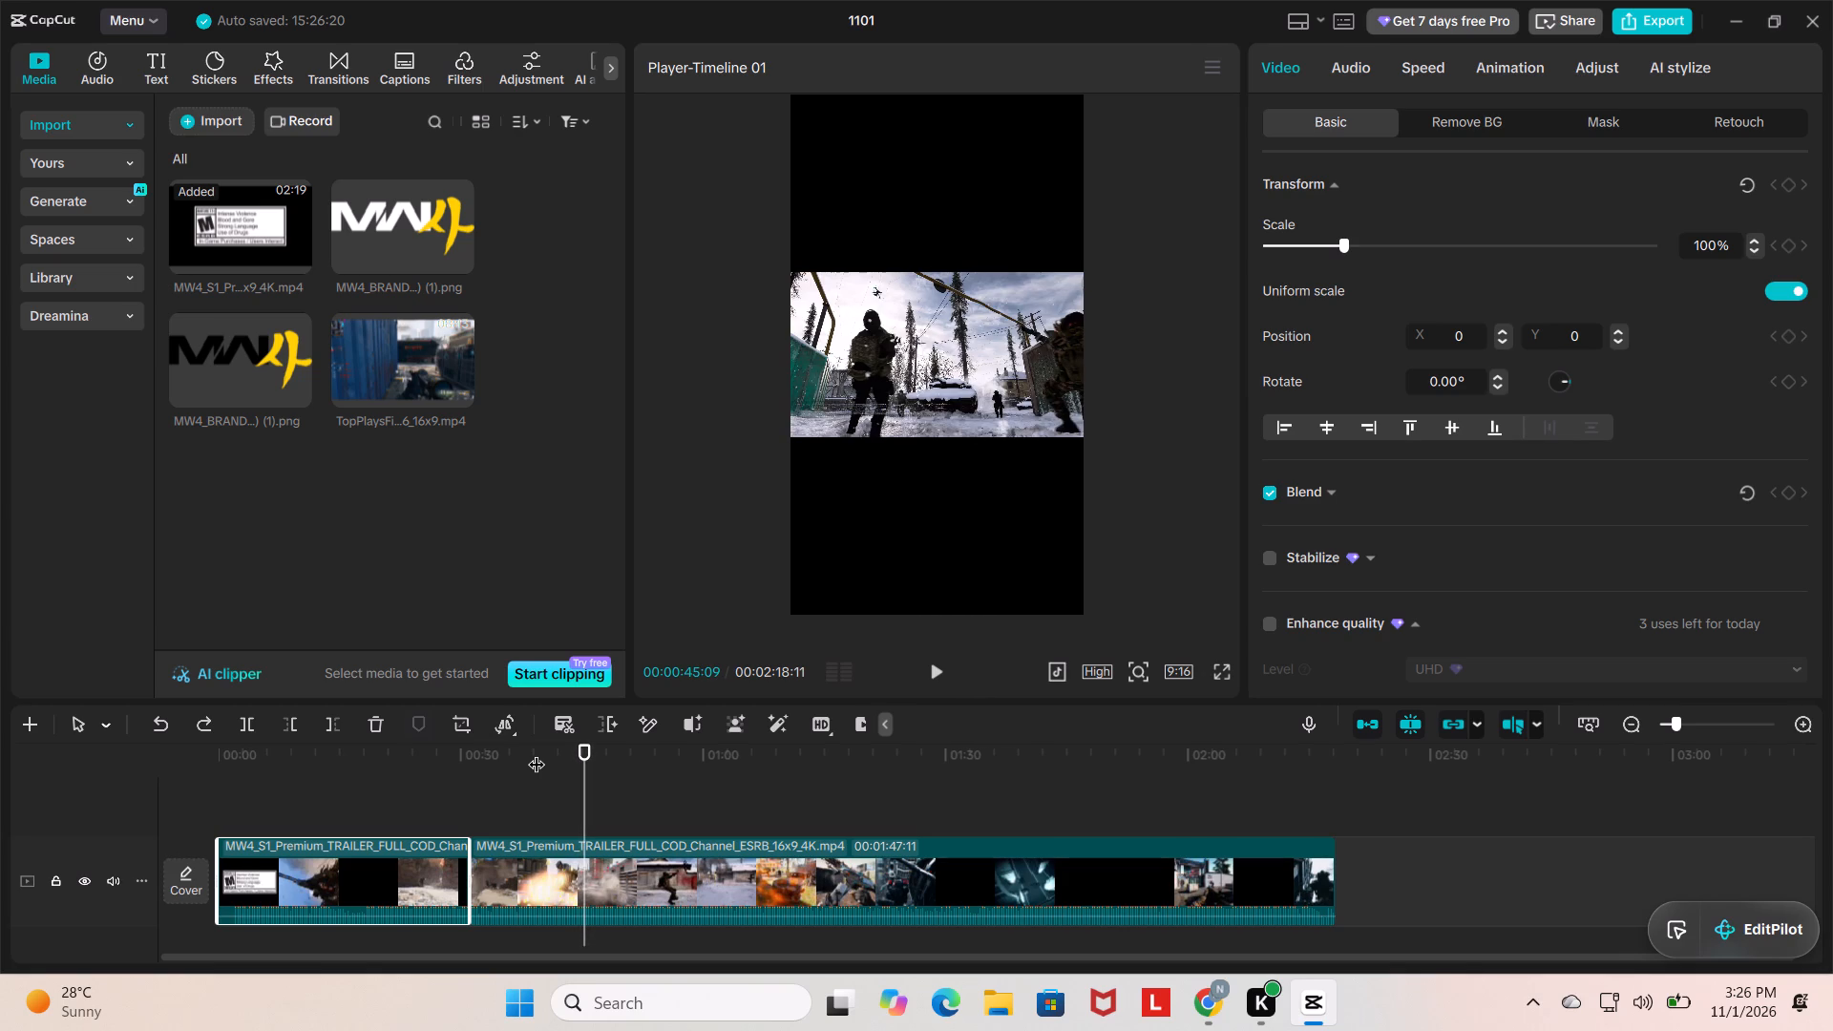
key(Left)
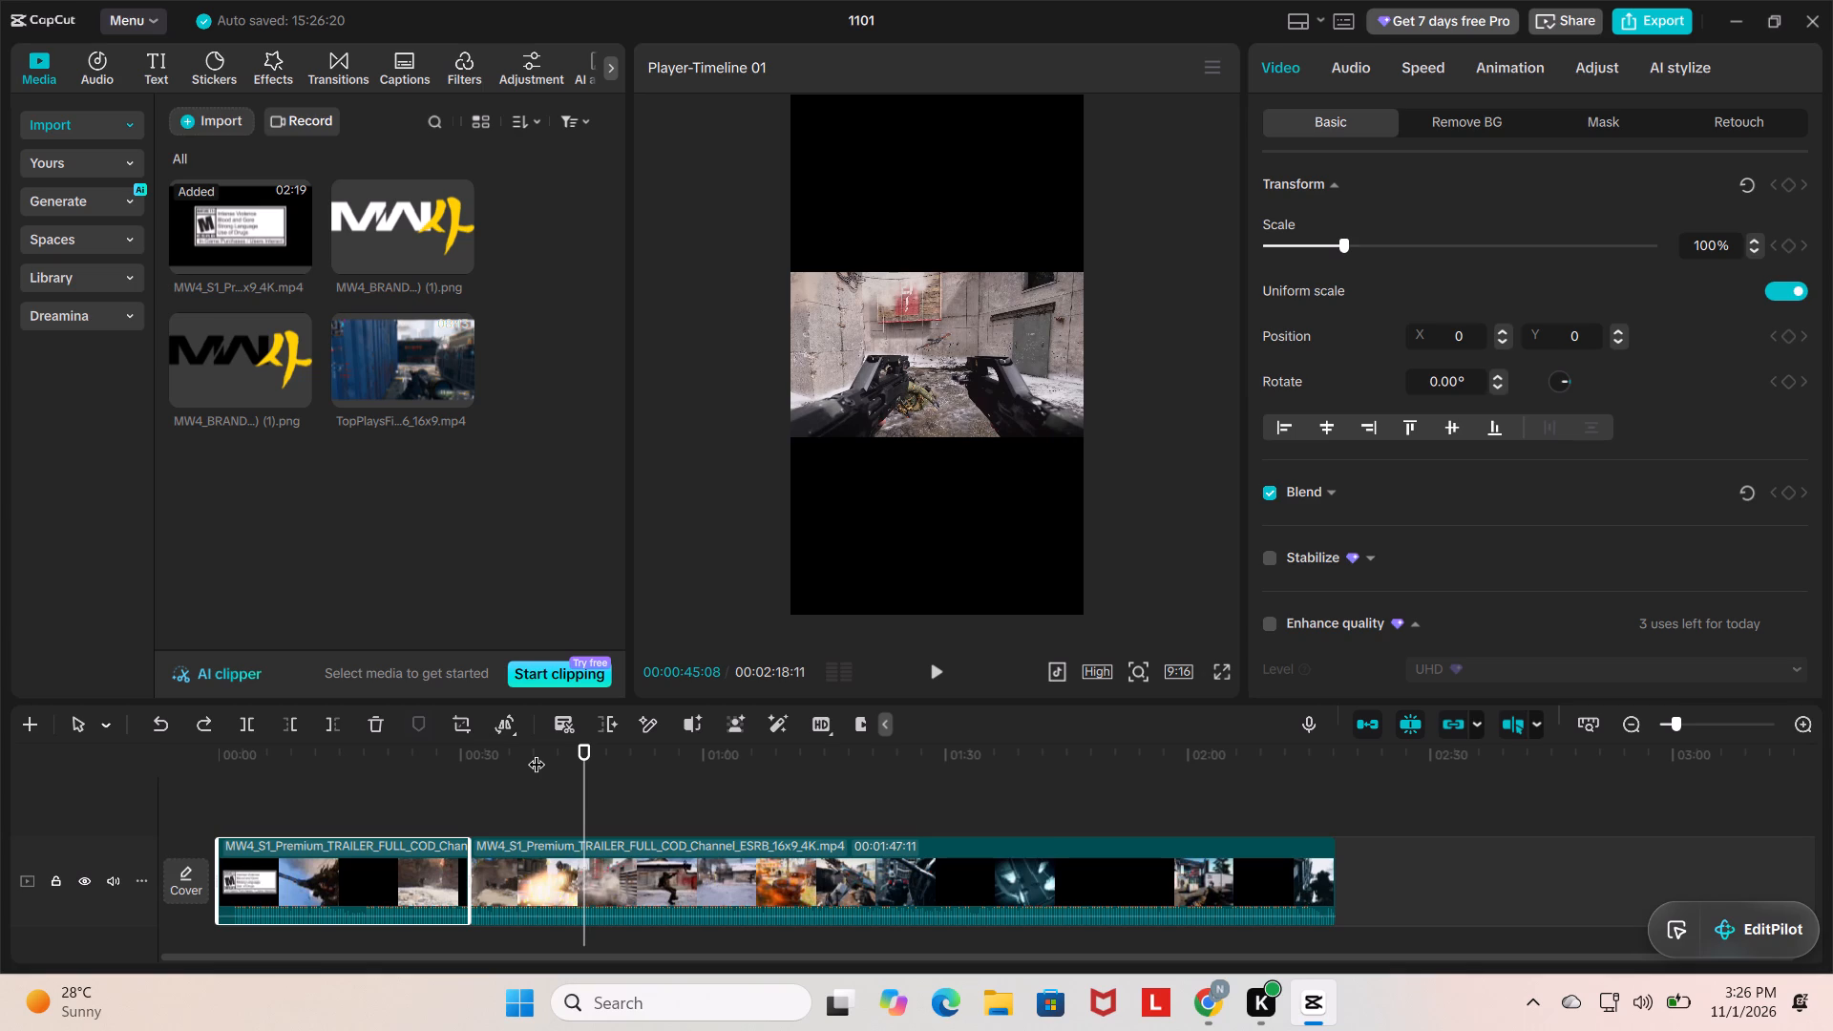
key(ctrl+v)
key(ctrl+b)
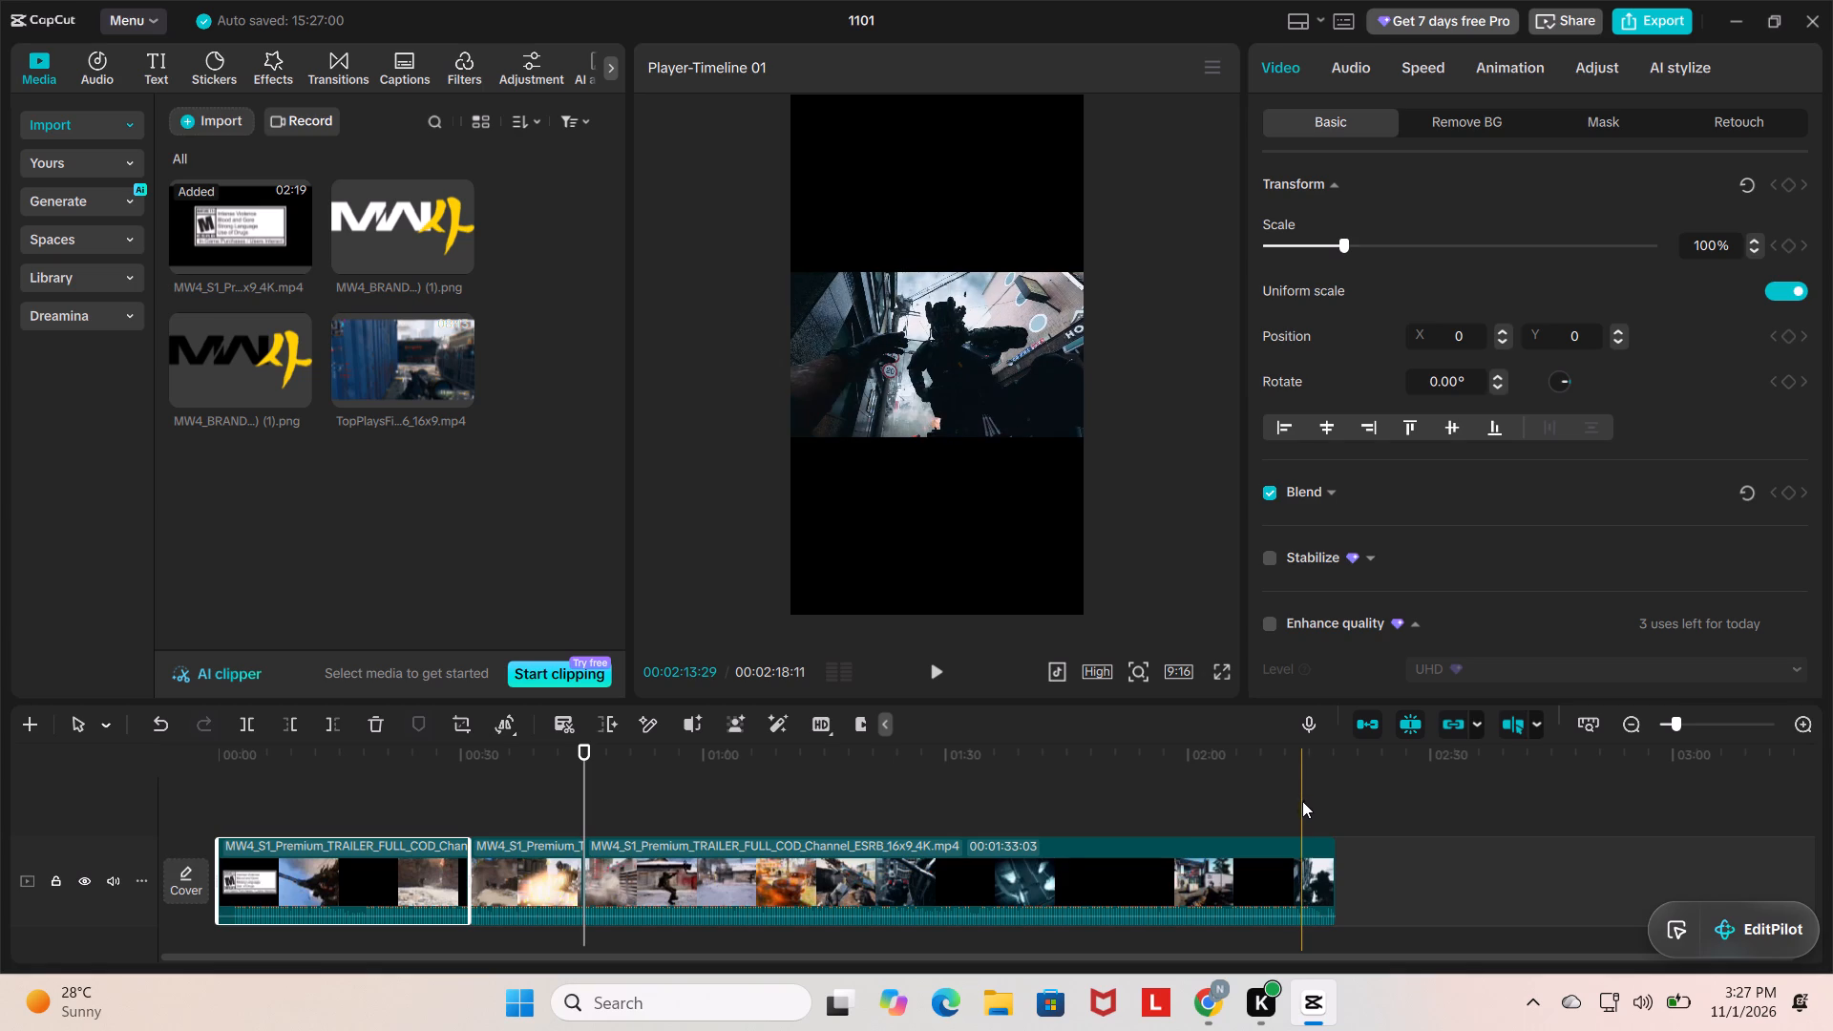
Split the trailer again at 00:02:14:08, where the Season 1 end card appears.
key(ctrl+b)
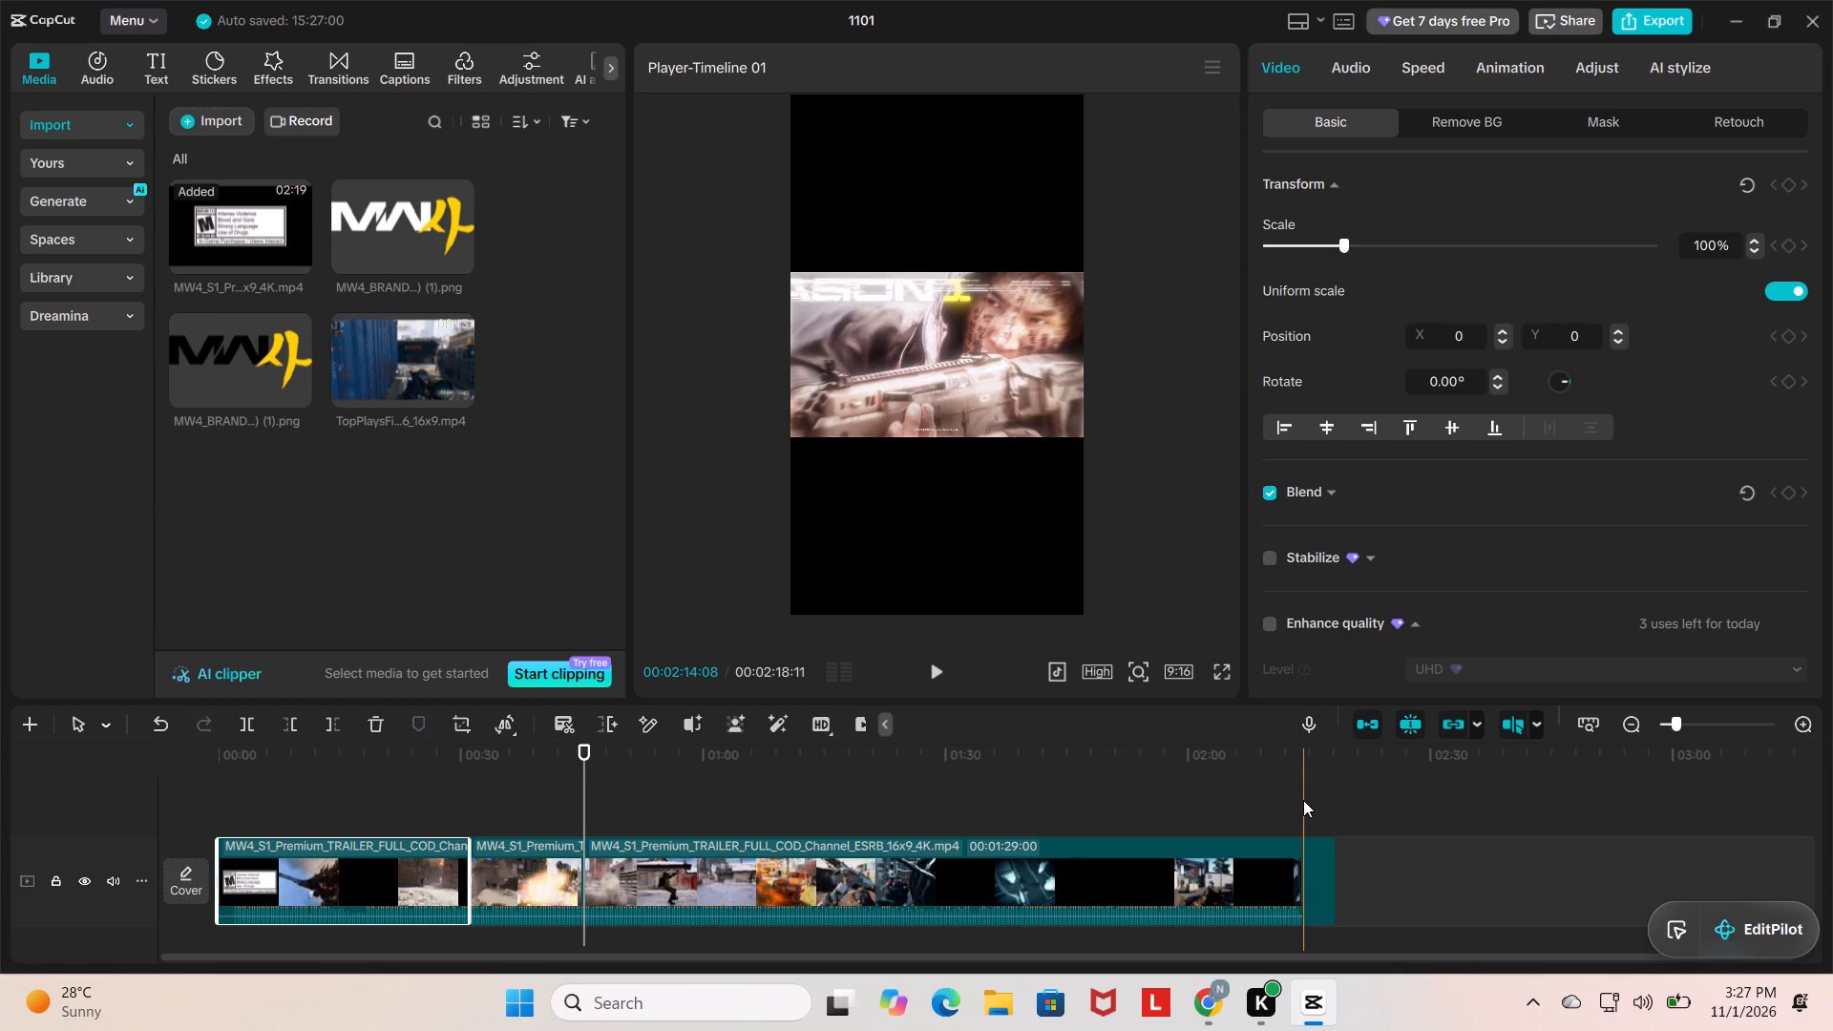
Delete the opening segment before 31:00 and the long segment between 45:08 and the Season 1 end card together.
ctrl+click(1118, 886)
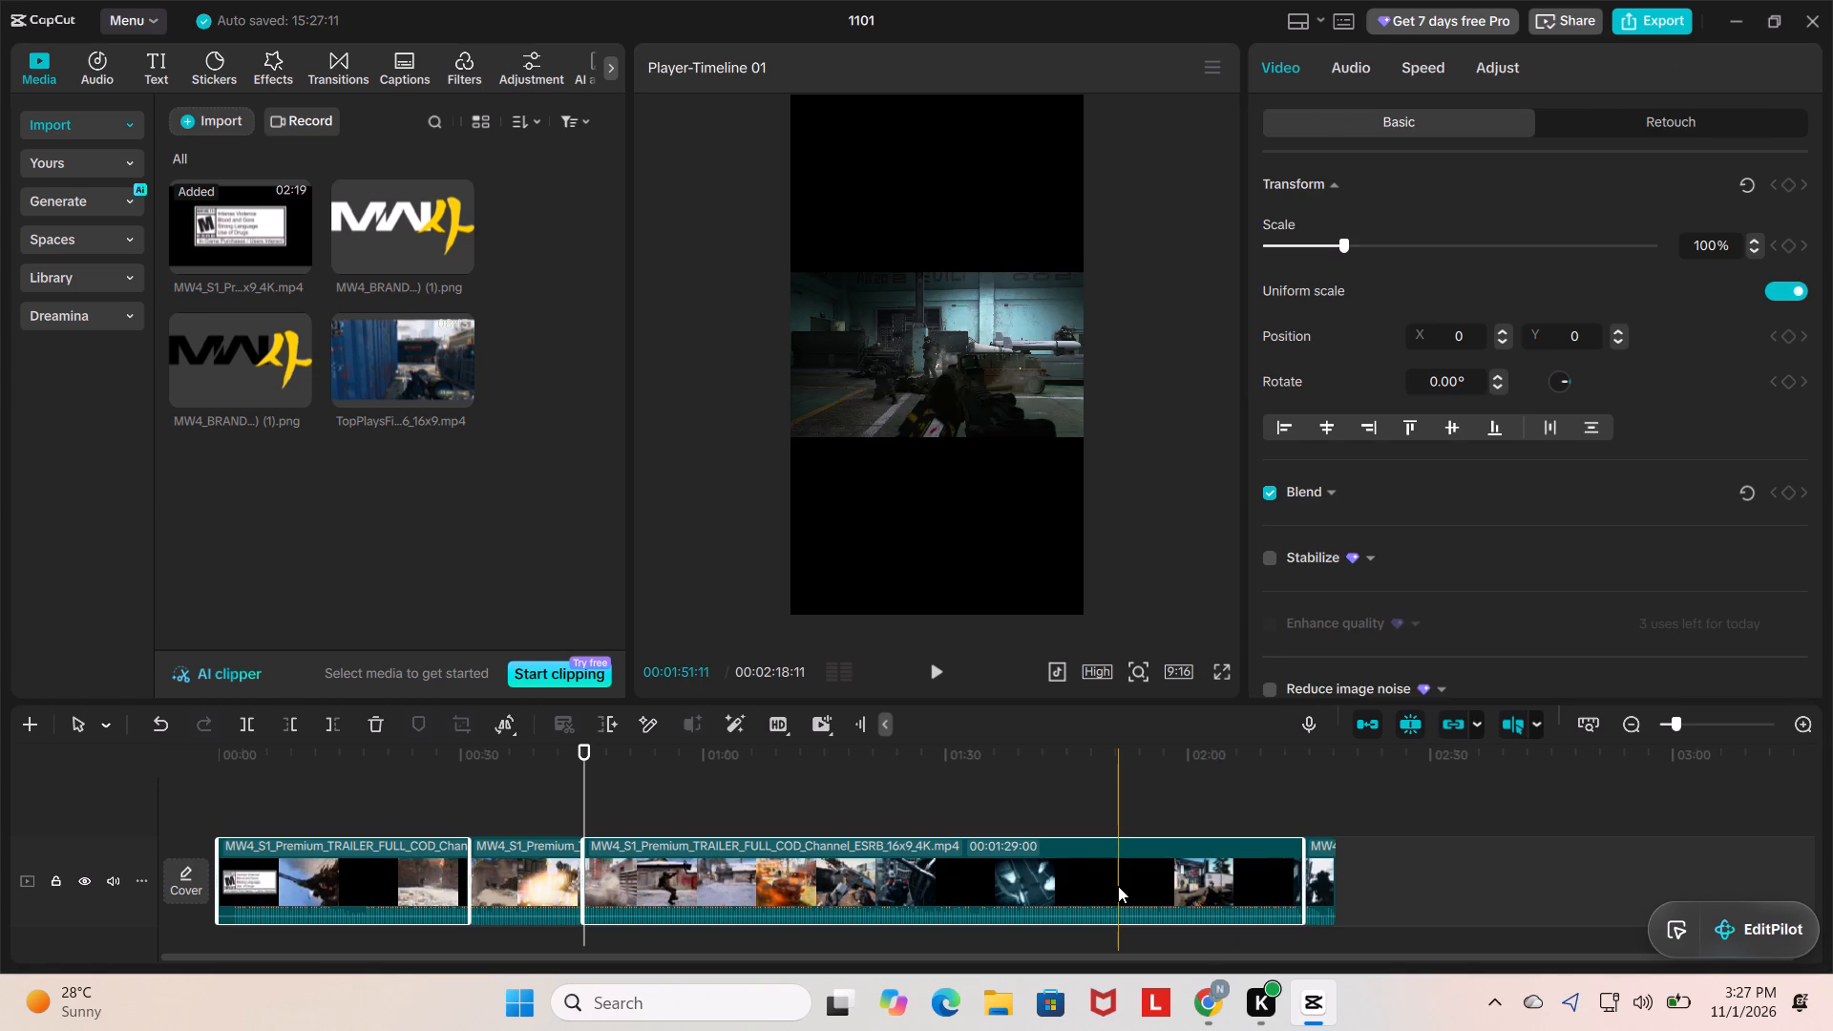
key(BackSpace)
Play the trimmed timeline from the start to review the Shoot House clip and the Season 1 end card.
click(286, 888)
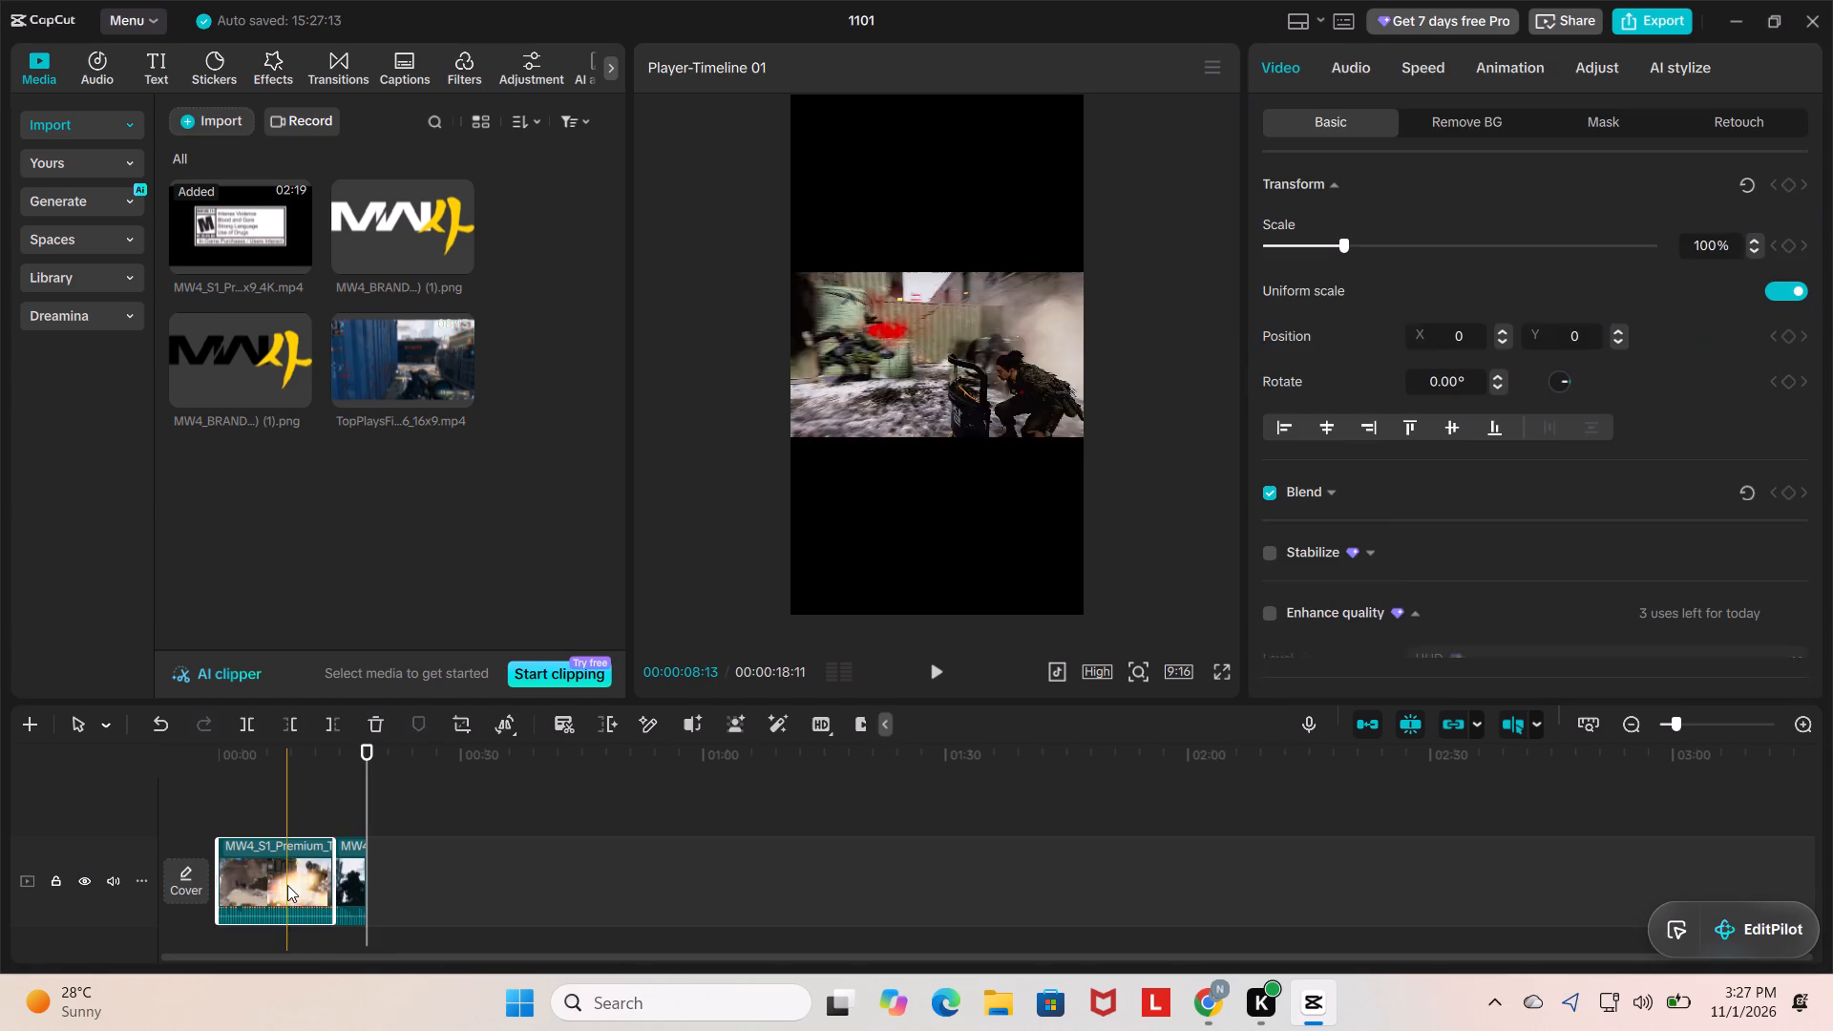
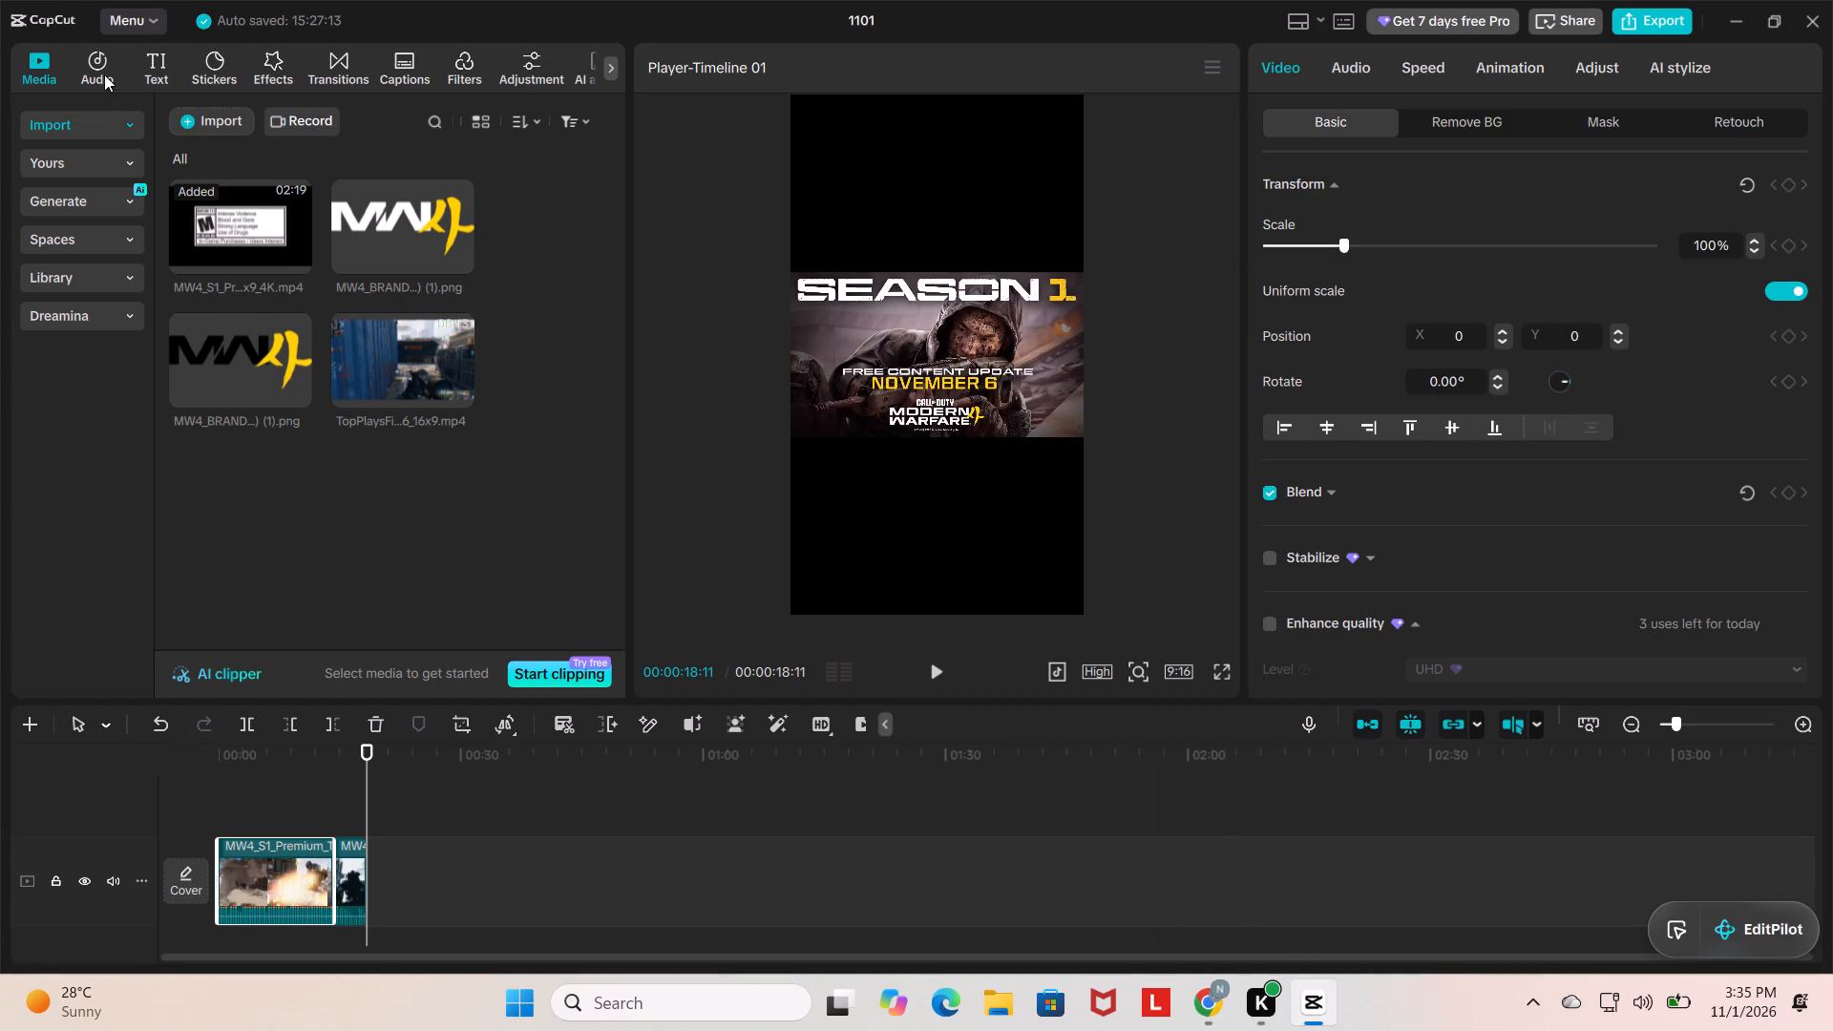
click(149, 80)
drag(186, 158, 217, 815)
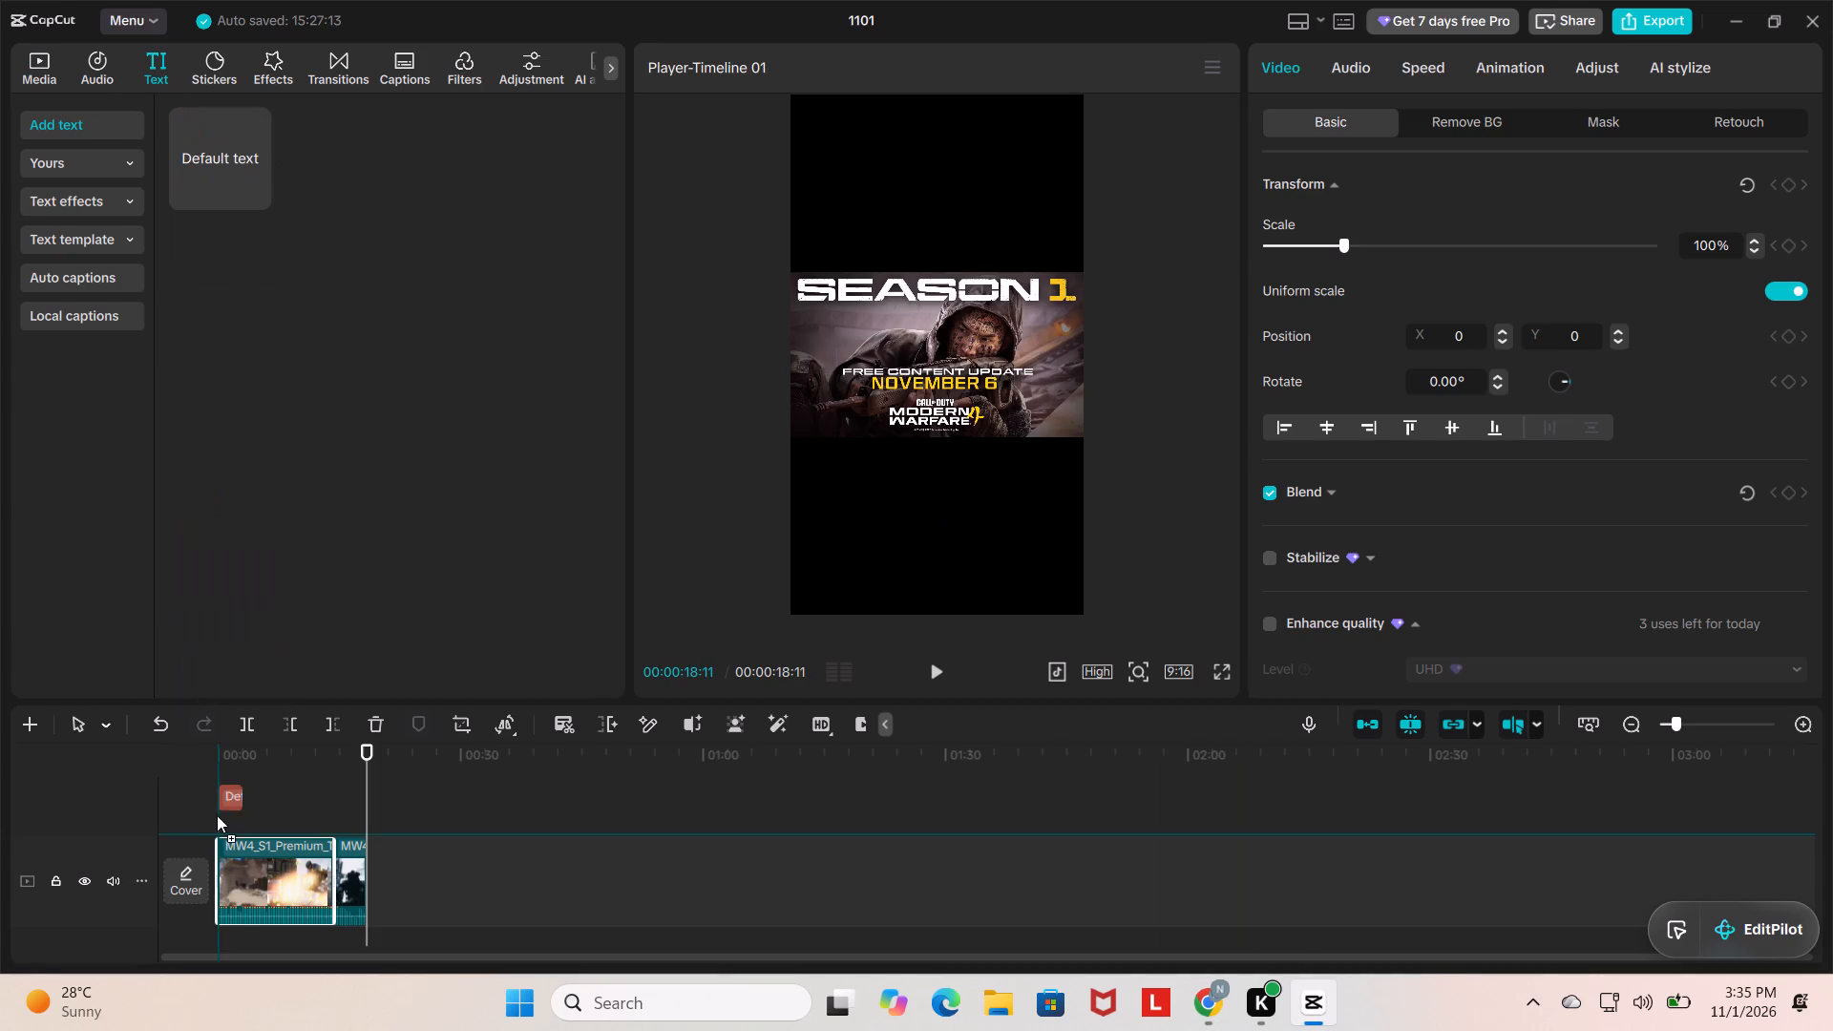
drag(217, 815, 220, 815)
drag(243, 819, 336, 817)
click(329, 819)
drag(340, 817, 329, 823)
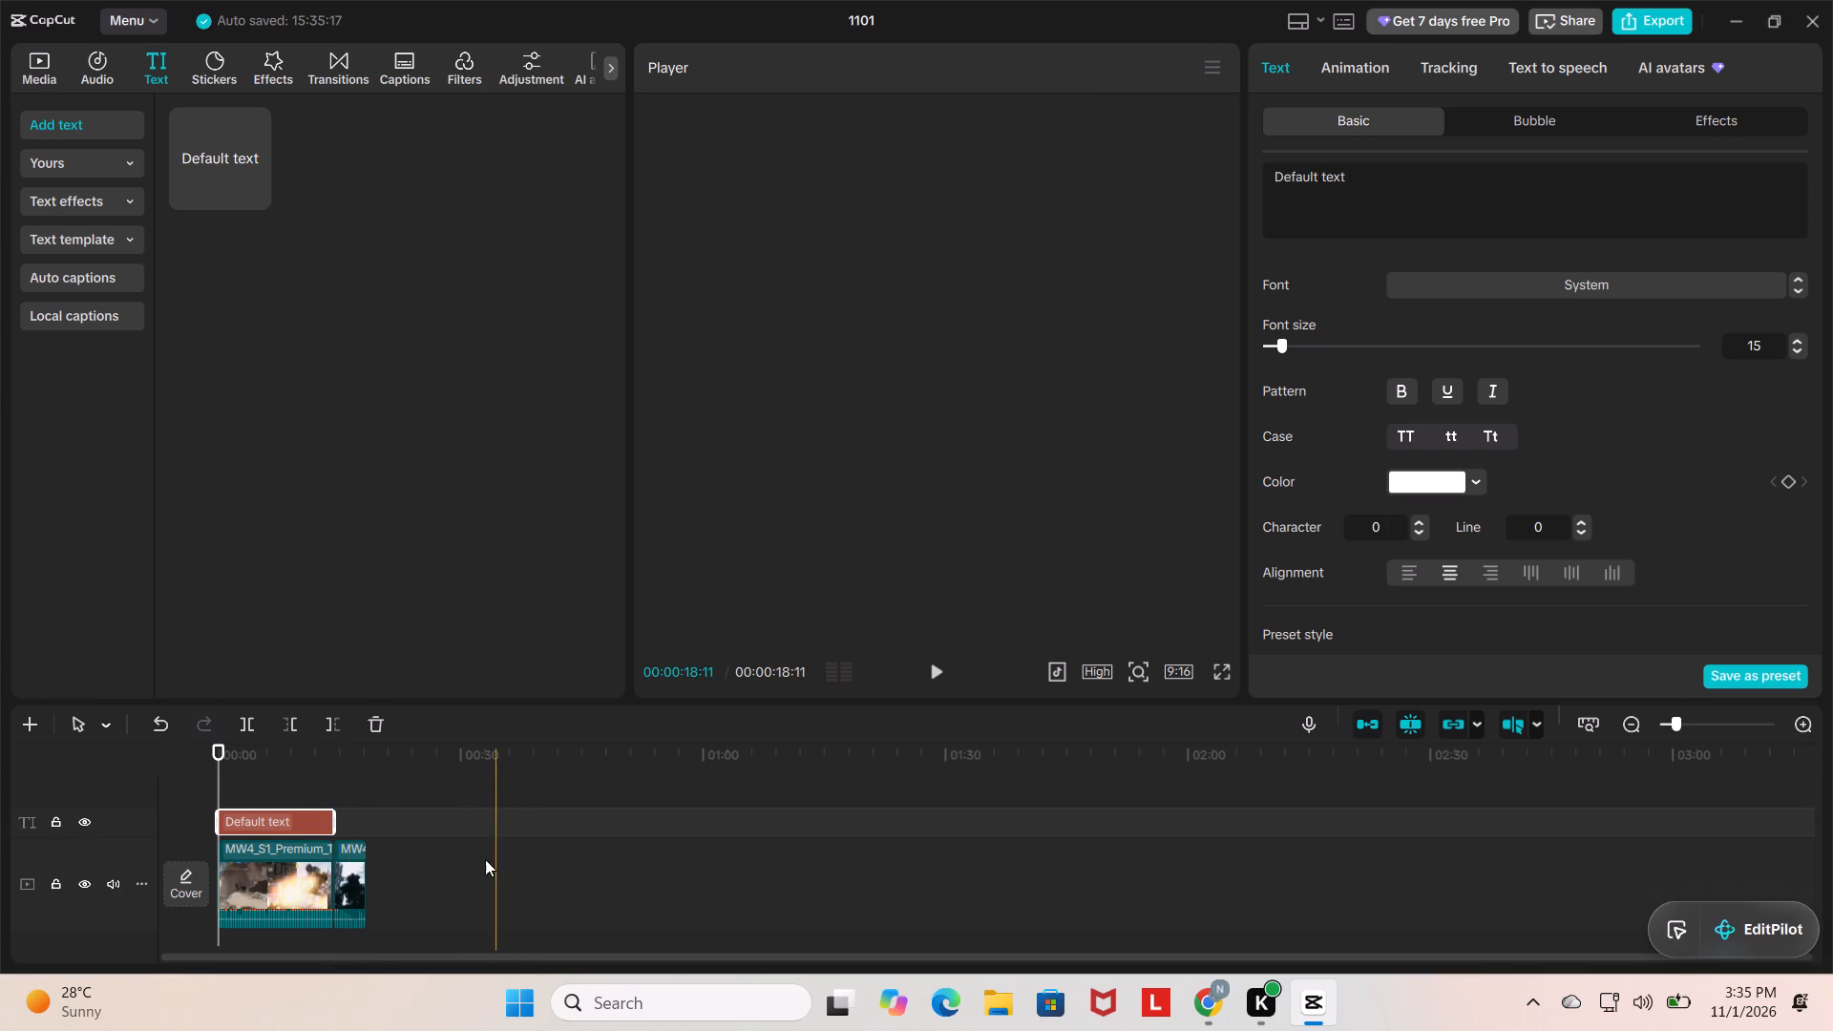
Replace the default text with the copied line "These MW4 New MP Maps are going to be insane".
click(1348, 158)
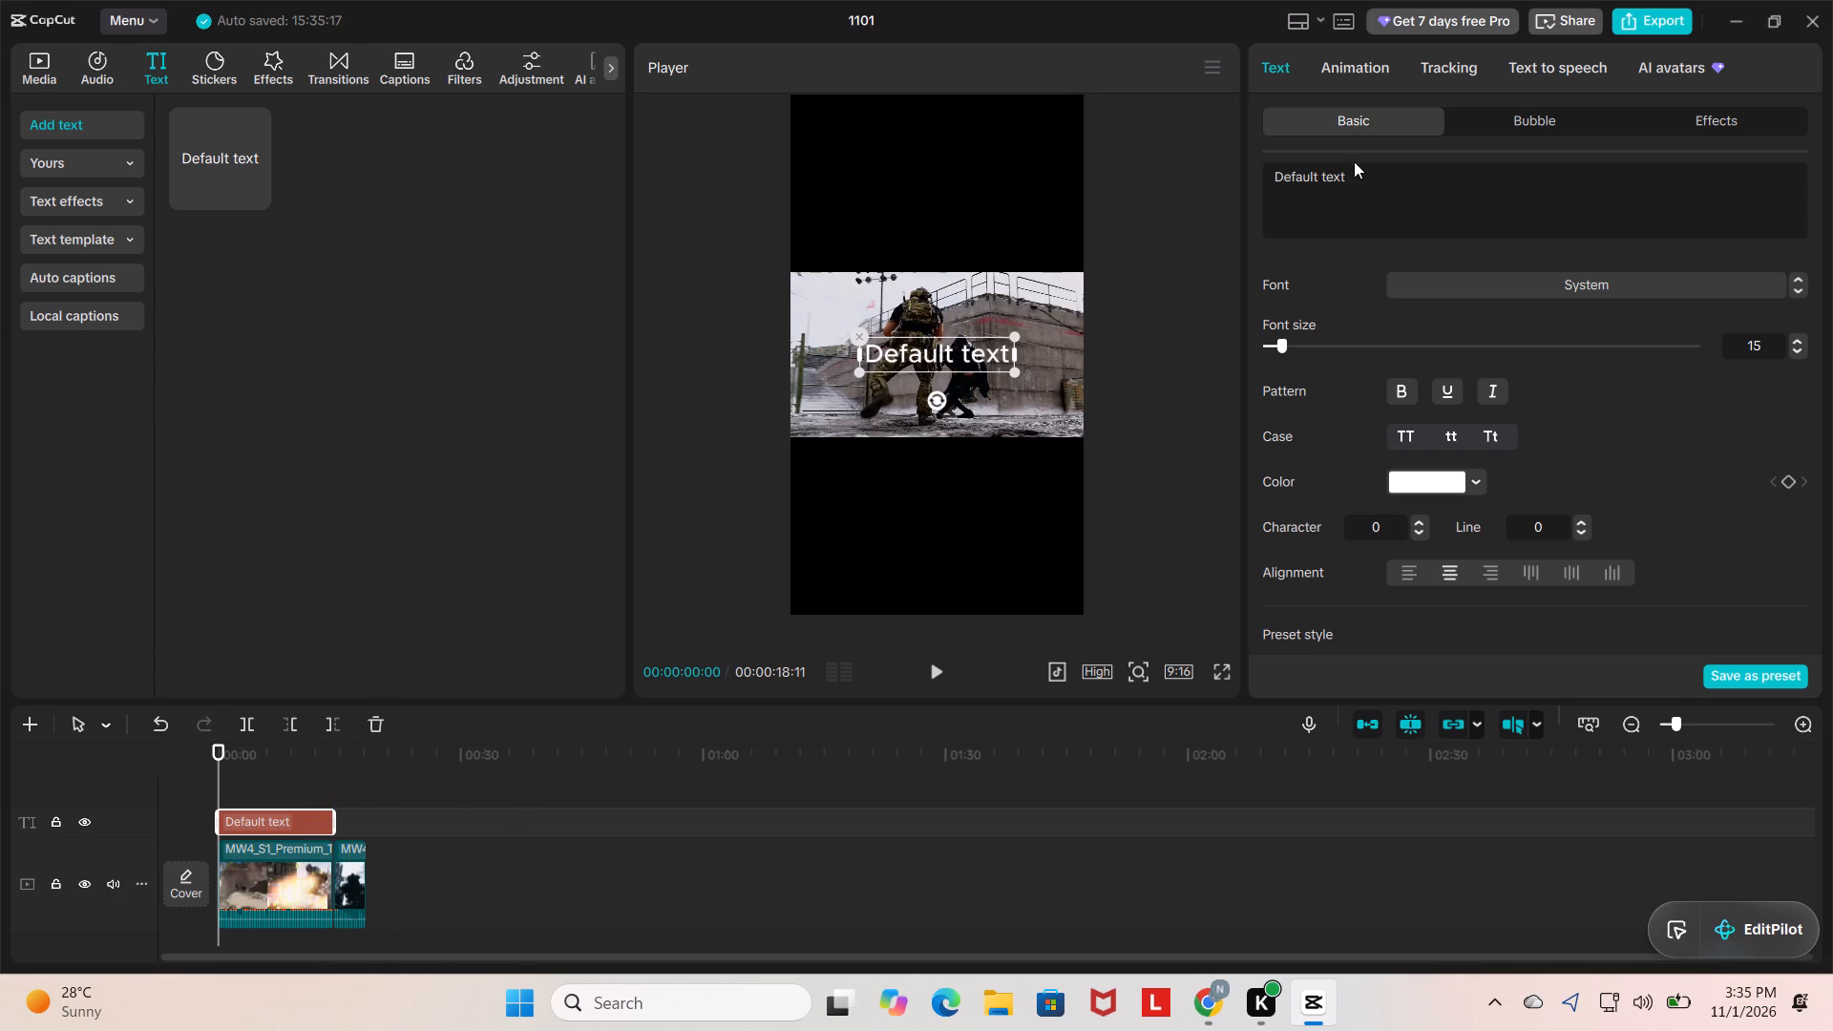
click(1359, 181)
key(BackSpace)
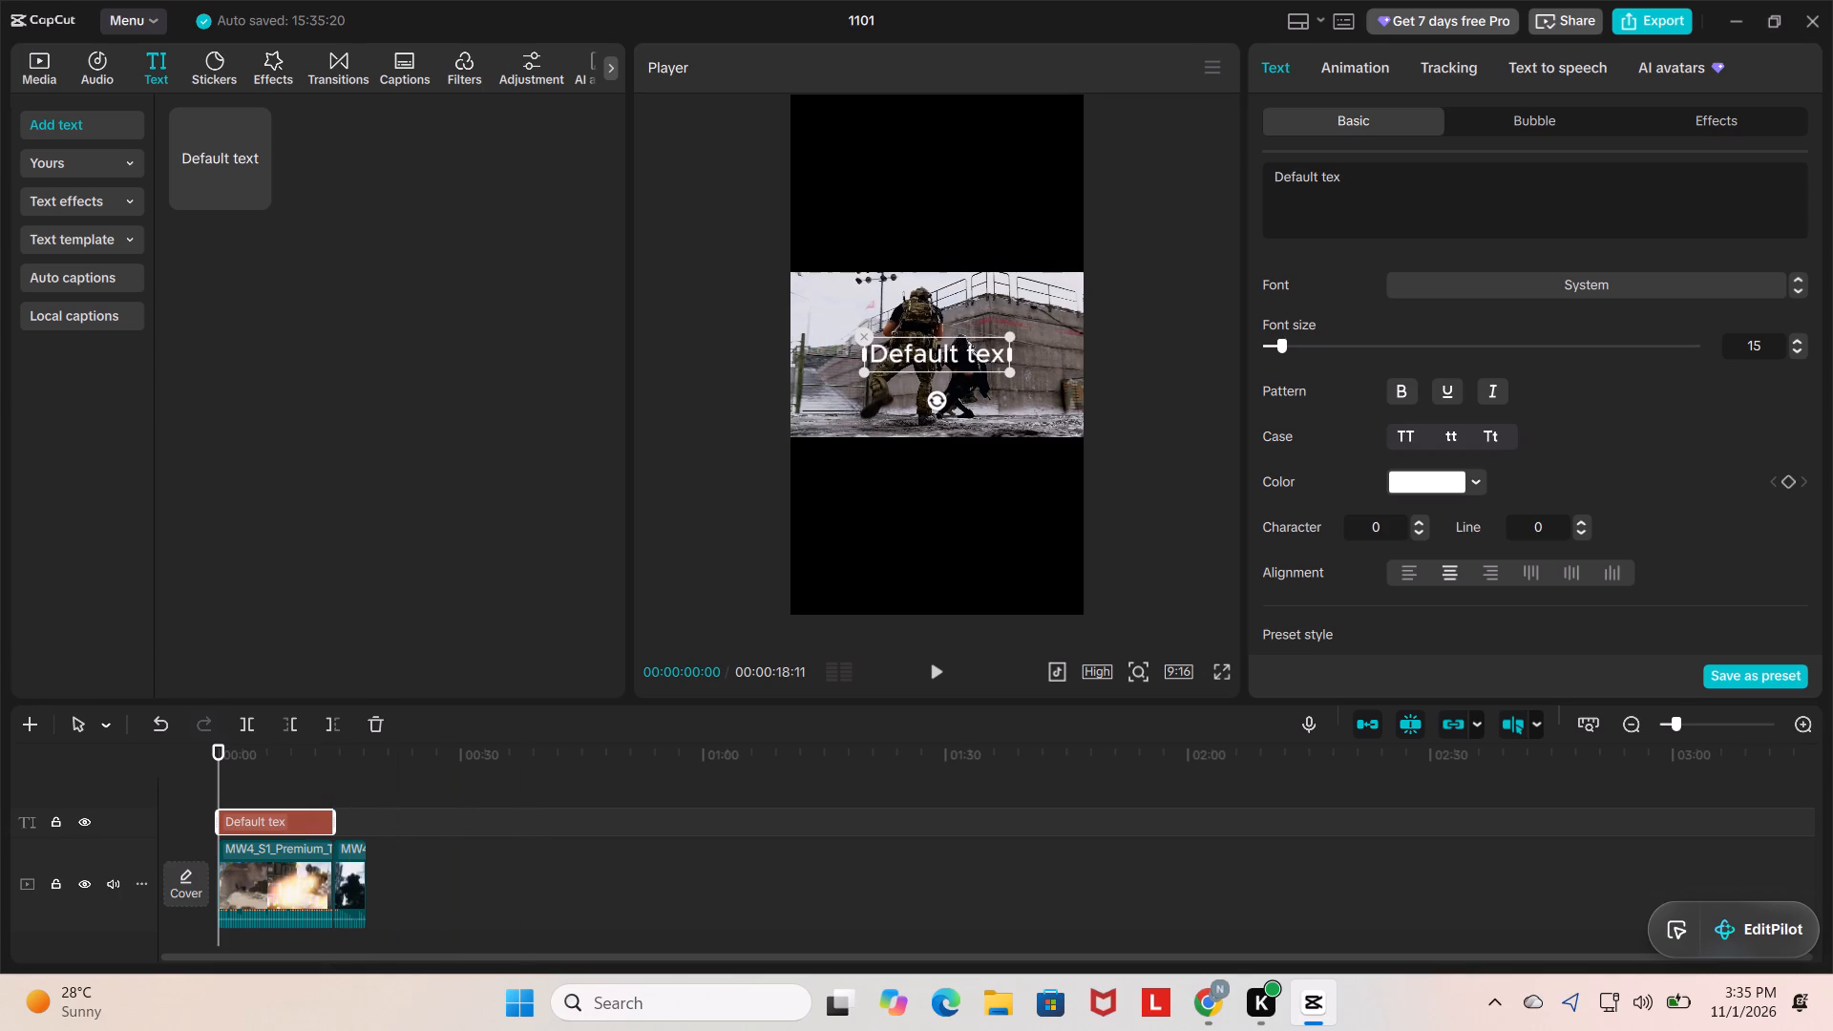
key(BackSpace)
key(BackSpace)
key(BackSpace)
key(BackSpace)
key(BackSpace)
key(BackSpace)
key(BackSpace)
key(BackSpace)
key(BackSpace)
key(BackSpace)
key(BackSpace)
key(BackSpace)
key(BackSpace)
key(BackSpace)
key(BackSpace)
key(BackSpace)
key(BackSpace)
key(BackSpace)
key(BackSpace)
key(BackSpace)
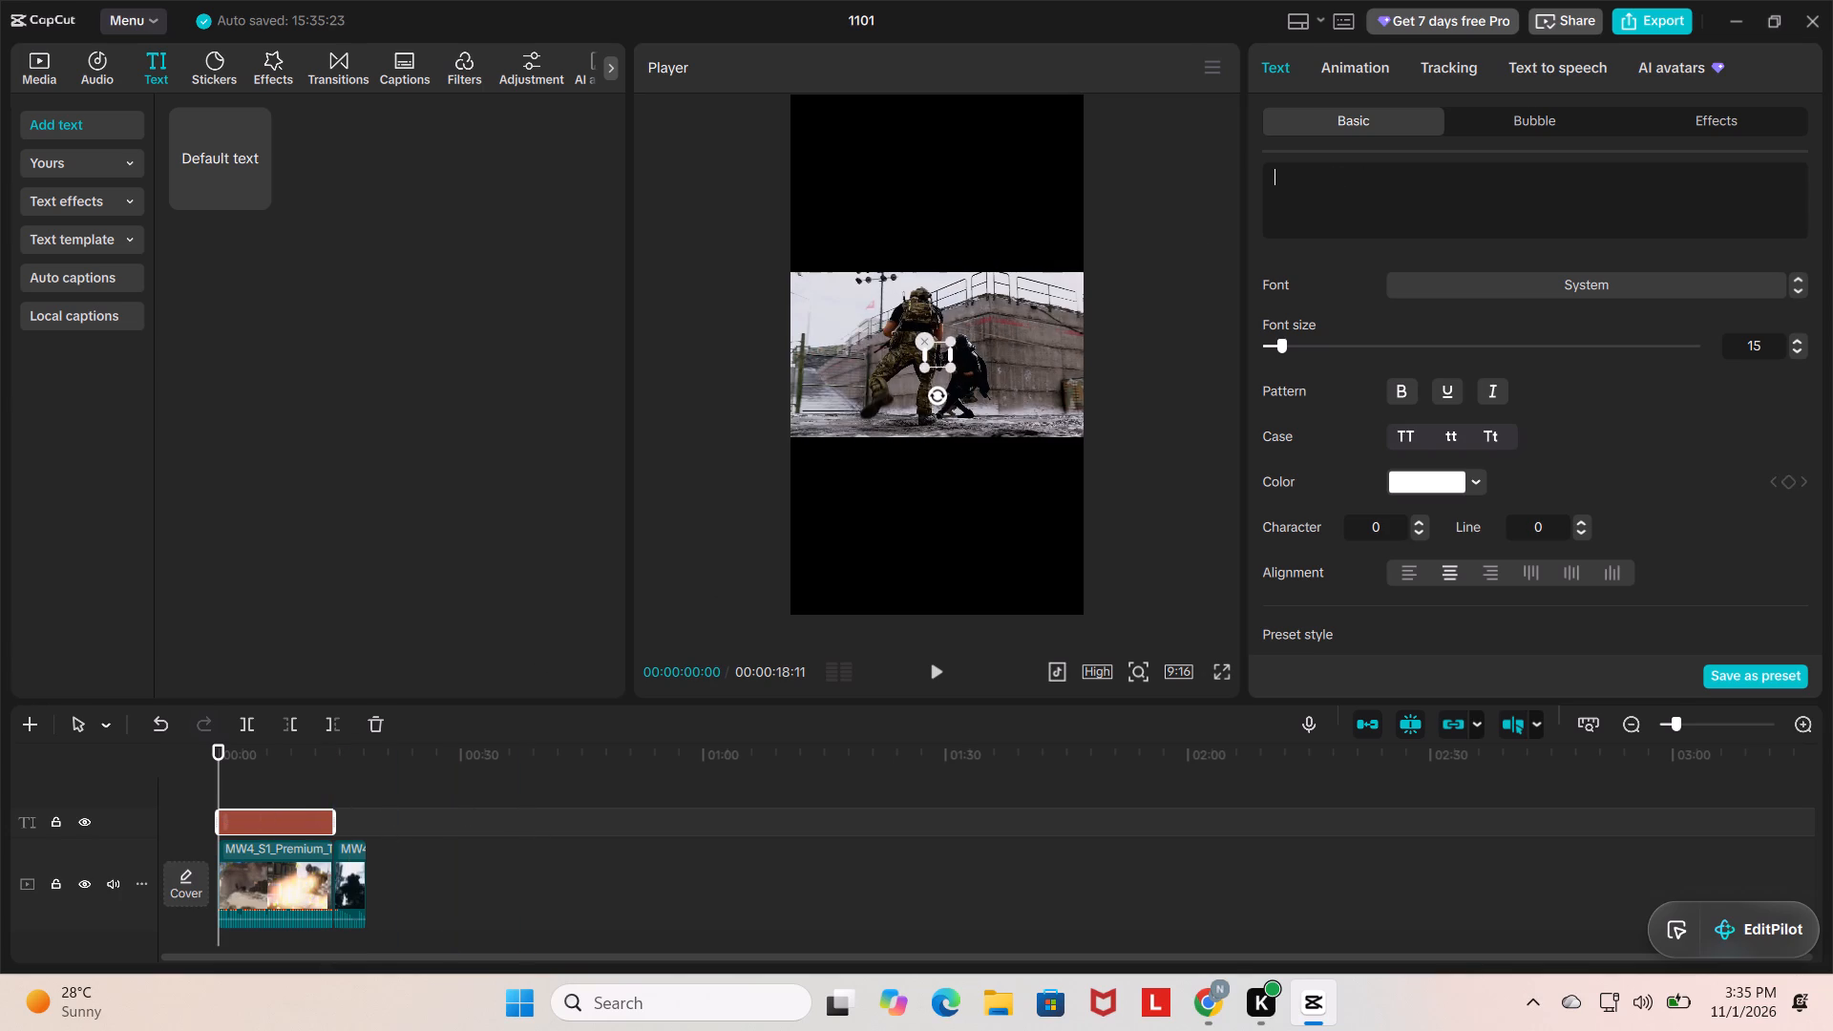
key(ctrl+v)
Set the text's font to Impact from the recently used fonts.
click(1576, 295)
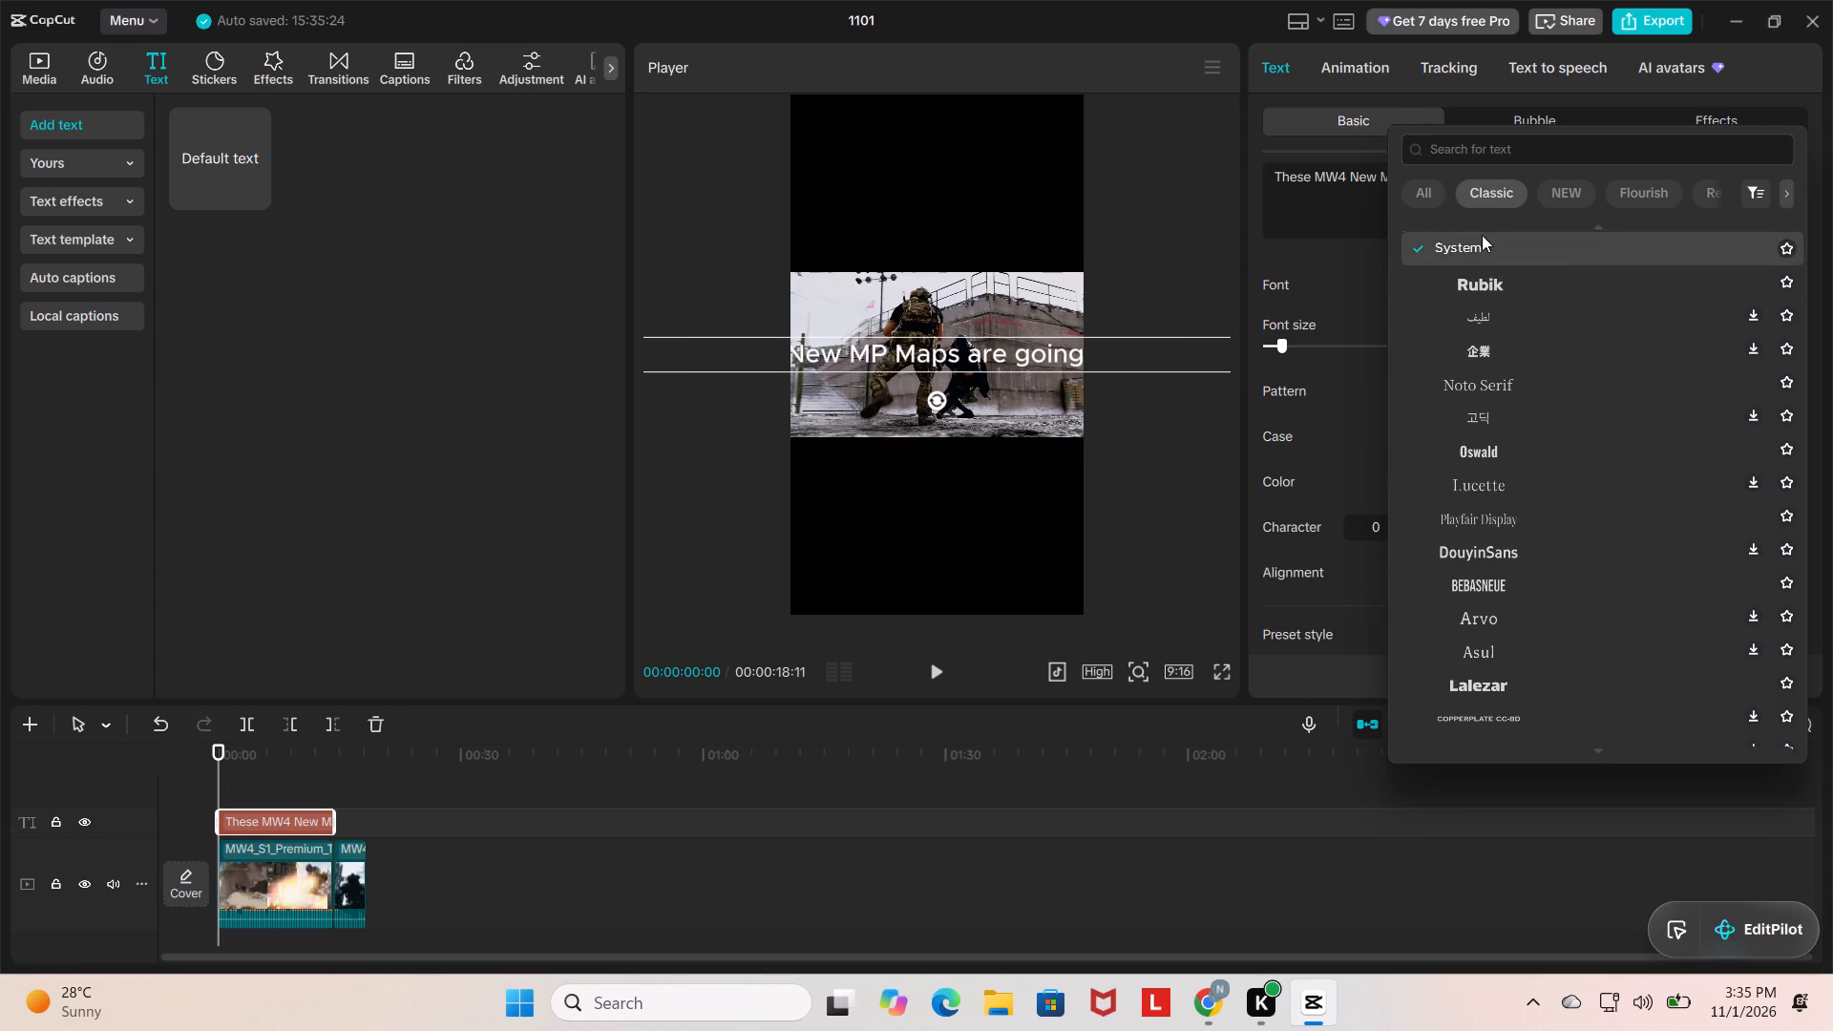
scroll(1483, 233, up, 1)
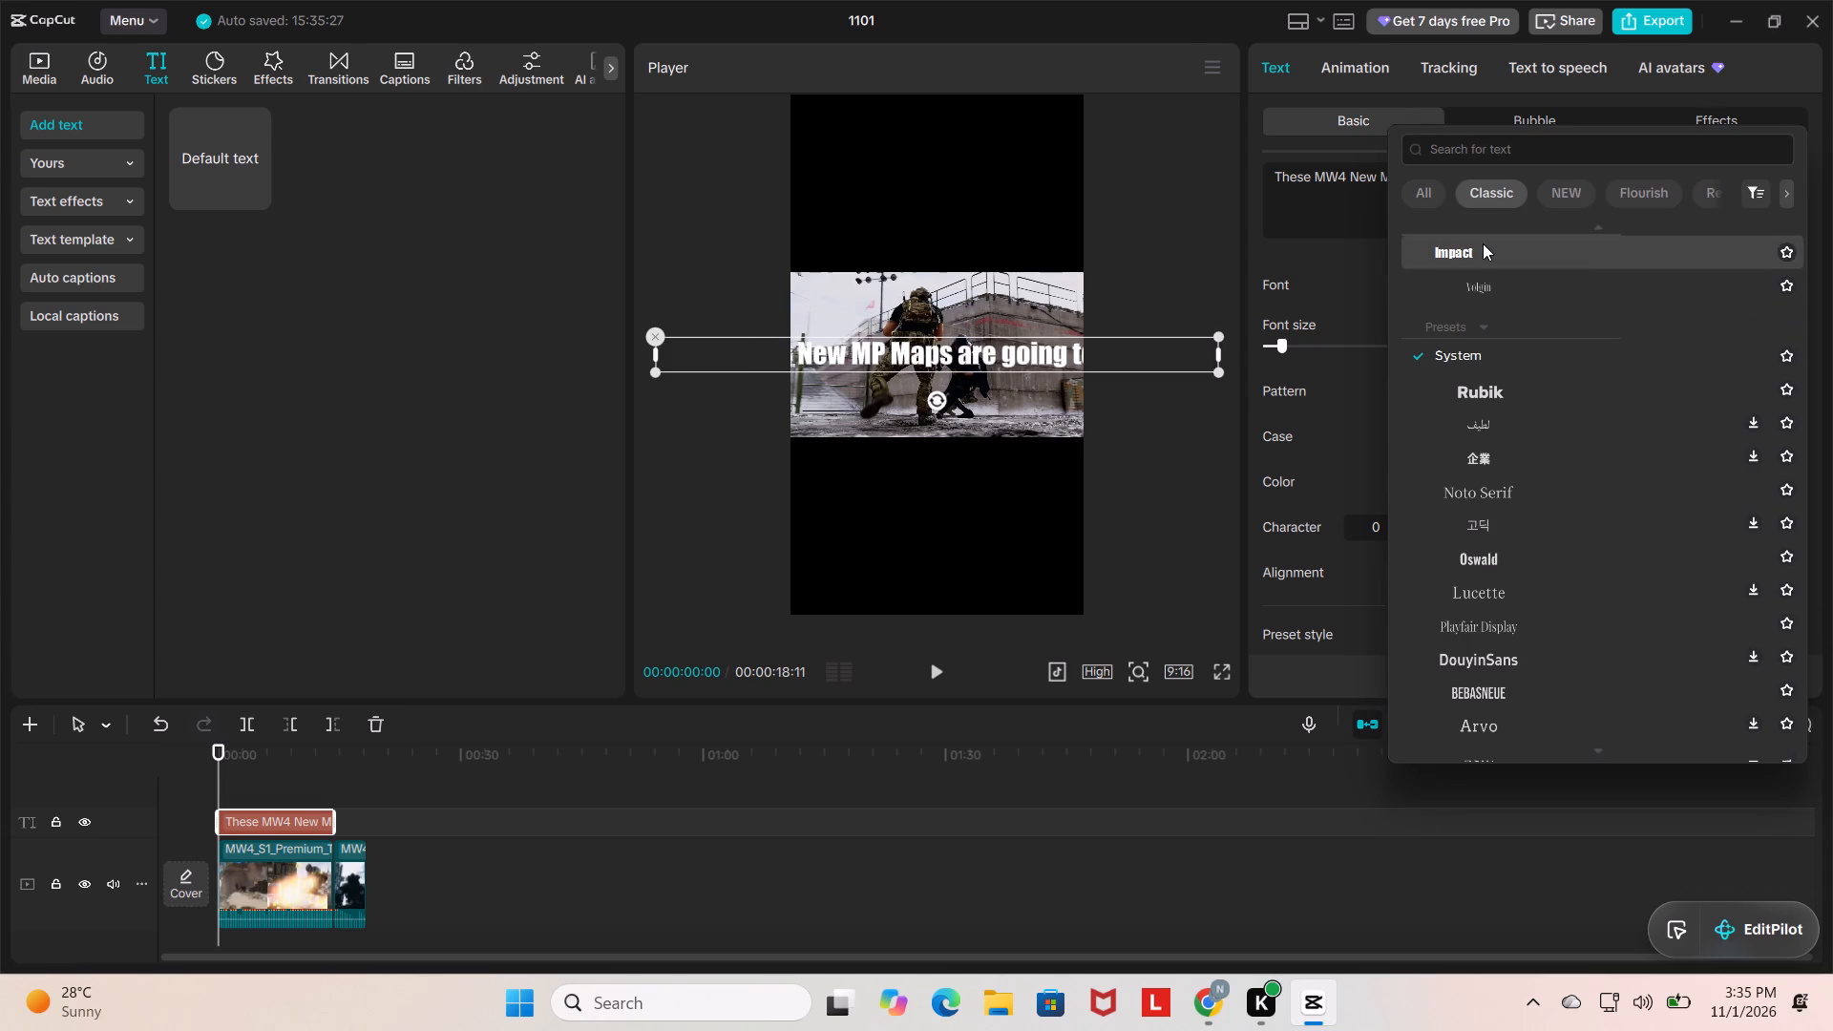
scroll(1445, 281, up, 1)
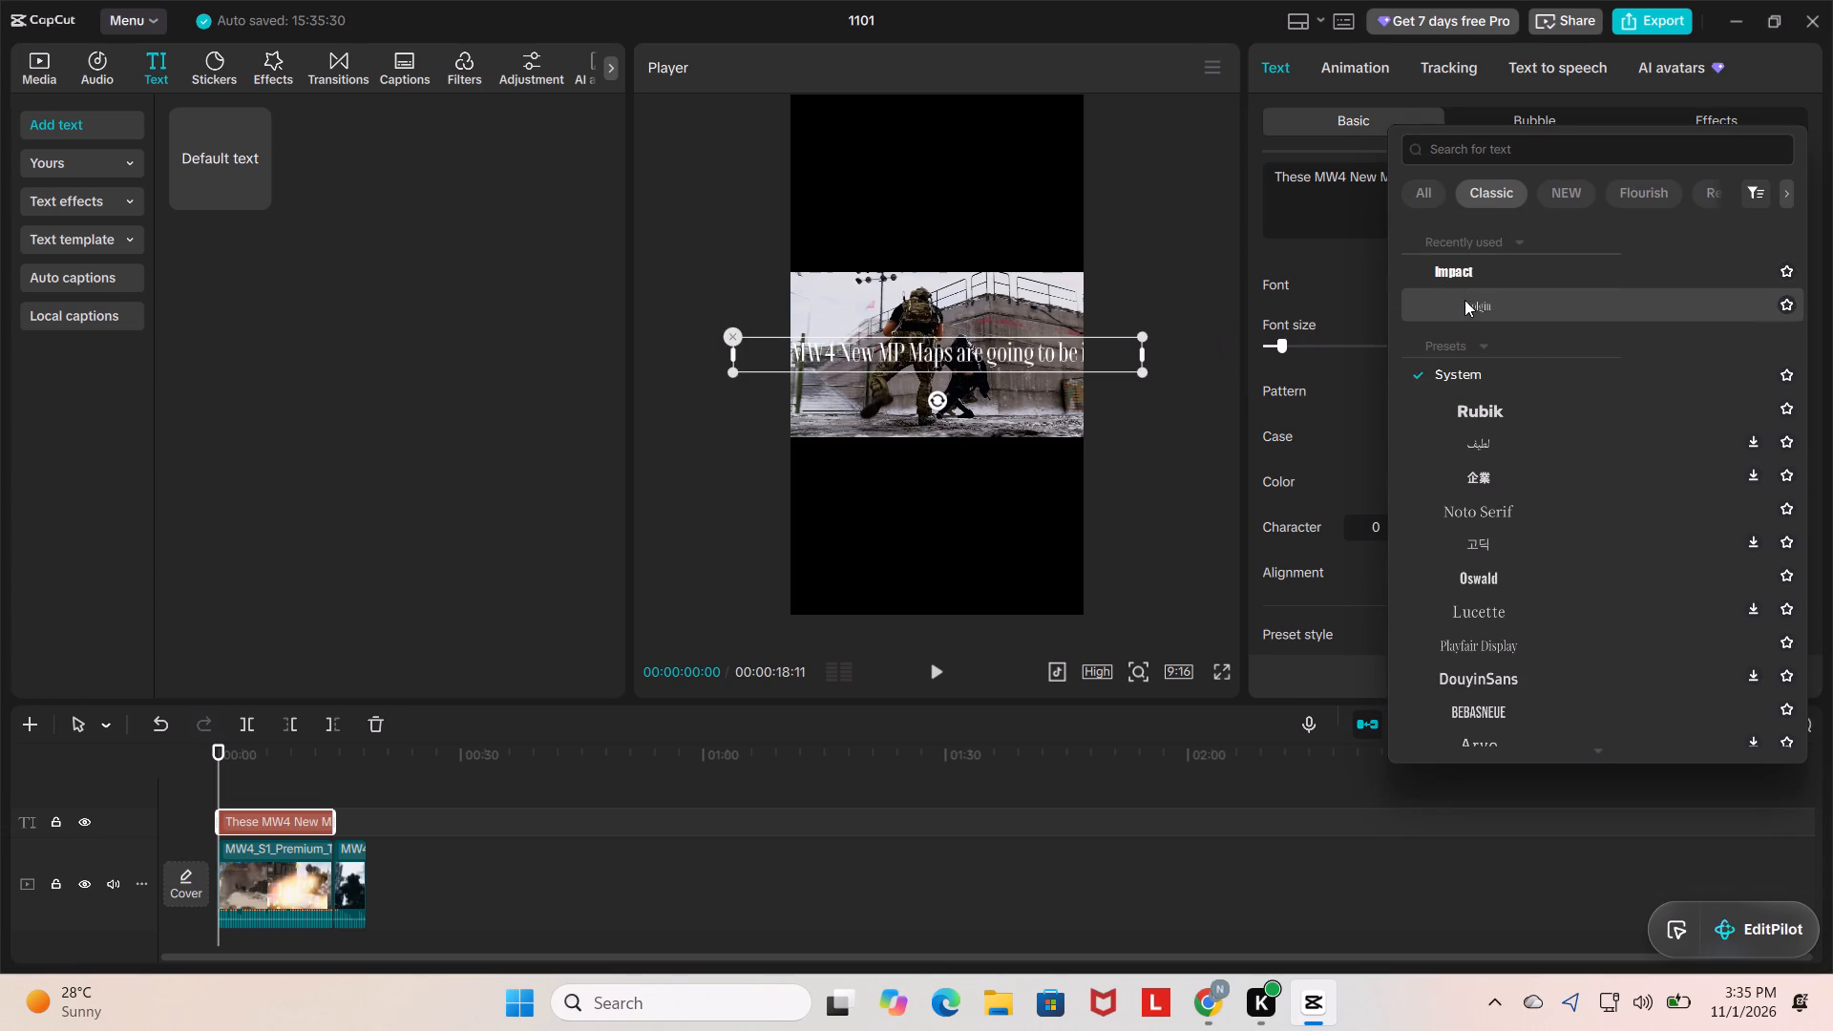
click(1523, 239)
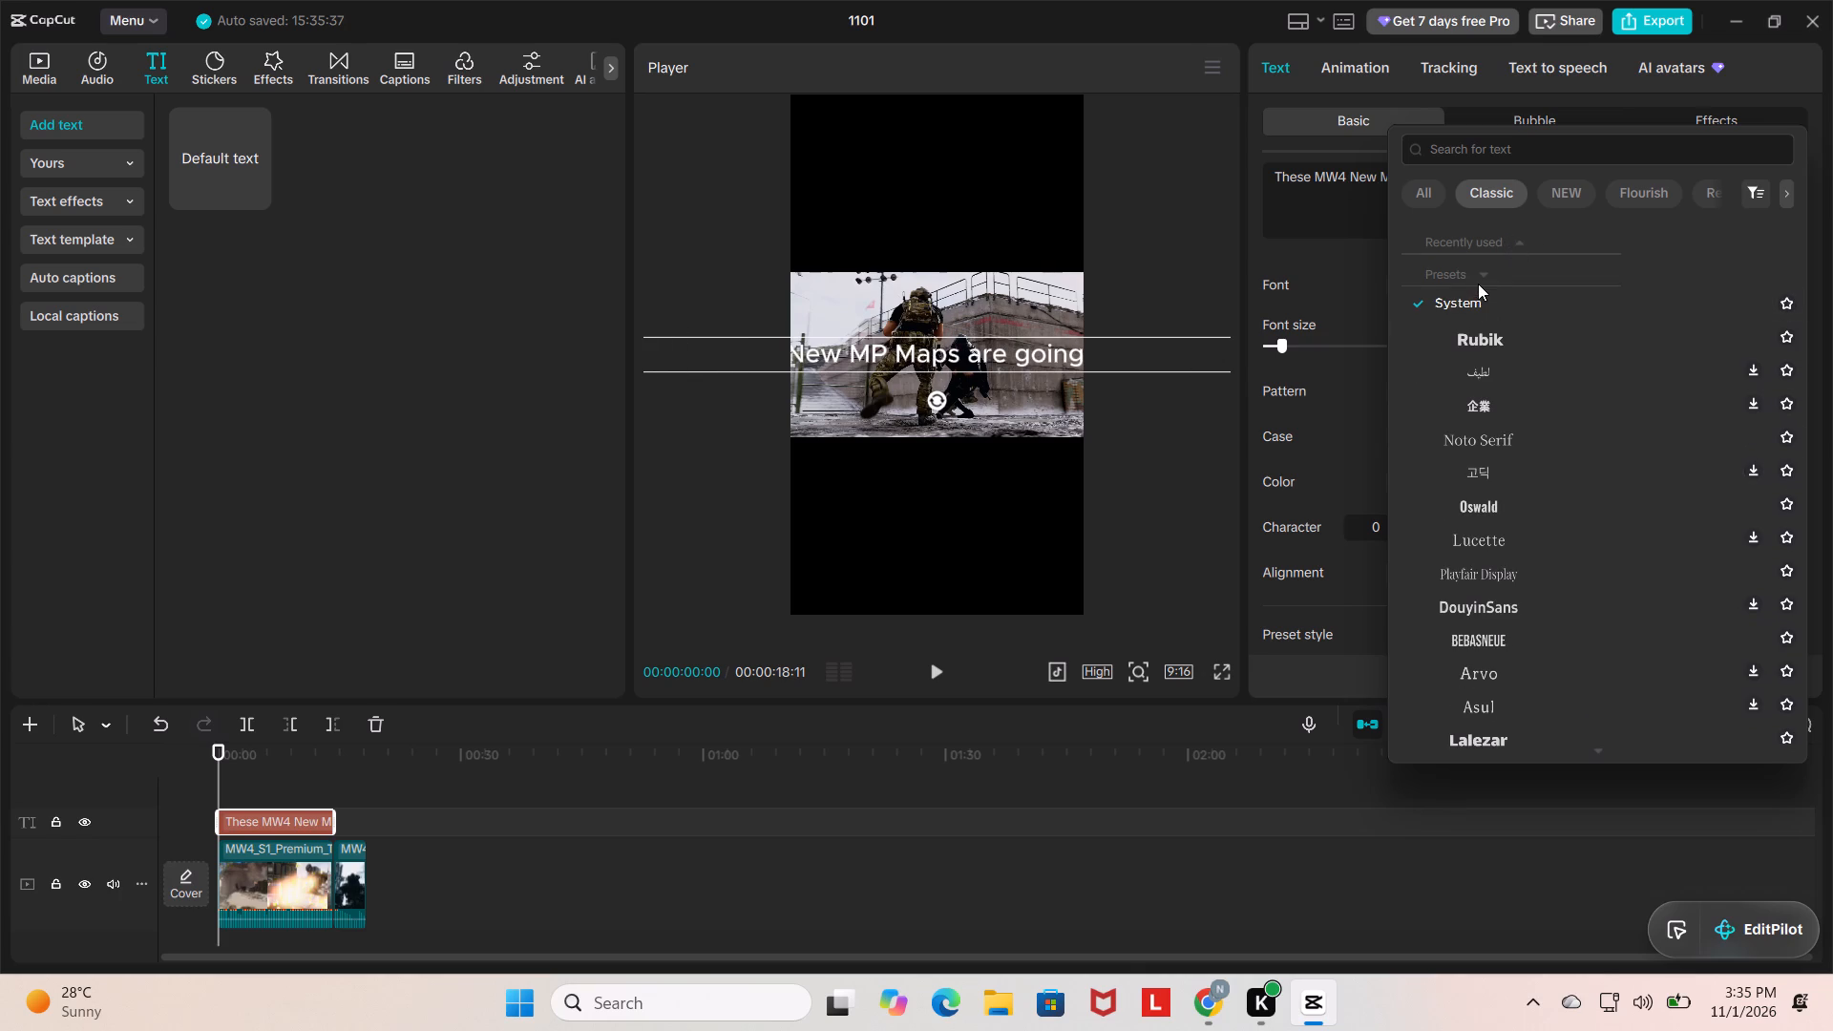
click(1483, 278)
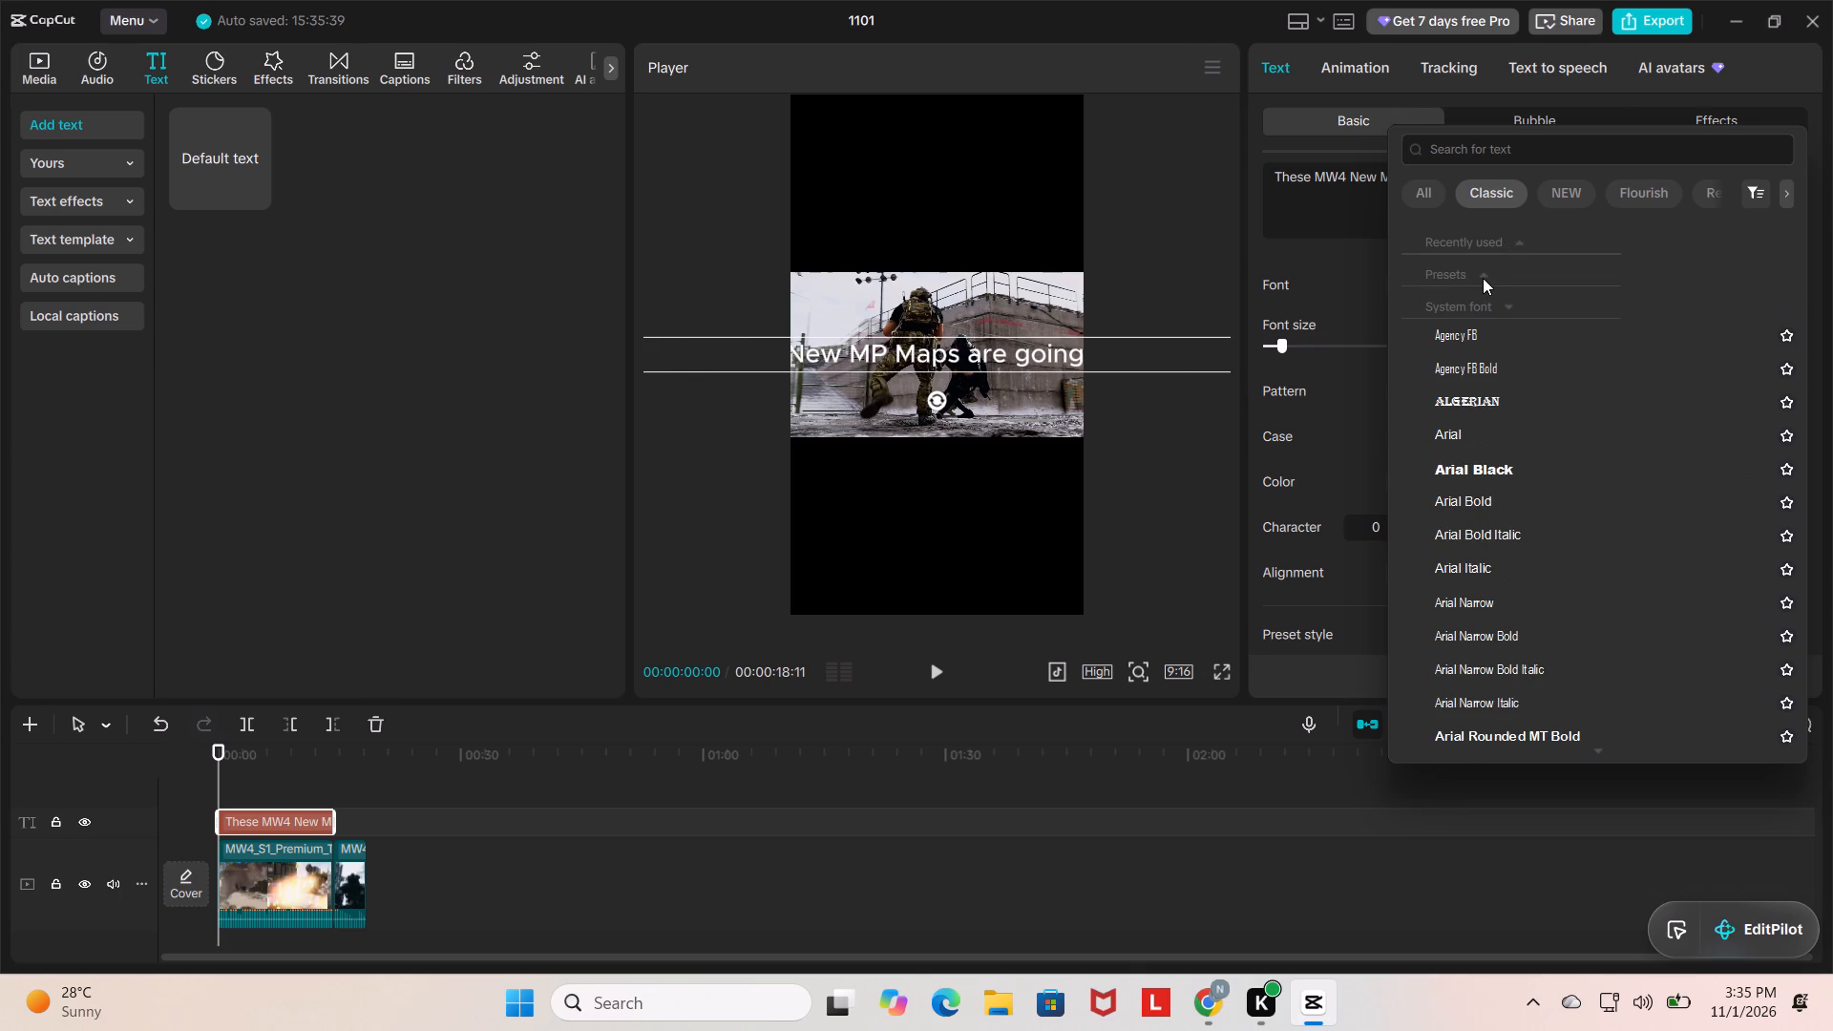
click(1483, 278)
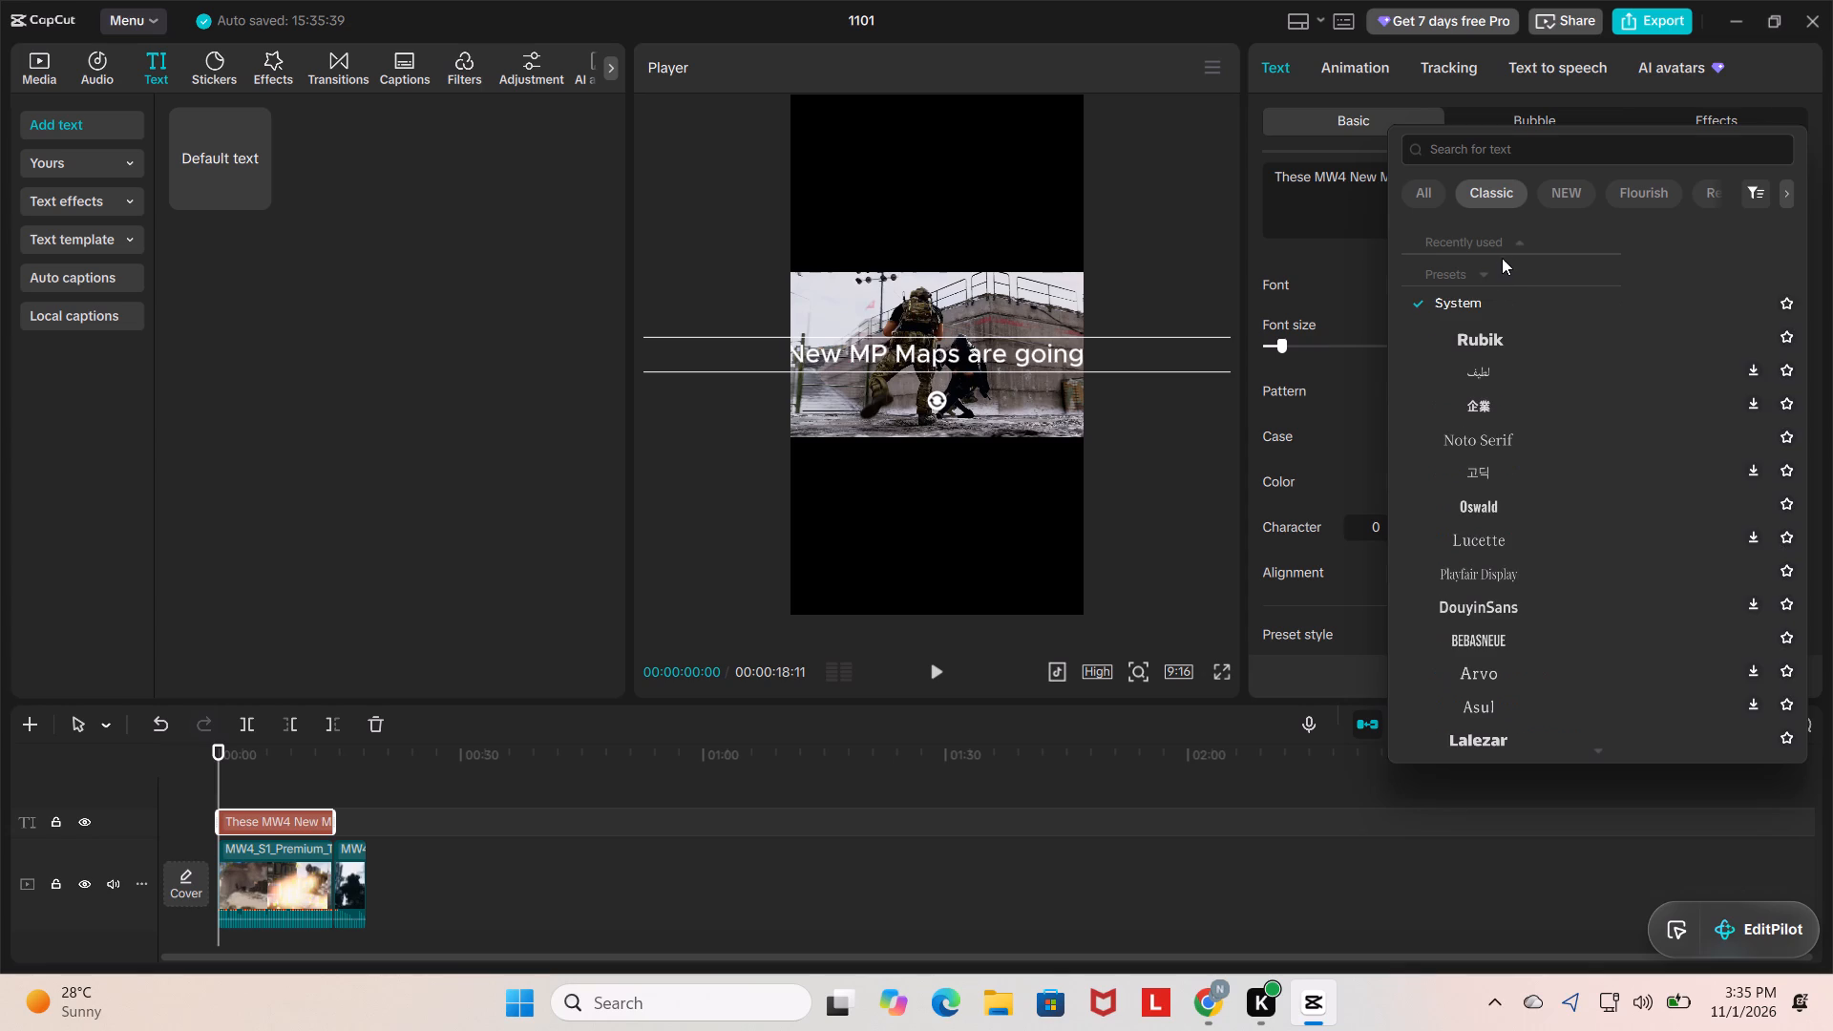
click(1515, 241)
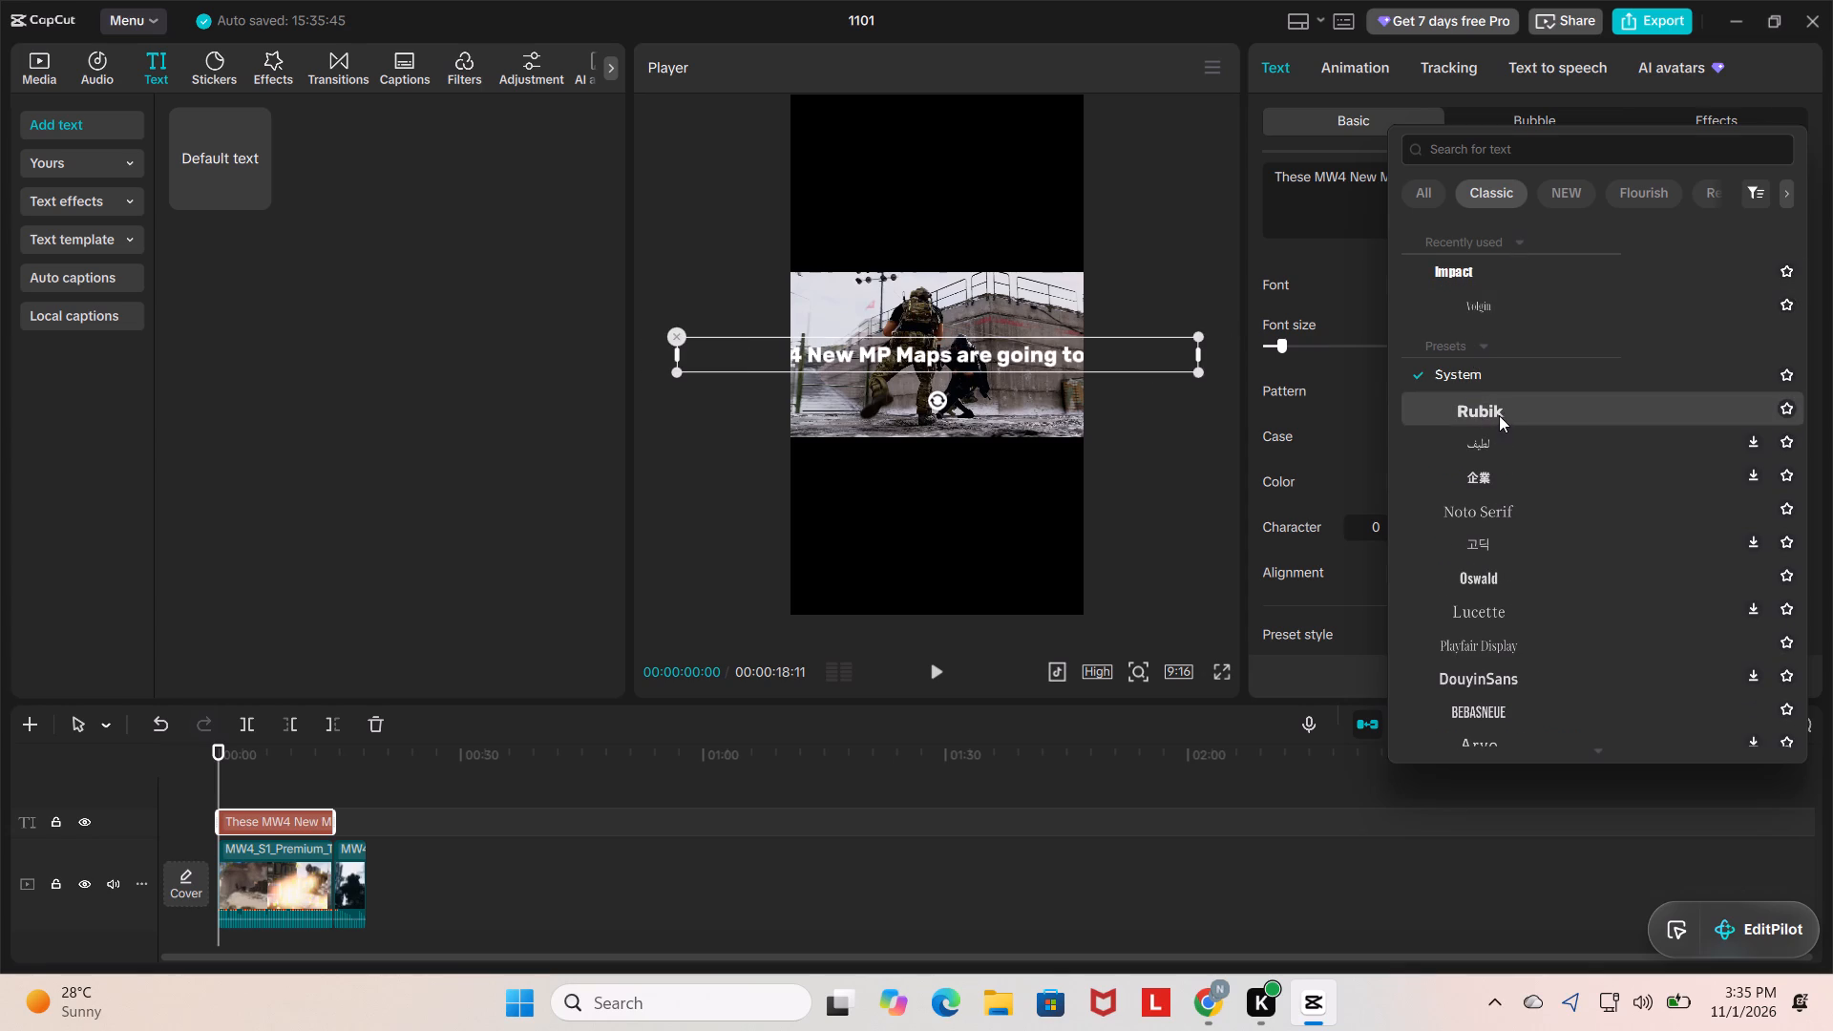
click(1478, 280)
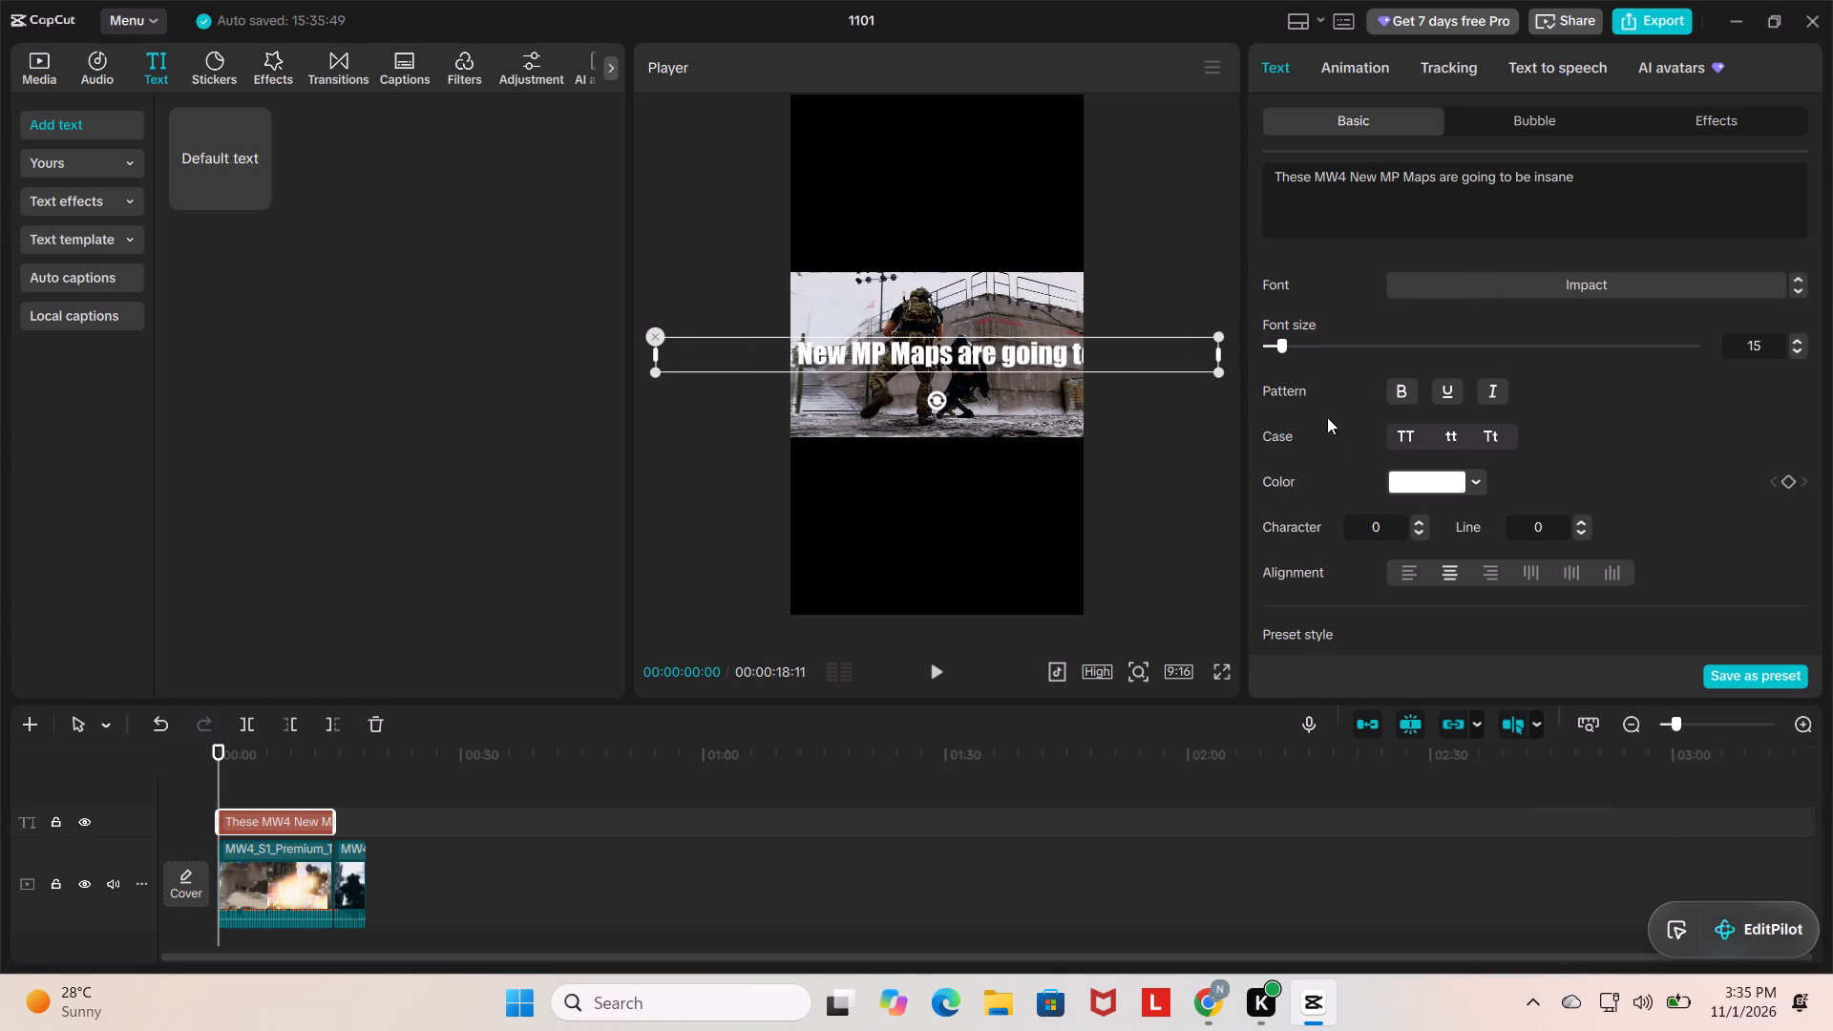
Break the text into two lines, starting the second line at "Maps".
click(1401, 167)
click(1404, 168)
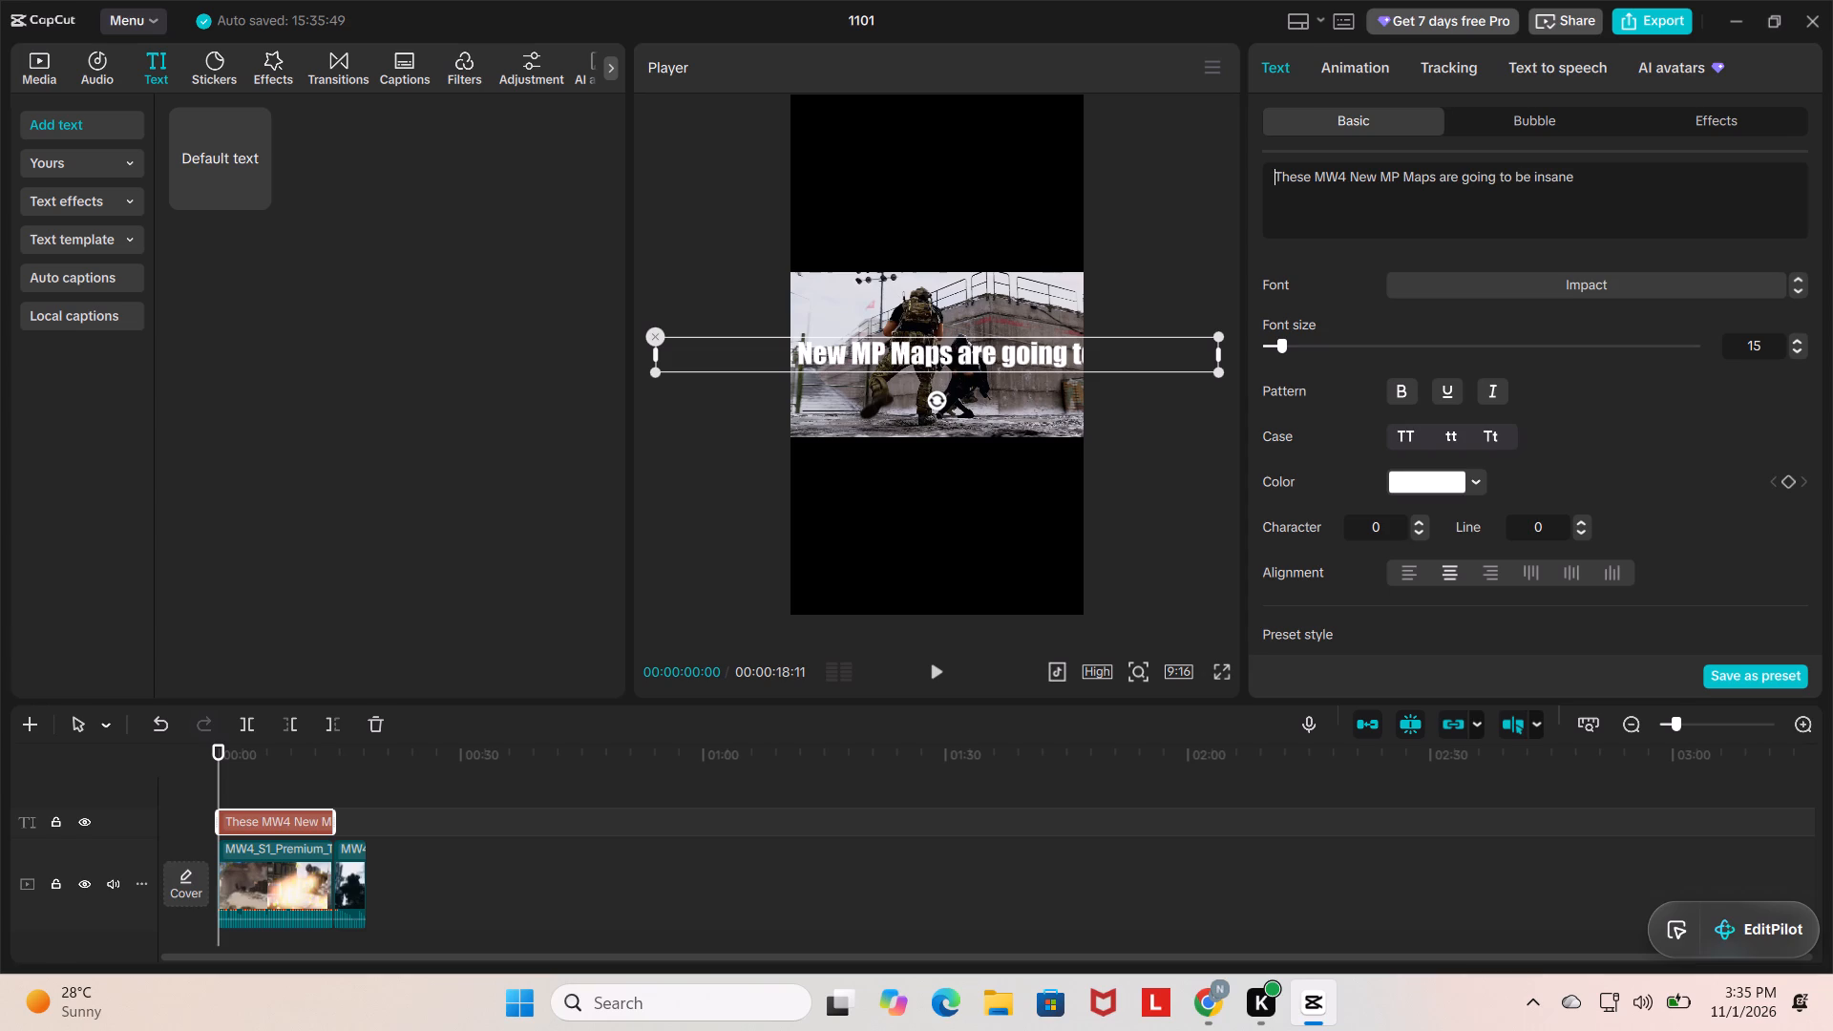
click(1401, 180)
click(1401, 180)
click(1395, 186)
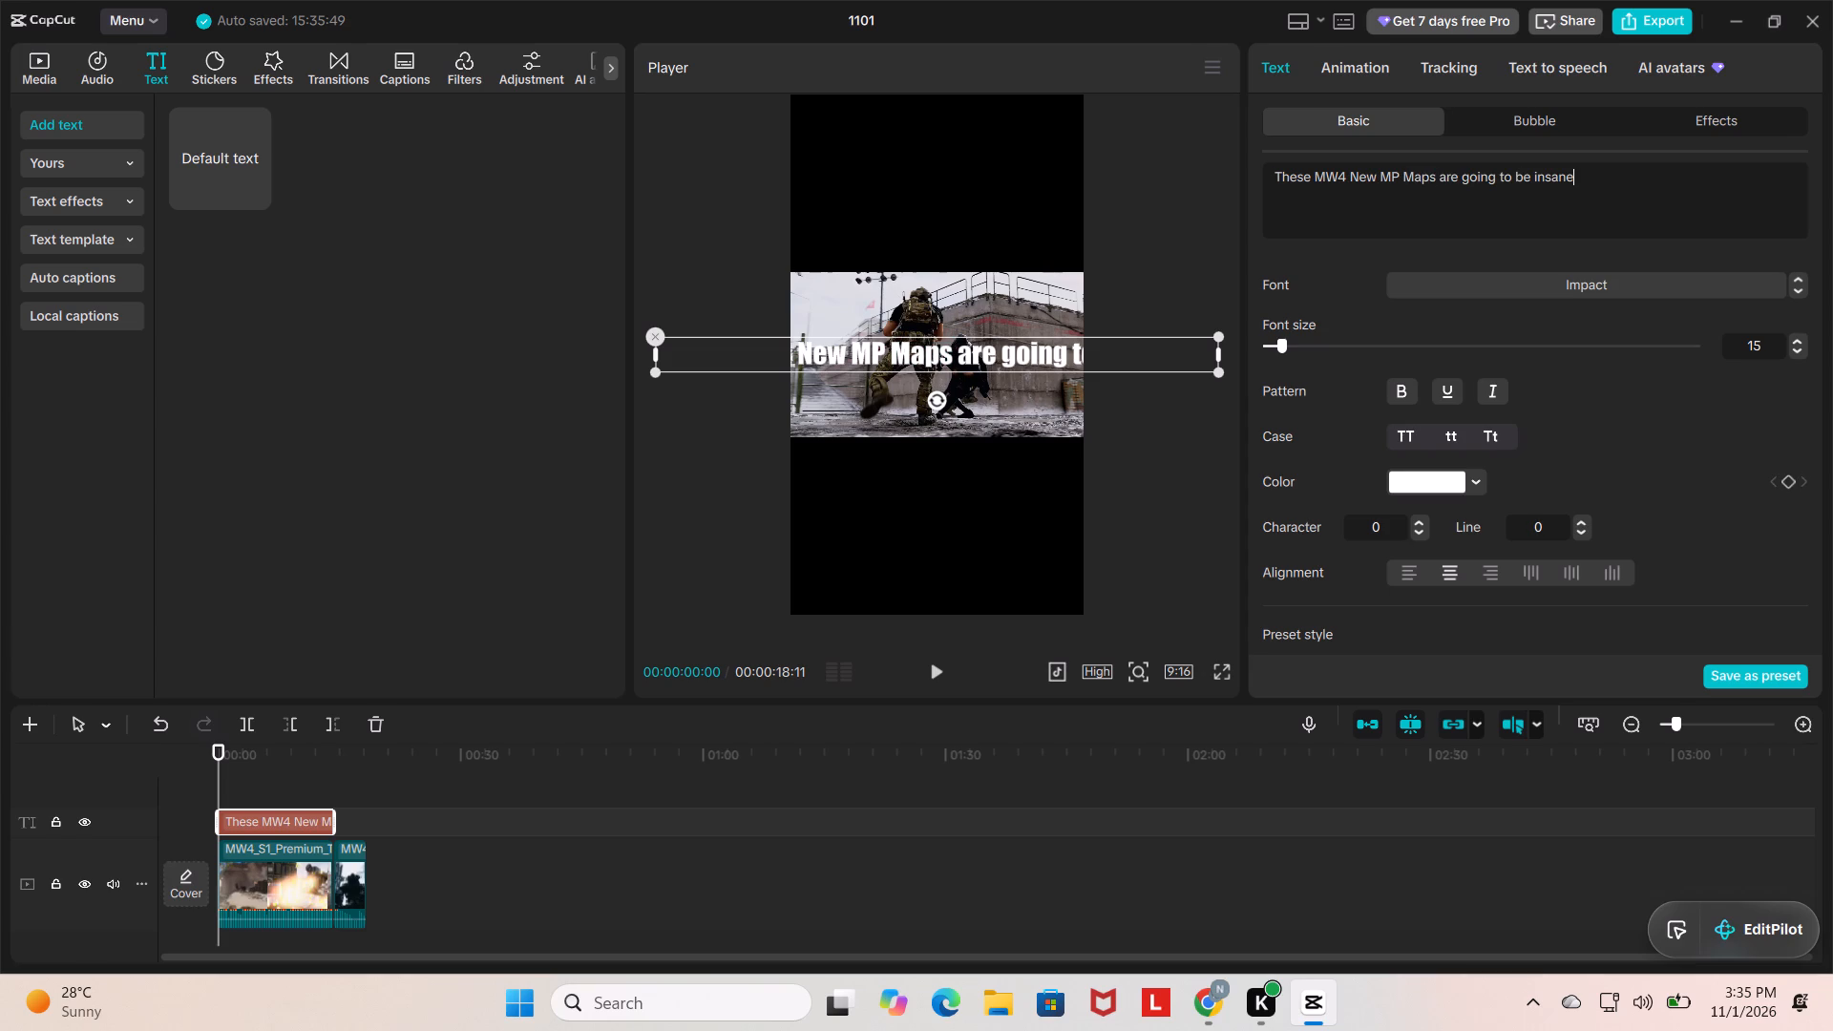
click(1403, 174)
click(1403, 174)
key(shift+Return)
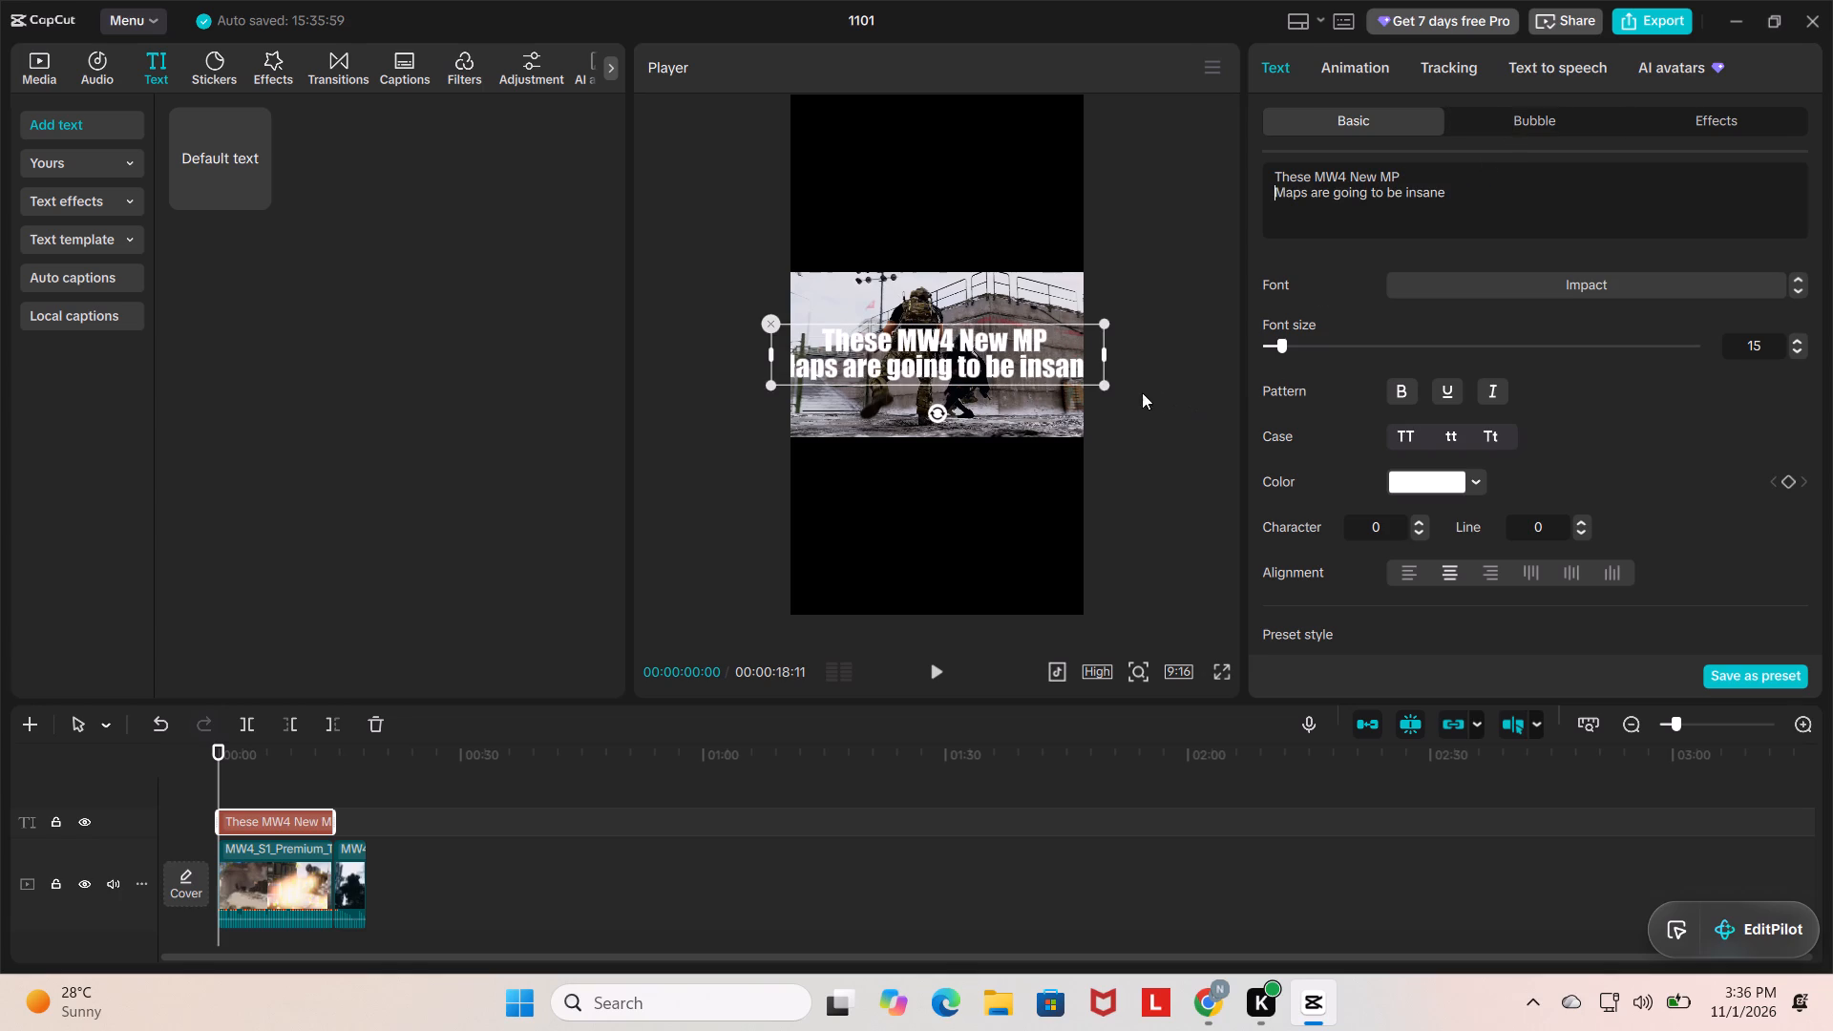
Scale the text down to the frame's width and place it horizontally centred in the black area just above the video.
drag(1103, 387, 1073, 383)
drag(993, 363, 1003, 236)
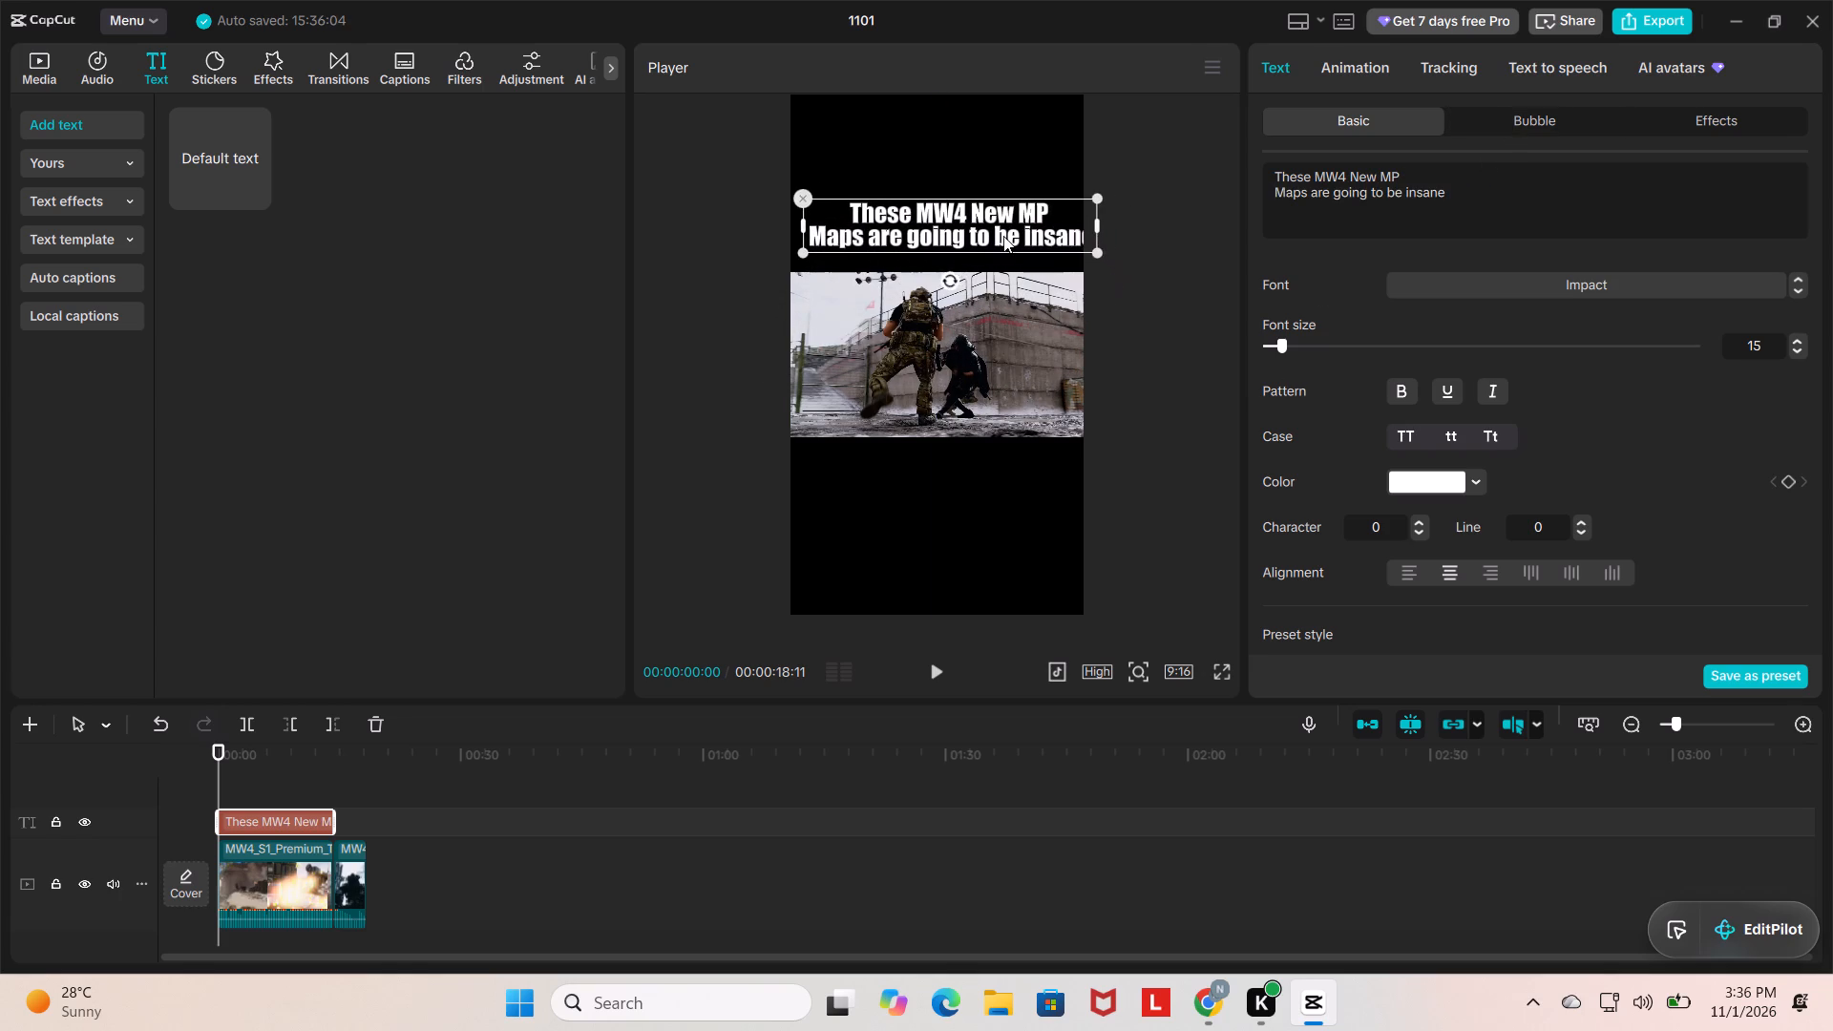
drag(1003, 236, 1002, 242)
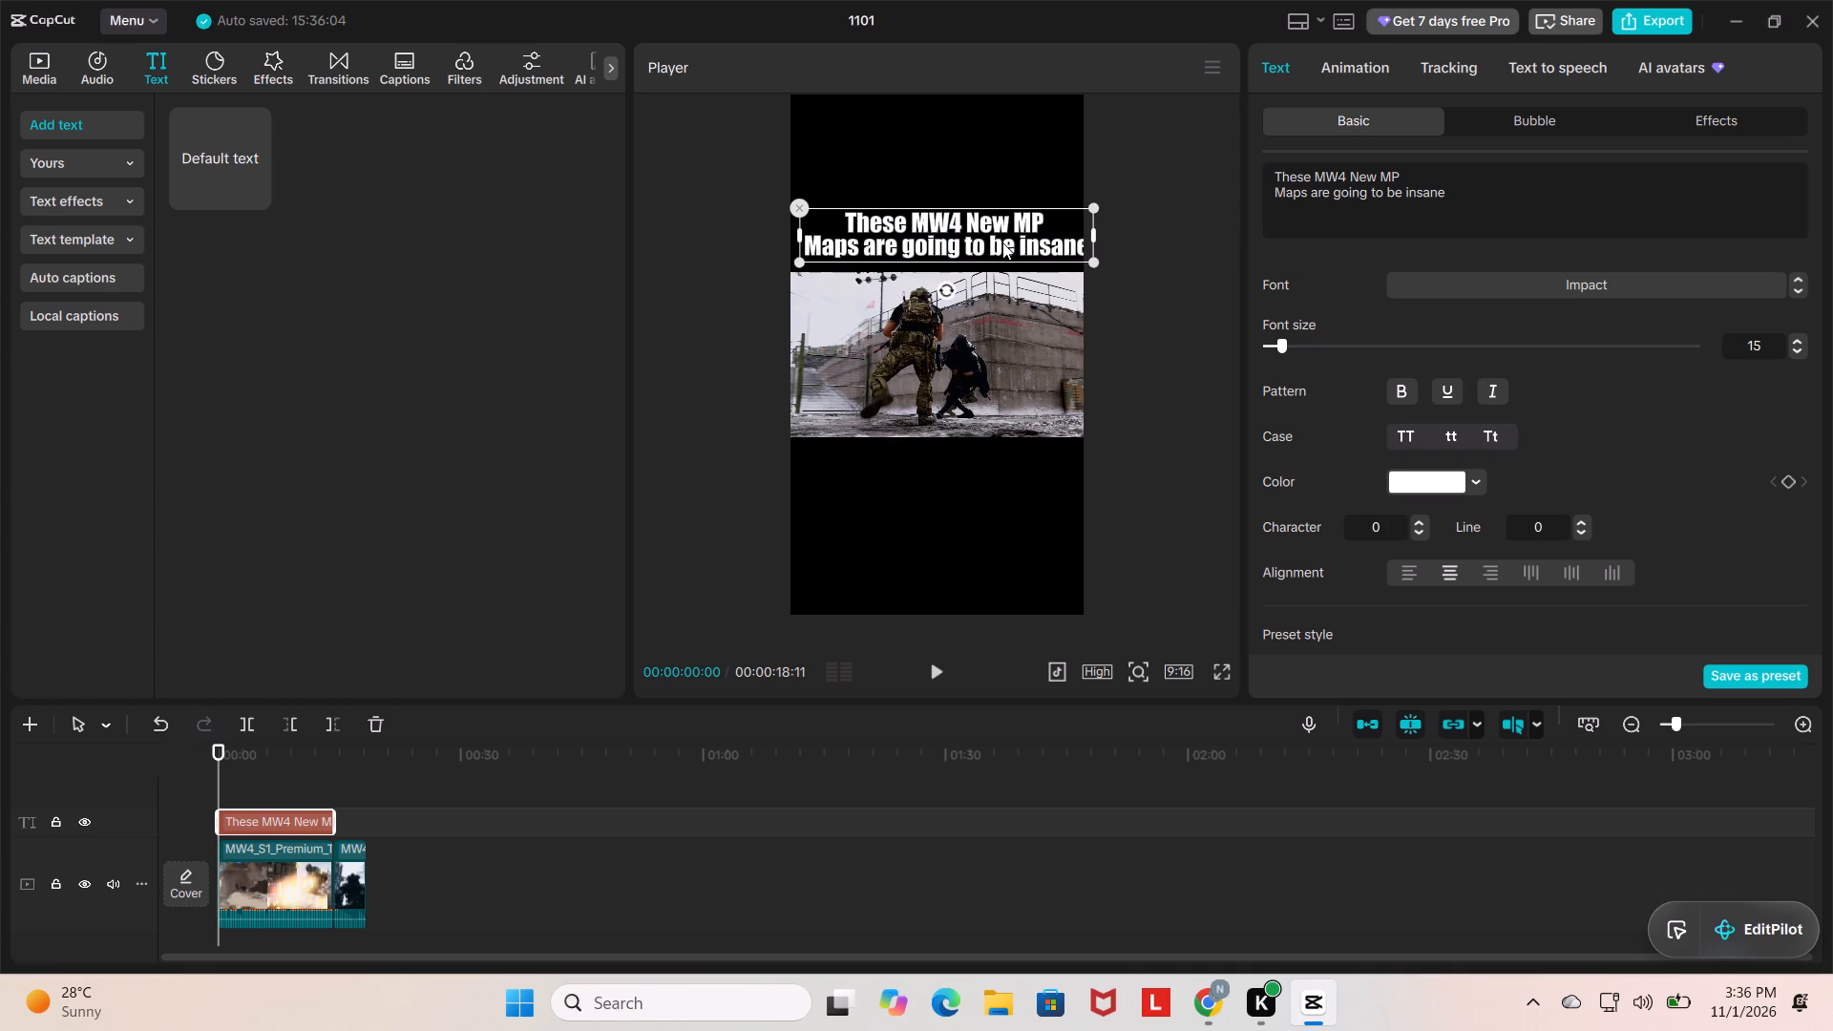
drag(1002, 242, 996, 253)
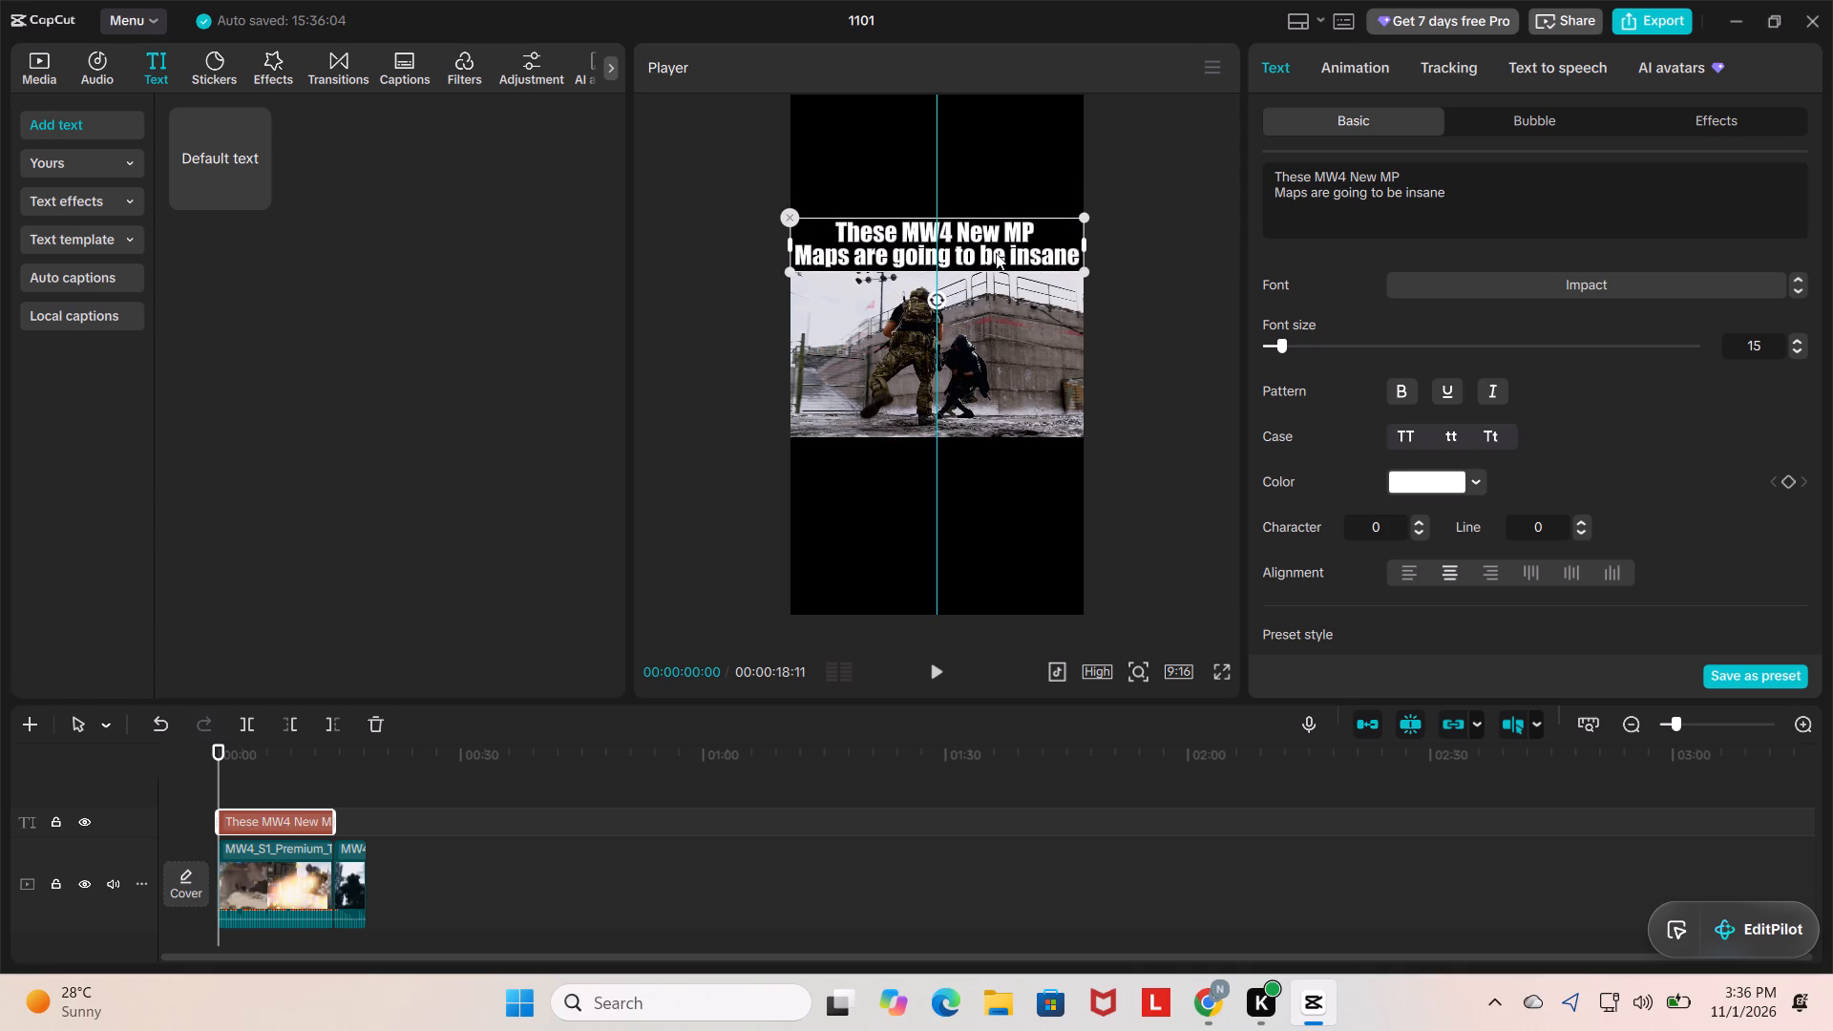
drag(996, 253, 995, 253)
click(1157, 220)
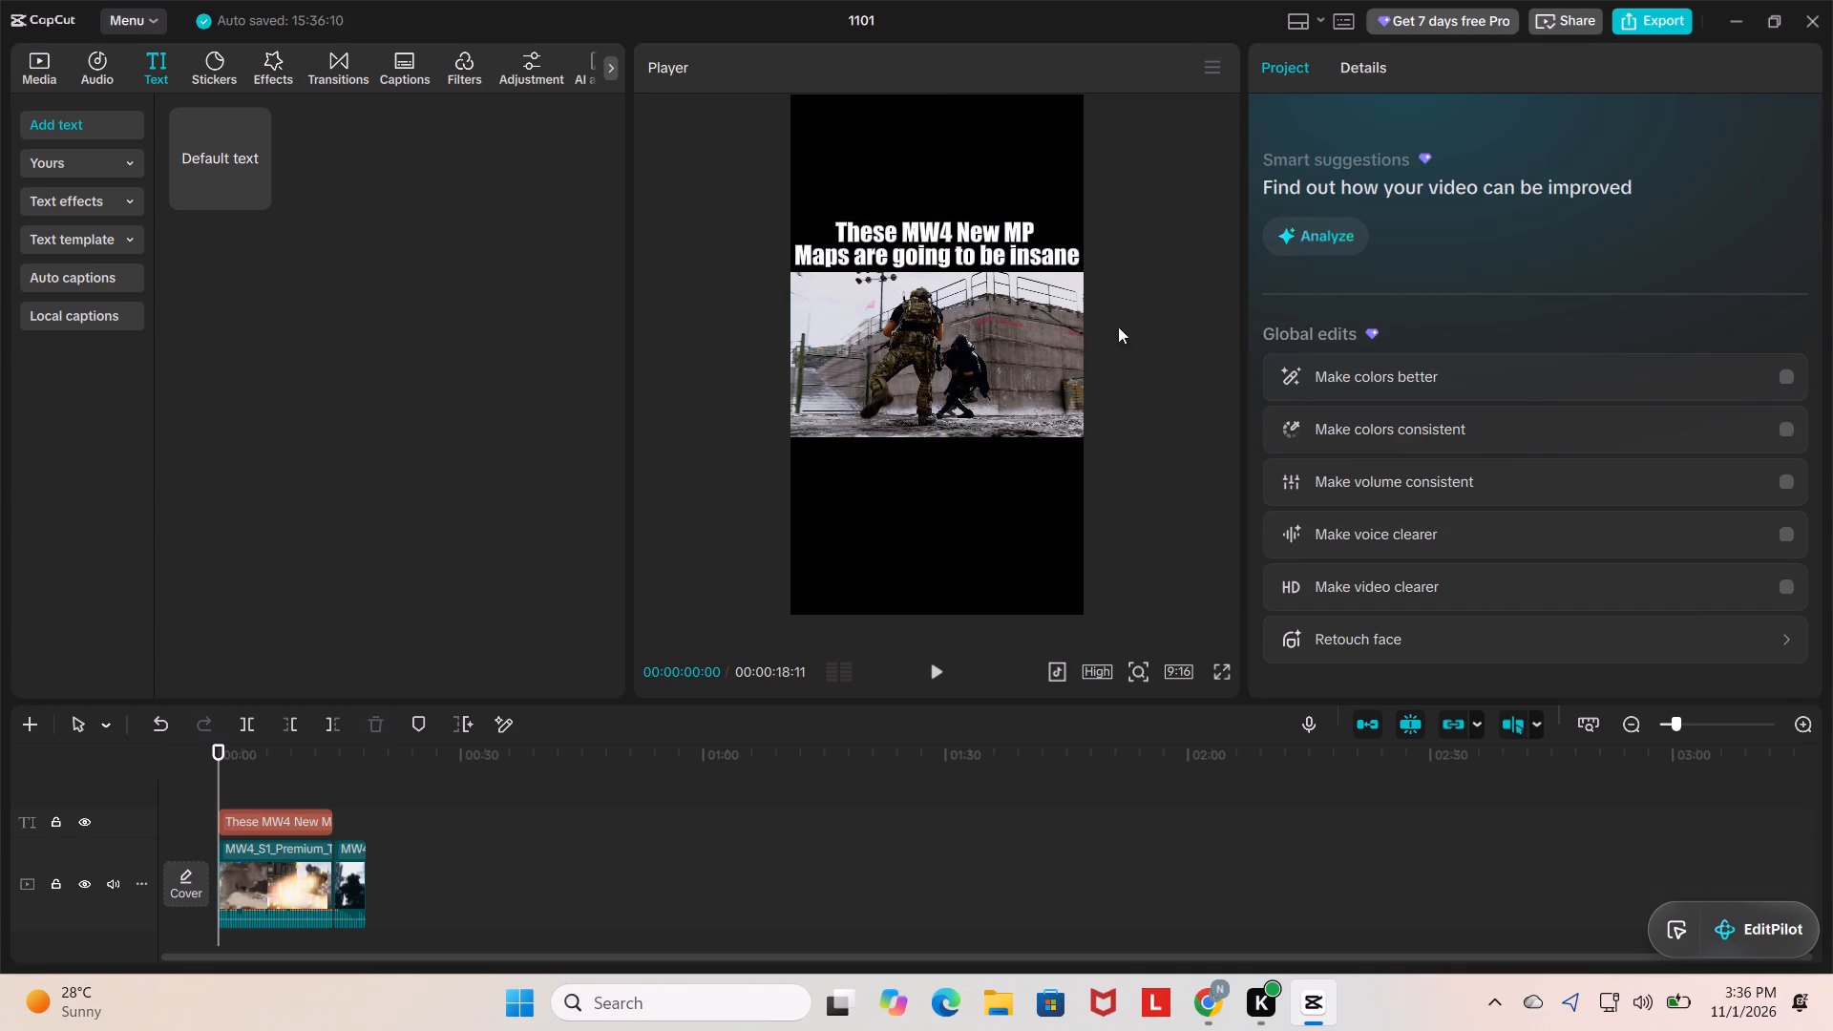
click(983, 271)
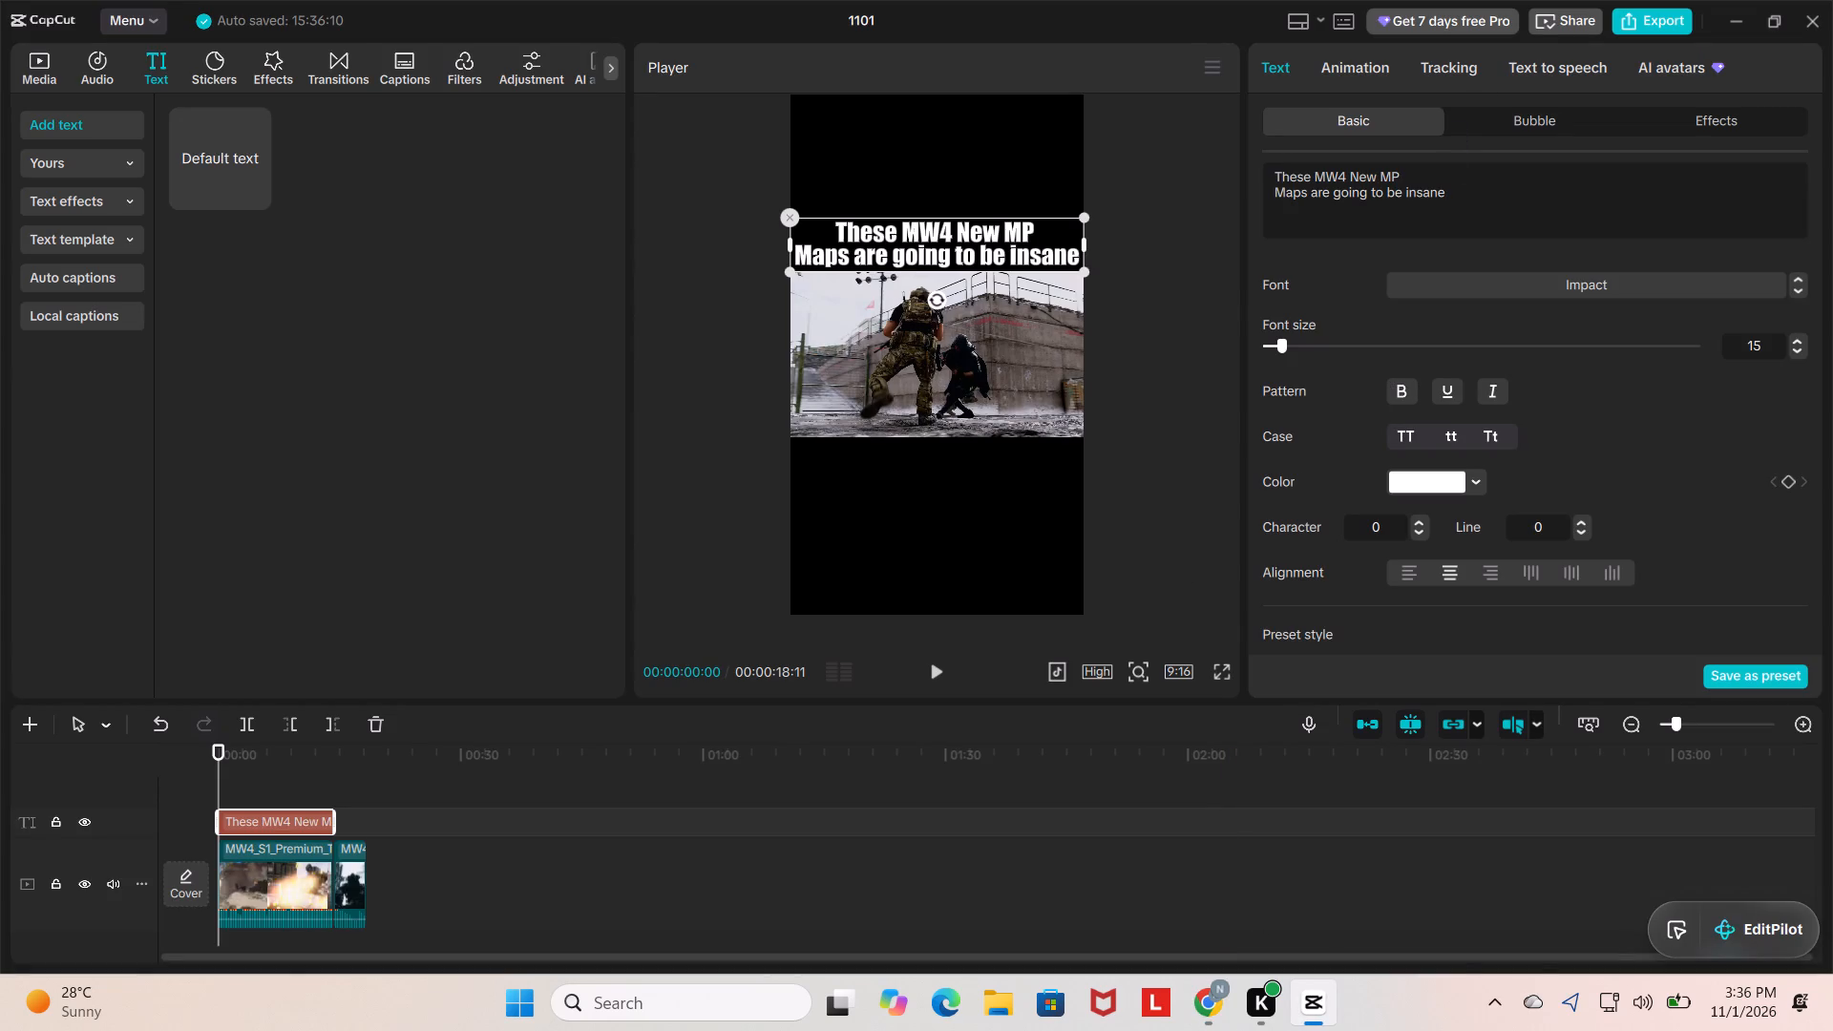
key(BackSpace)
key(BackSpace)
key(BackSpace)
key(BackSpace)
key(BackSpace)
key(BackSpace)
key(BackSpace)
key(BackSpace)
key(BackSpace)
key(BackSpace)
key(BackSpace)
key(BackSpace)
key(BackSpace)
key(BackSpace)
key(BackSpace)
key(BackSpace)
key(BackSpace)
key(BackSpace)
key(BackSpace)
key(BackSpace)
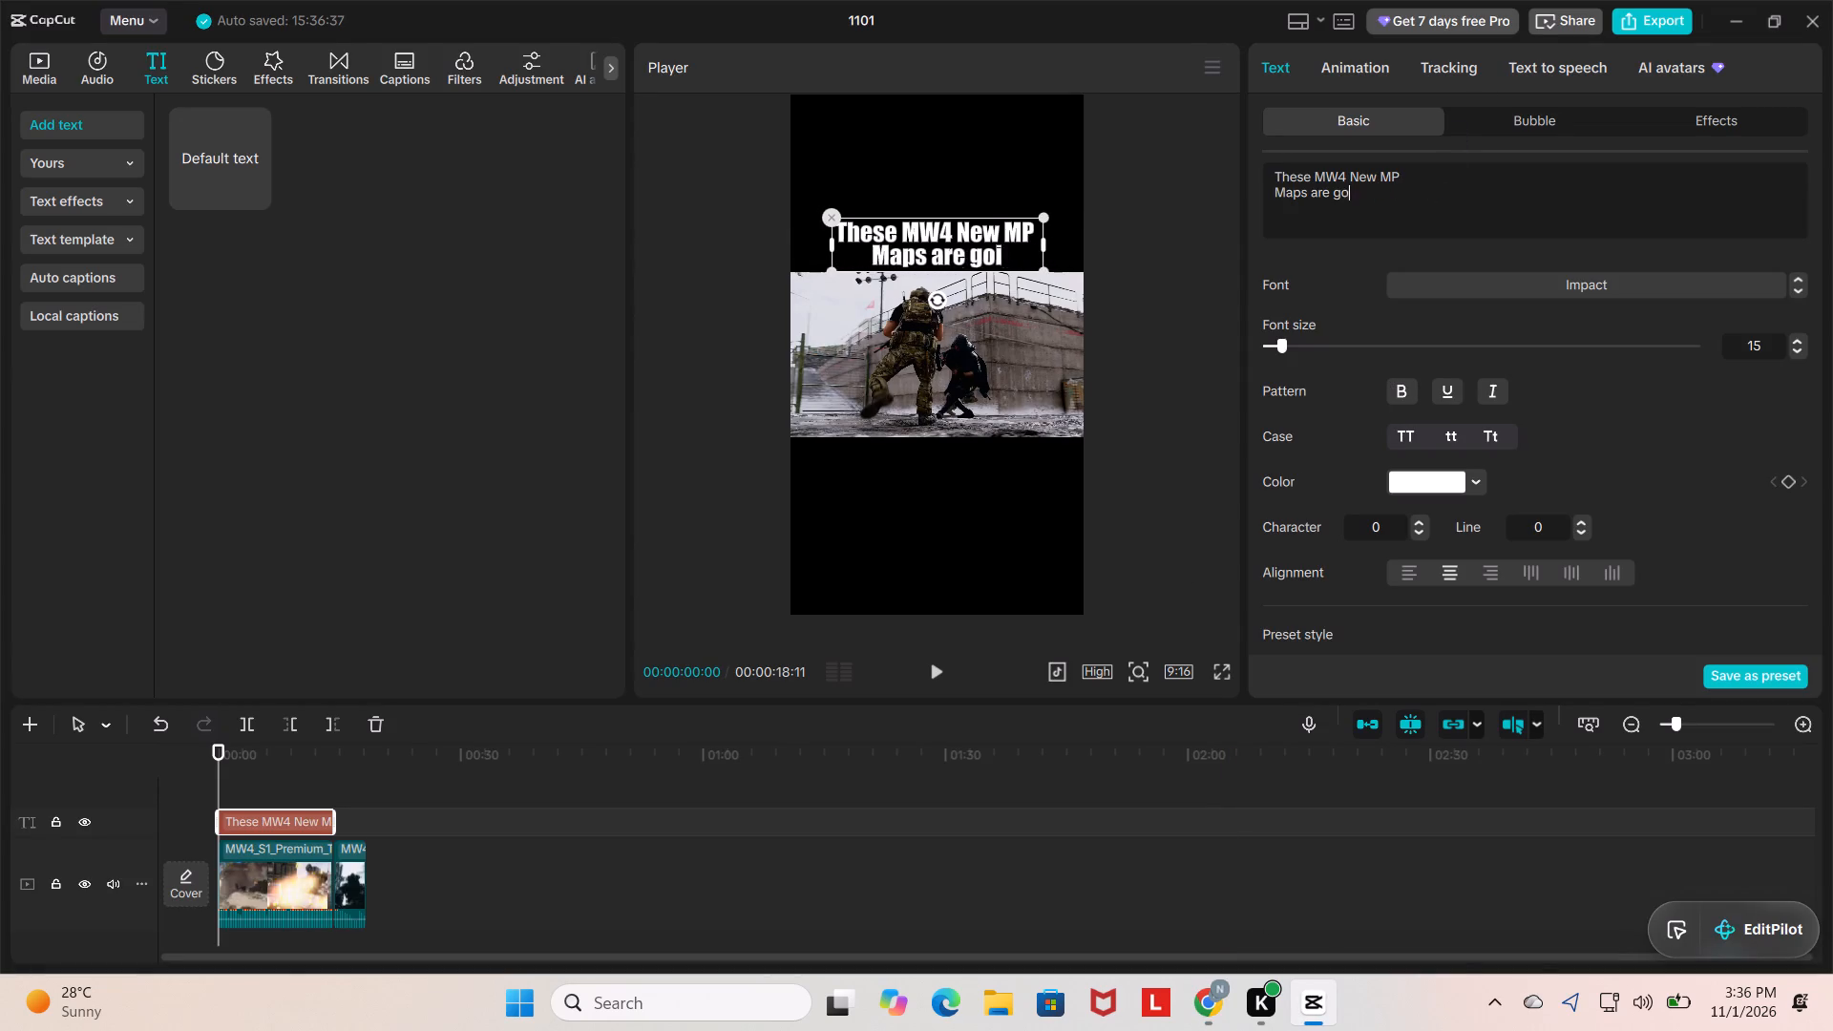
key(space)
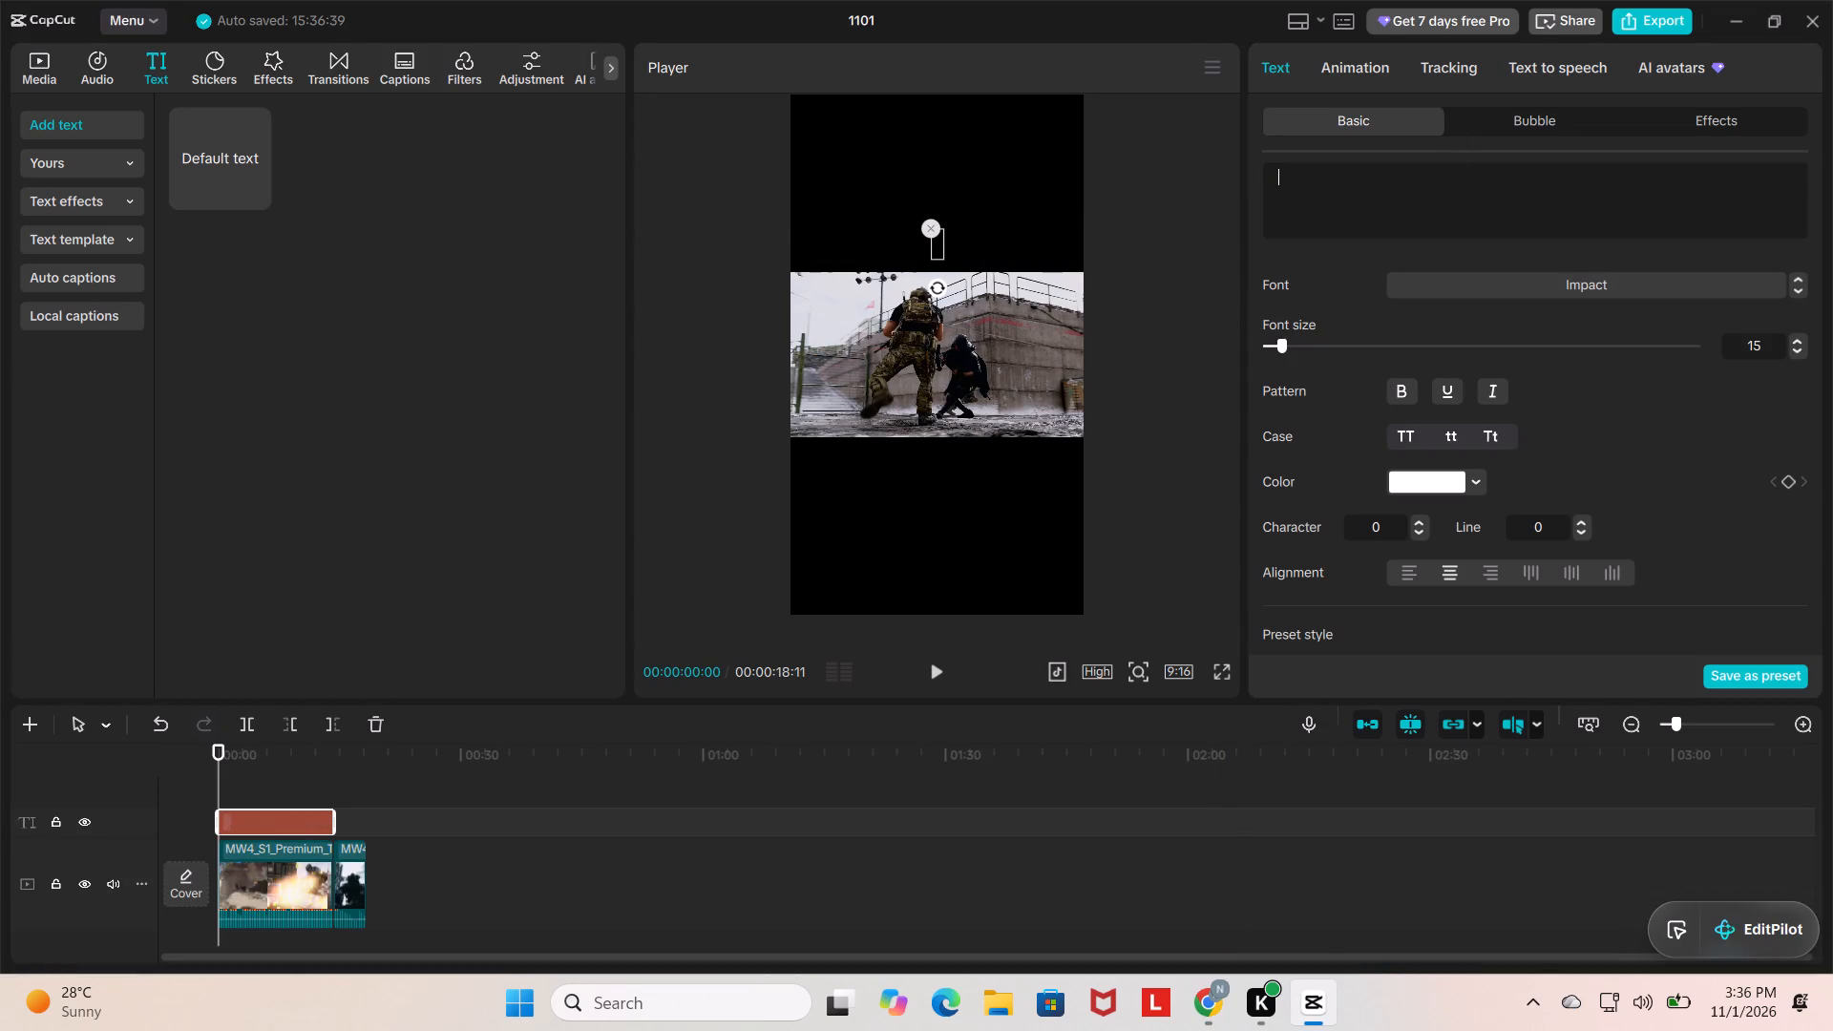
key(ctrl+v)
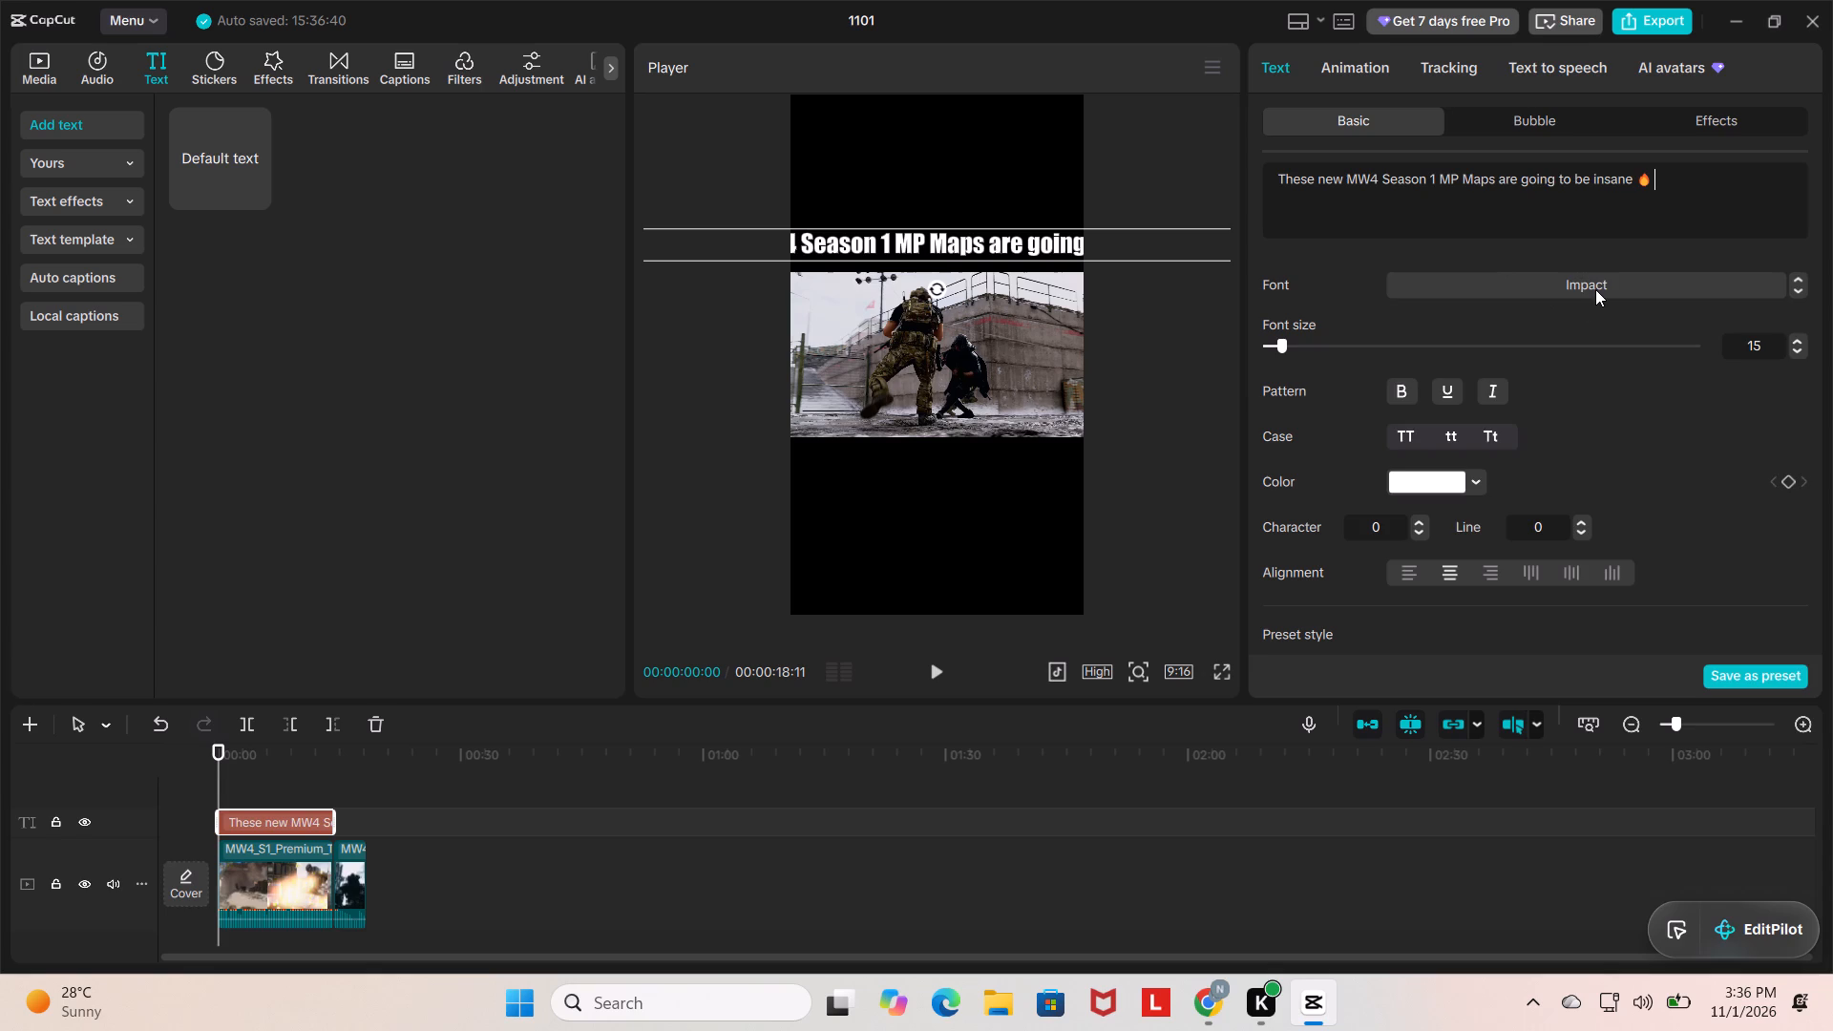
click(1597, 287)
click(1194, 258)
Break the text into two lines, starting the second line at "MP Maps".
click(1435, 179)
key(Return)
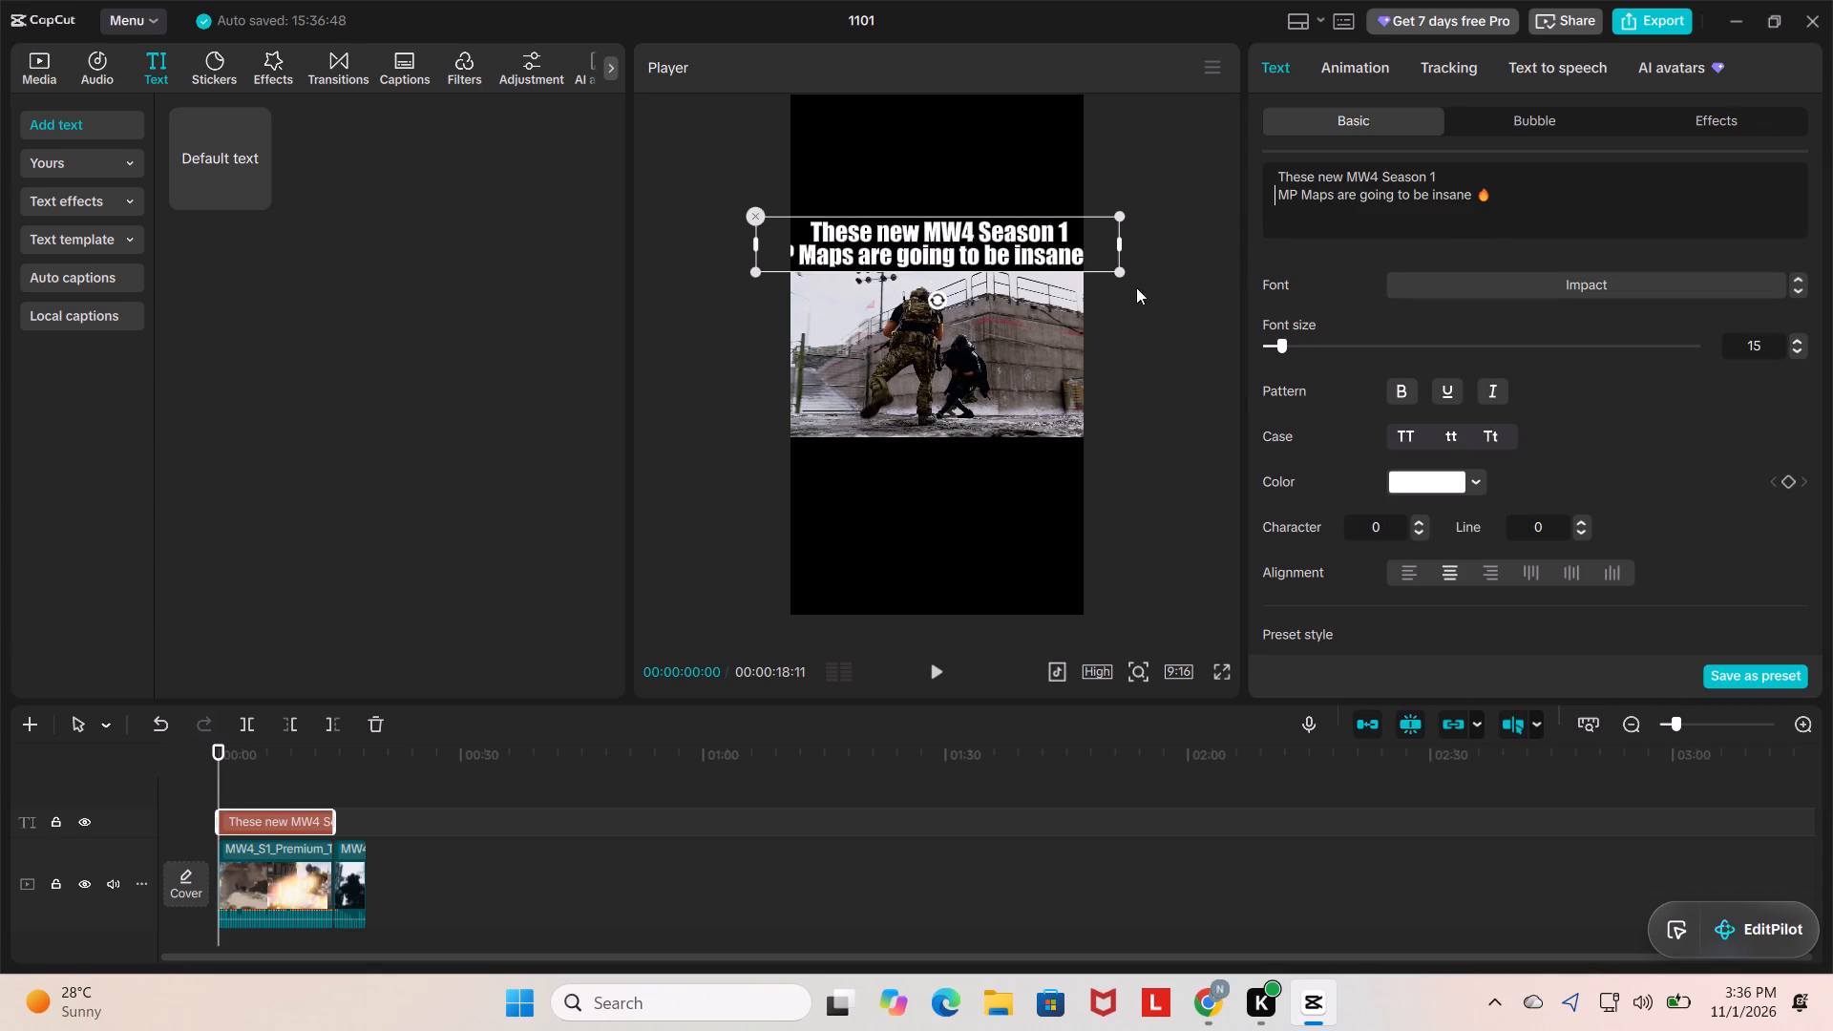
Scale the two-line text down to fit the frame's width, place it just above the video, and deselect it.
drag(1119, 271, 1102, 267)
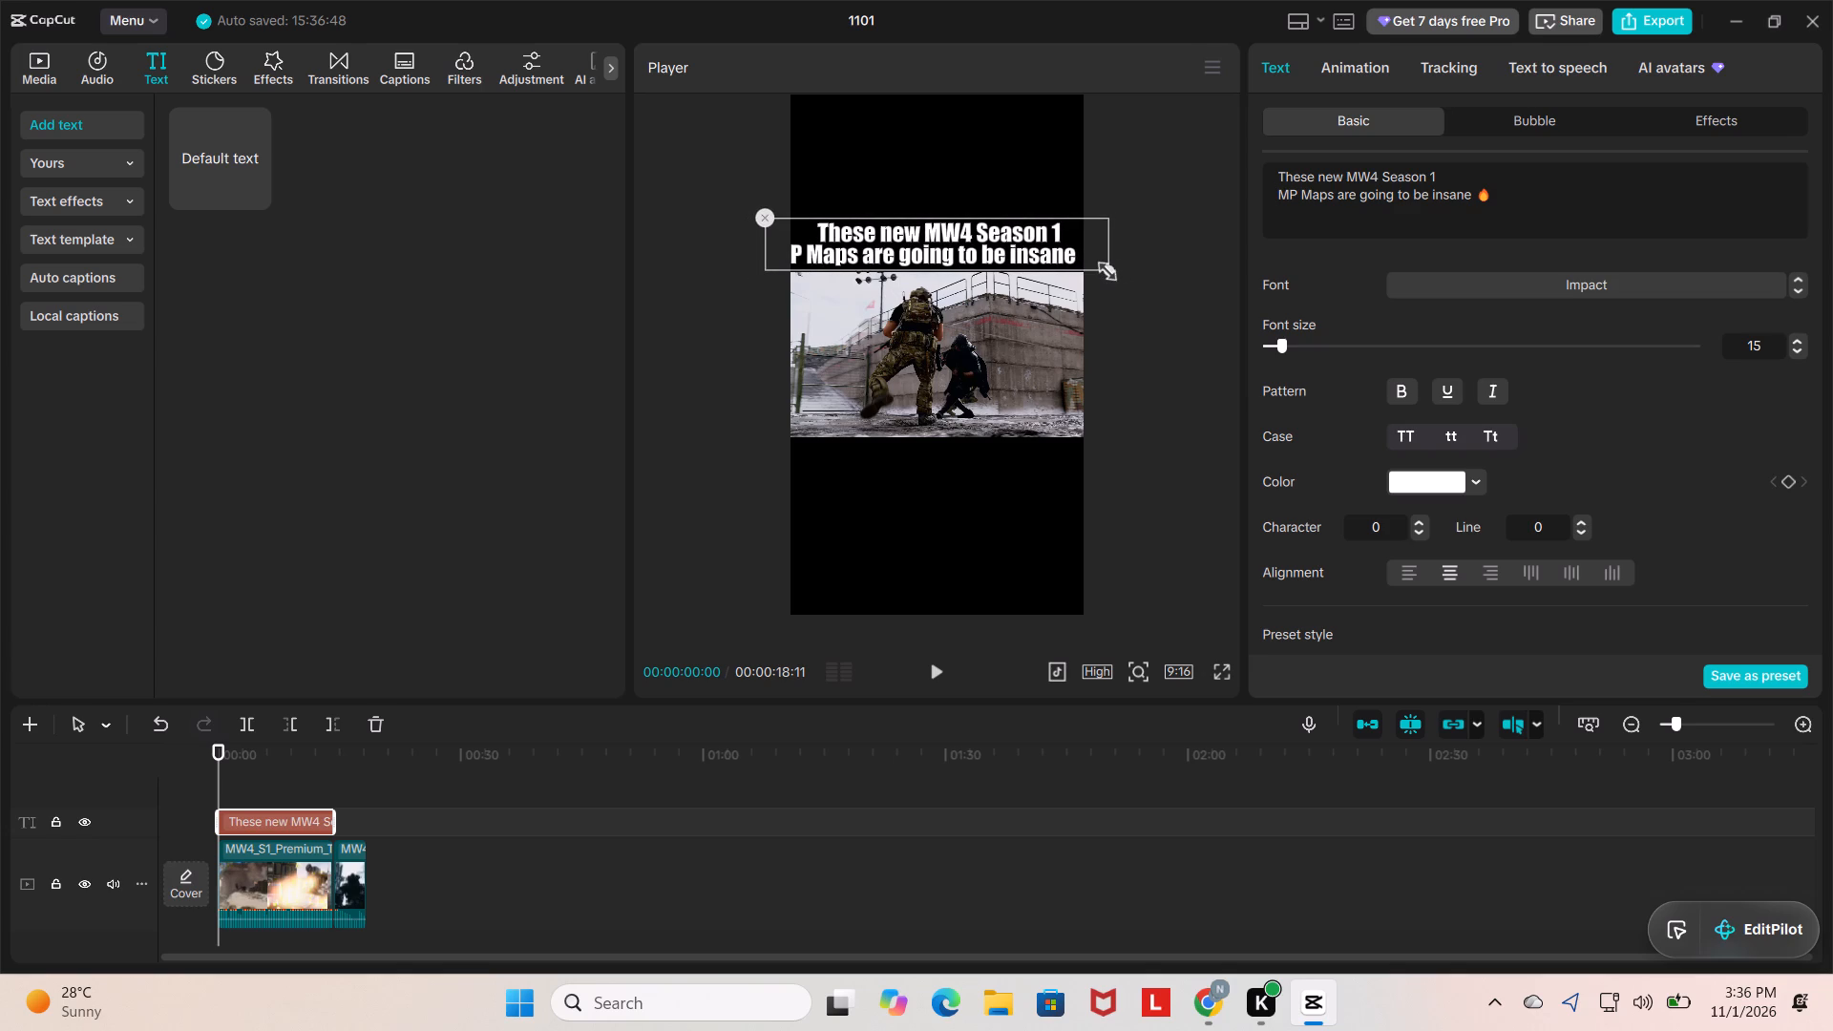
drag(1102, 267, 1087, 263)
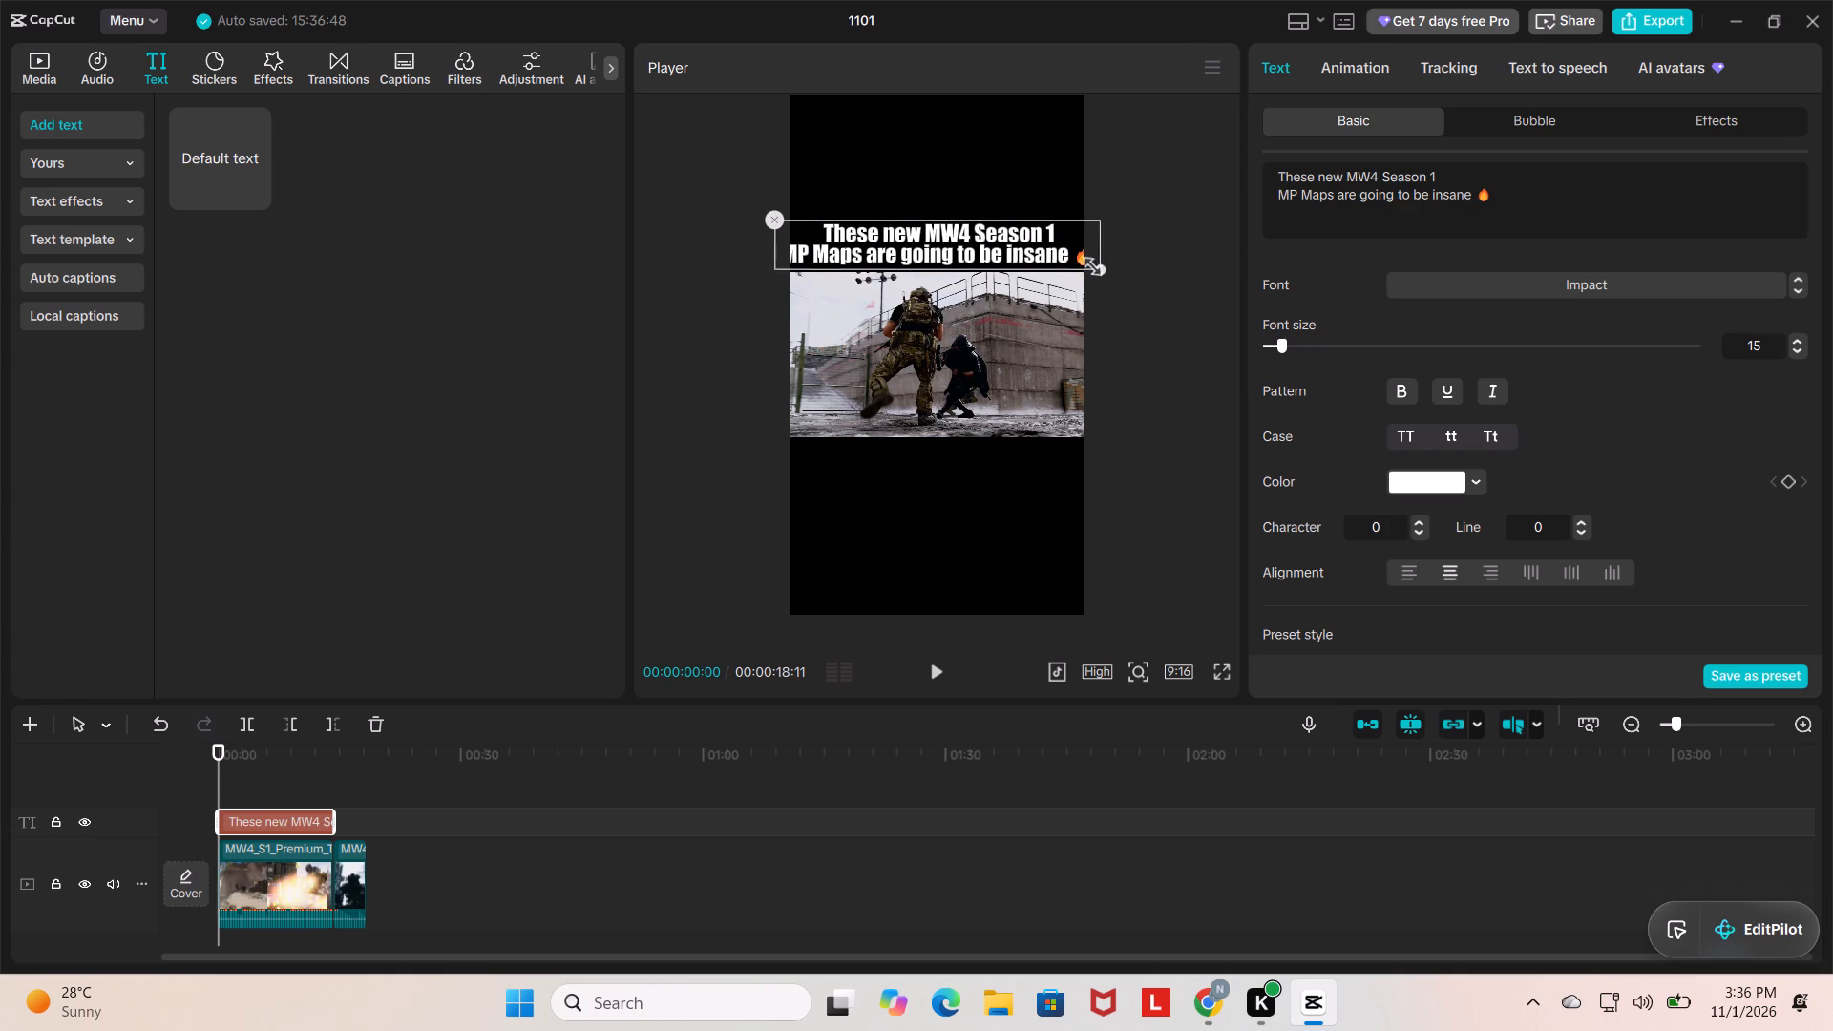
drag(1087, 263, 1070, 259)
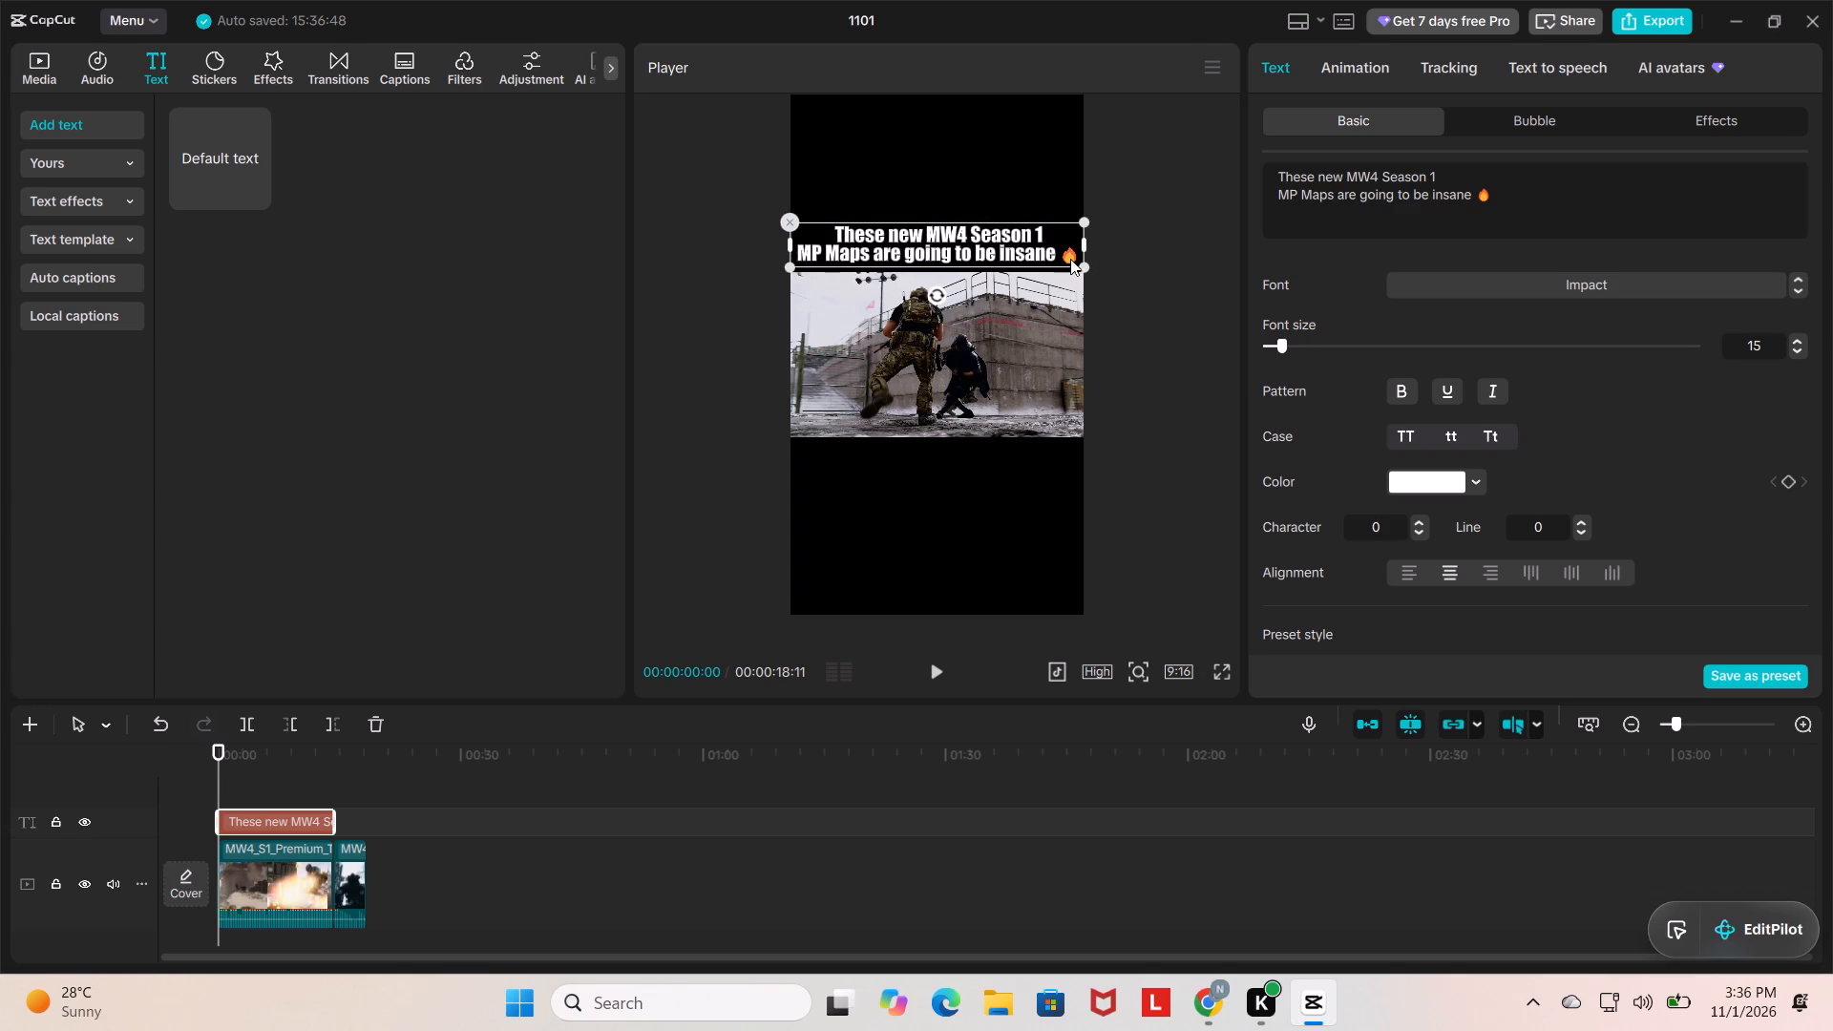
click(1130, 249)
click(1014, 241)
click(1140, 195)
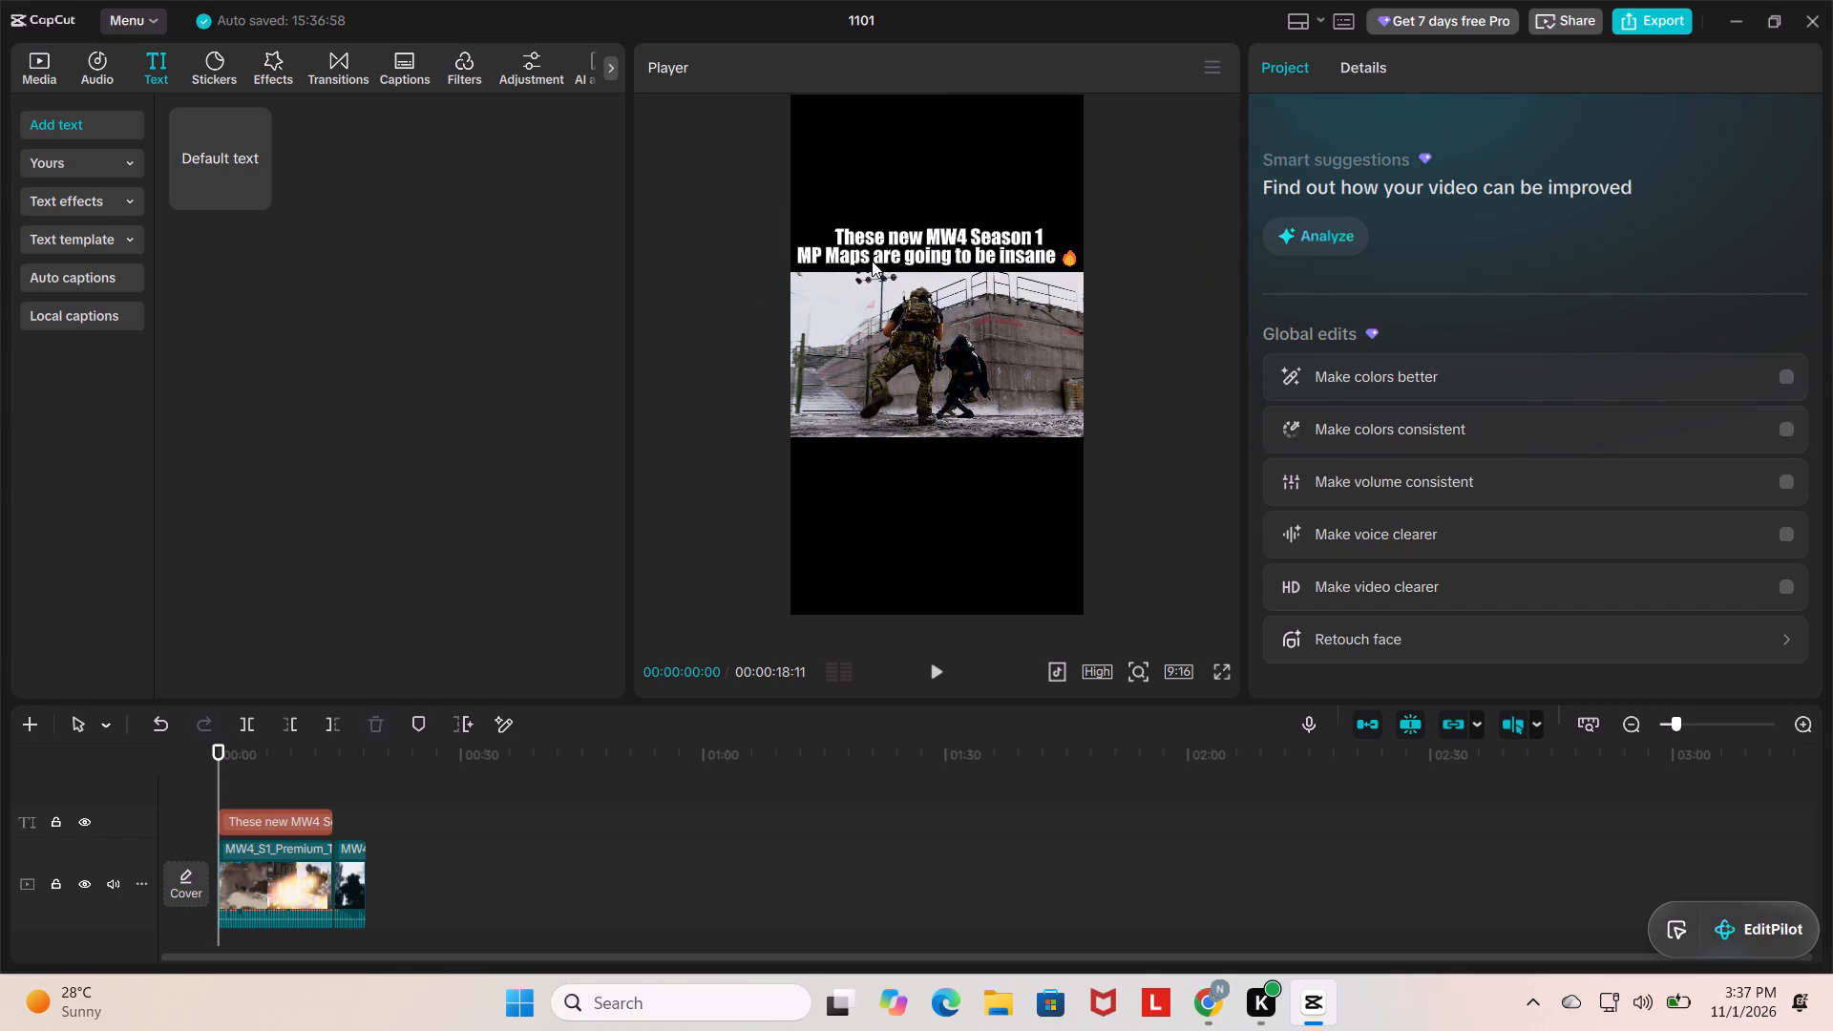
click(1136, 200)
click(1138, 233)
Play the first few seconds of the clip to check the text over the video, and return the playhead to the start.
click(938, 680)
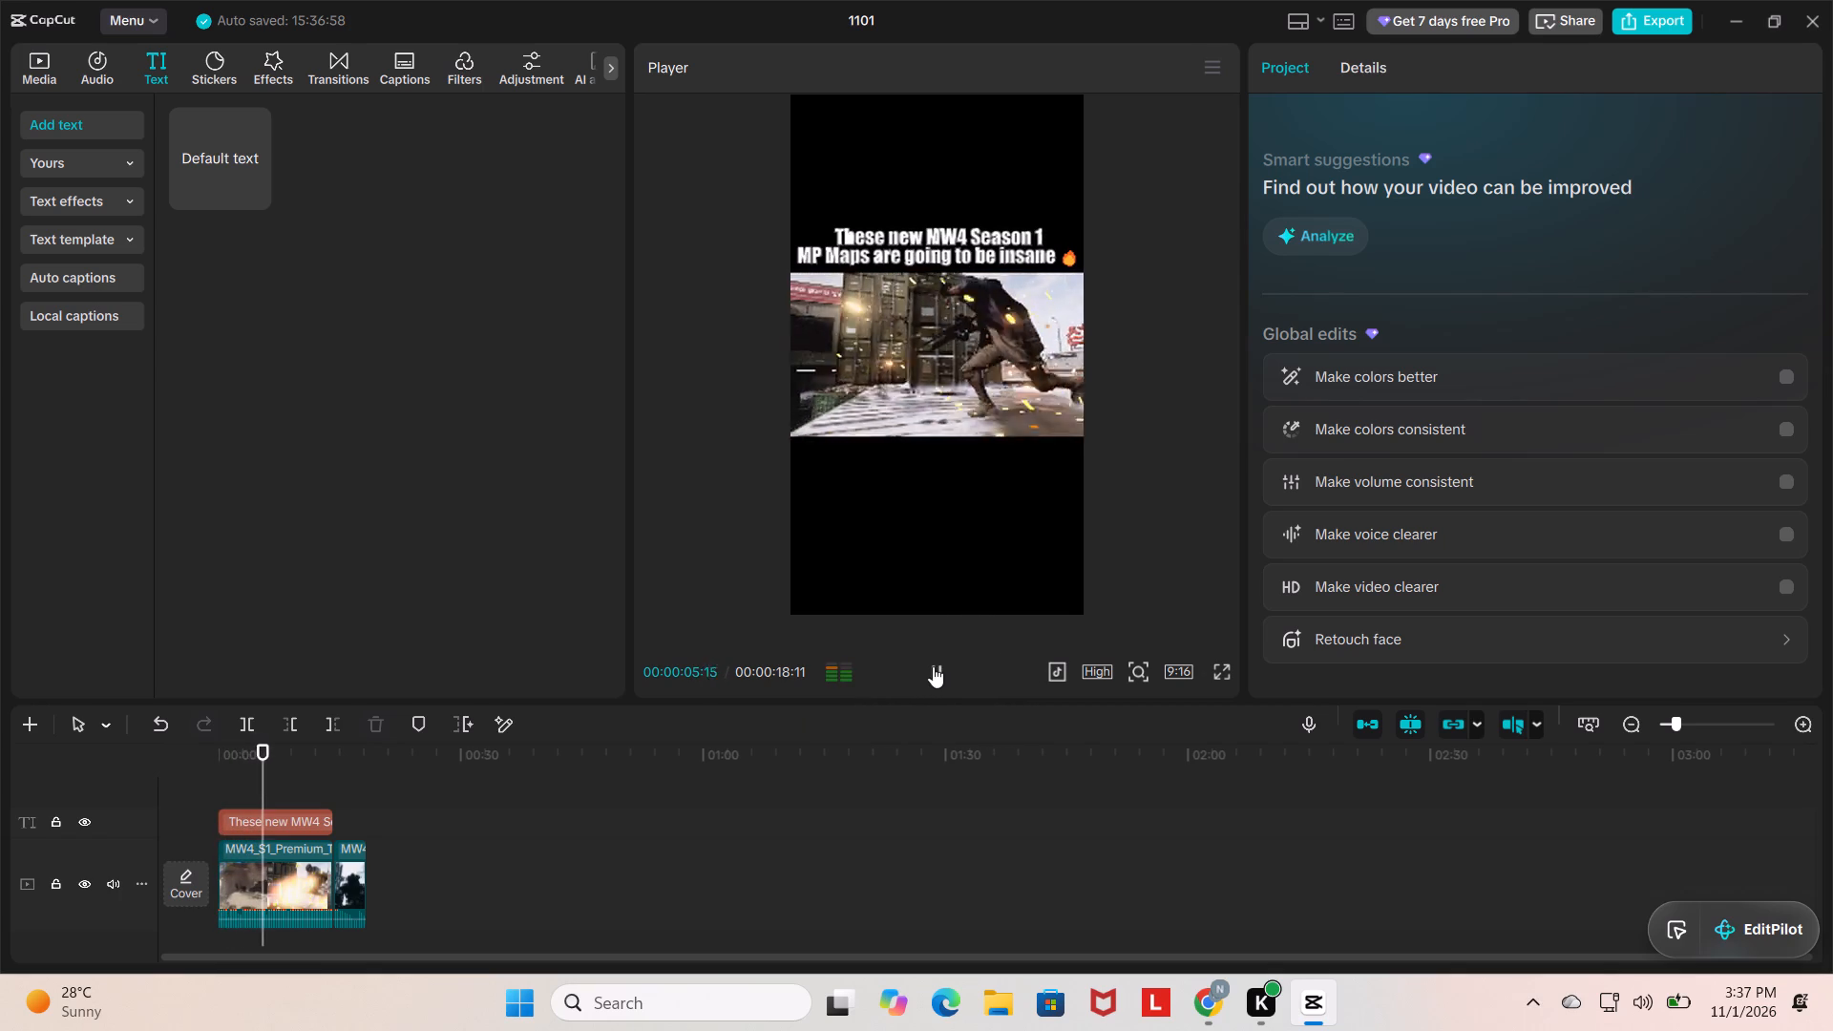
click(933, 666)
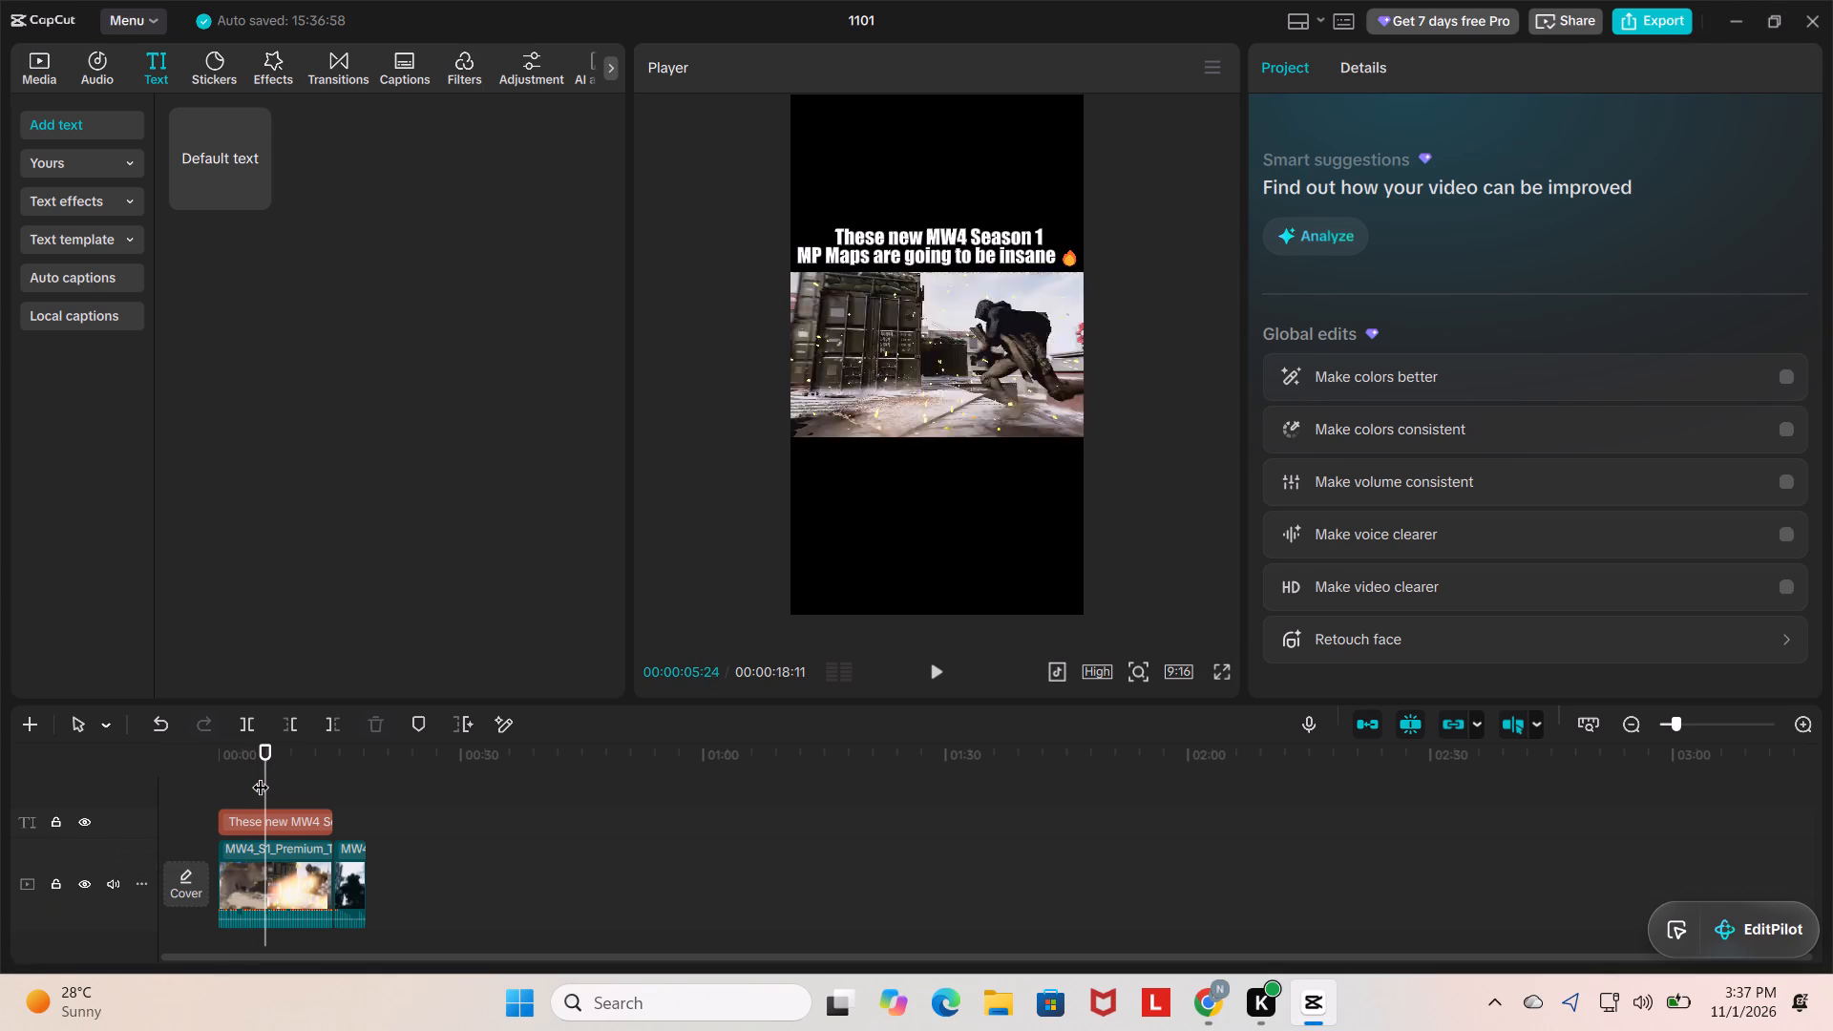
drag(261, 775, 143, 797)
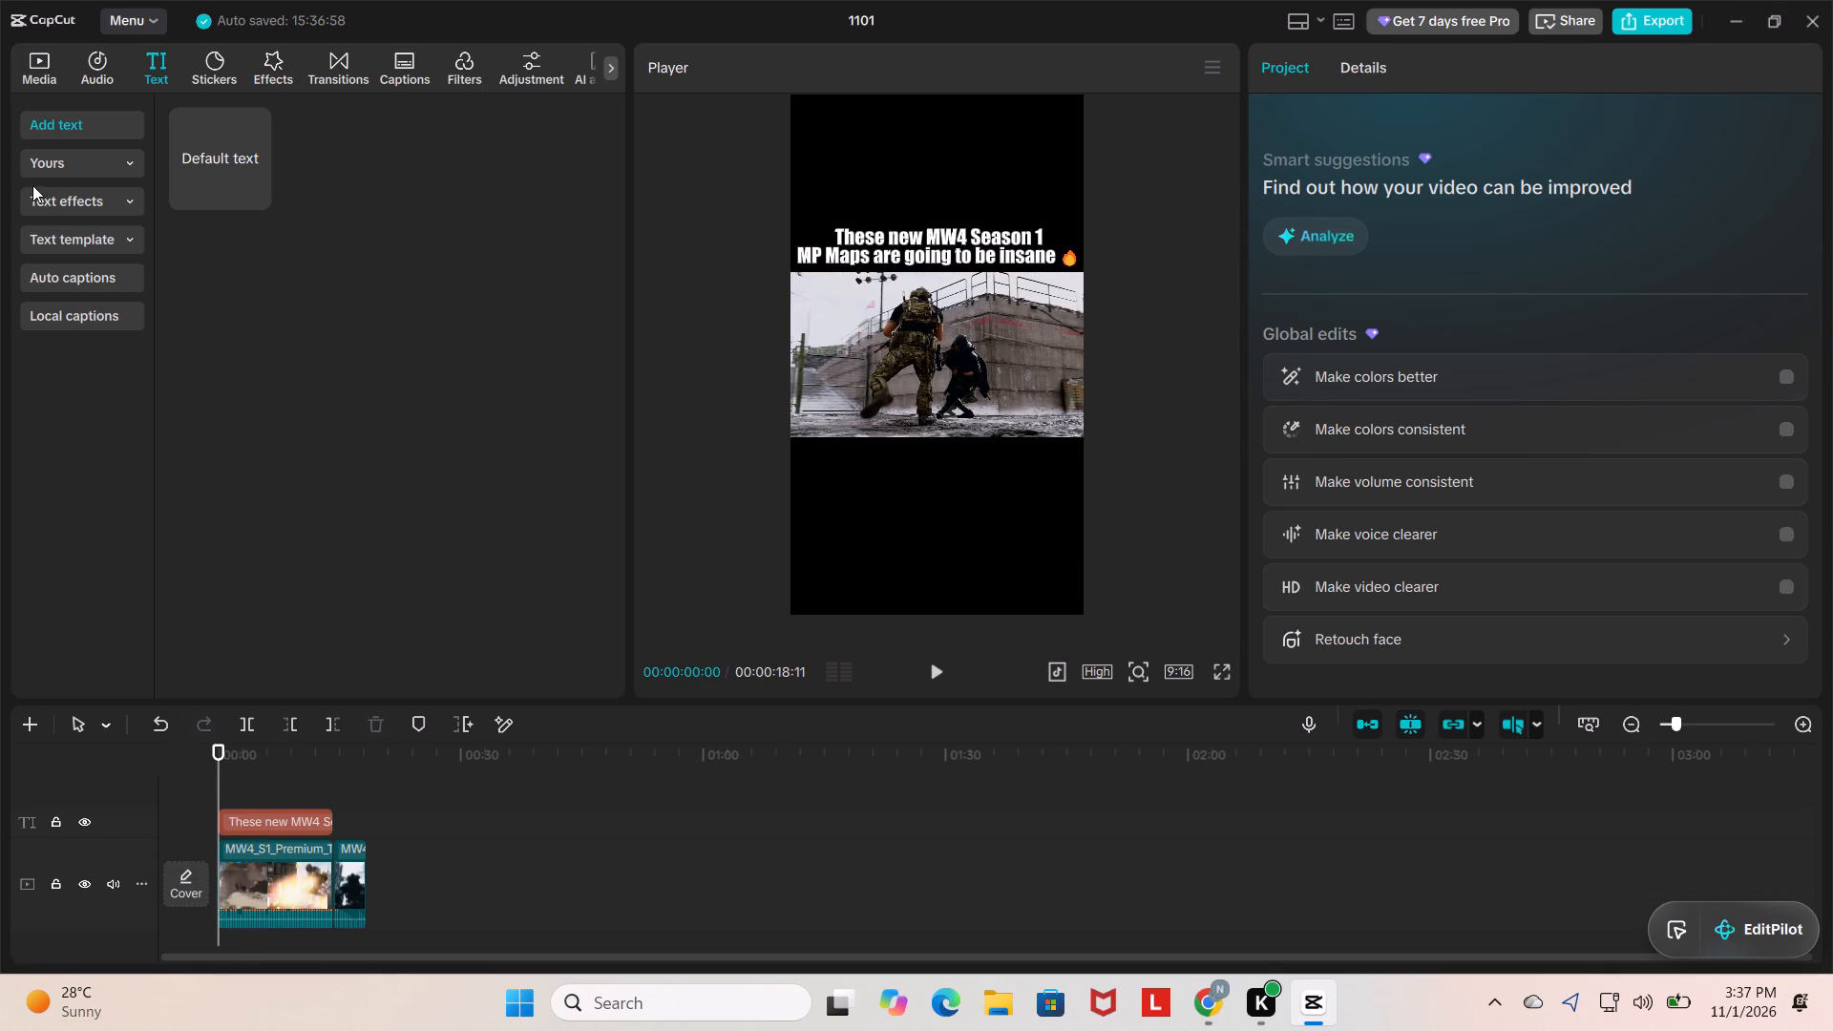
Audition trending sound effects for the clip, including the glitch, mouse click, PC typing keyboard, Glocken glitter and paper bag sounds.
click(95, 76)
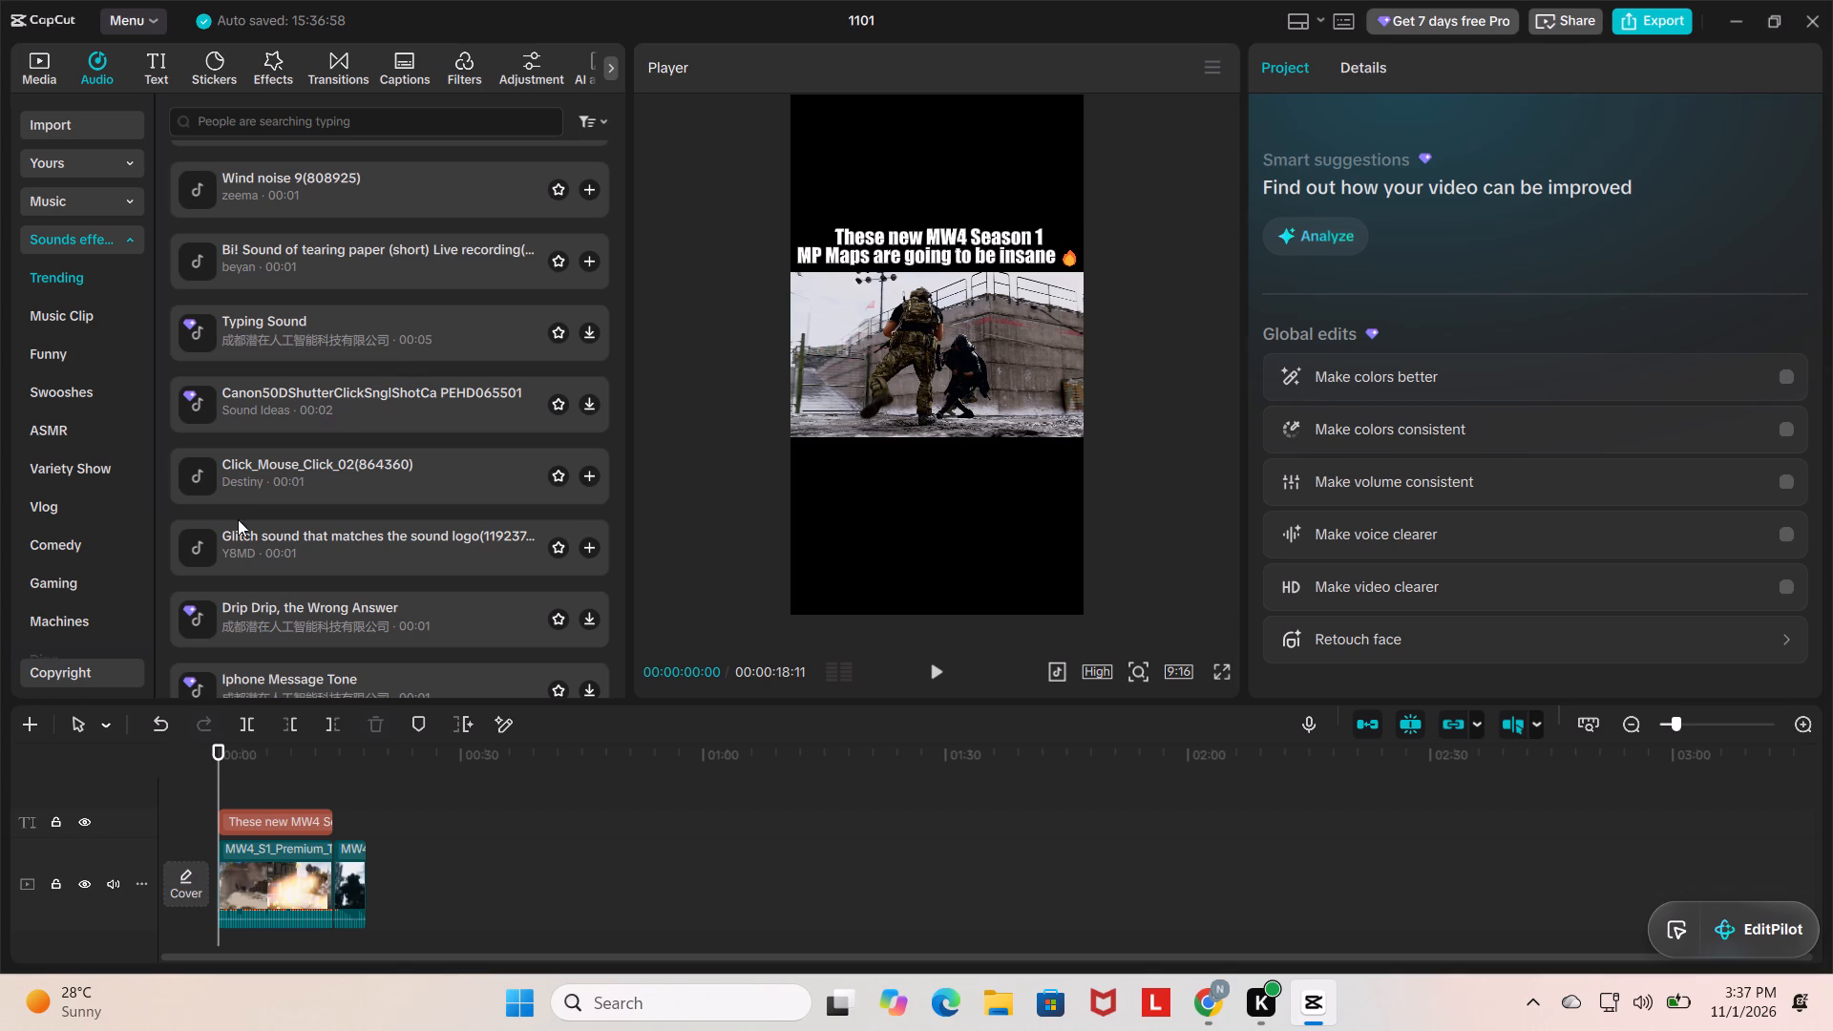
click(295, 565)
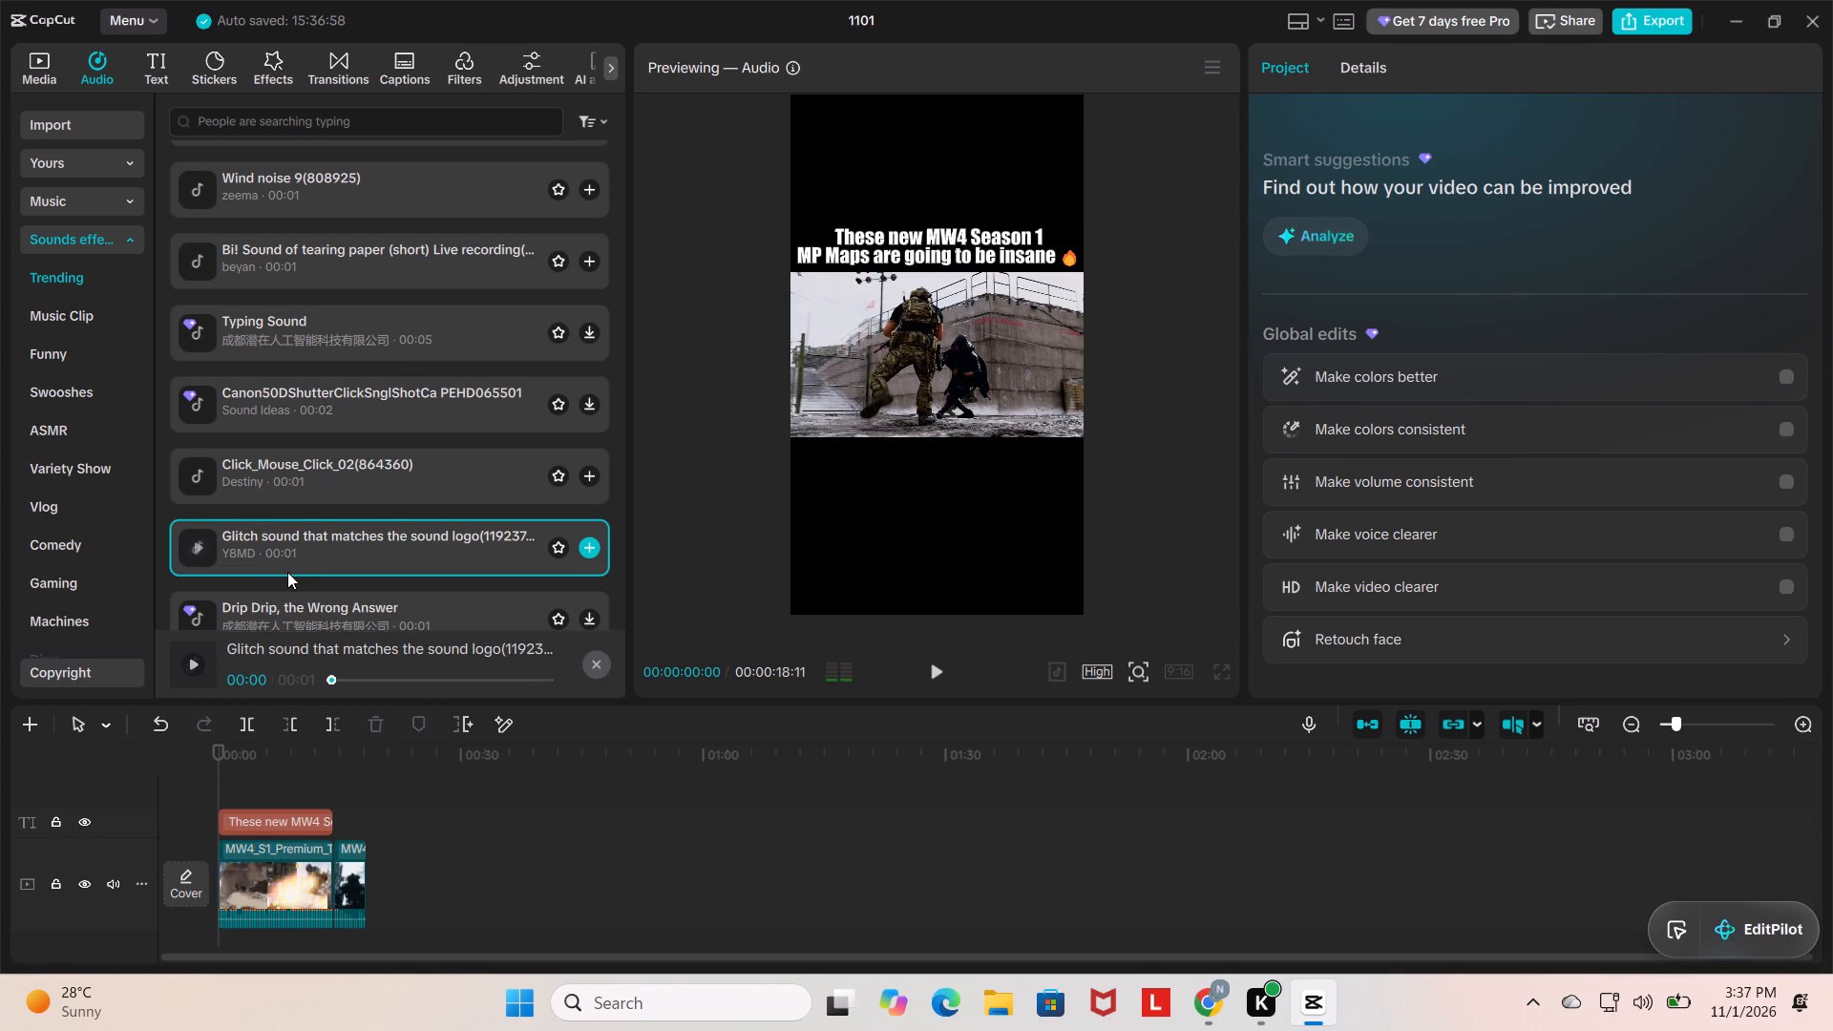
click(324, 465)
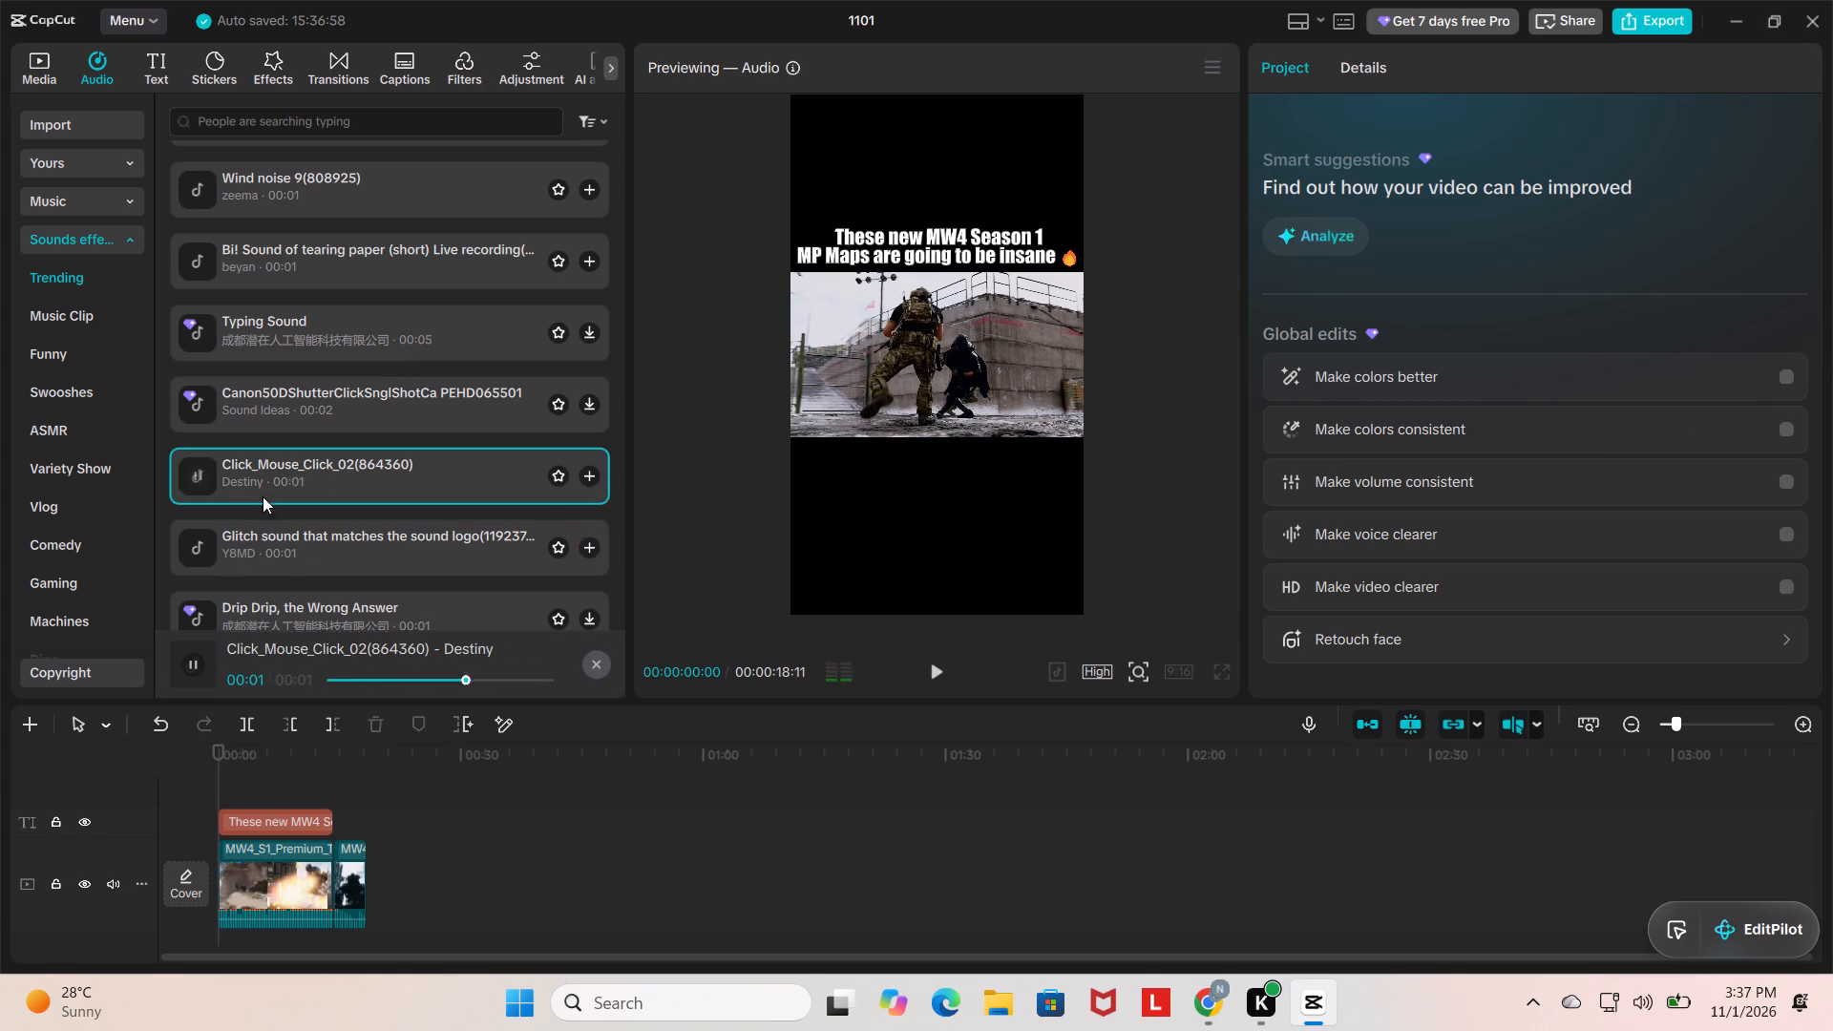
scroll(268, 479, down, 3)
click(260, 491)
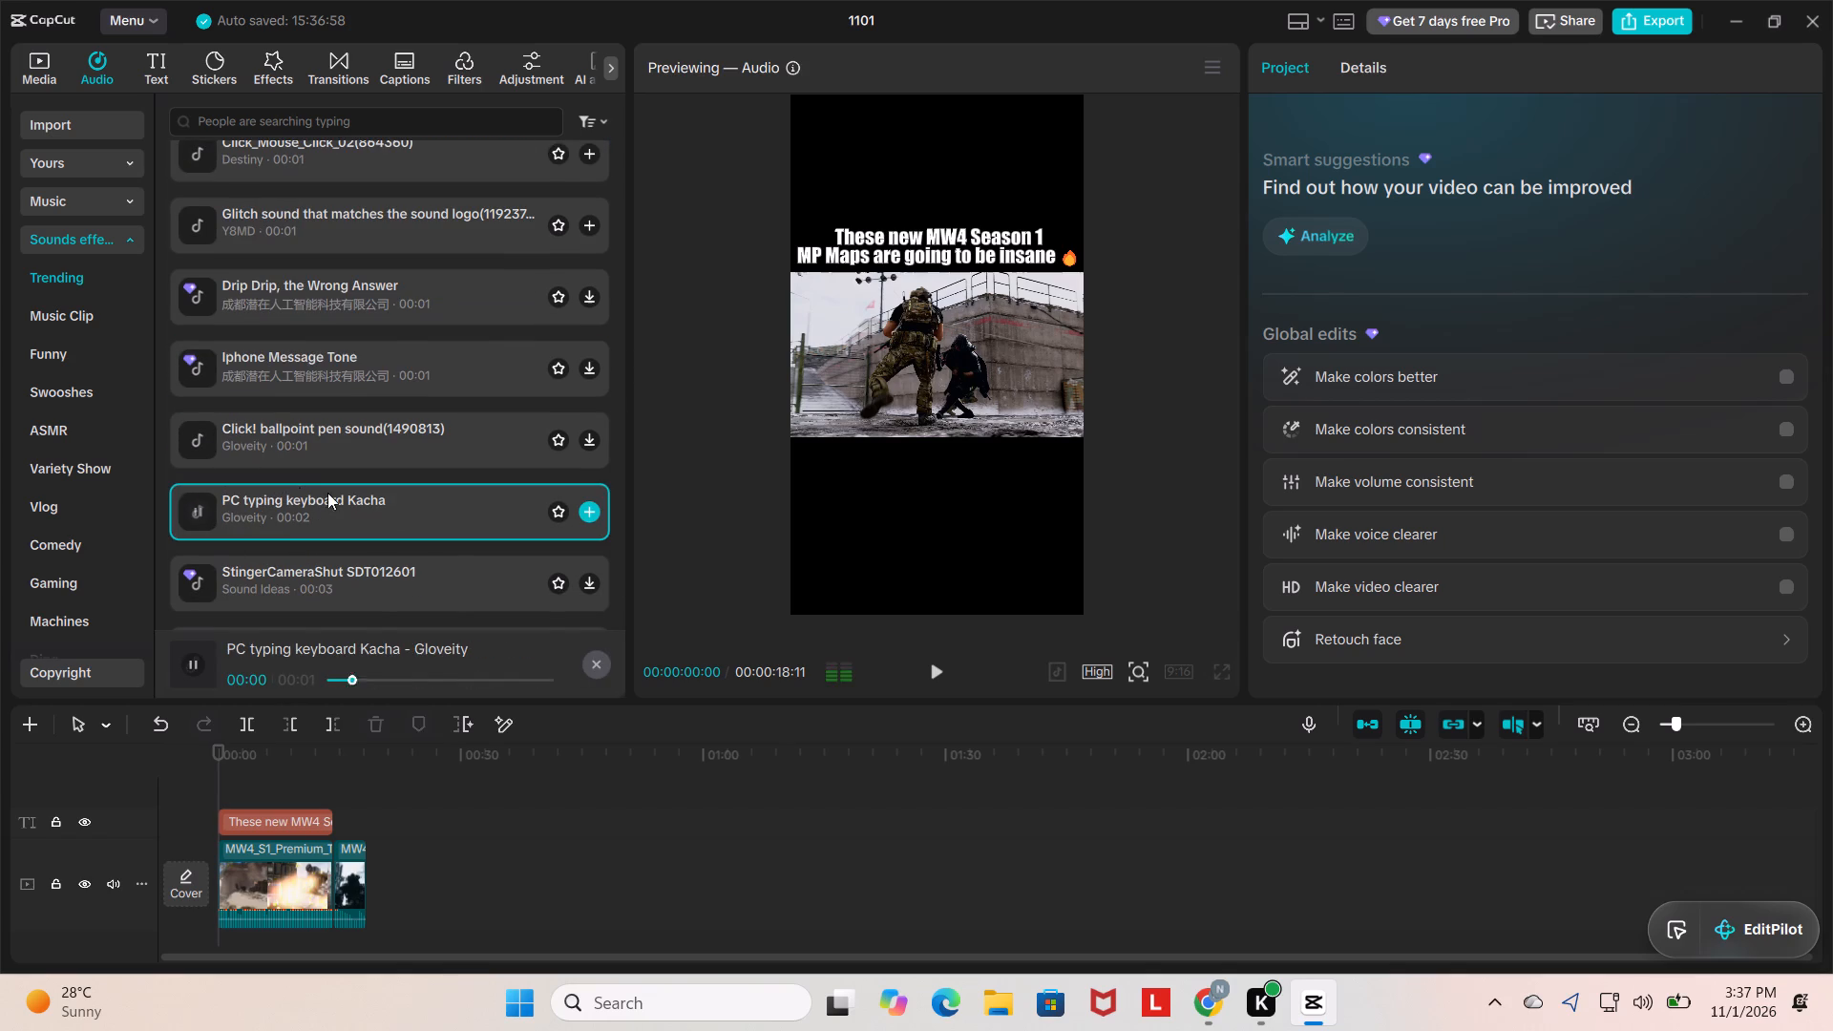
scroll(277, 530, down, 2)
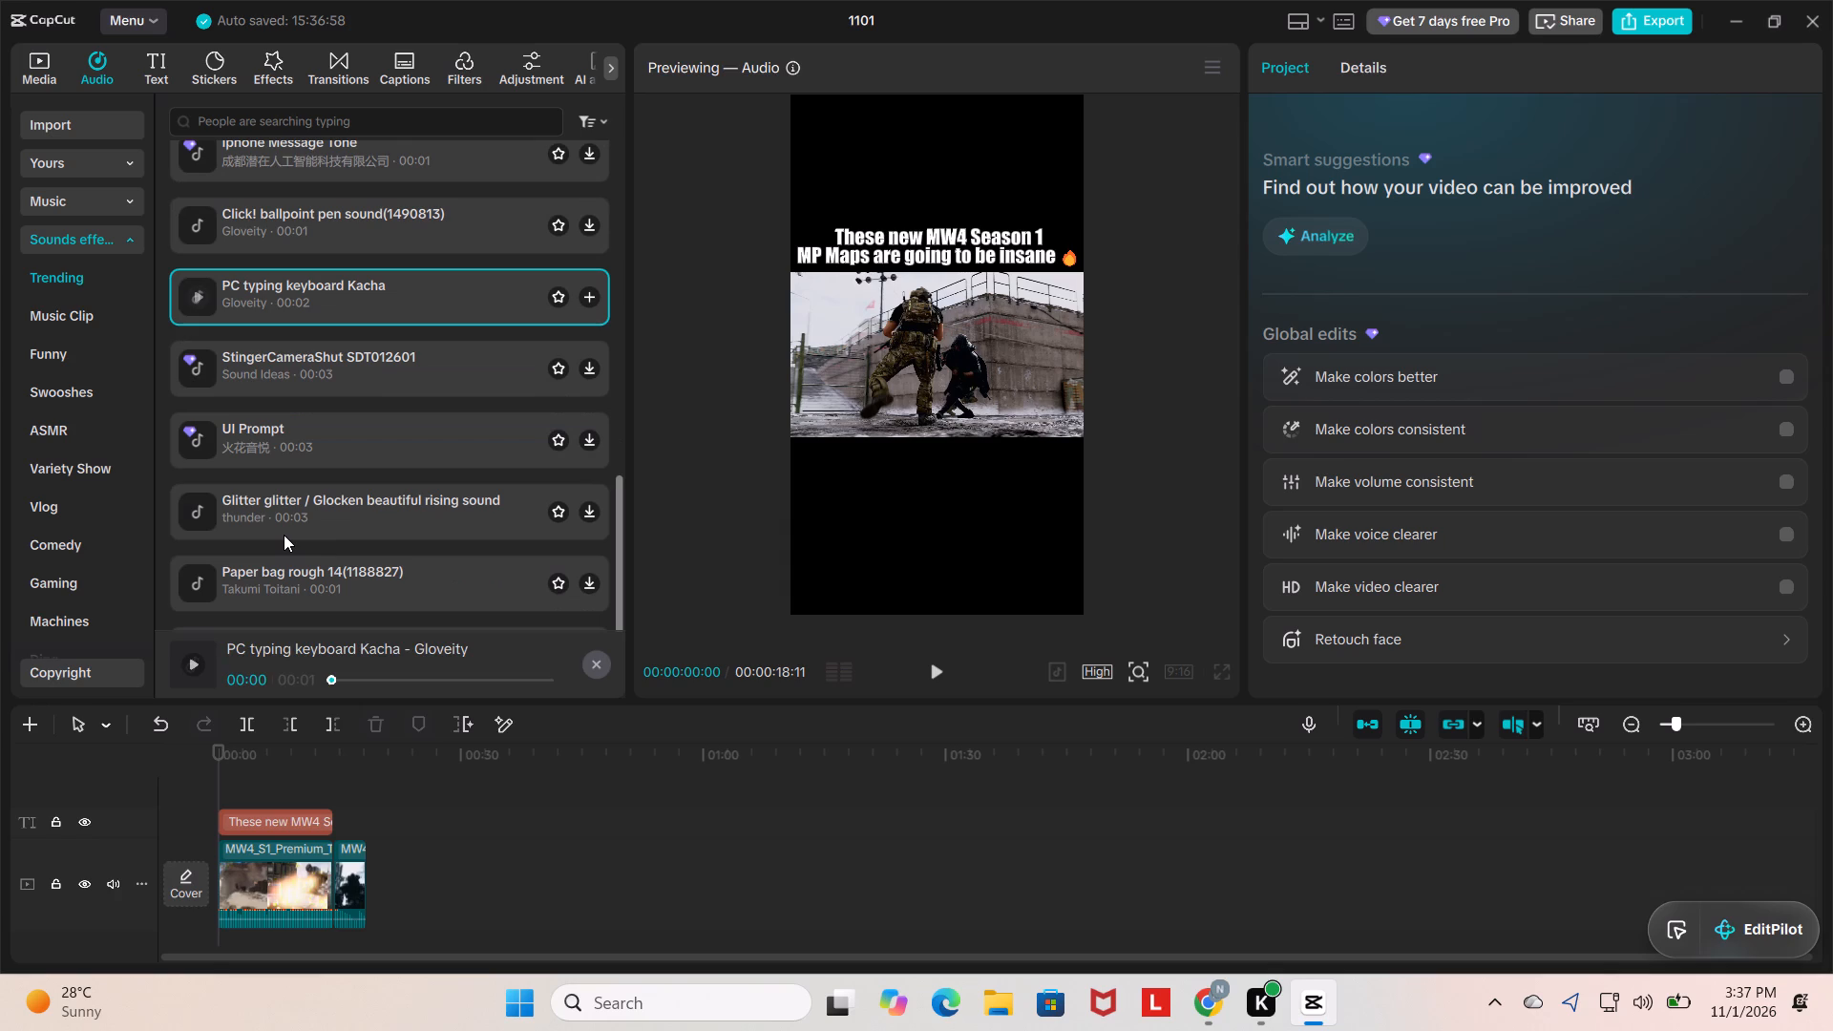
click(284, 535)
click(274, 584)
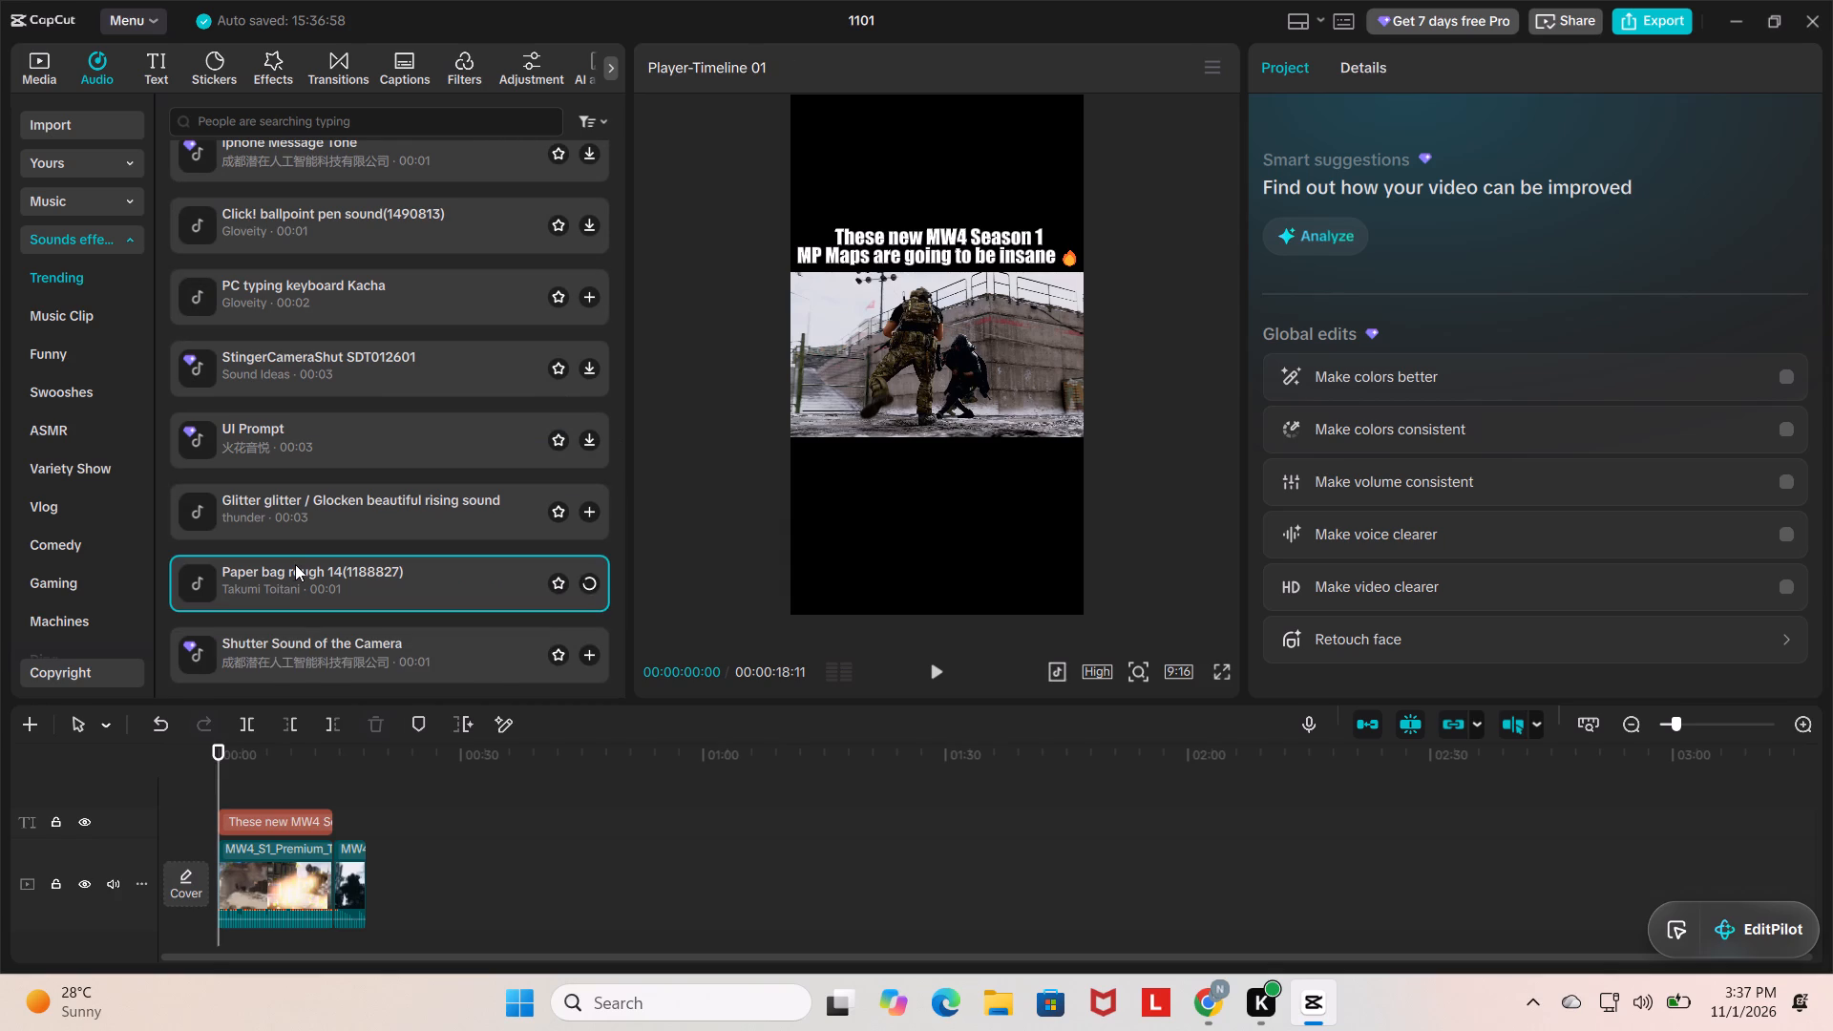
scroll(323, 539, down, 1)
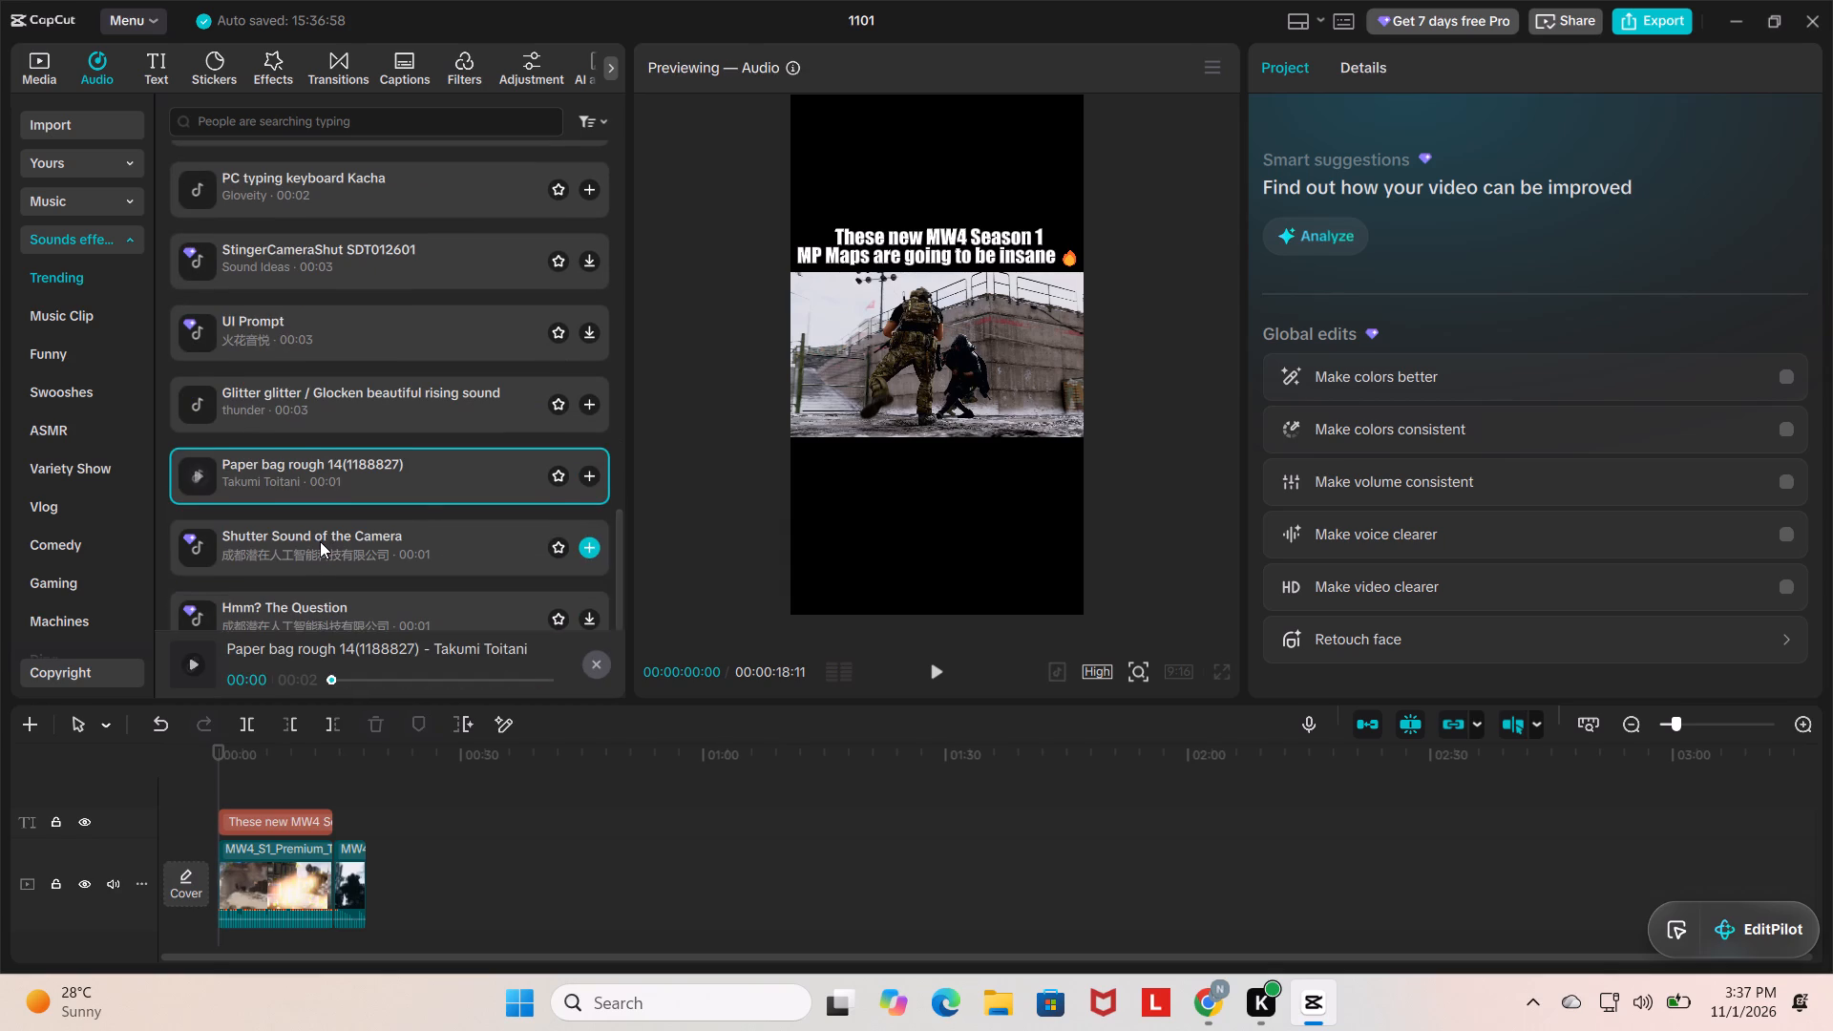
Audition more trending sound effects, including the second glitch, mouth pop, short wind swipe, Enter / Click / Select and Patterop sounds.
scroll(320, 541, down, 5)
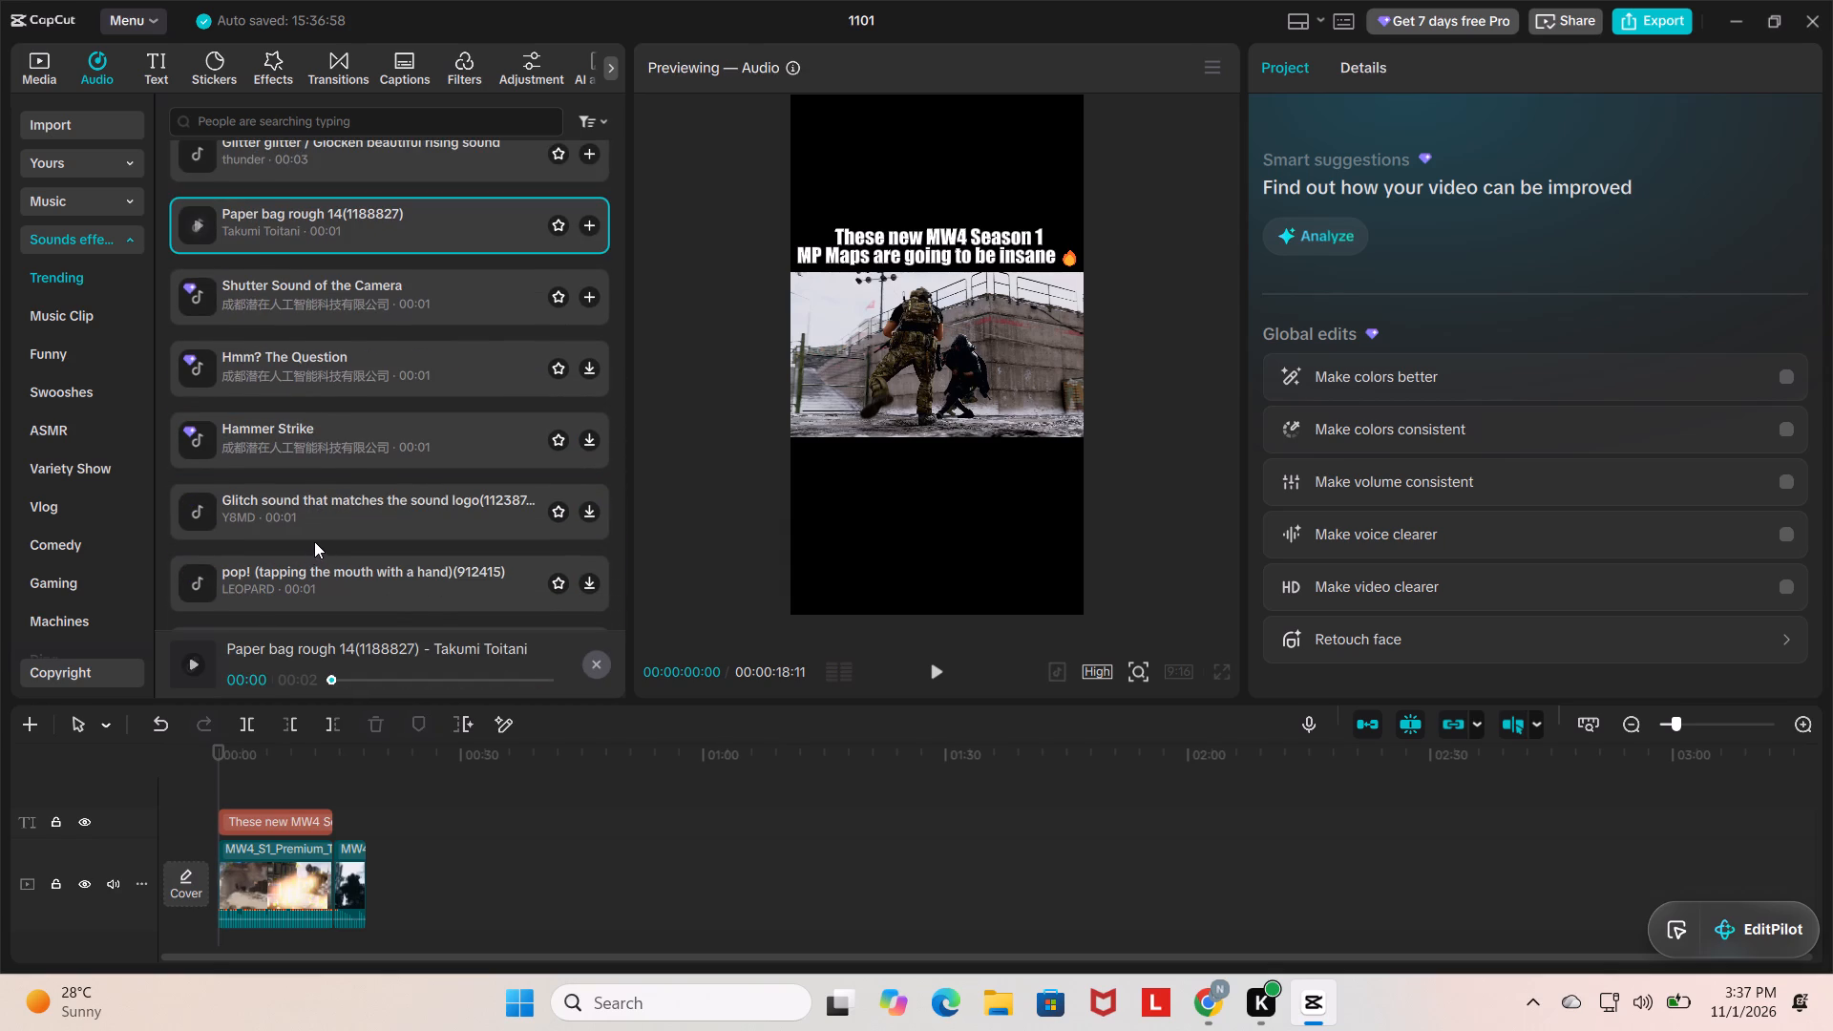
click(276, 521)
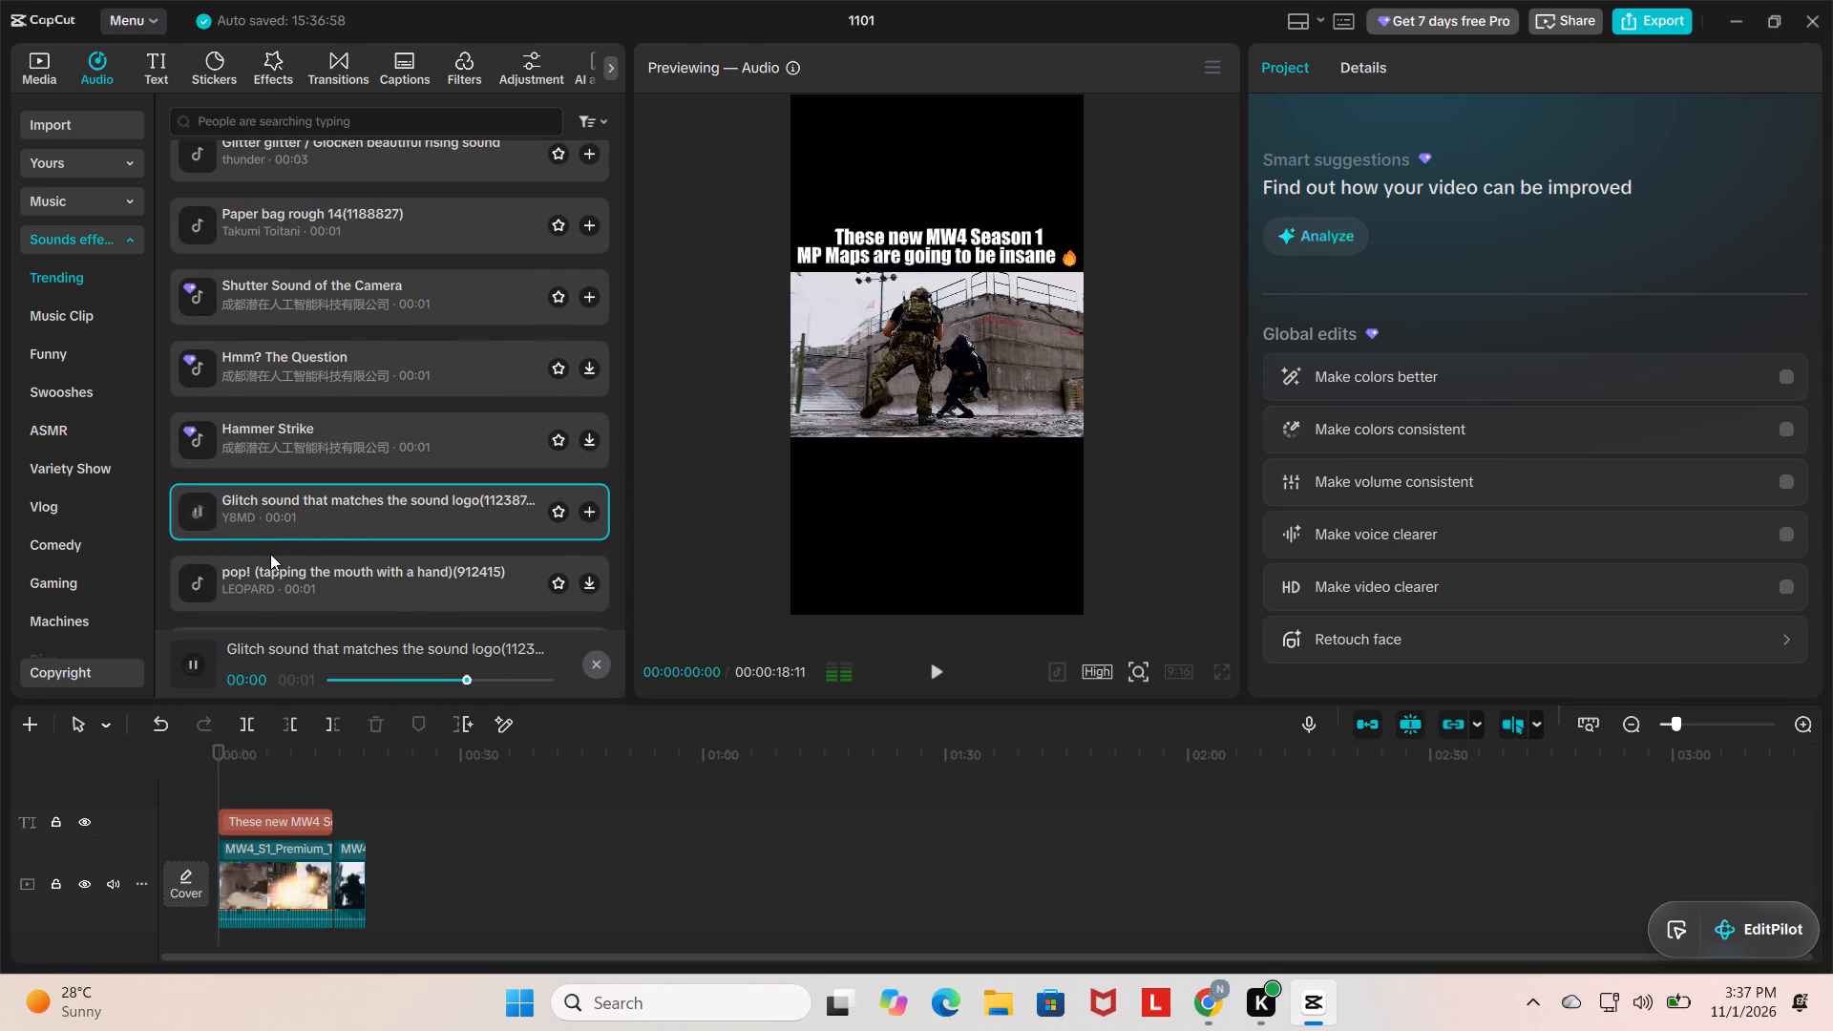
scroll(267, 526, down, 2)
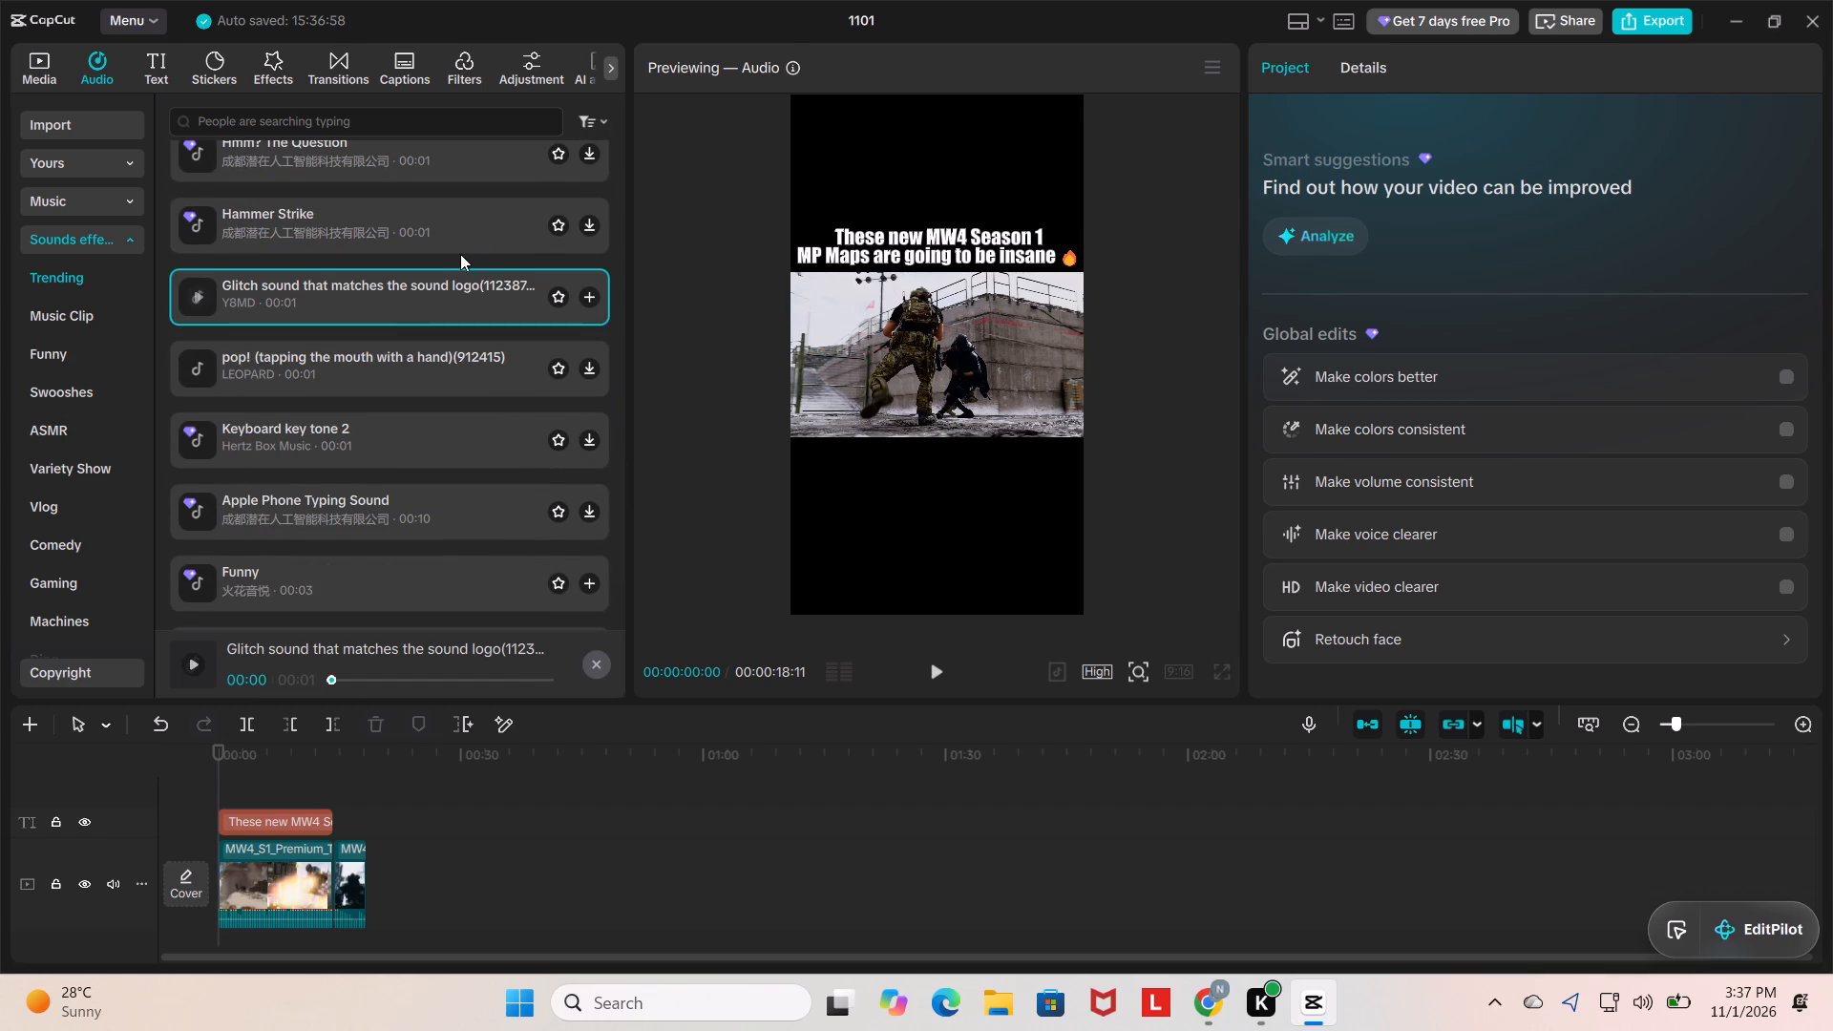
click(339, 368)
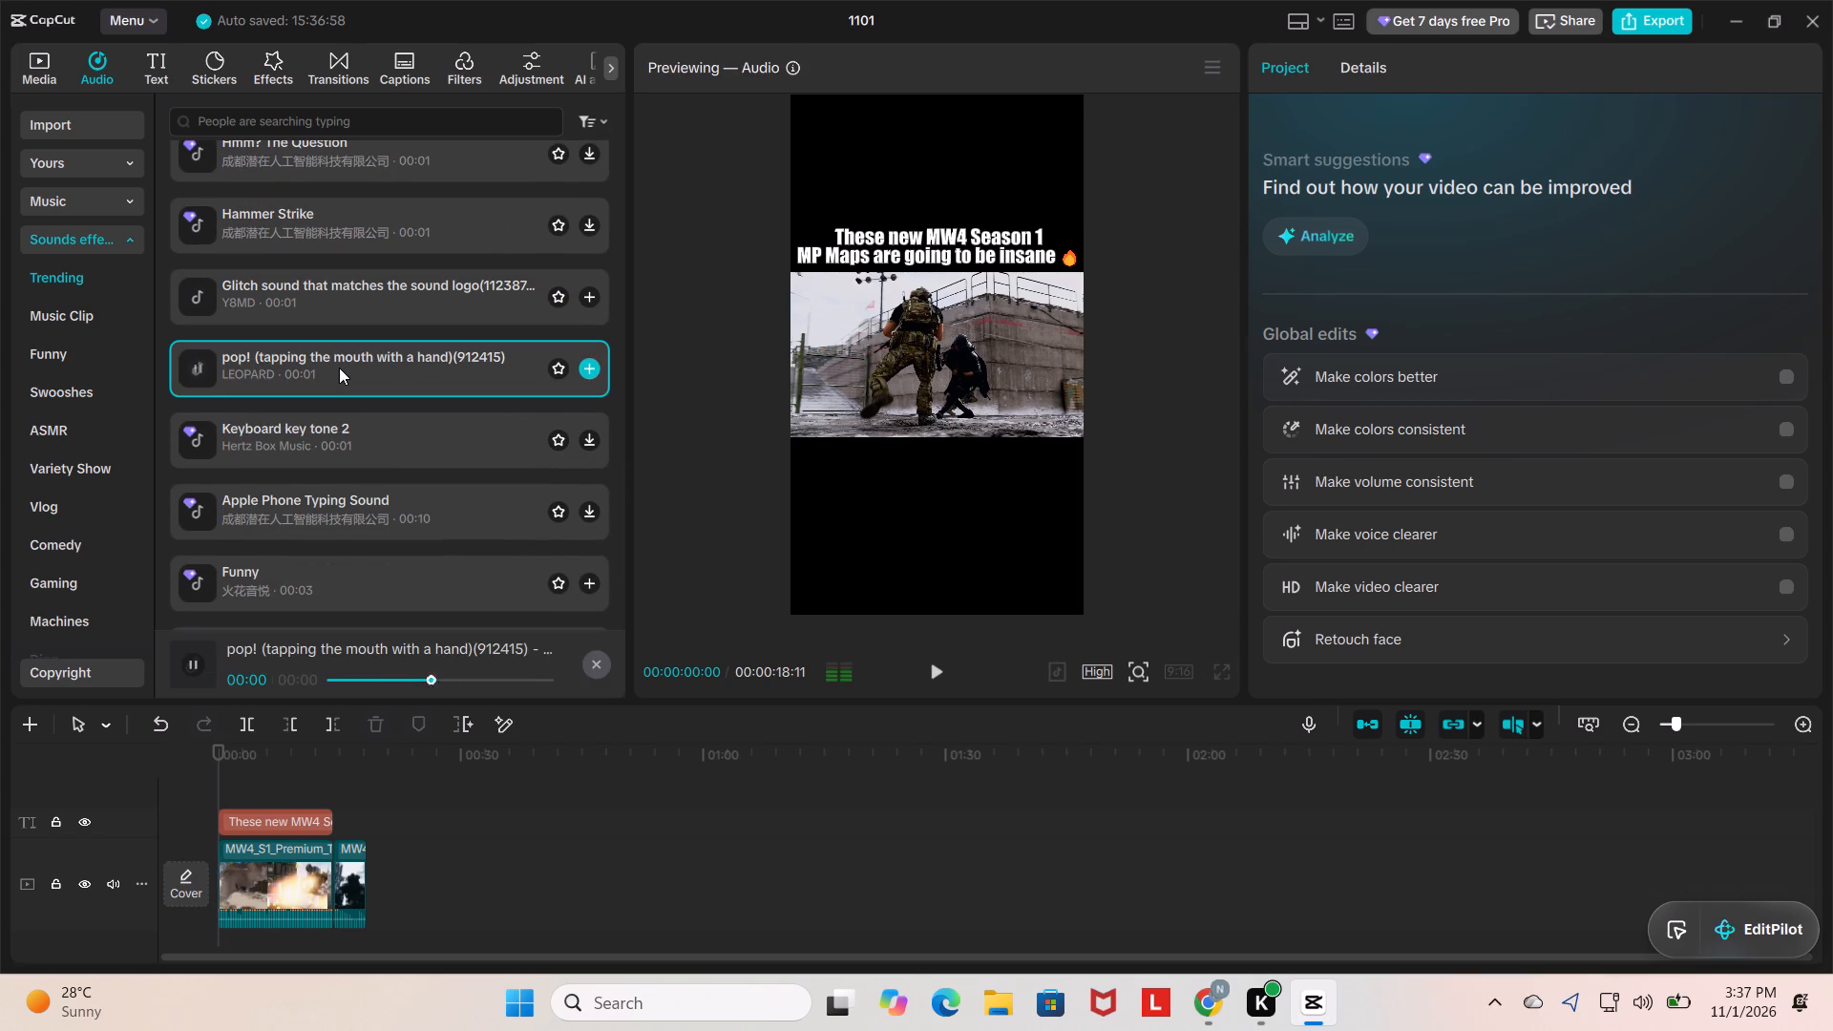
scroll(353, 363, down, 2)
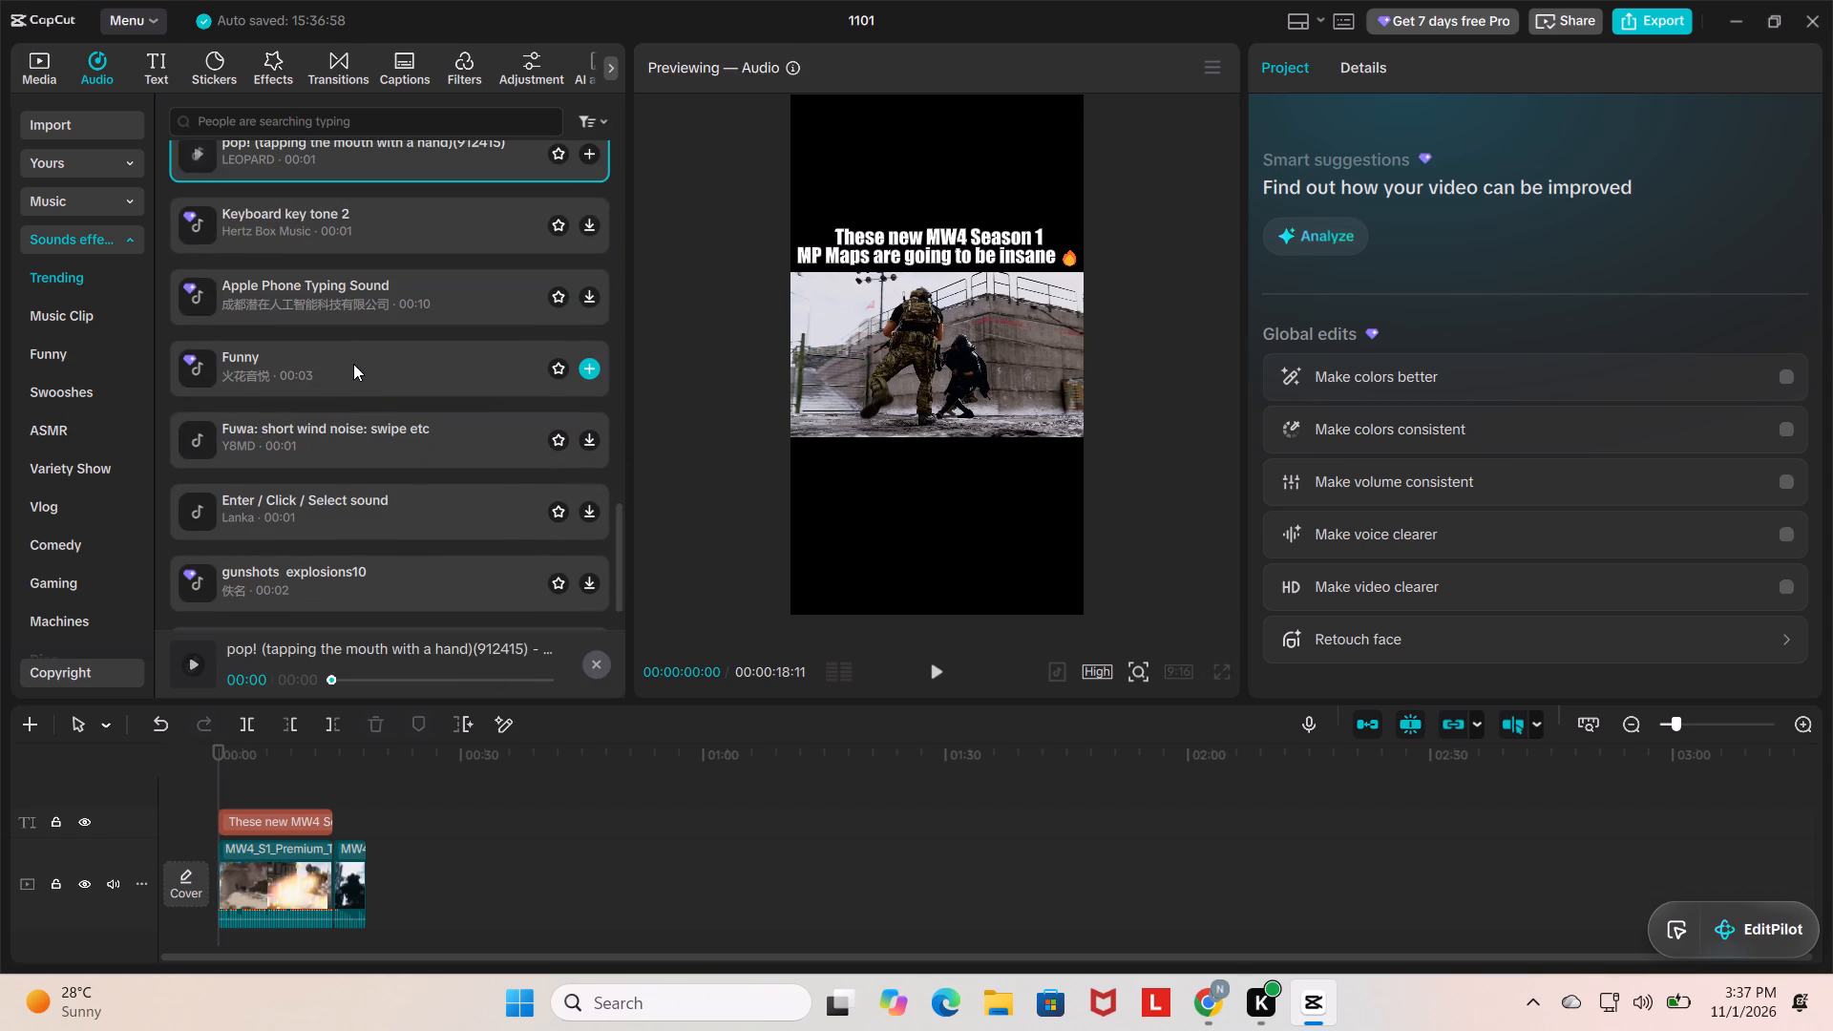
click(329, 412)
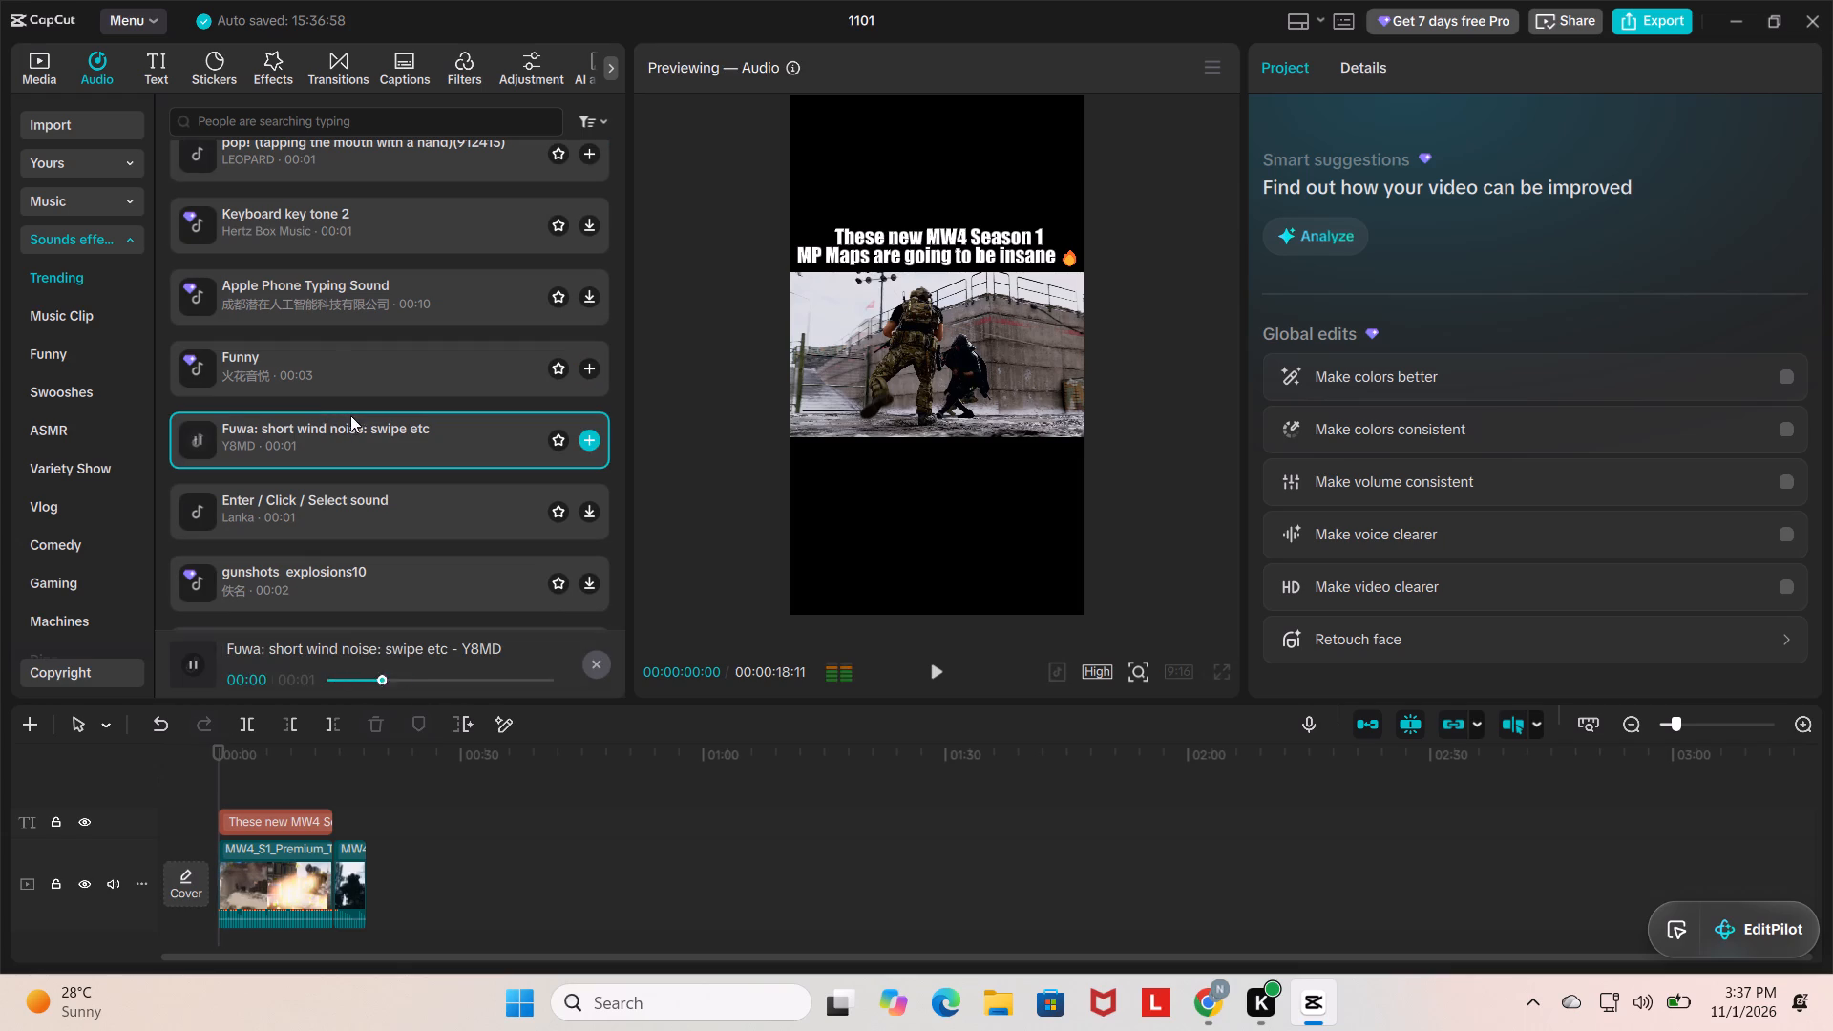
click(292, 493)
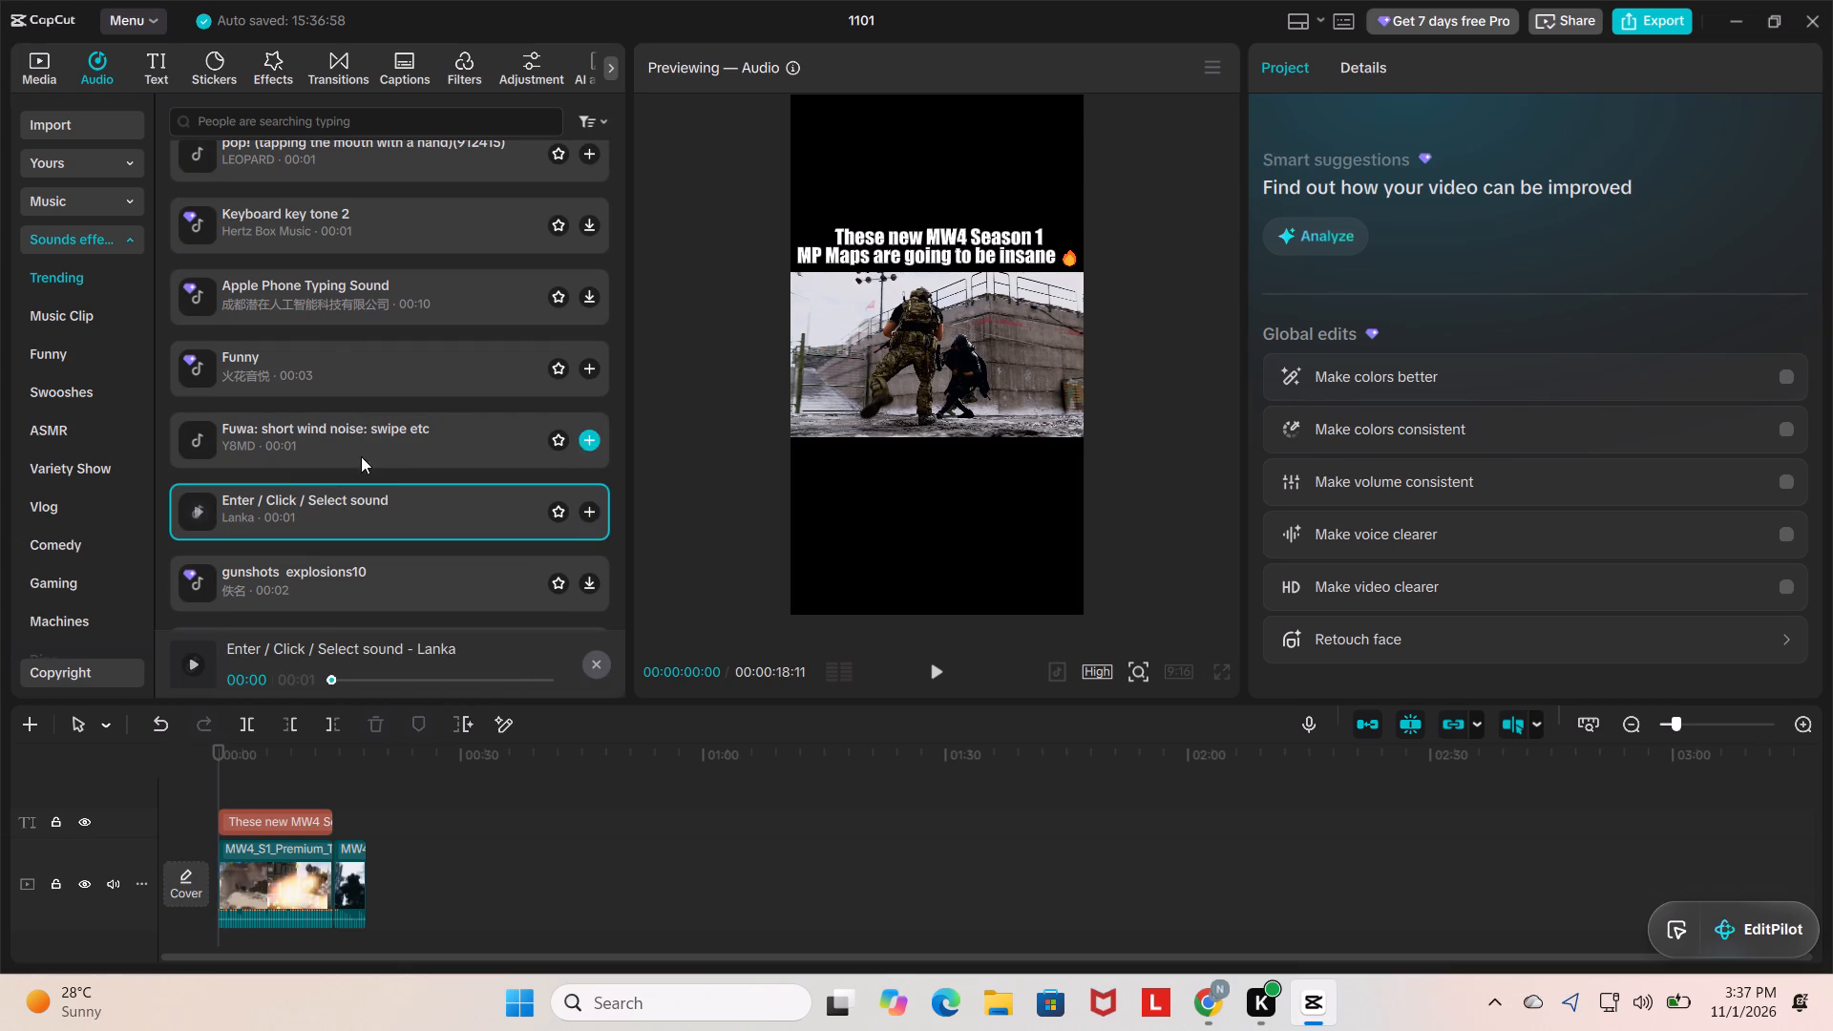
scroll(392, 434, down, 3)
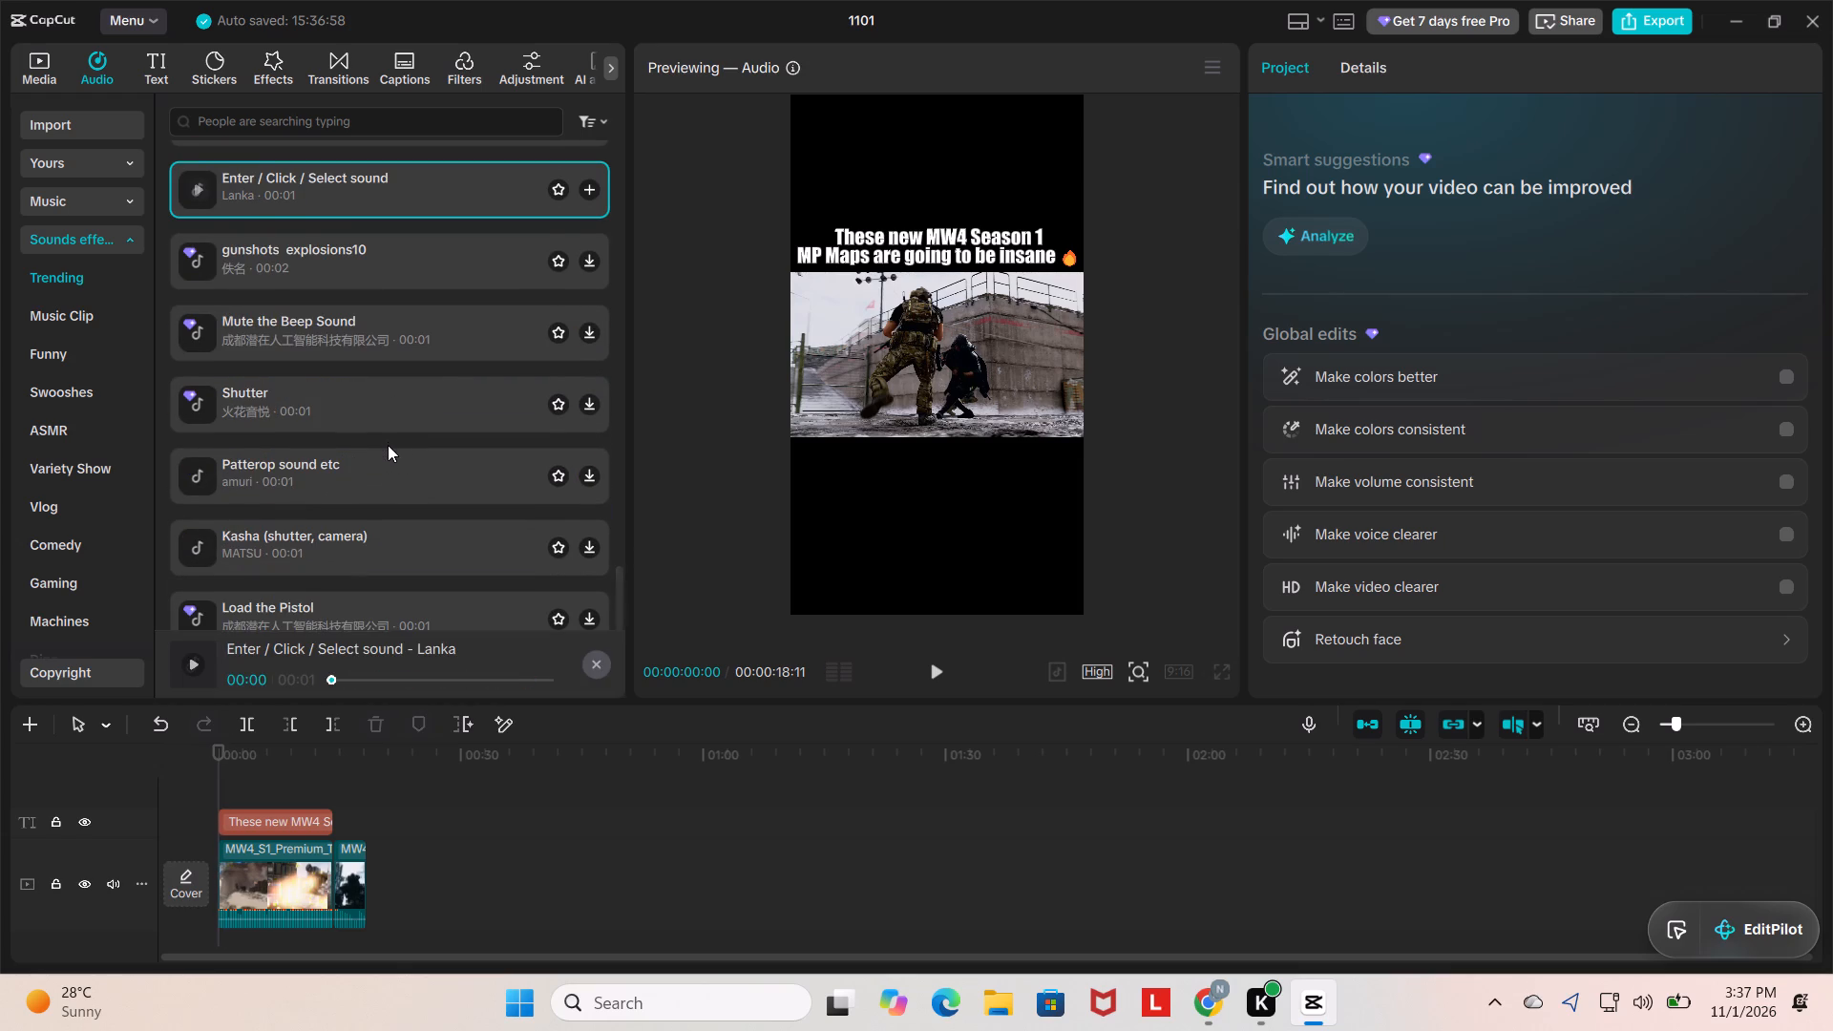
scroll(388, 444, down, 1)
click(384, 392)
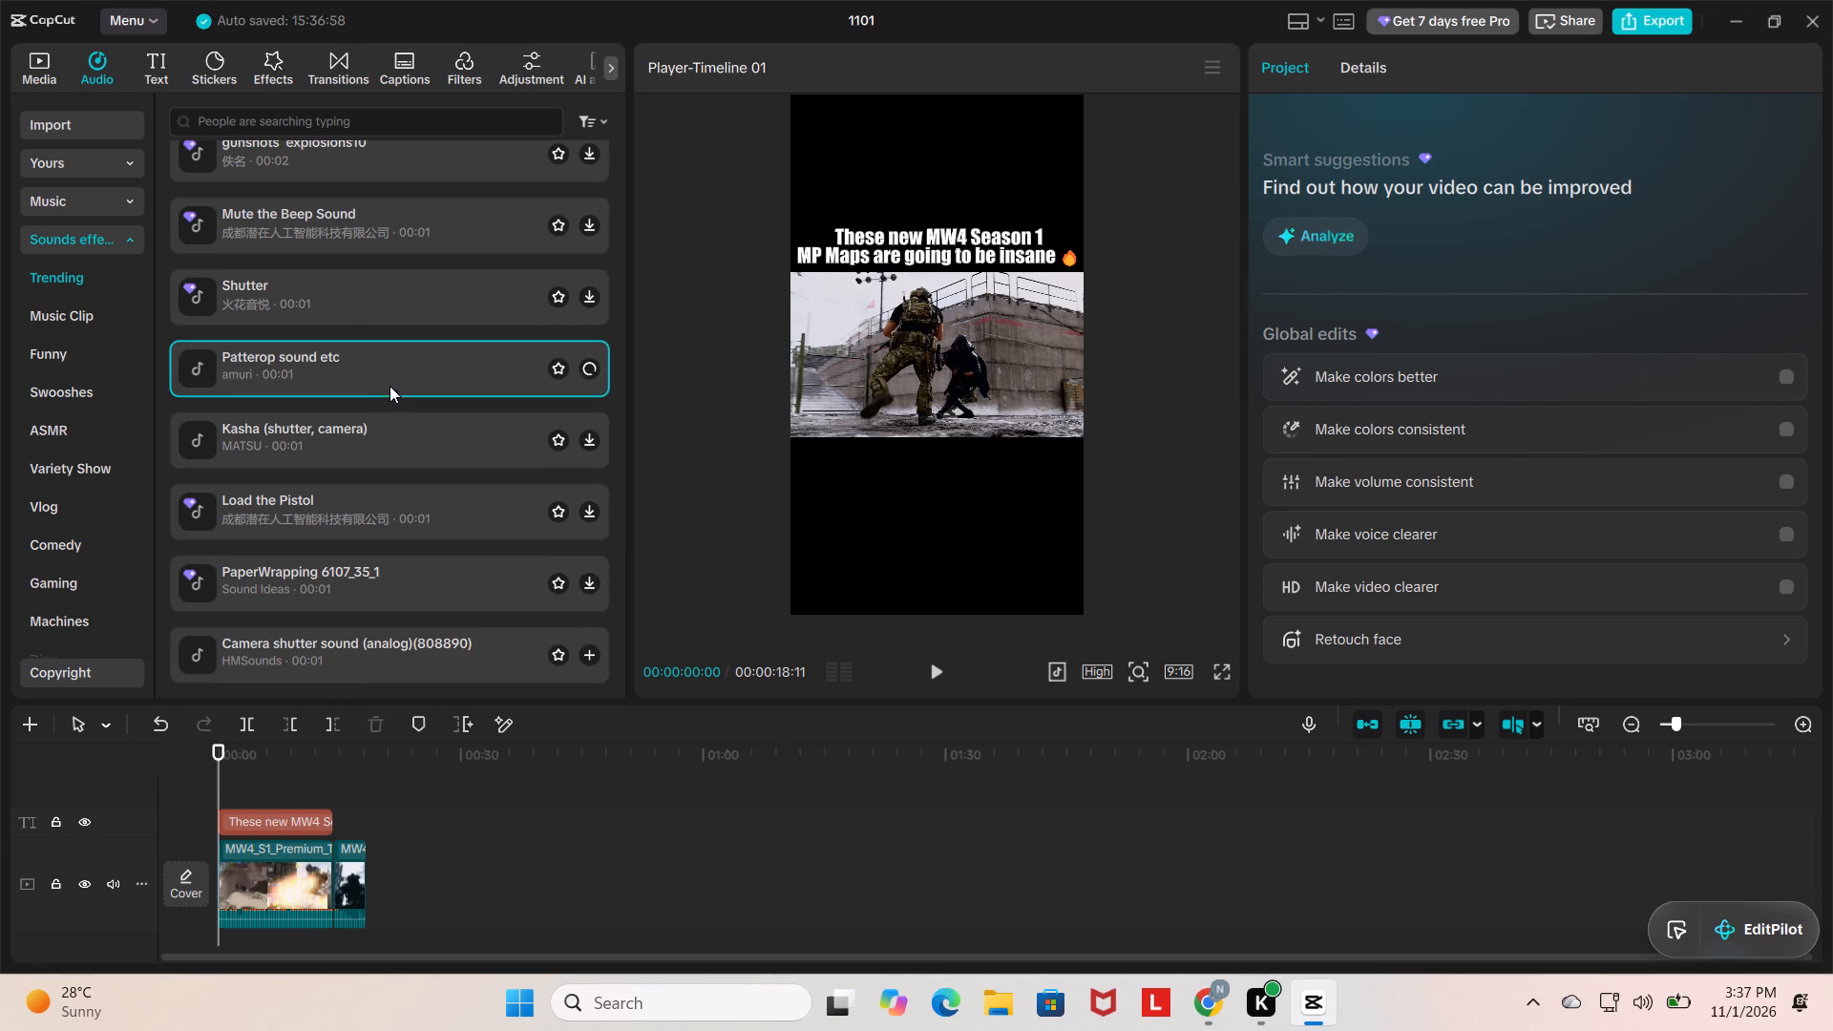
scroll(359, 387, down, 1)
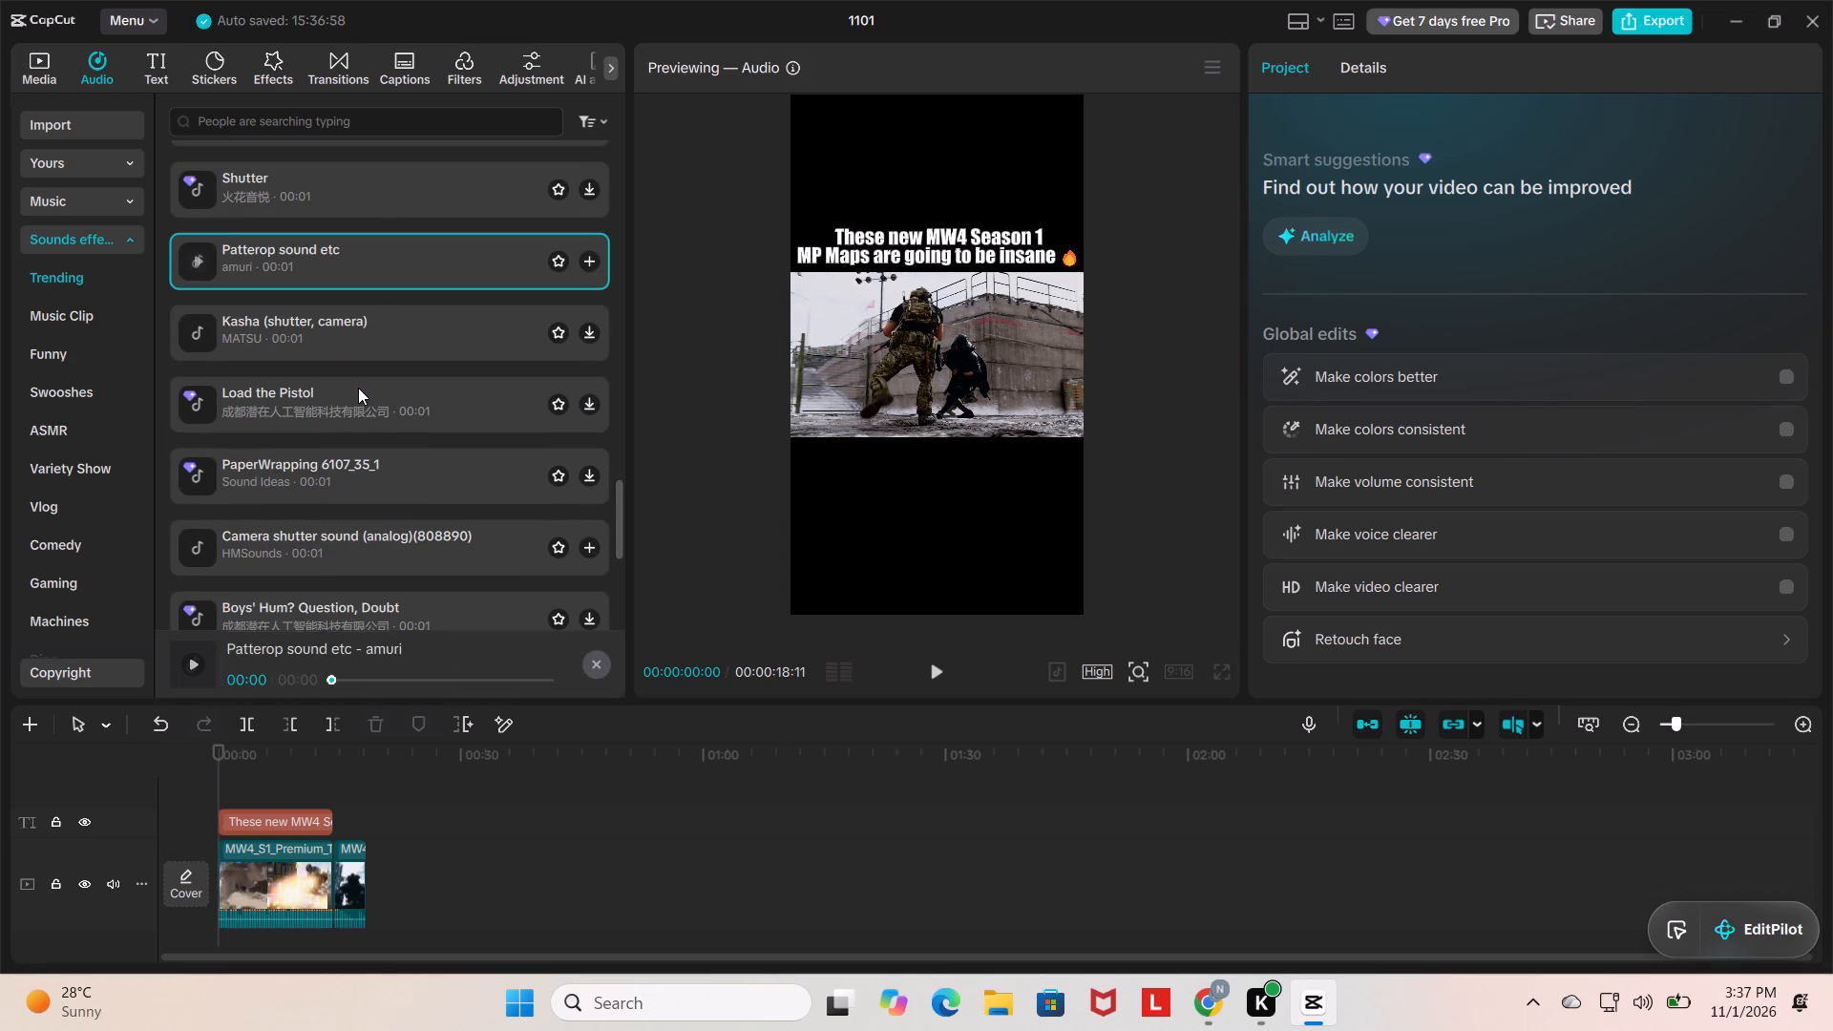
Preview the "Kasha (shutter, camera)" sound effect, add it at the start of the timeline, and play the clip with it.
click(372, 317)
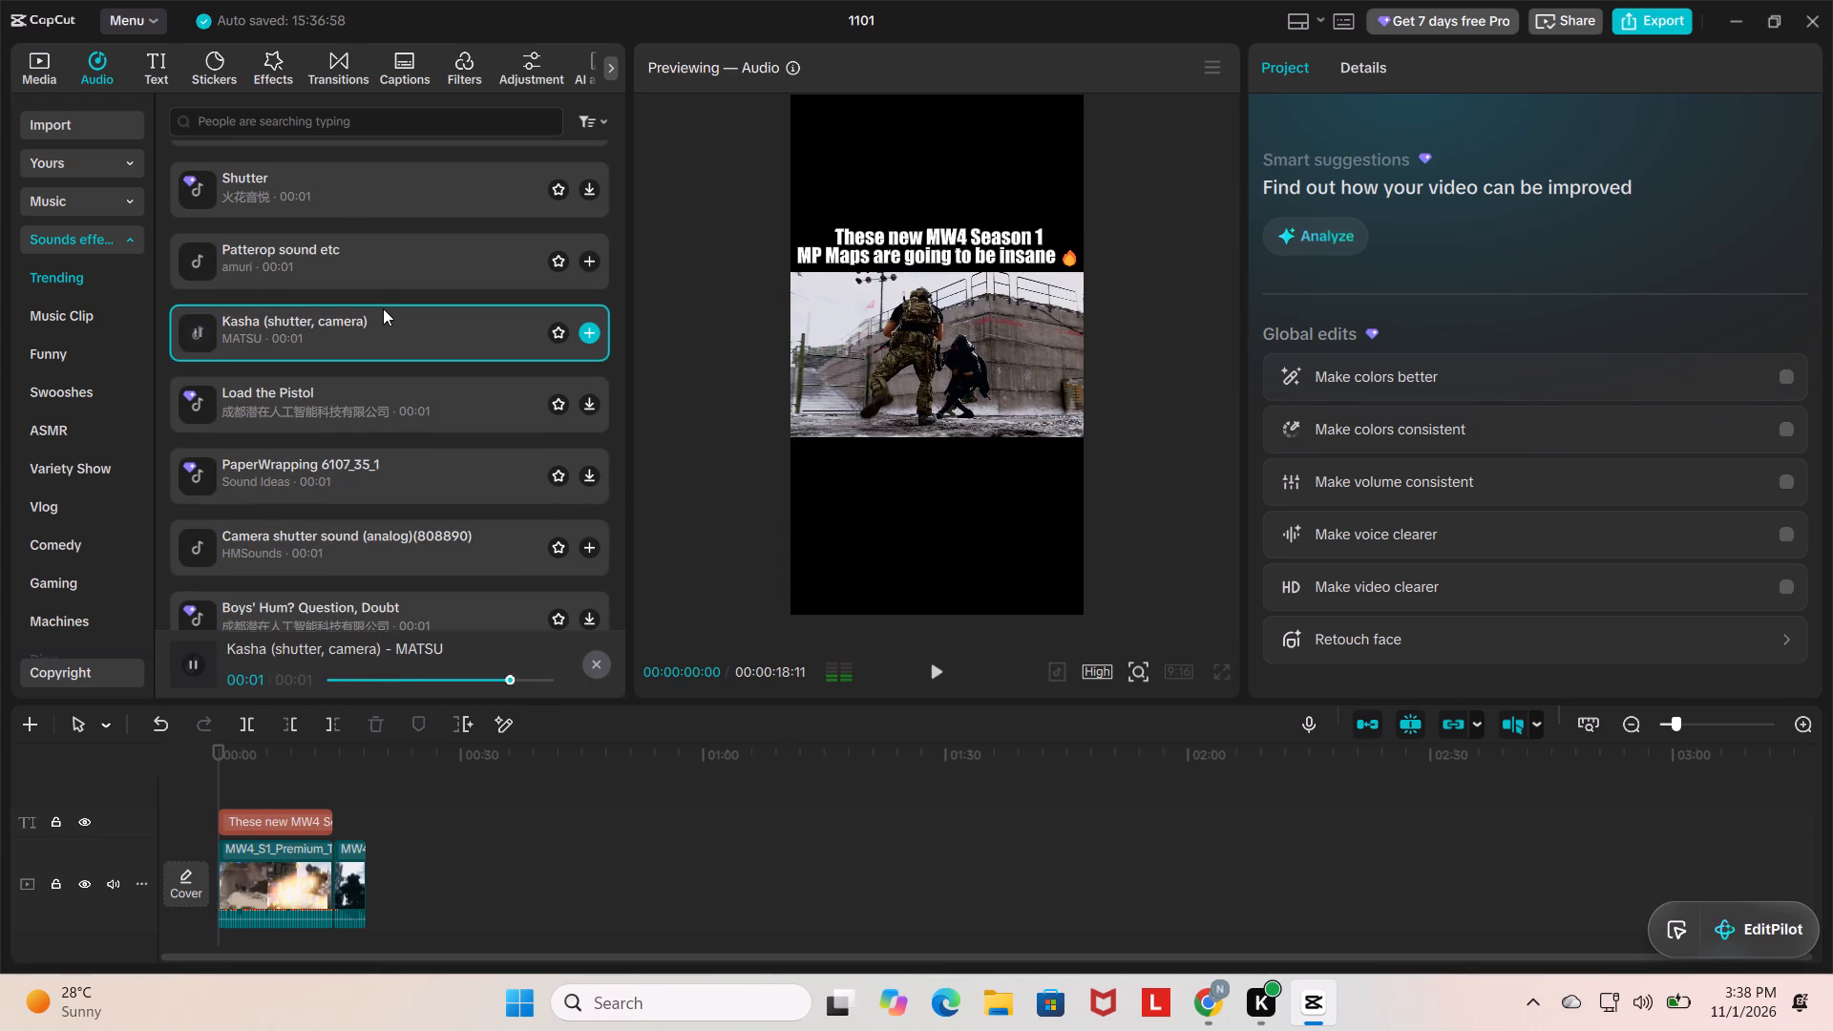
scroll(337, 327, up, 1)
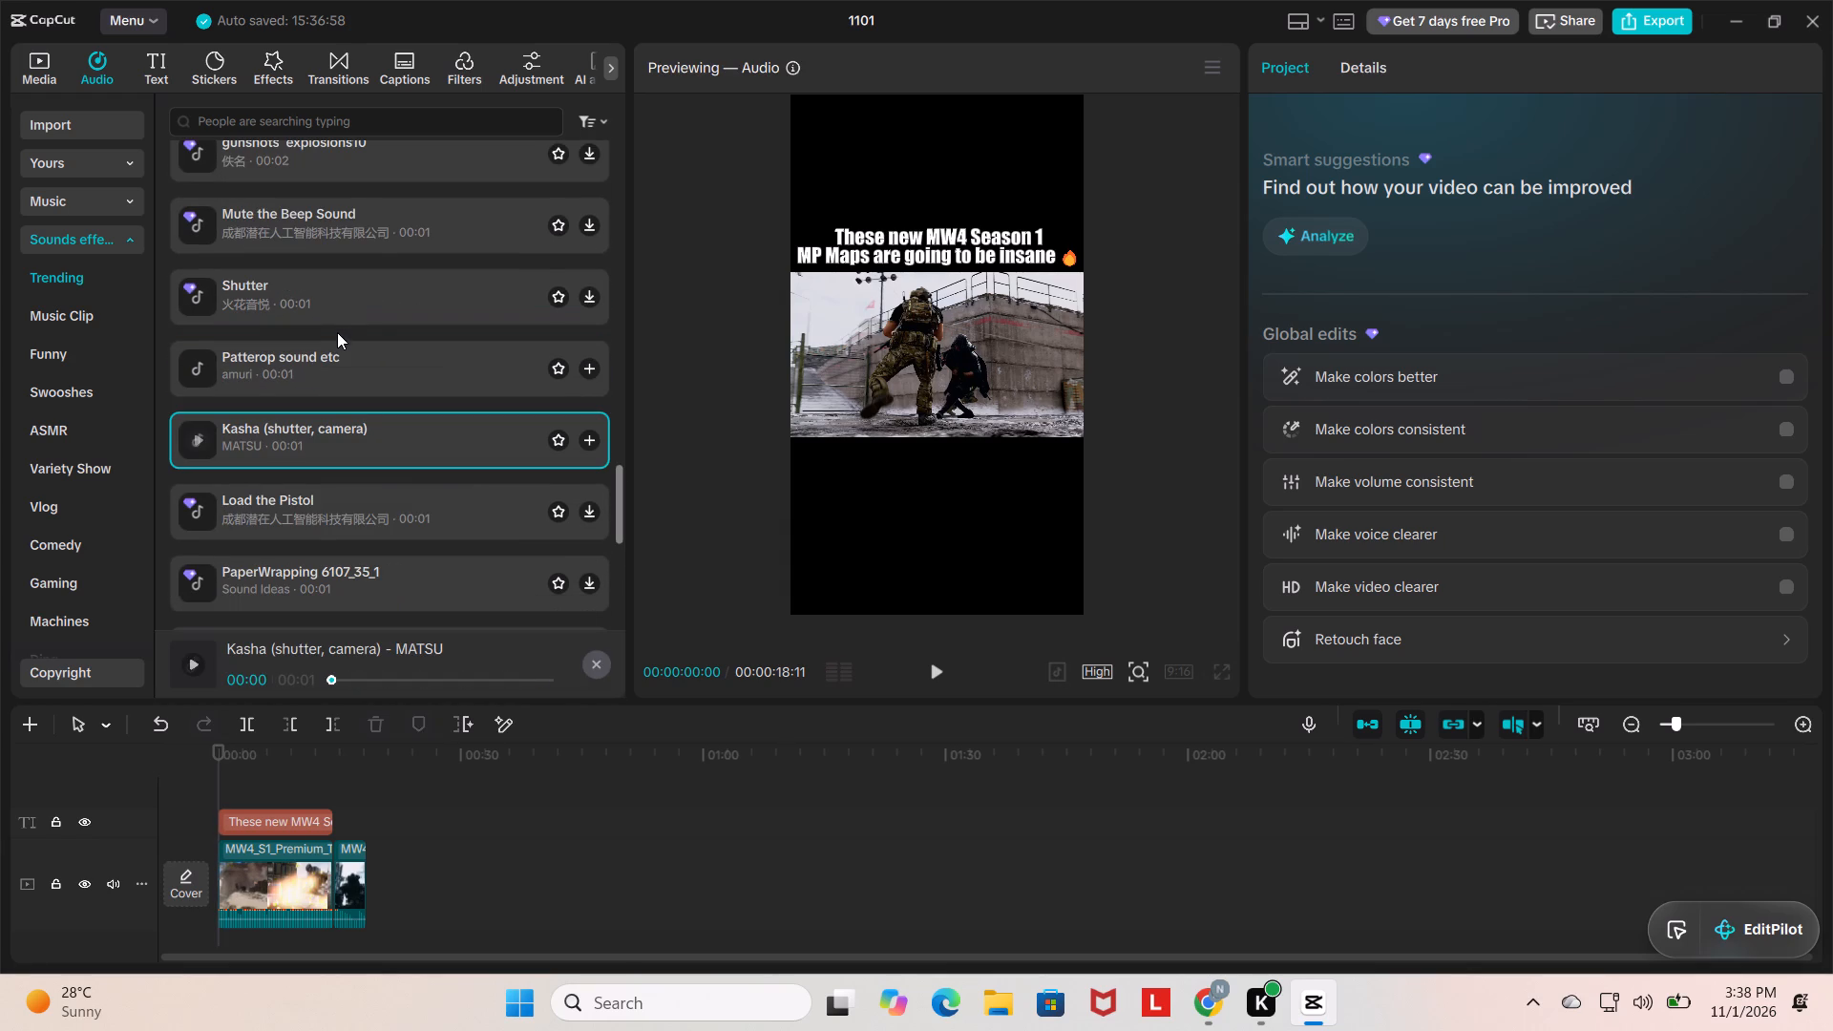
drag(241, 447, 212, 925)
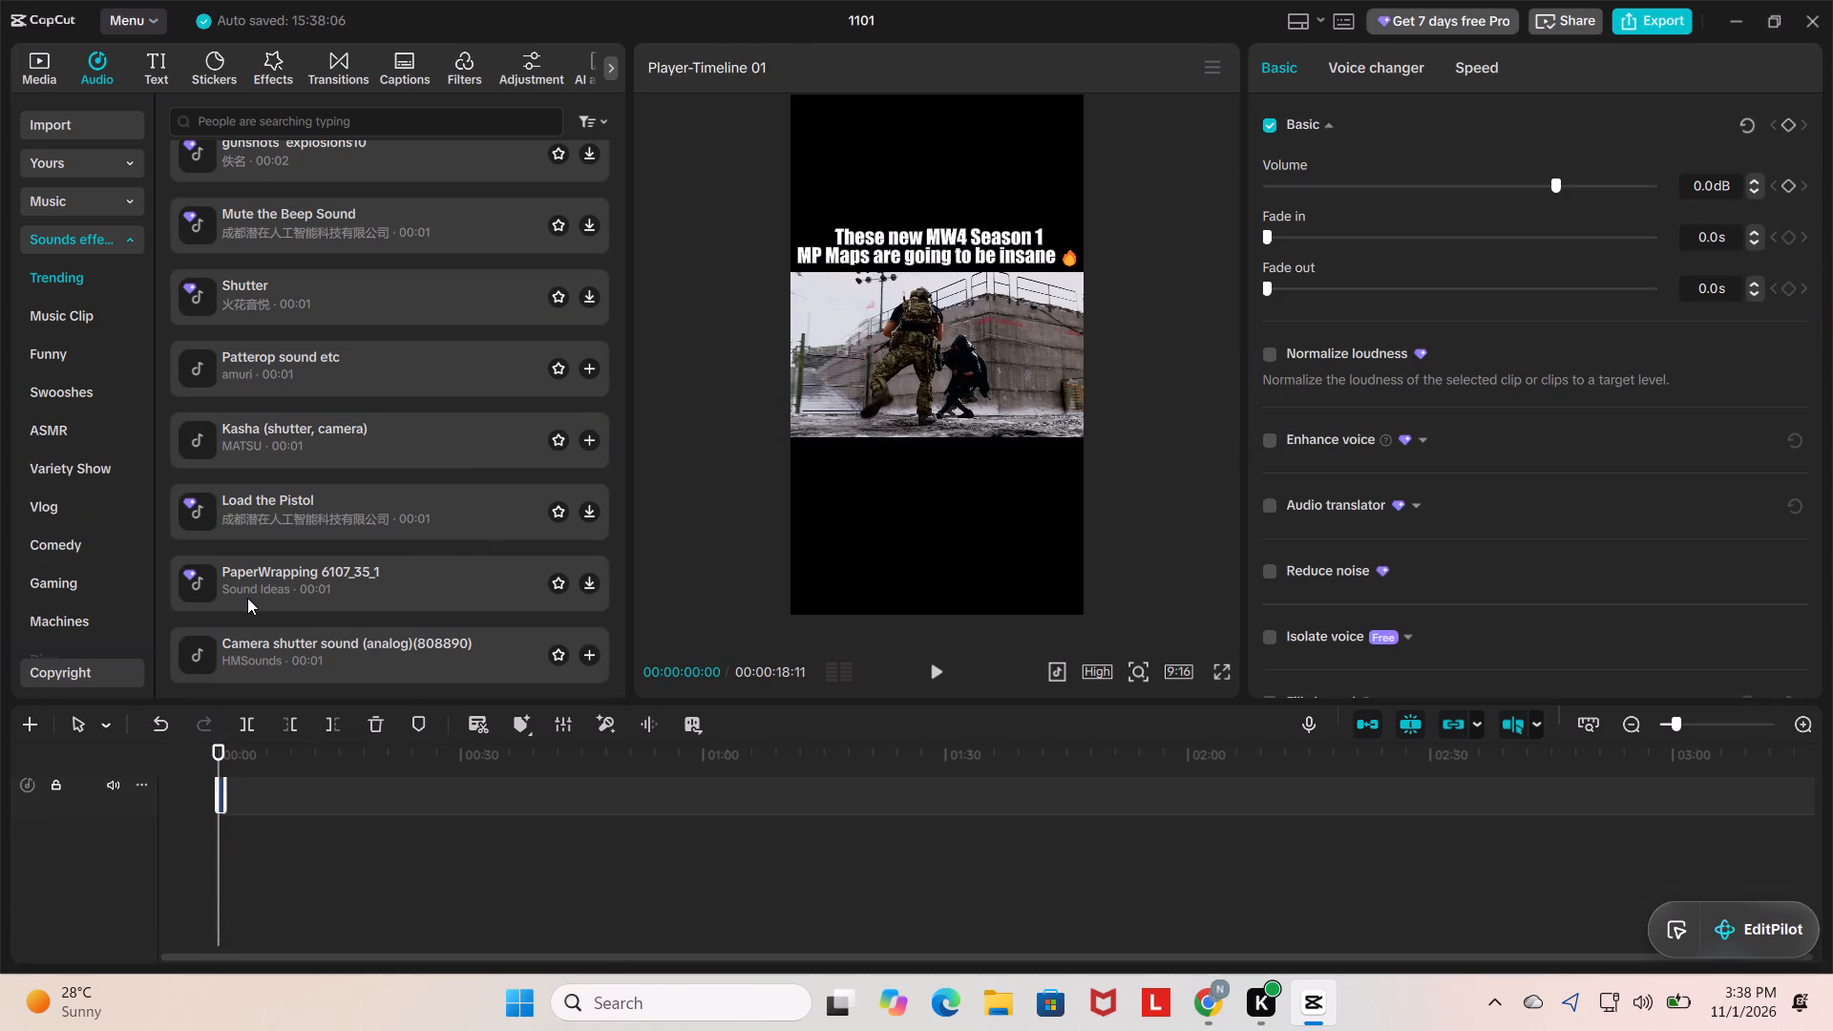
key(space)
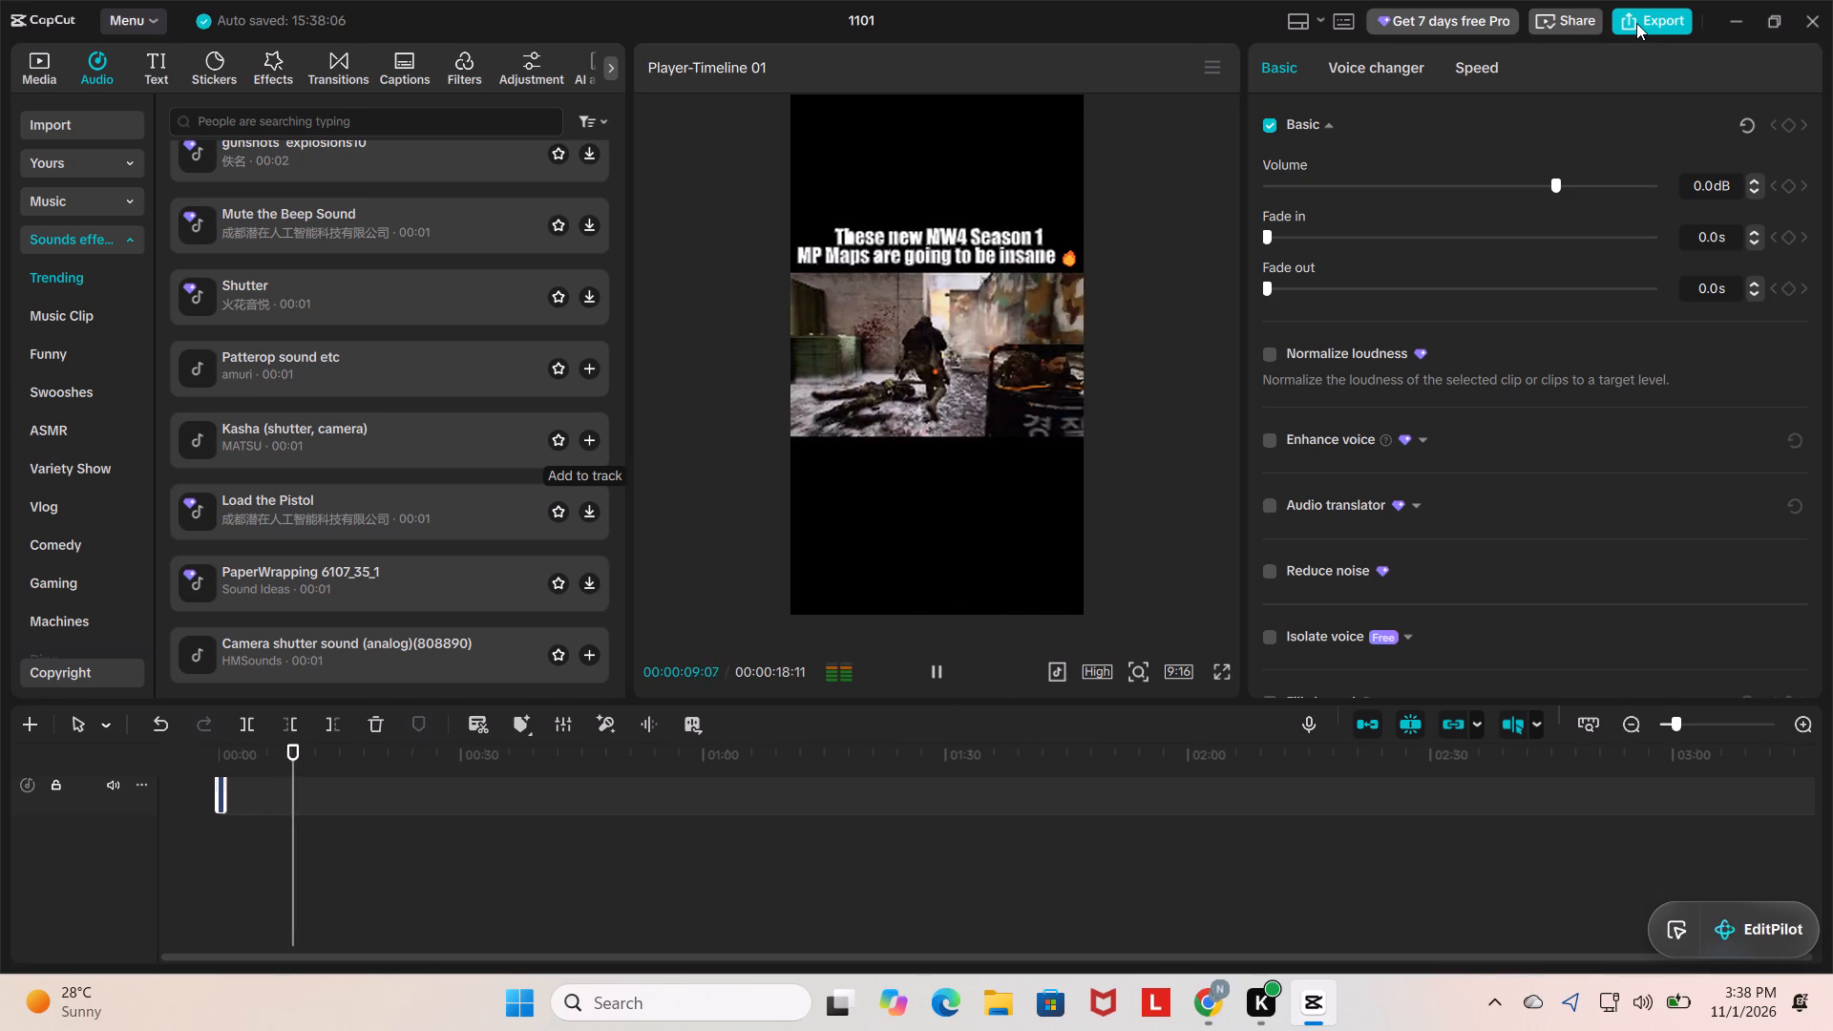
Open the export settings and replace the video's export name with "1 11".
click(1636, 23)
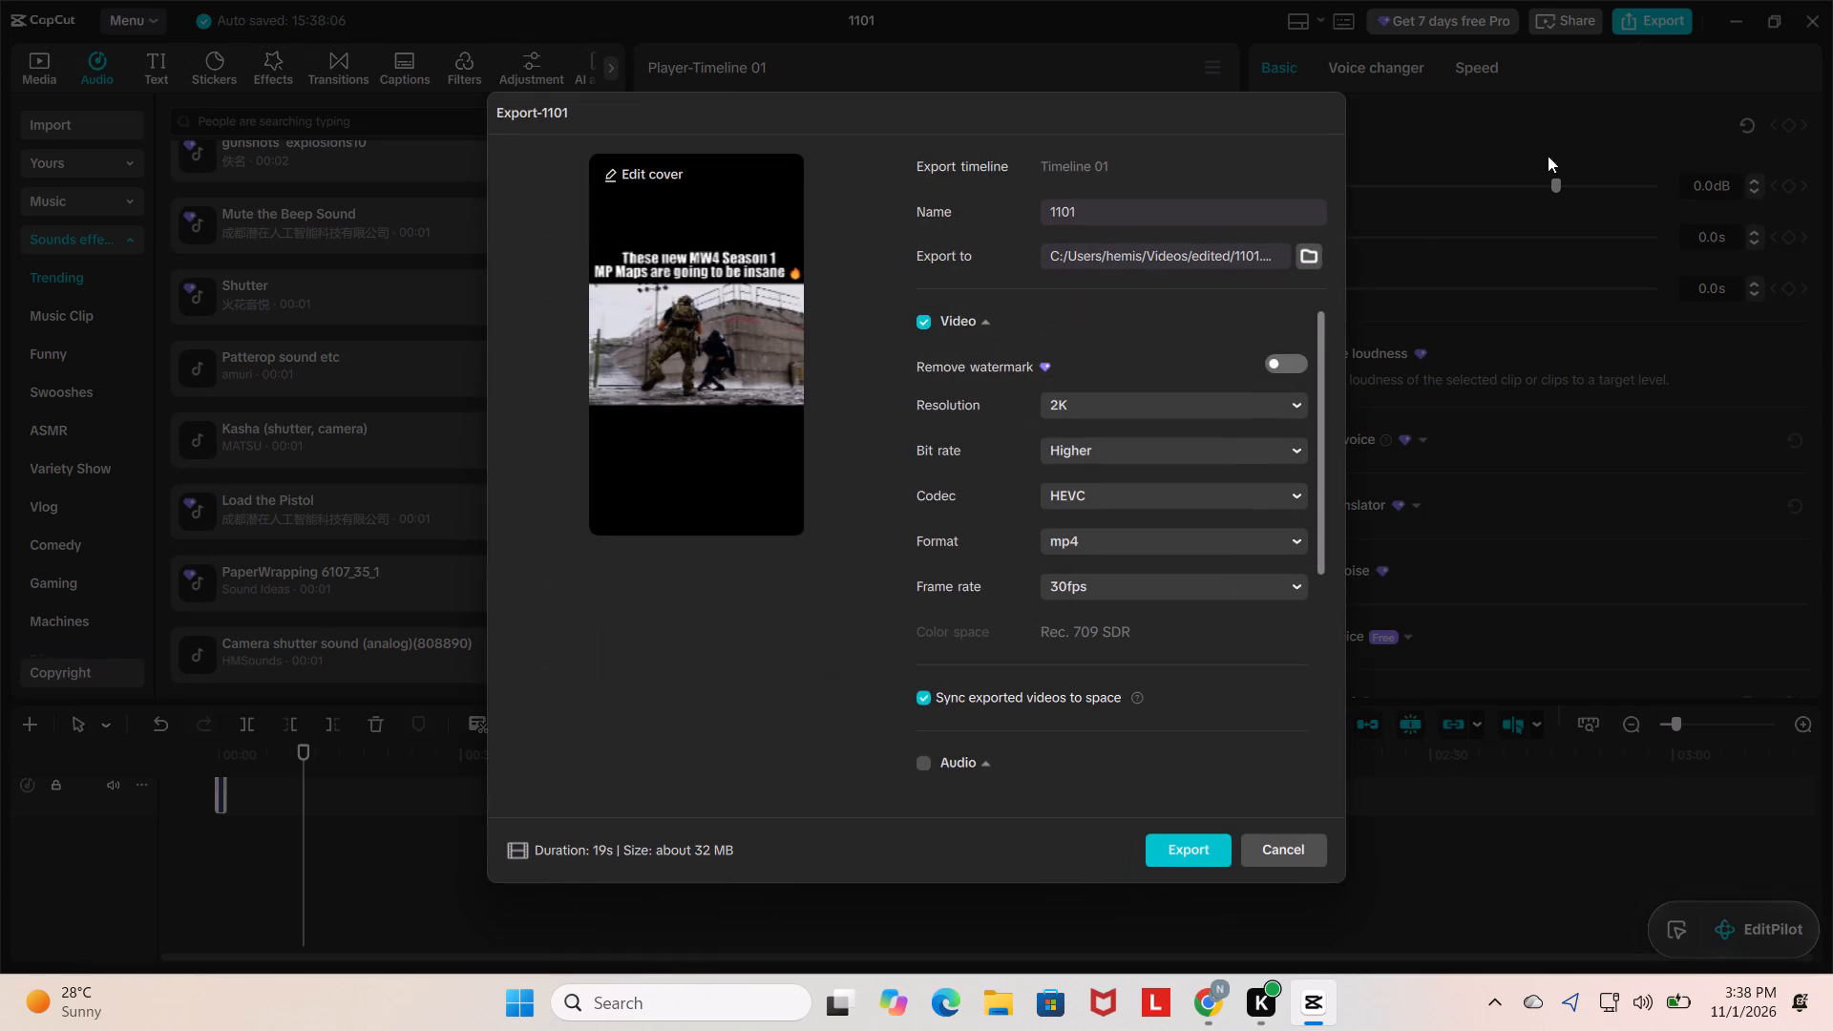
click(1114, 217)
key(BackSpace)
key(BackSpace)
key(BackSpace)
key(BackSpace)
key(BackSpace)
key(BackSpace)
key(BackSpace)
key(BackSpace)
key(BackSpace)
key(BackSpace)
key(BackSpace)
key(1)
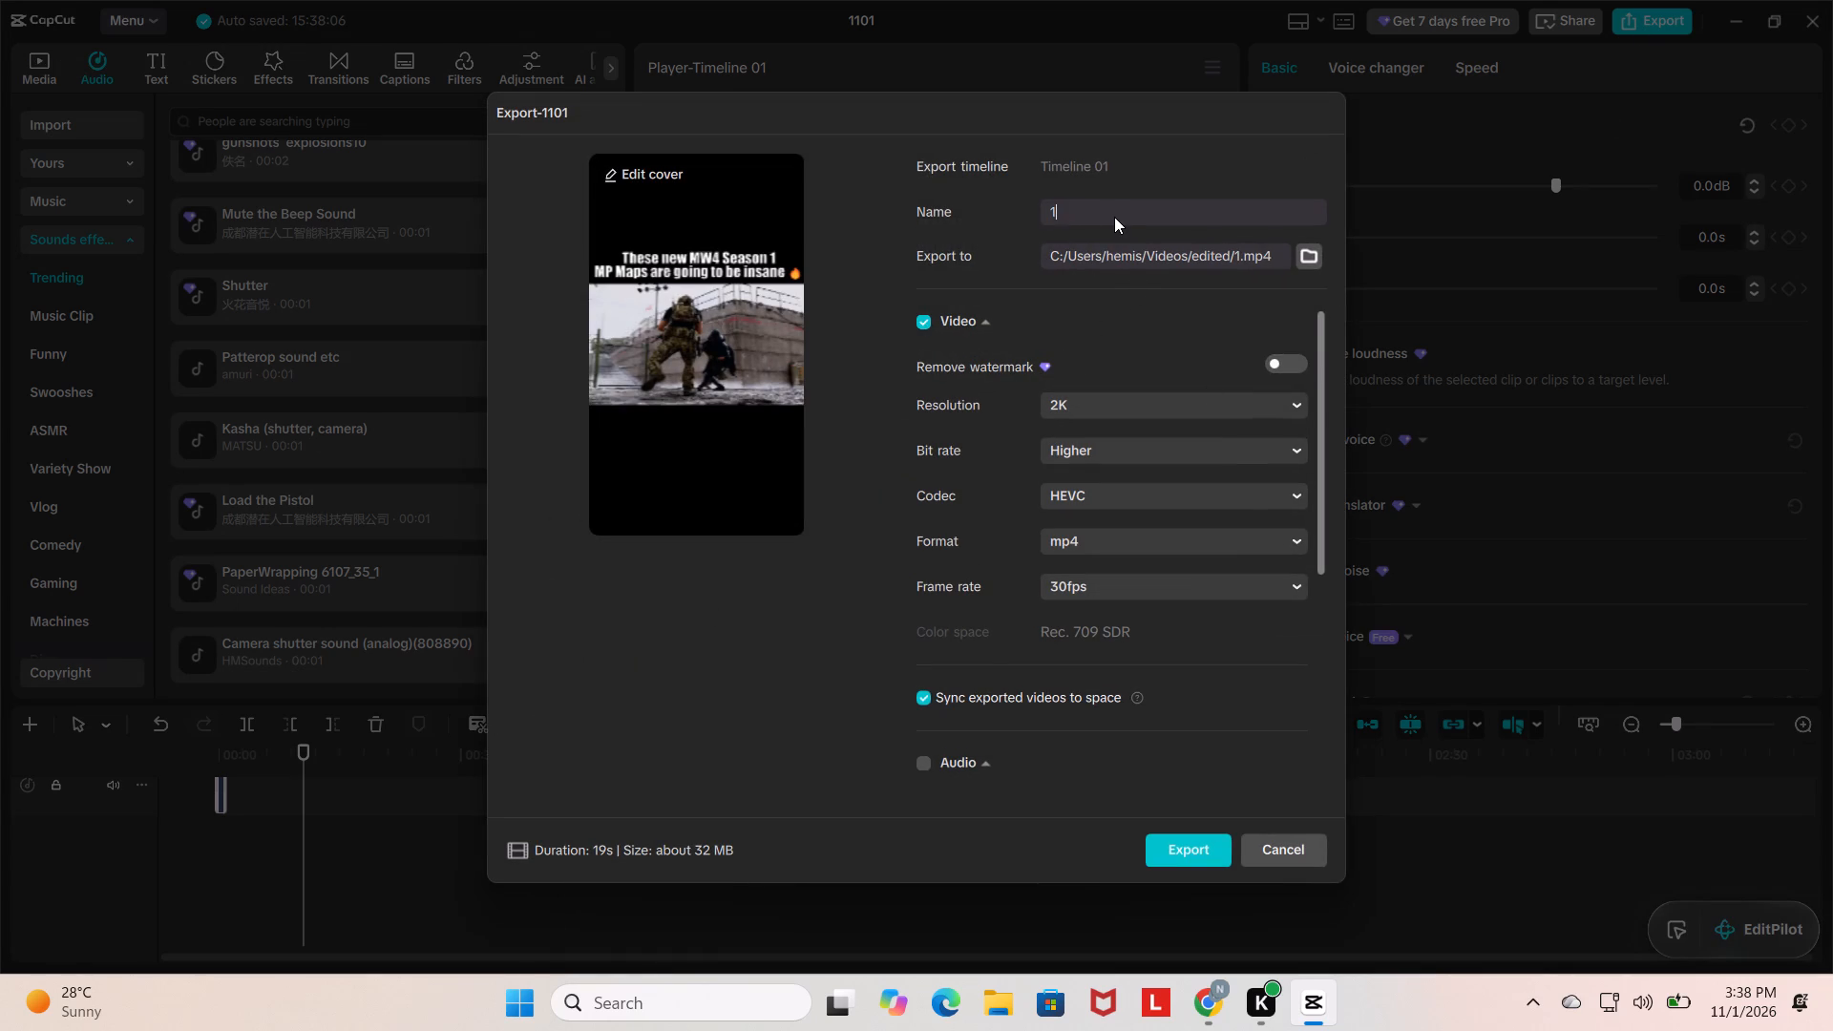
key(space)
text(11)
Change the export name to "2 10", export the video, and close the sharing dialog without posting.
key(BackSpace)
key(BackSpace)
key(BackSpace)
key(BackSpace)
text(2 10)
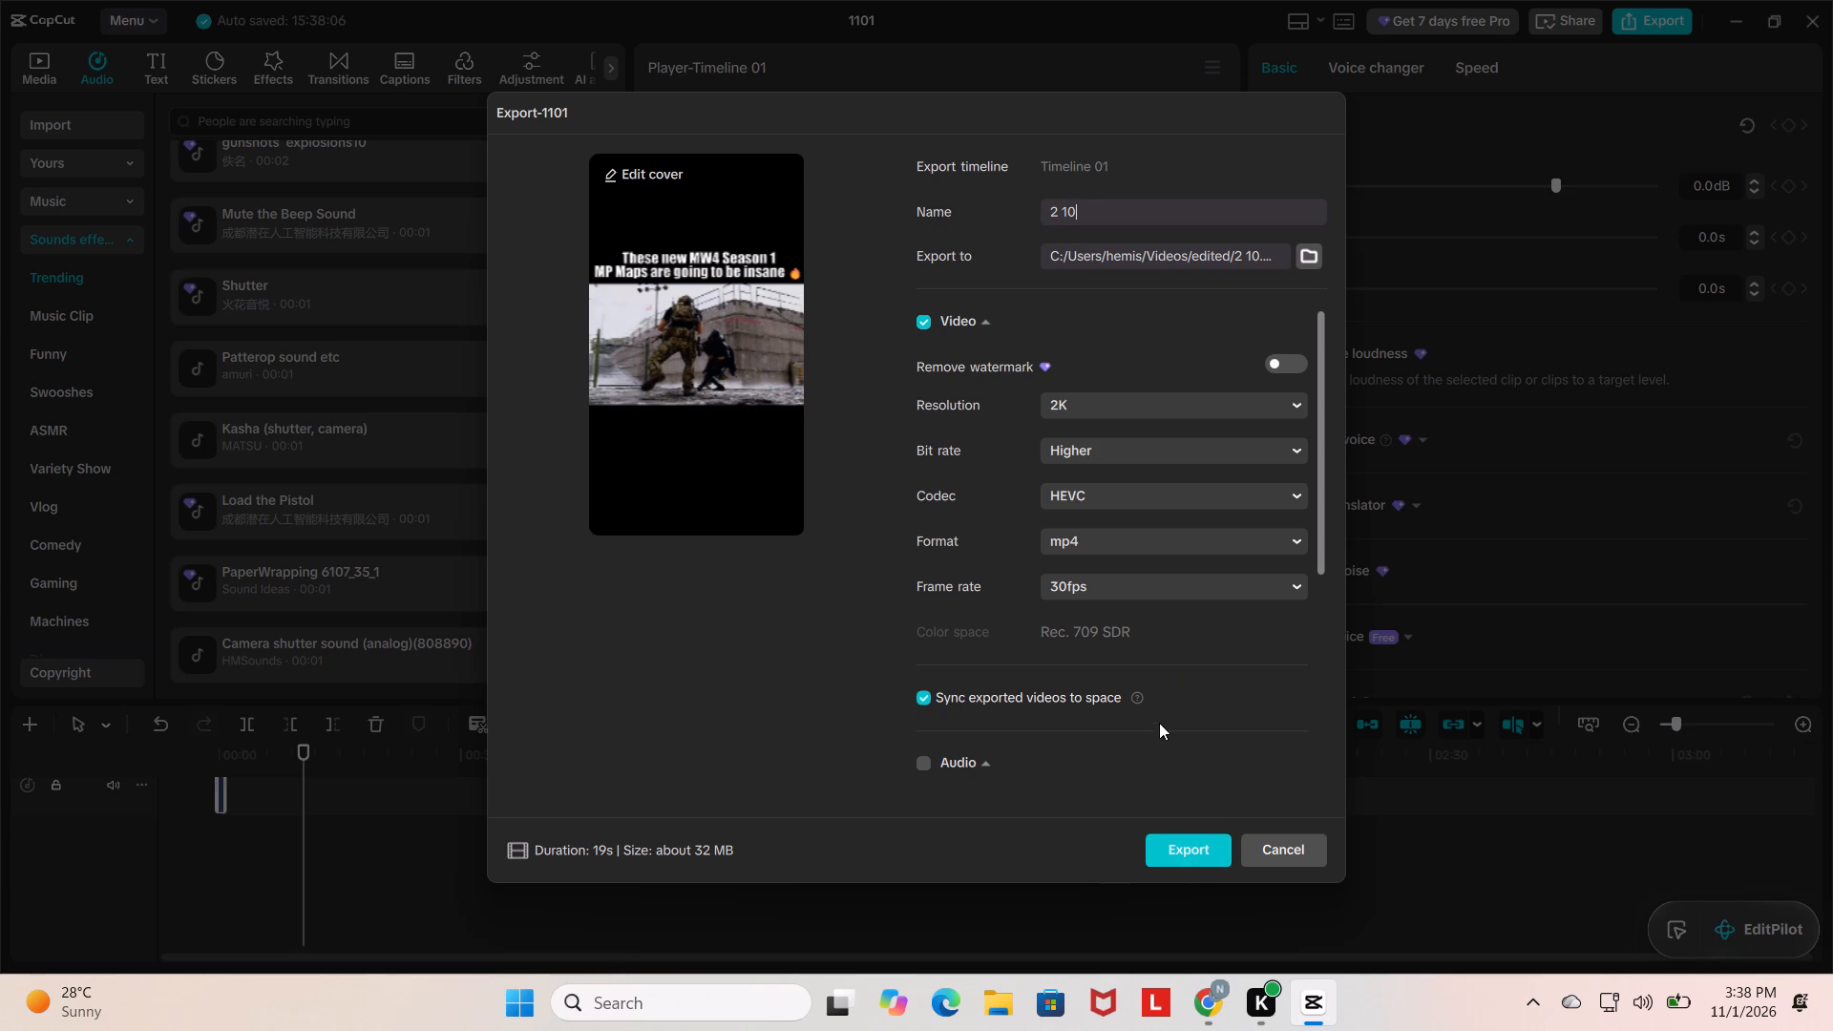
click(1169, 849)
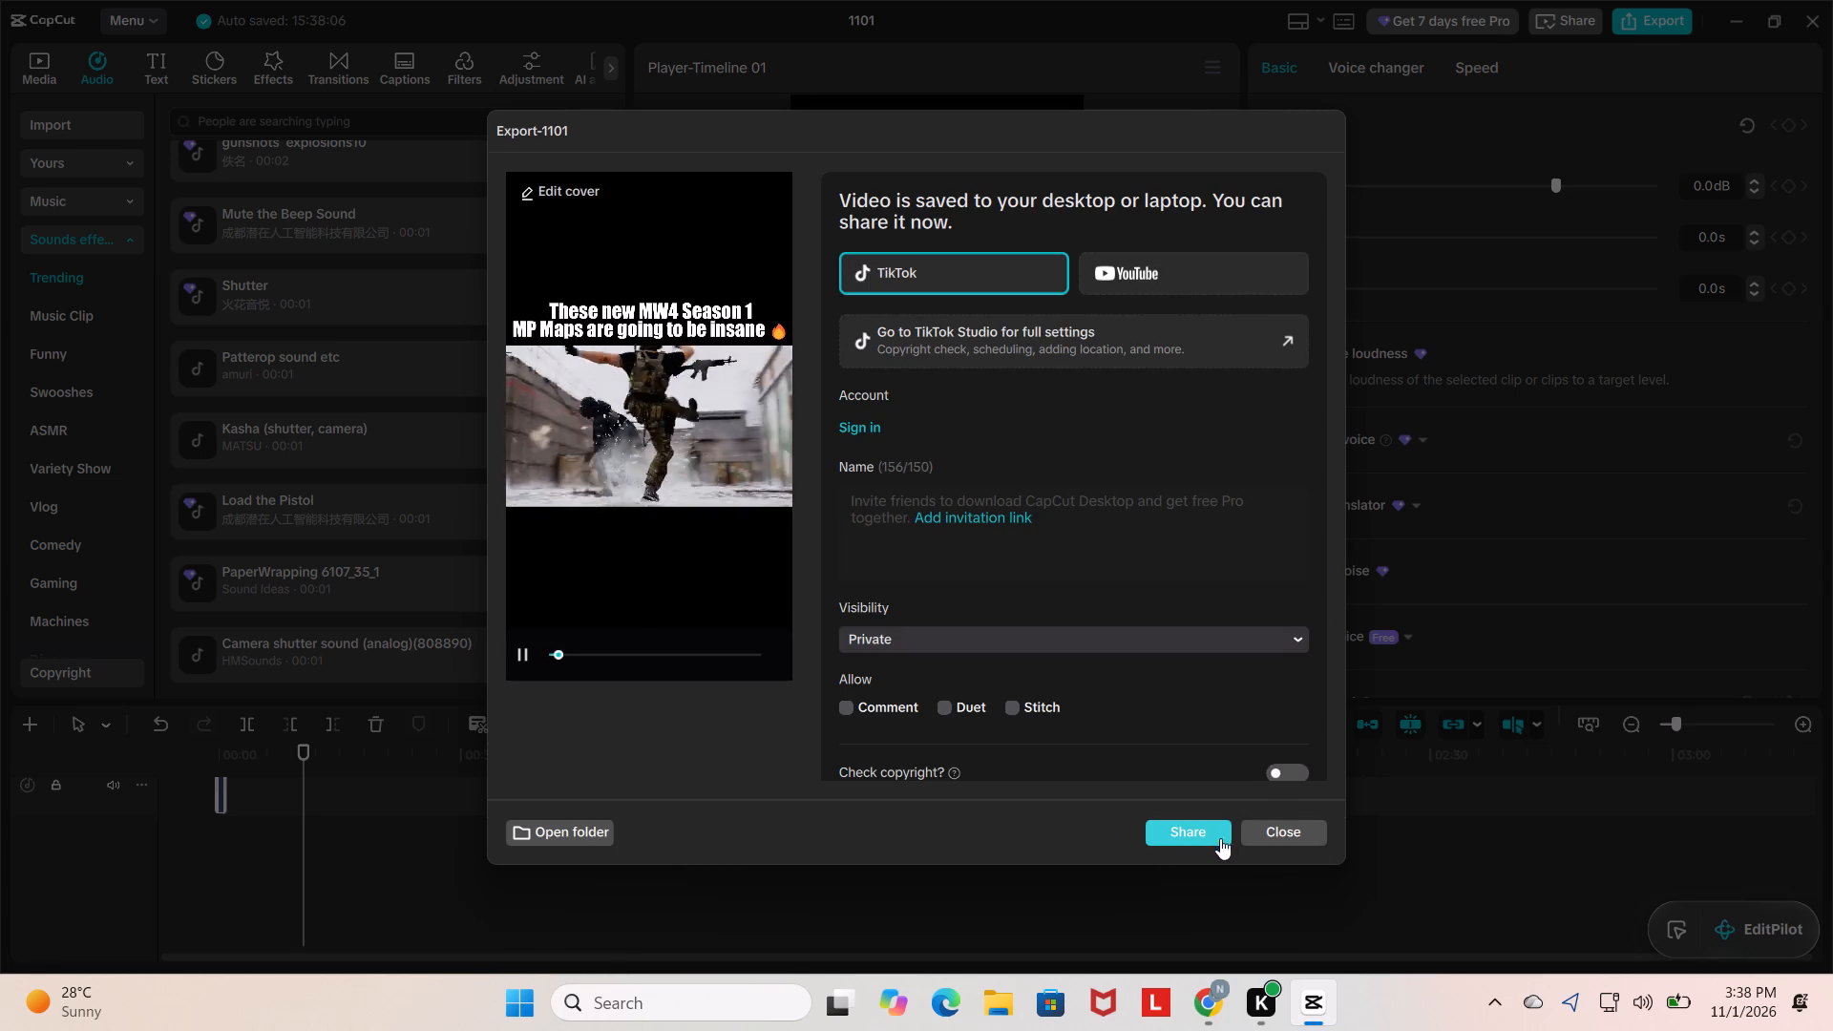
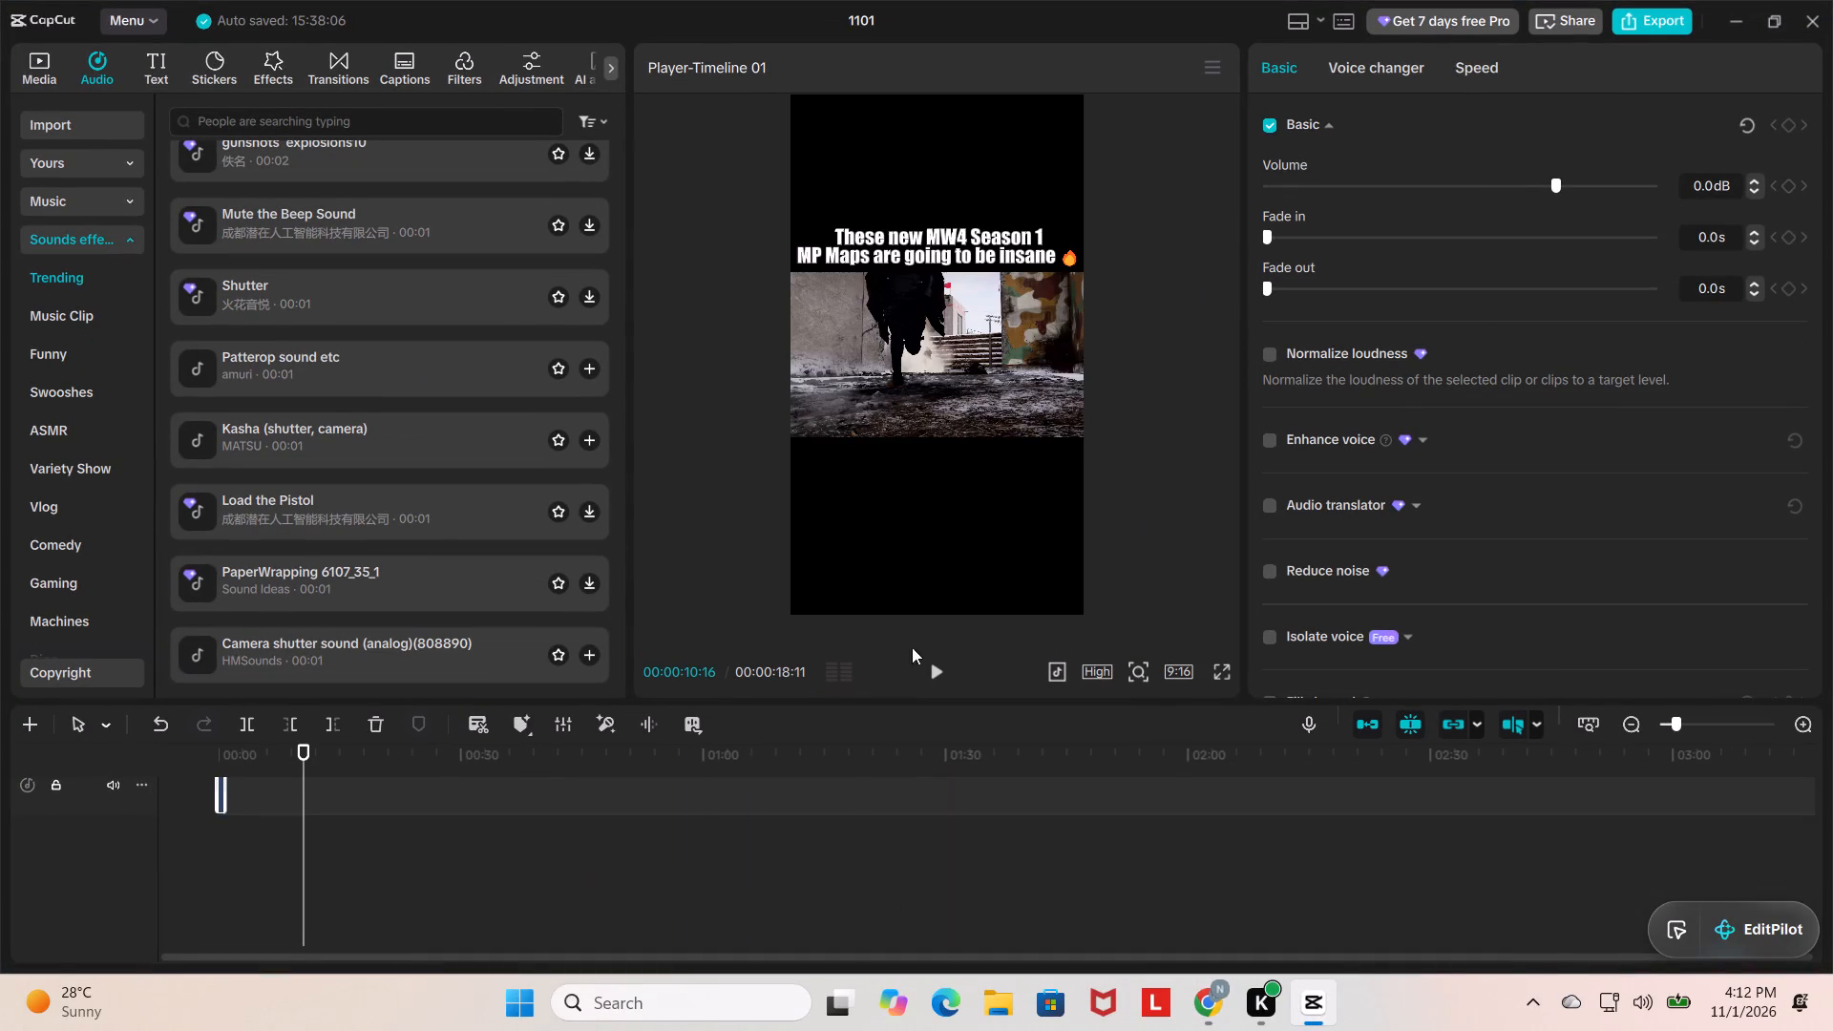
click(34, 67)
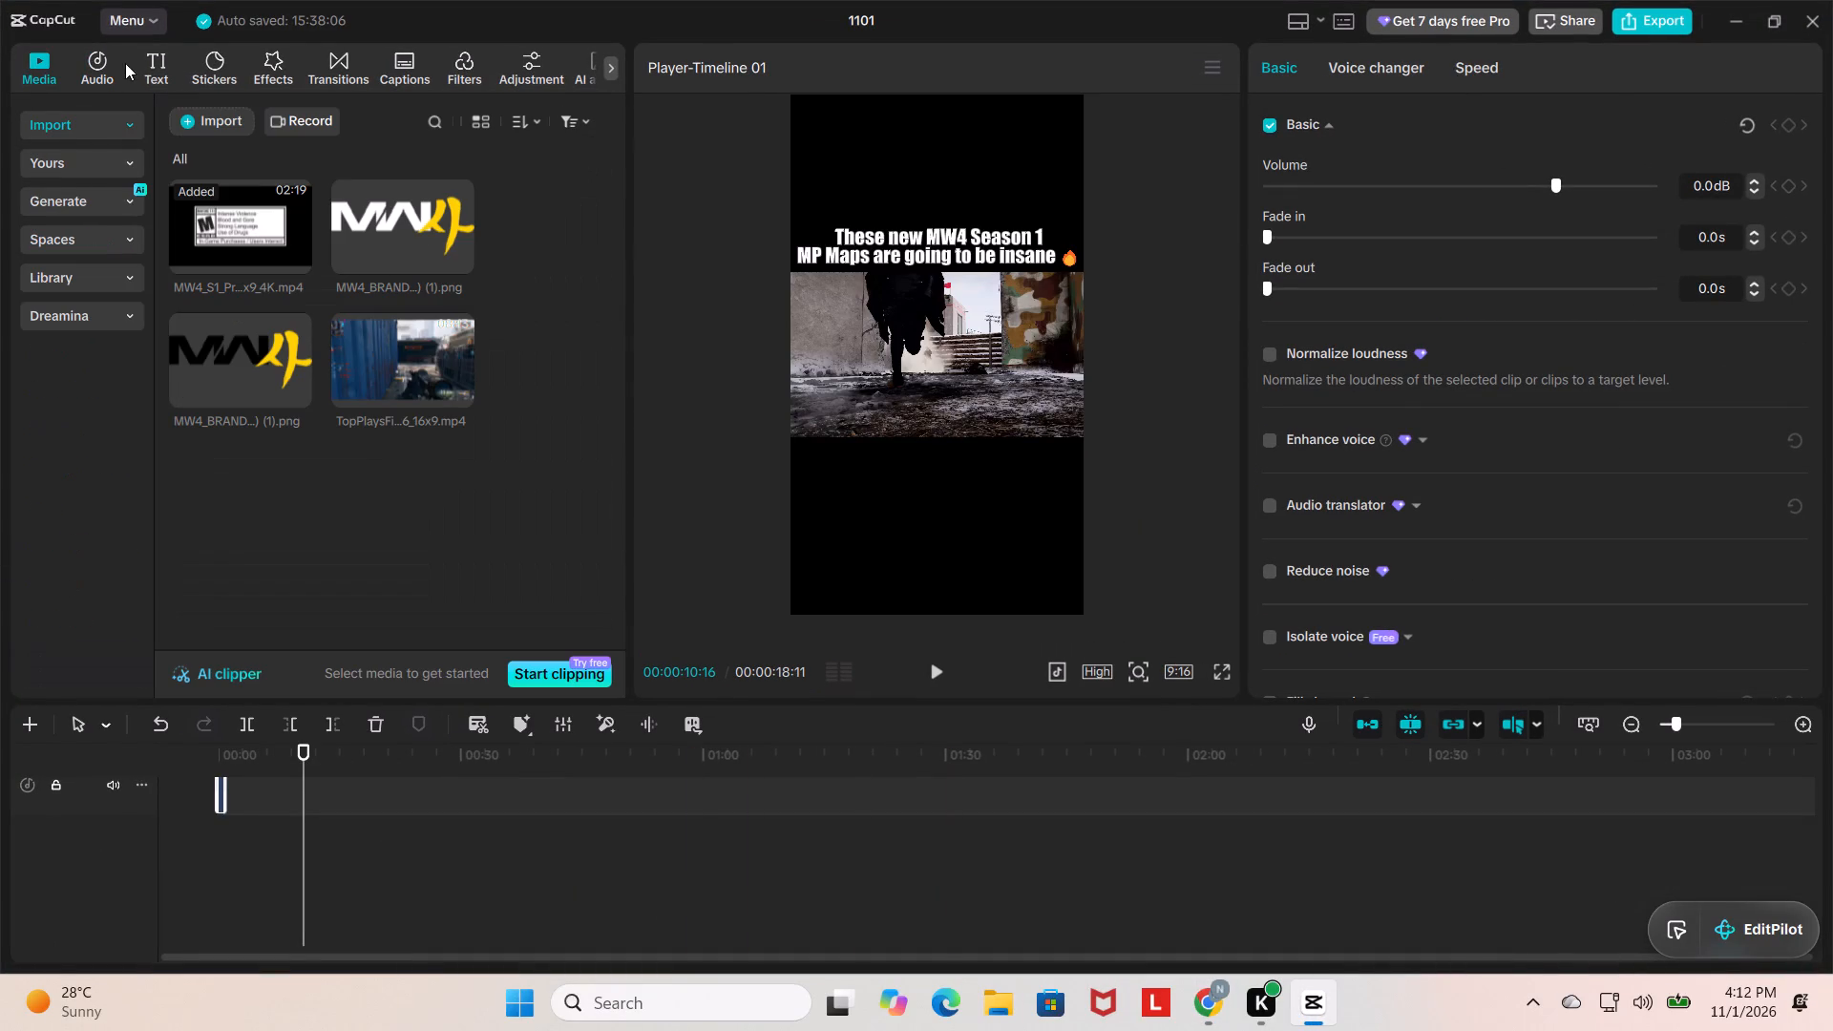
click(125, 63)
click(101, 77)
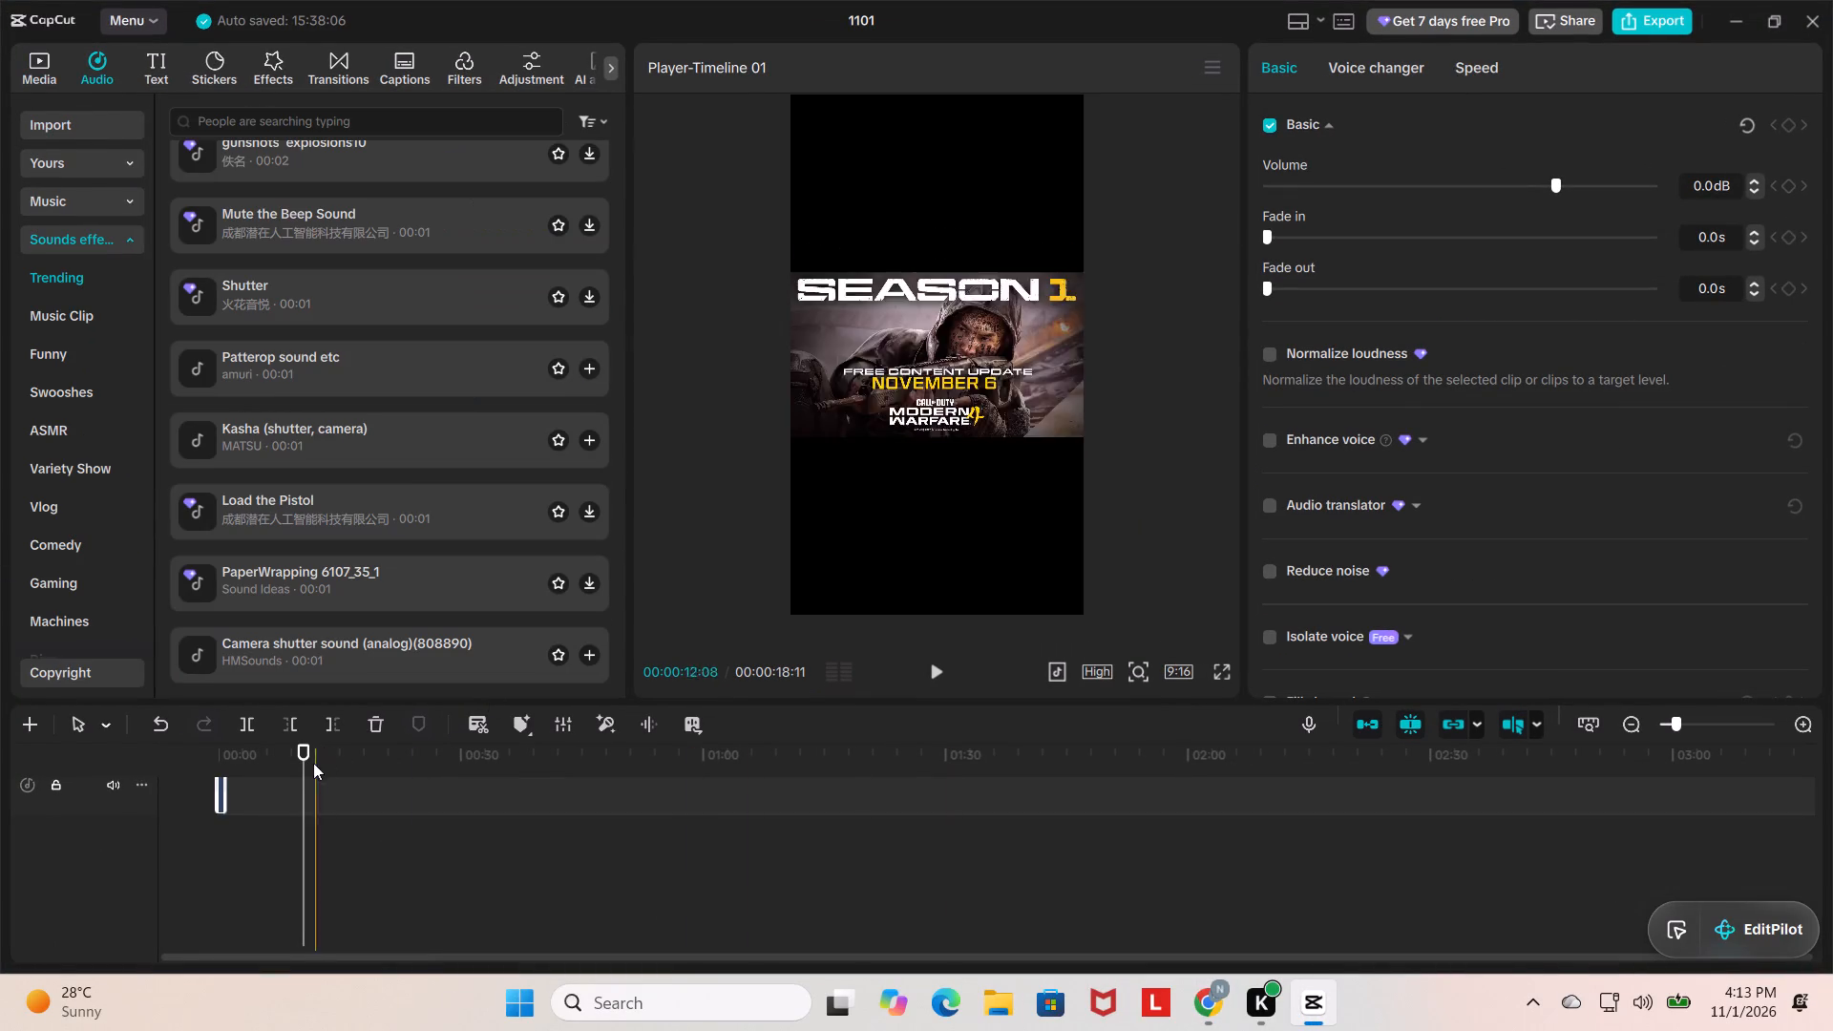
drag(297, 780, 20, 808)
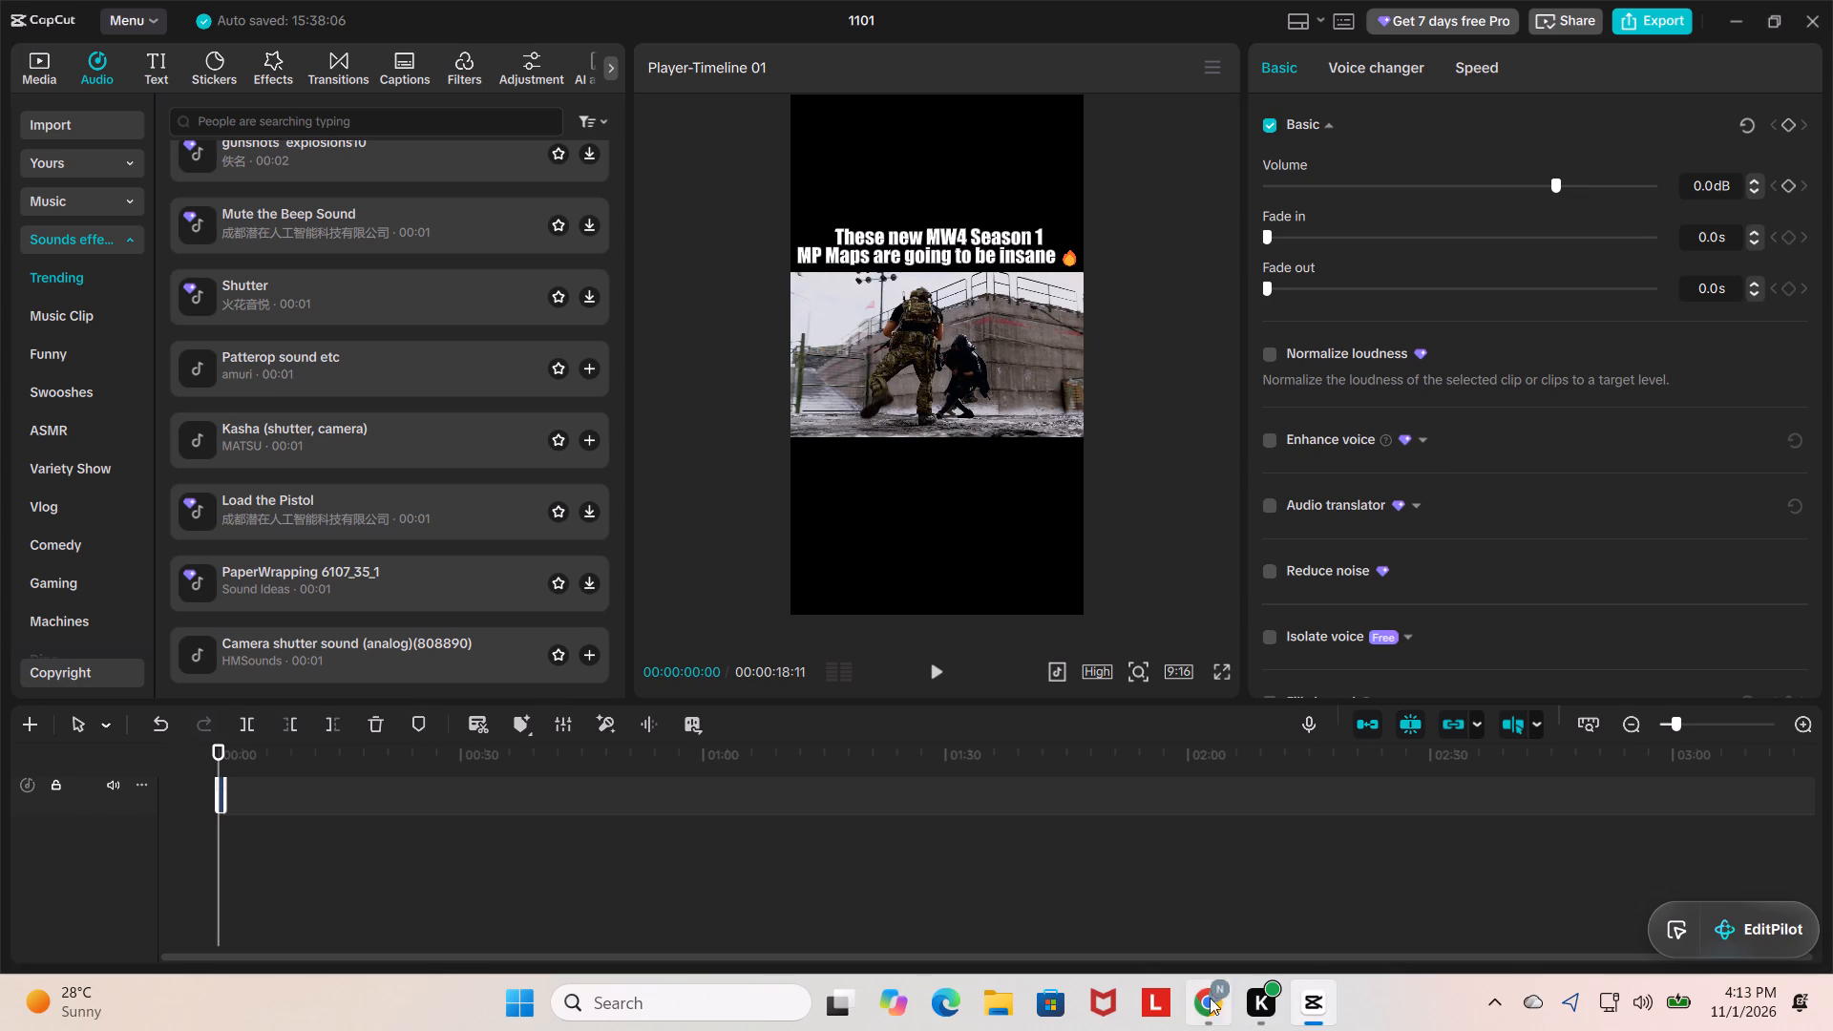
Switch to the YouTube launch trailer in the browser, close its share dialog and pause the video.
click(1206, 995)
click(104, 13)
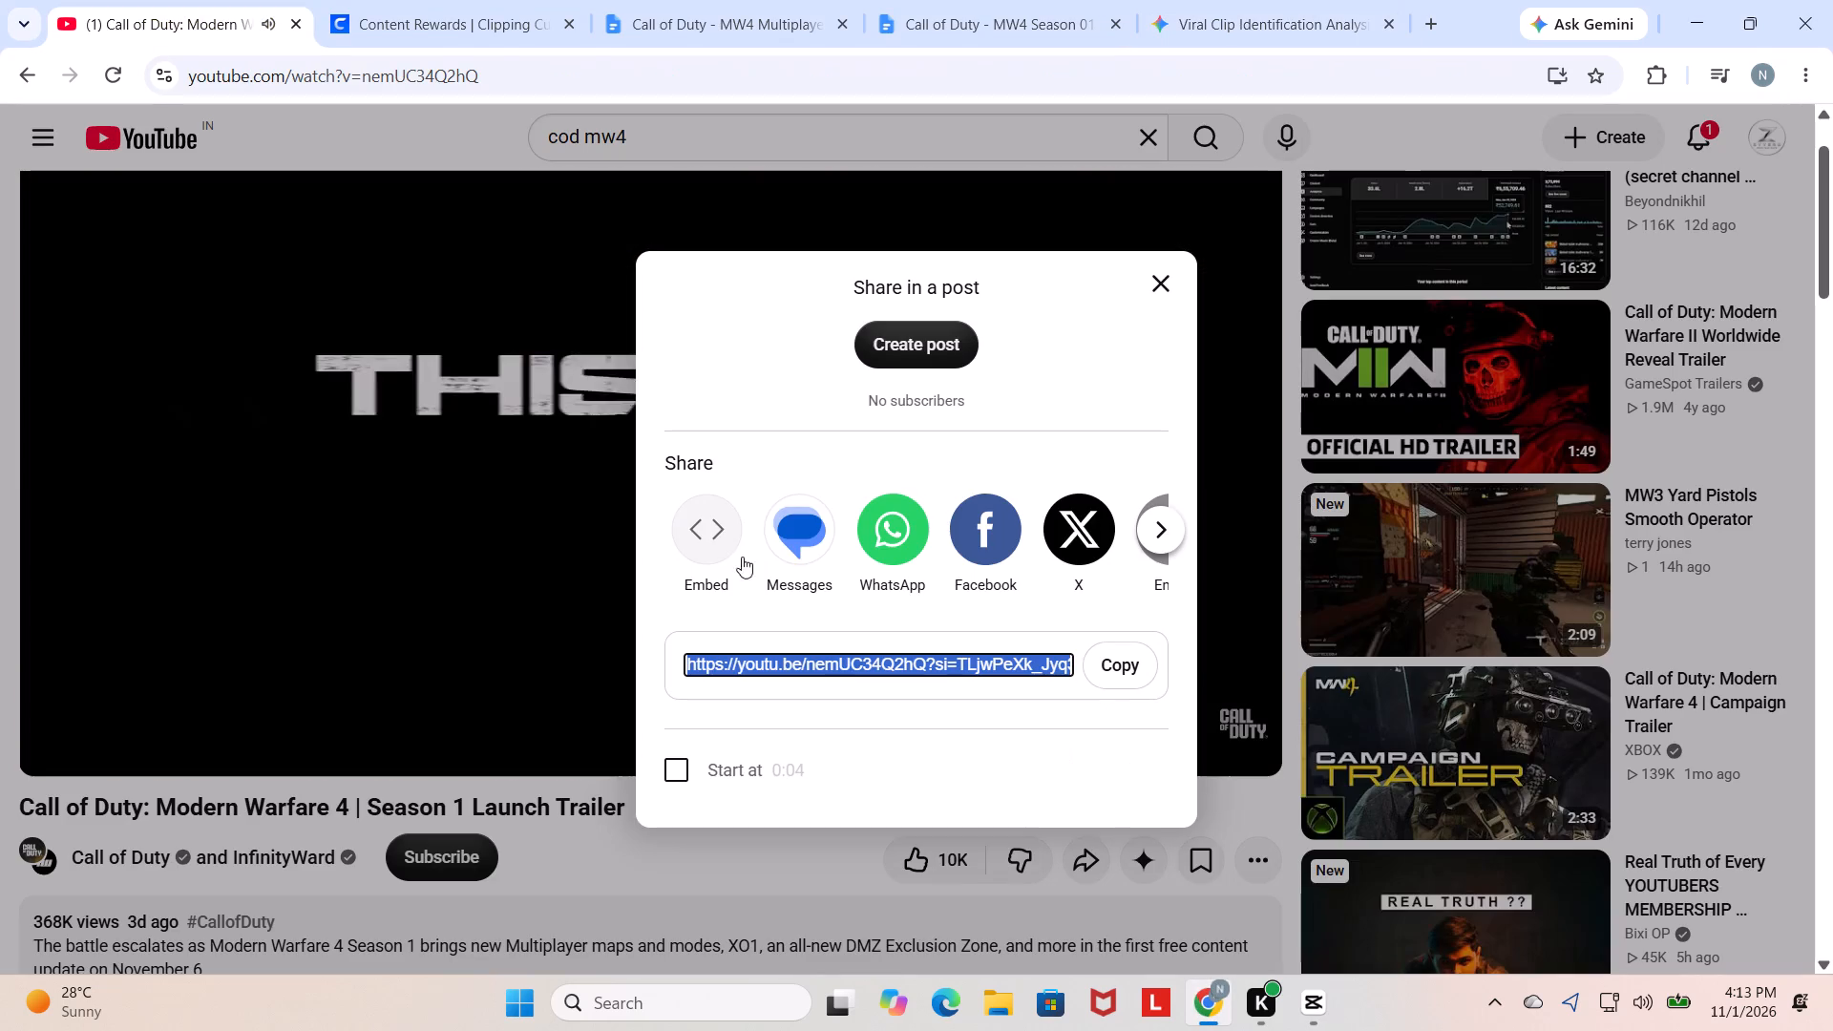
click(1164, 268)
click(697, 397)
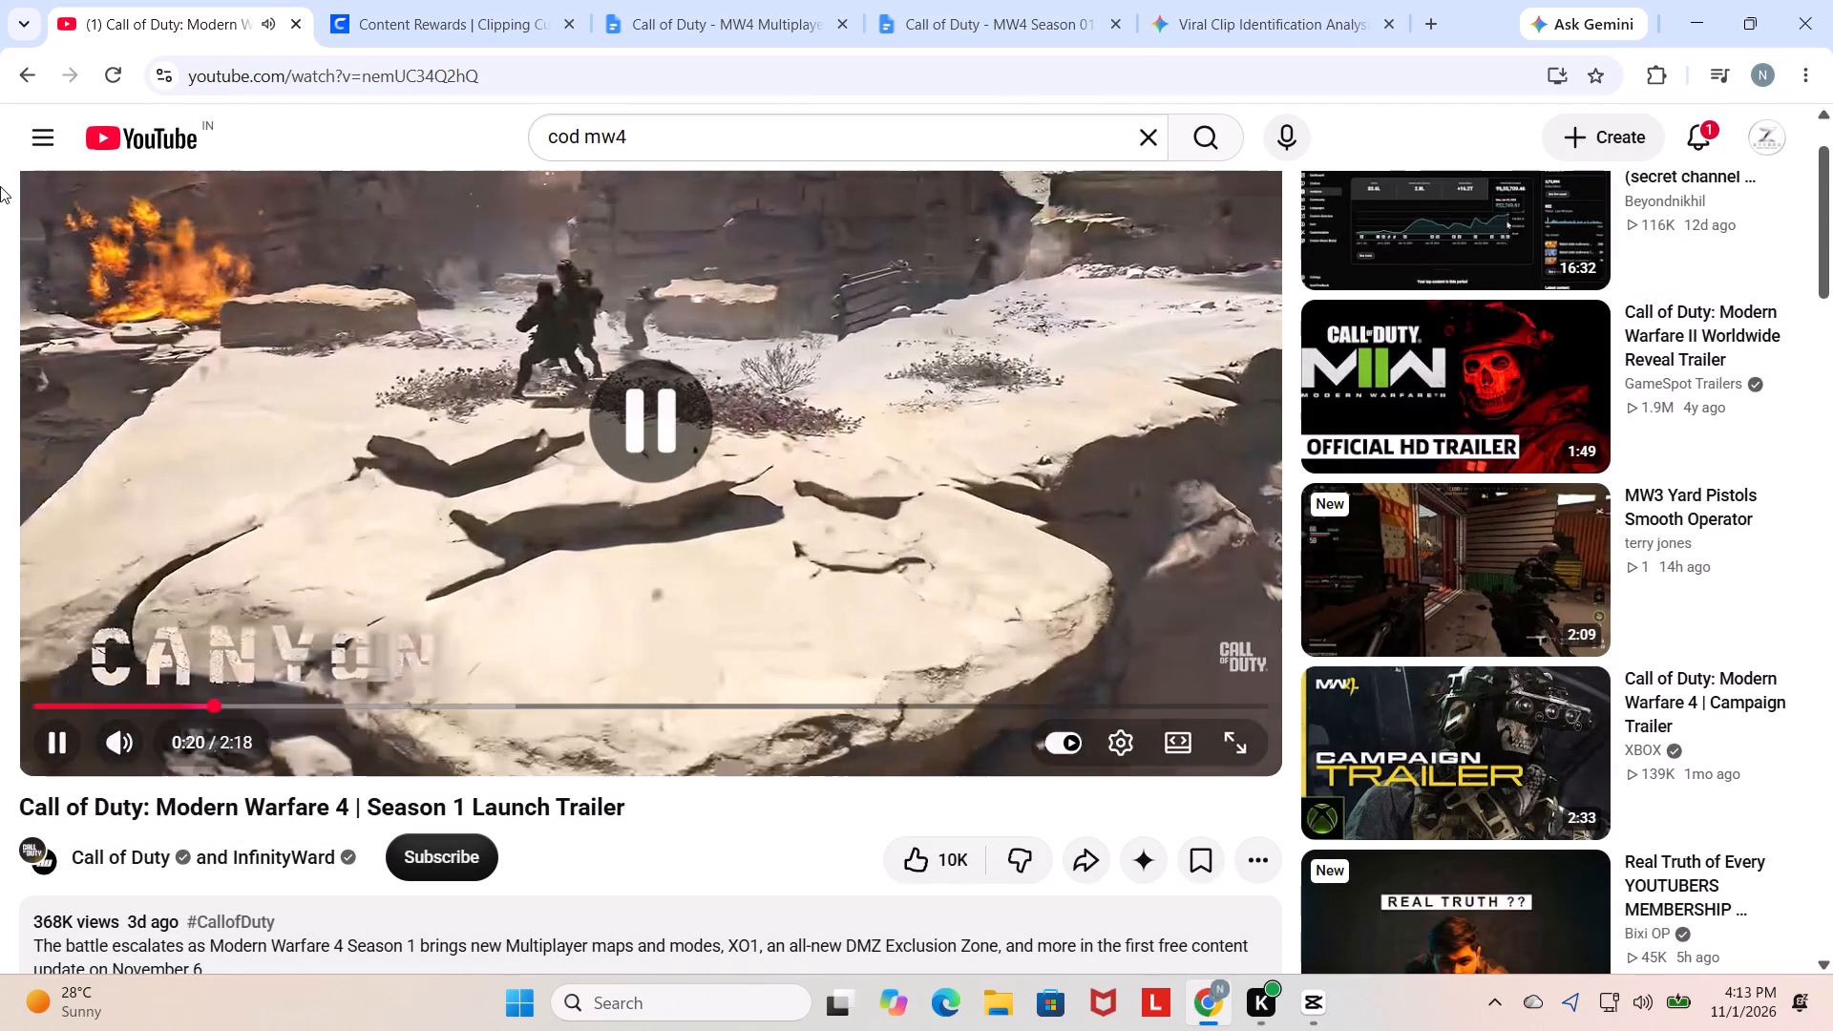
Go to the YouTube home page and check the notifications.
click(191, 139)
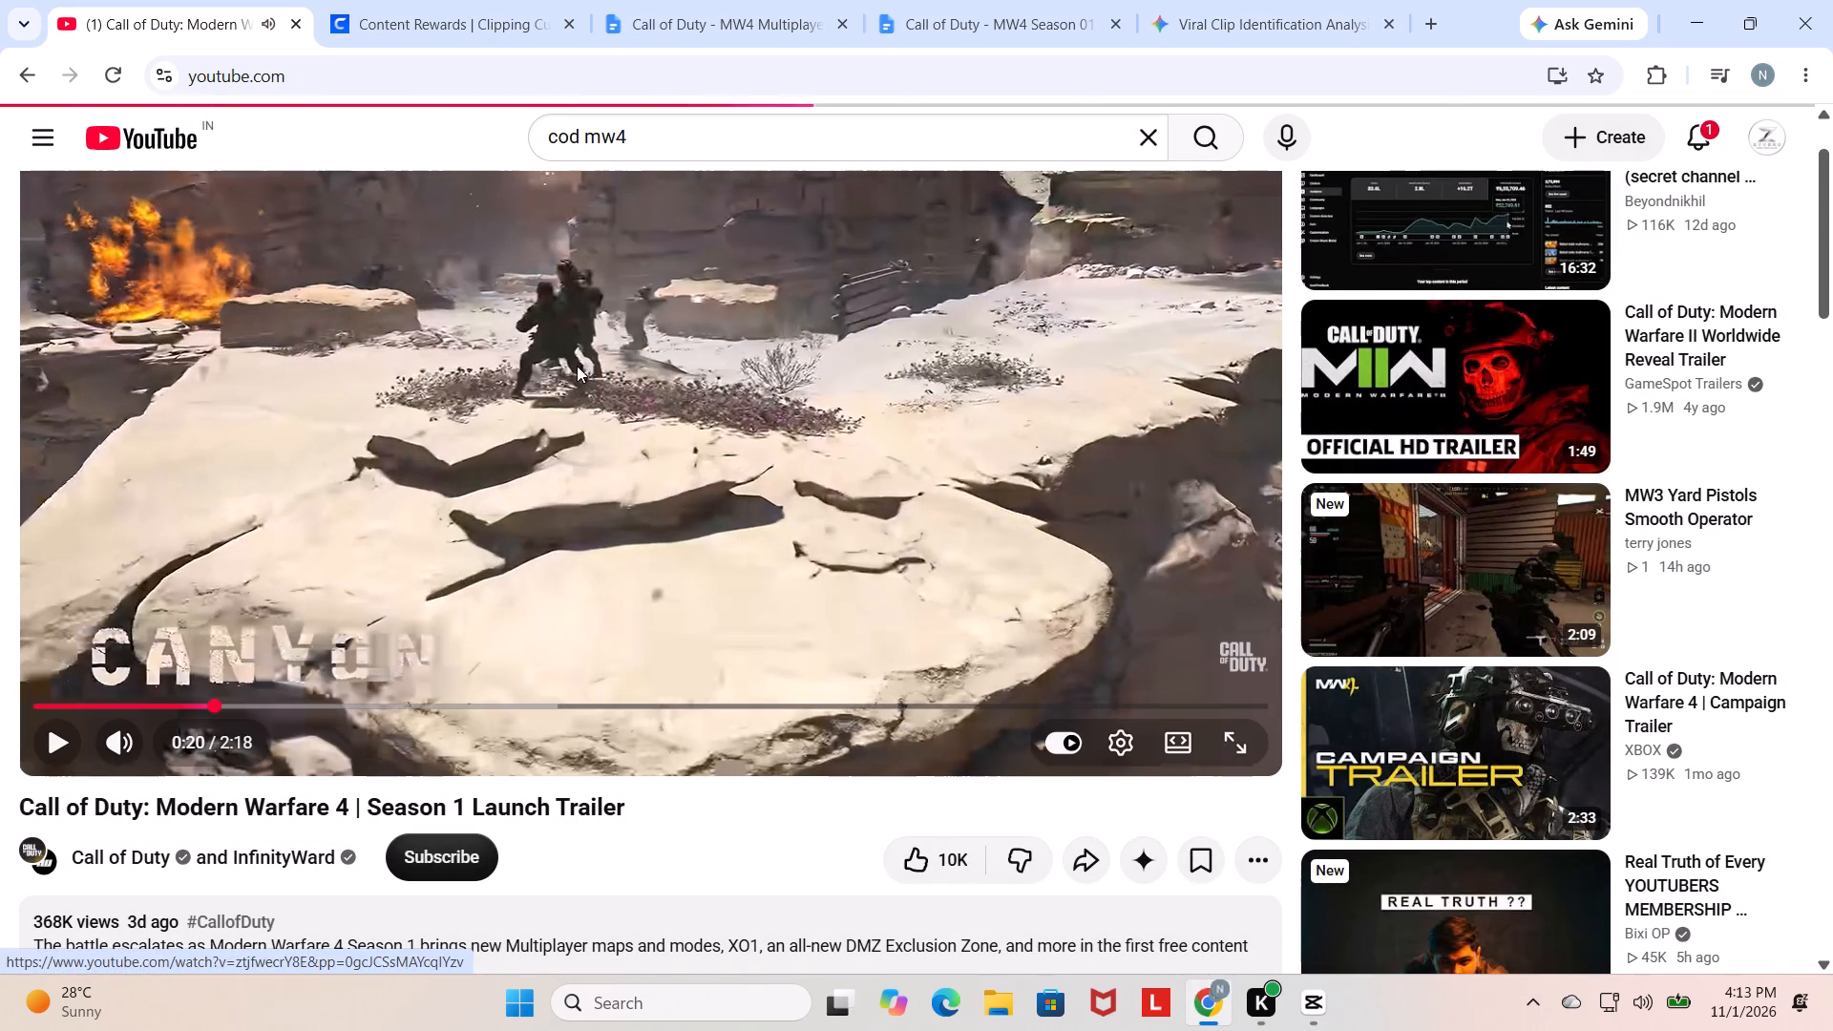
click(1712, 141)
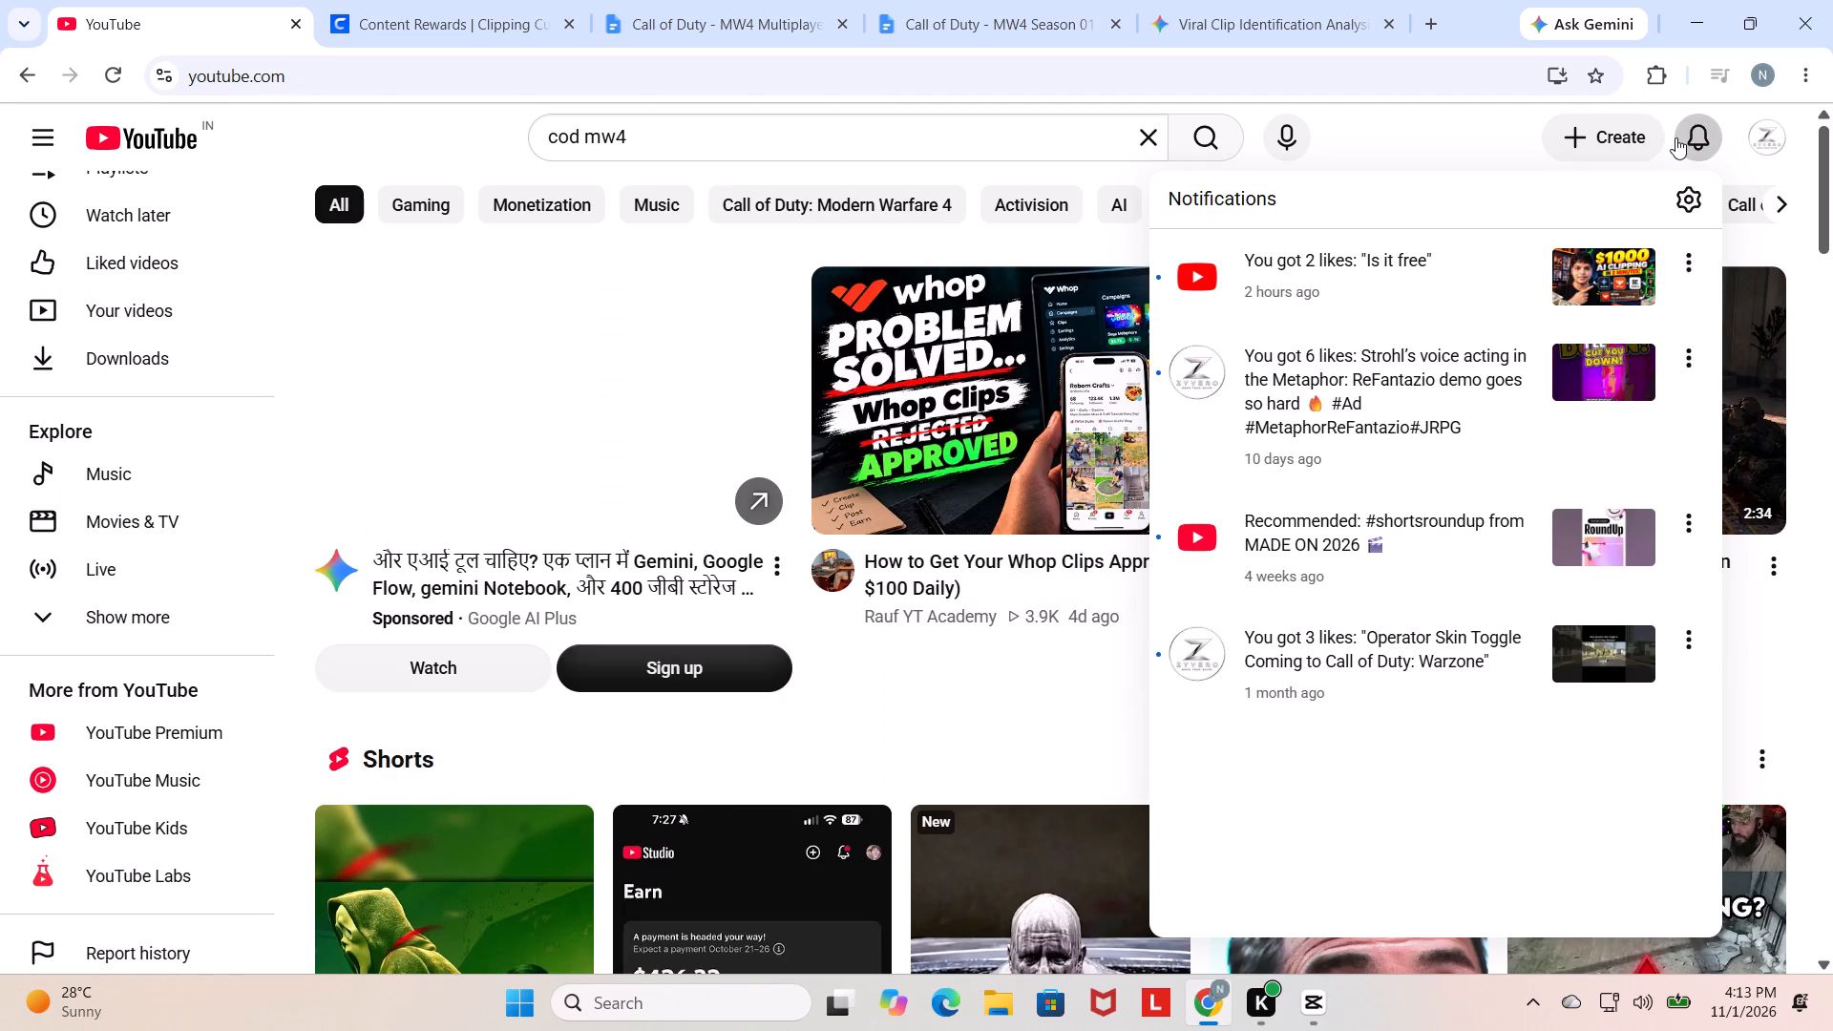
click(1675, 137)
Filter the YouTube home feed by Gaming and by Music.
click(416, 209)
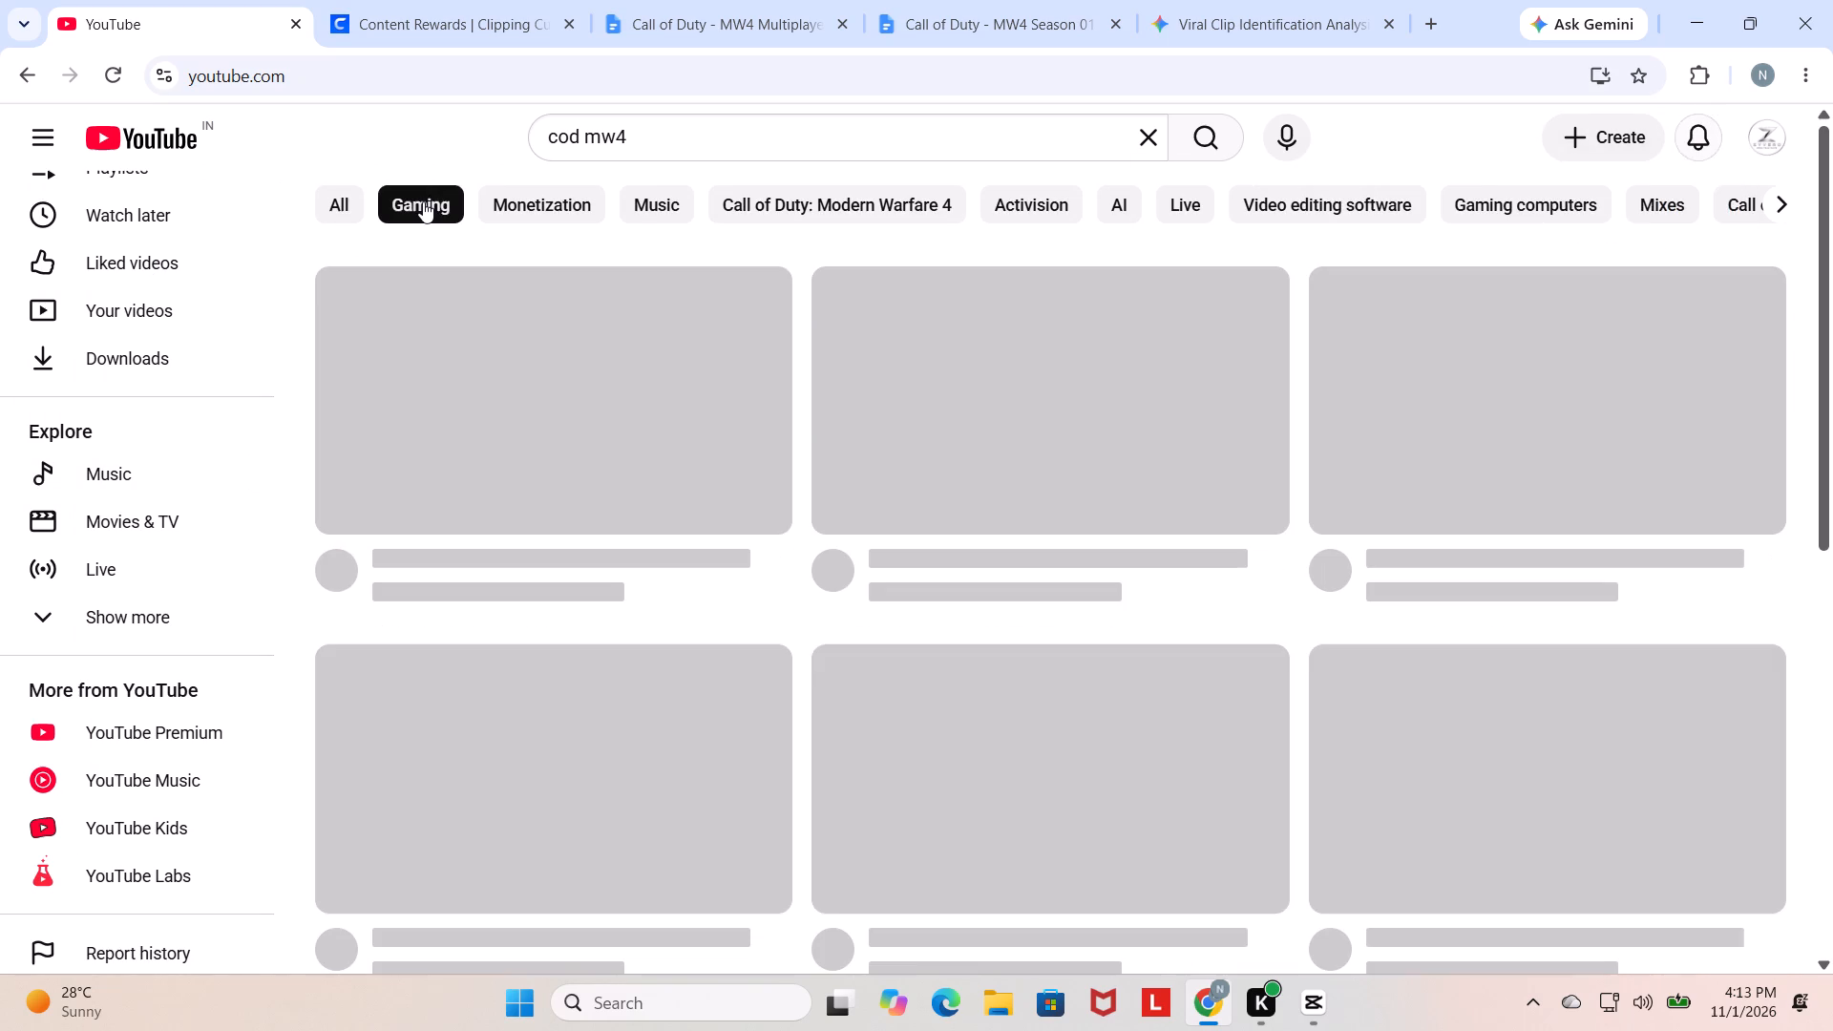
click(638, 214)
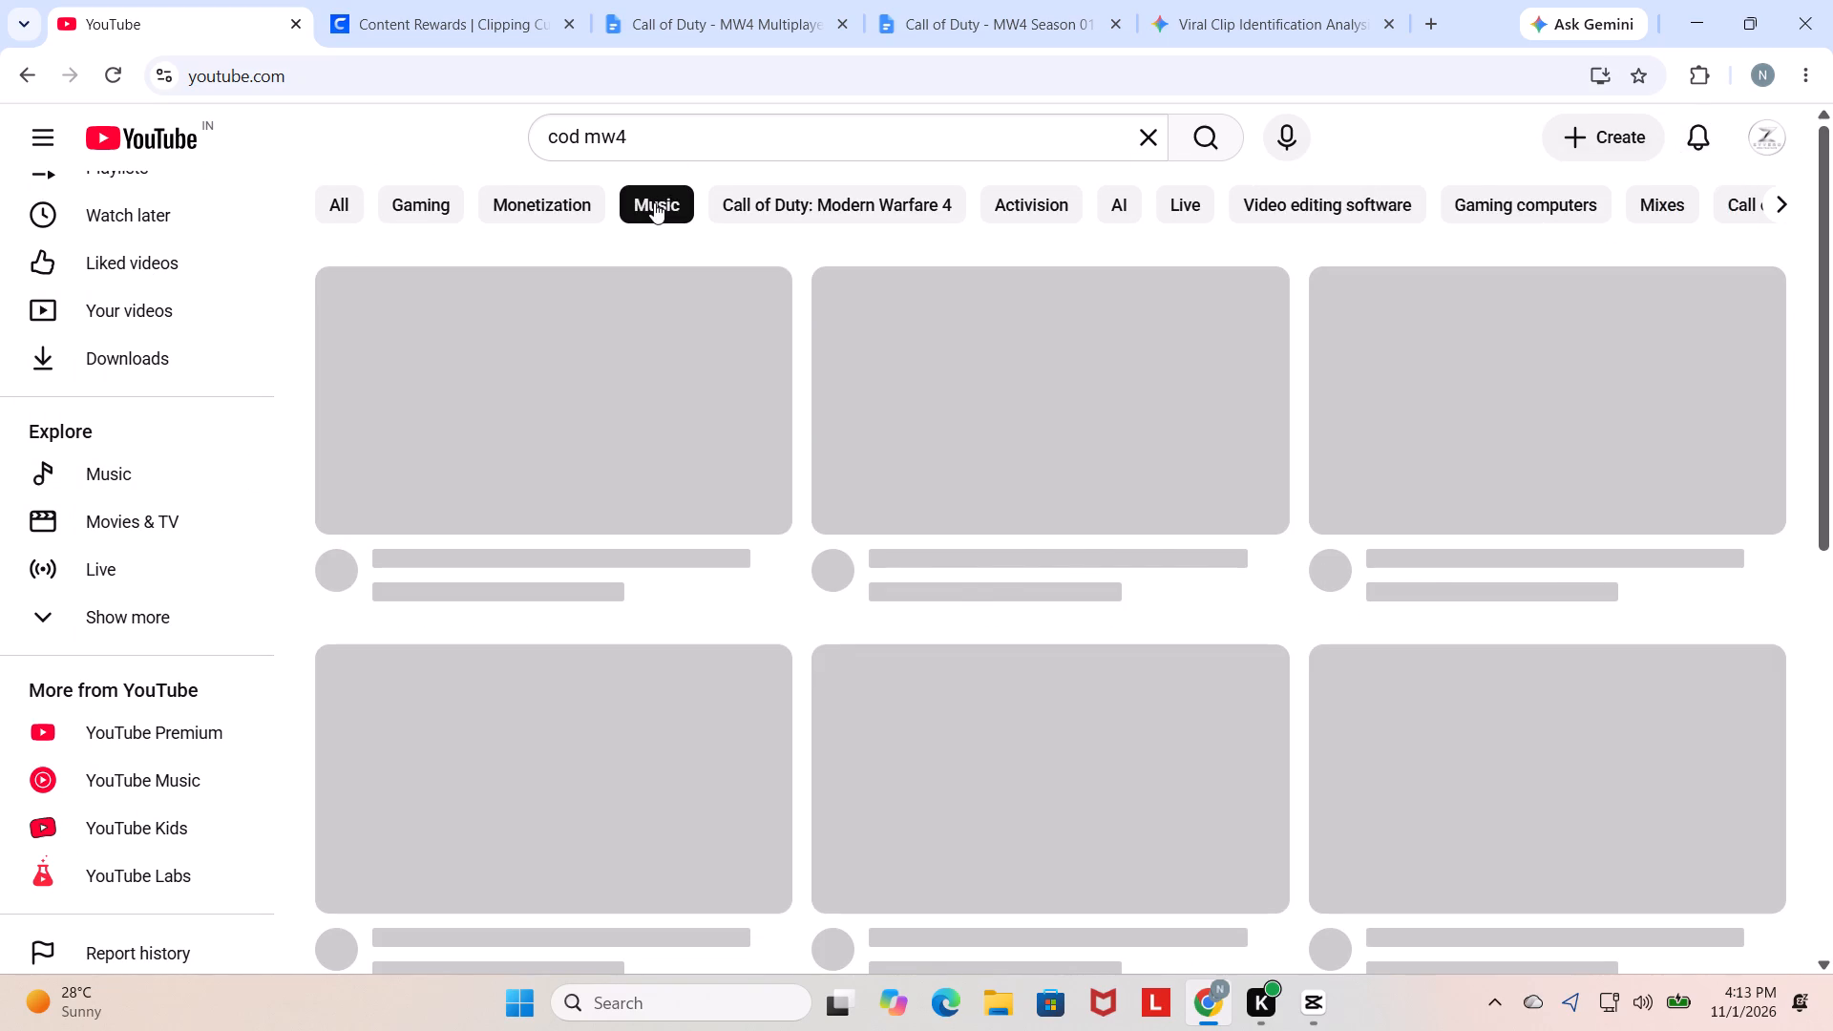
click(654, 202)
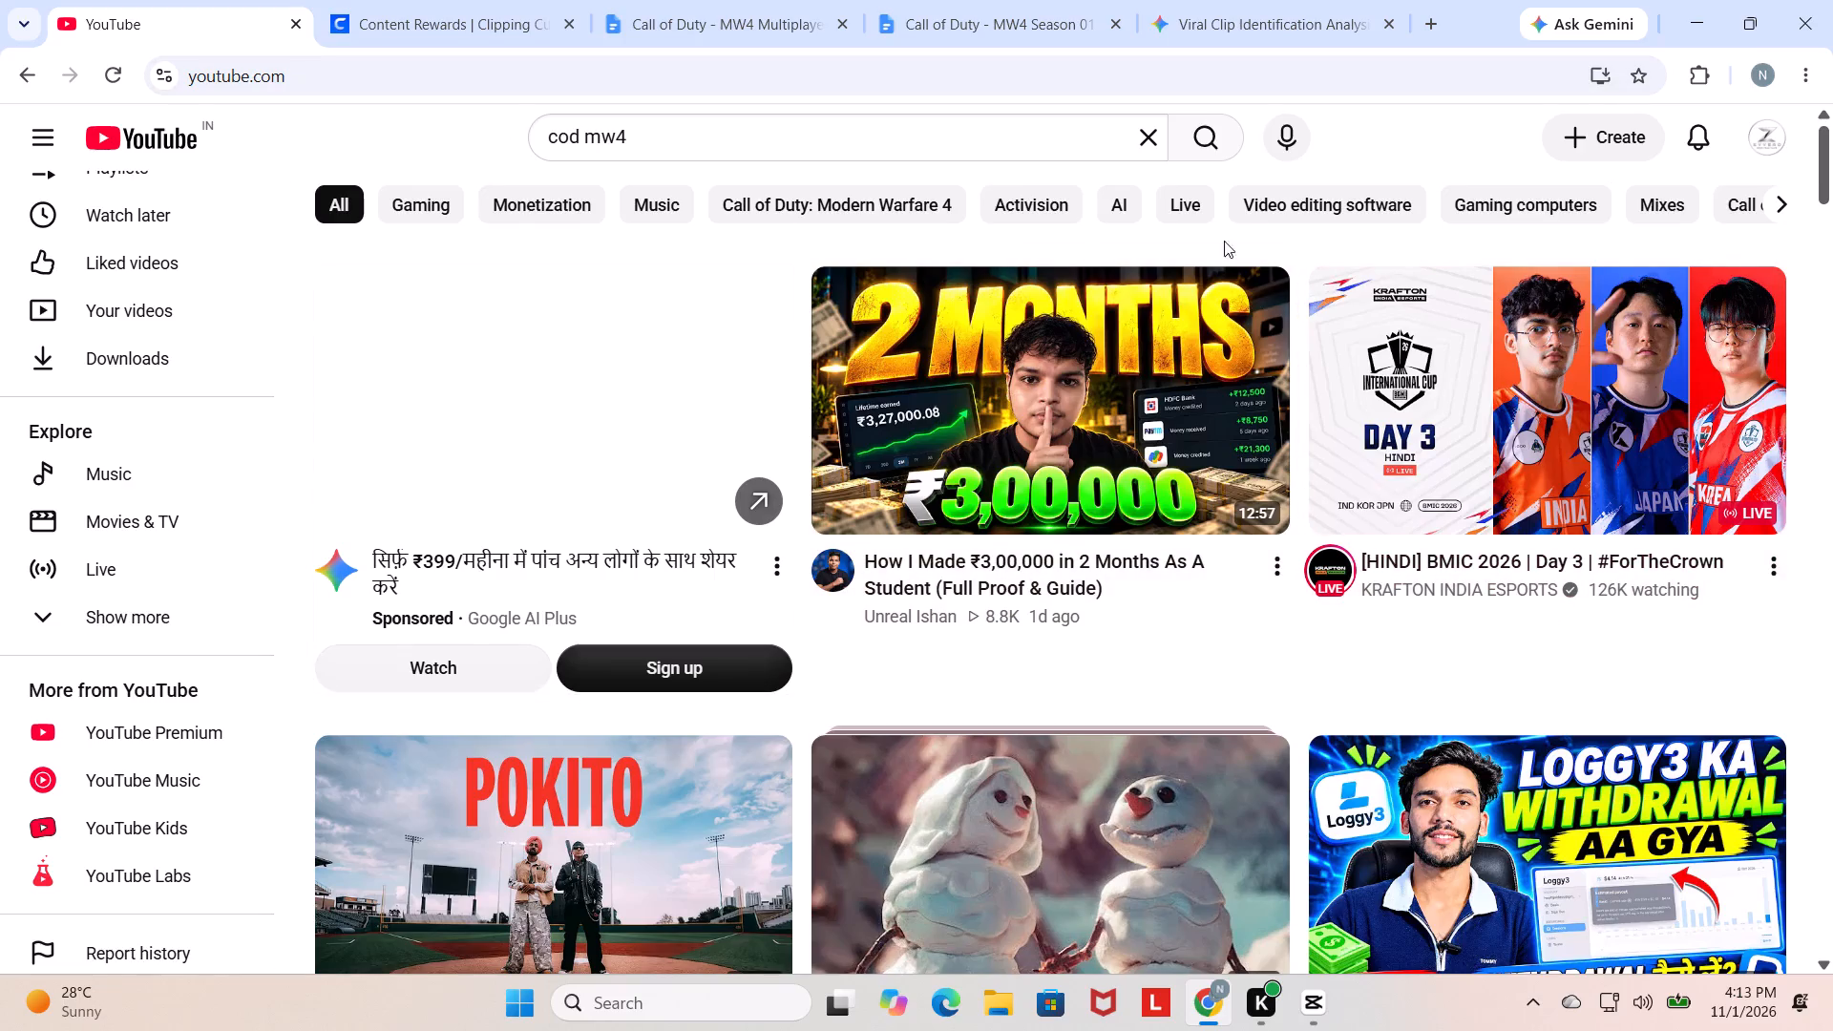
click(628, 195)
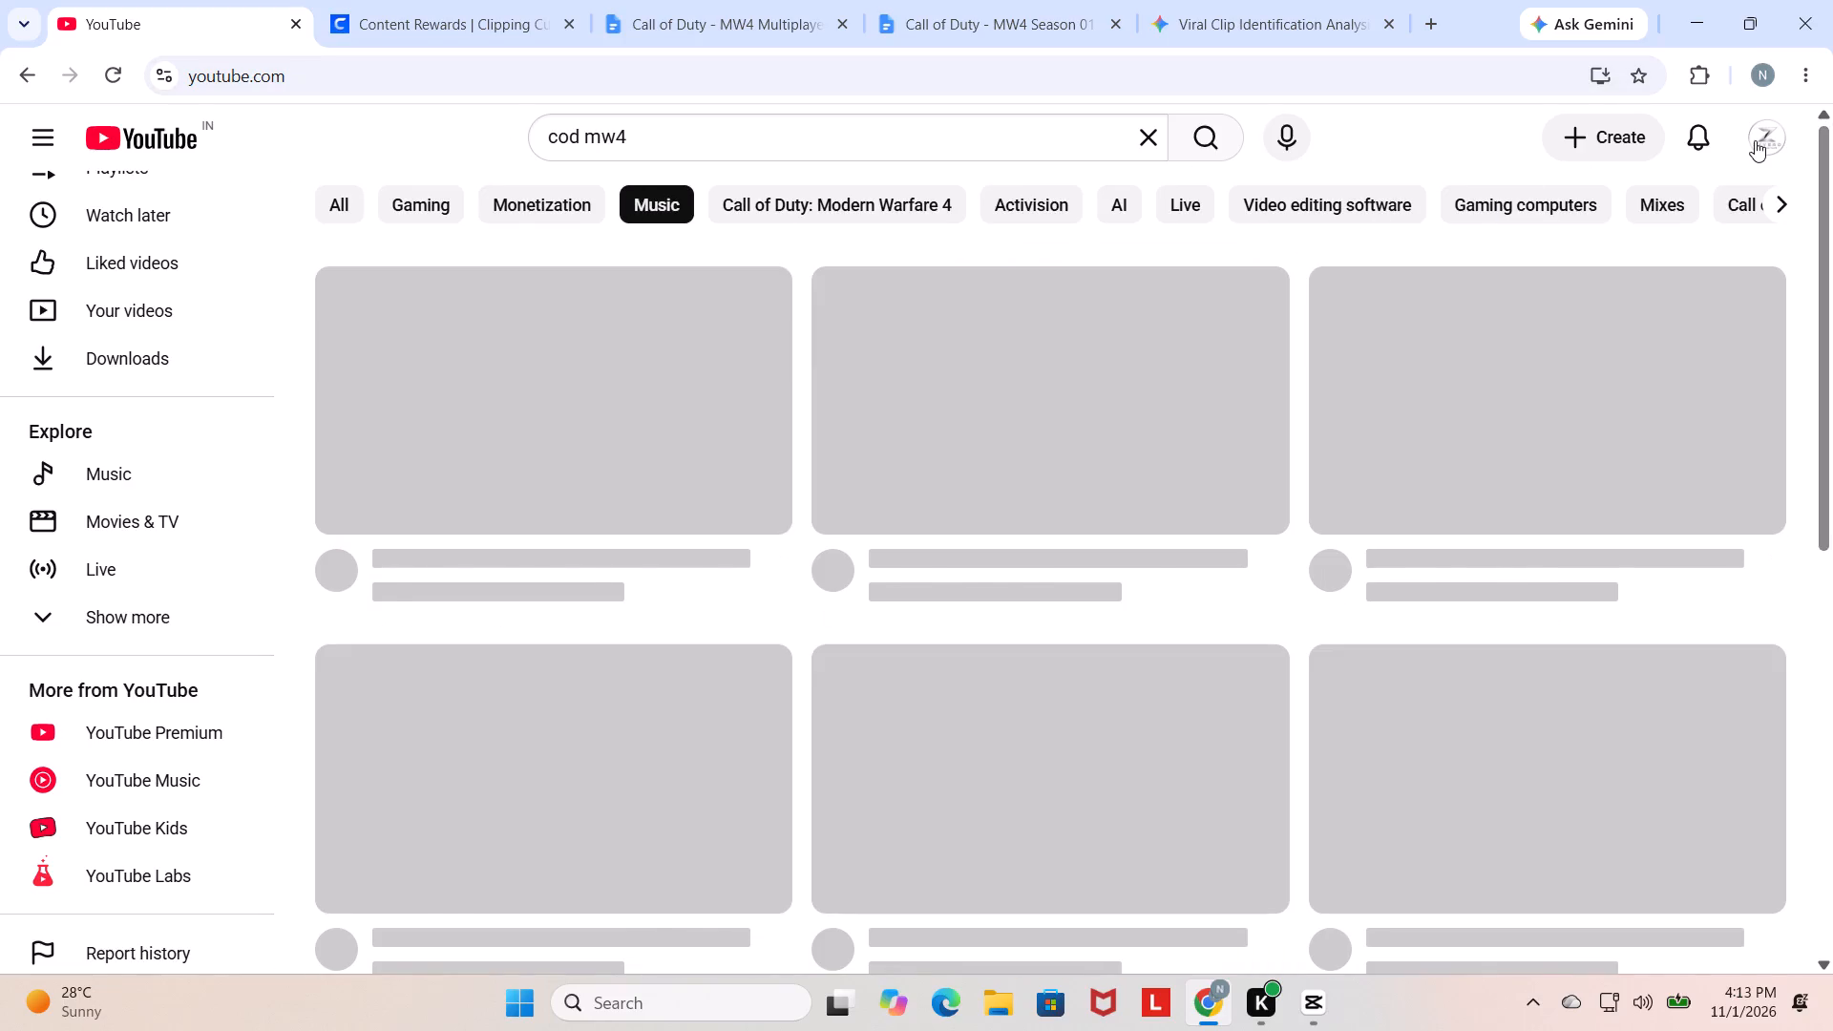
Switch YouTube to the other signed-in account whose channel has 15 subscribers.
click(1754, 140)
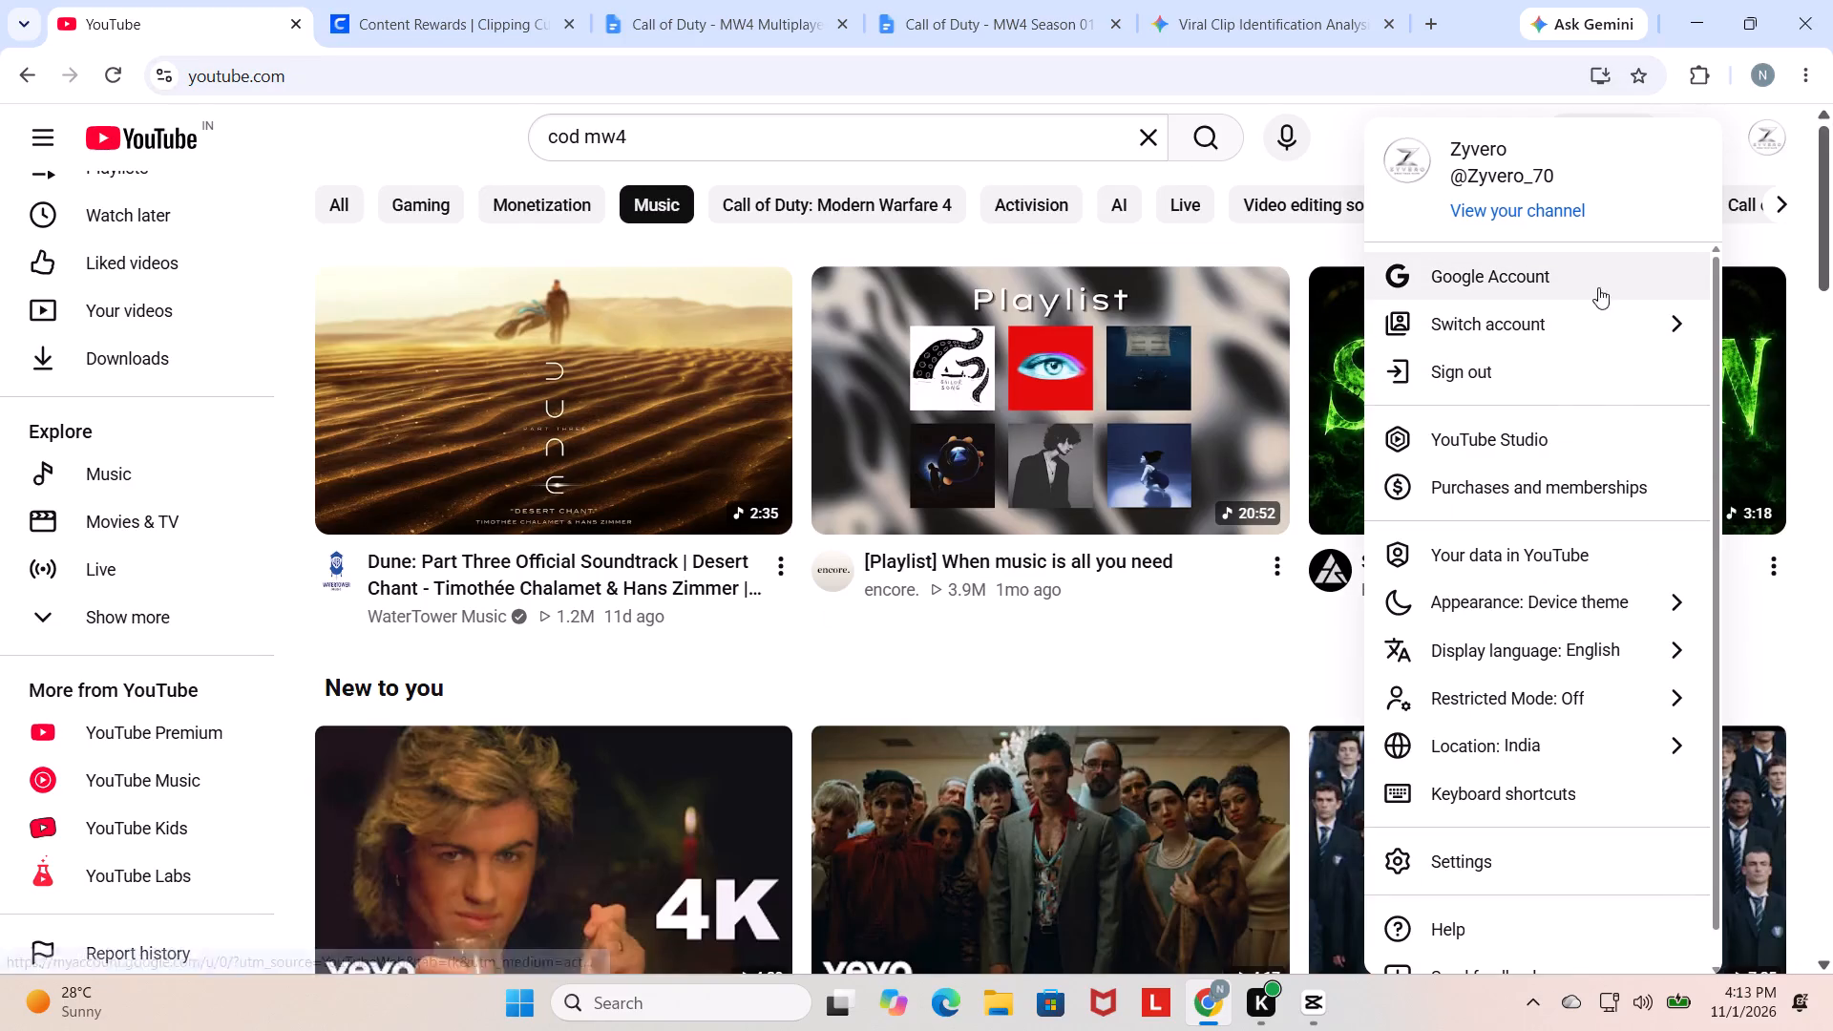
click(1594, 337)
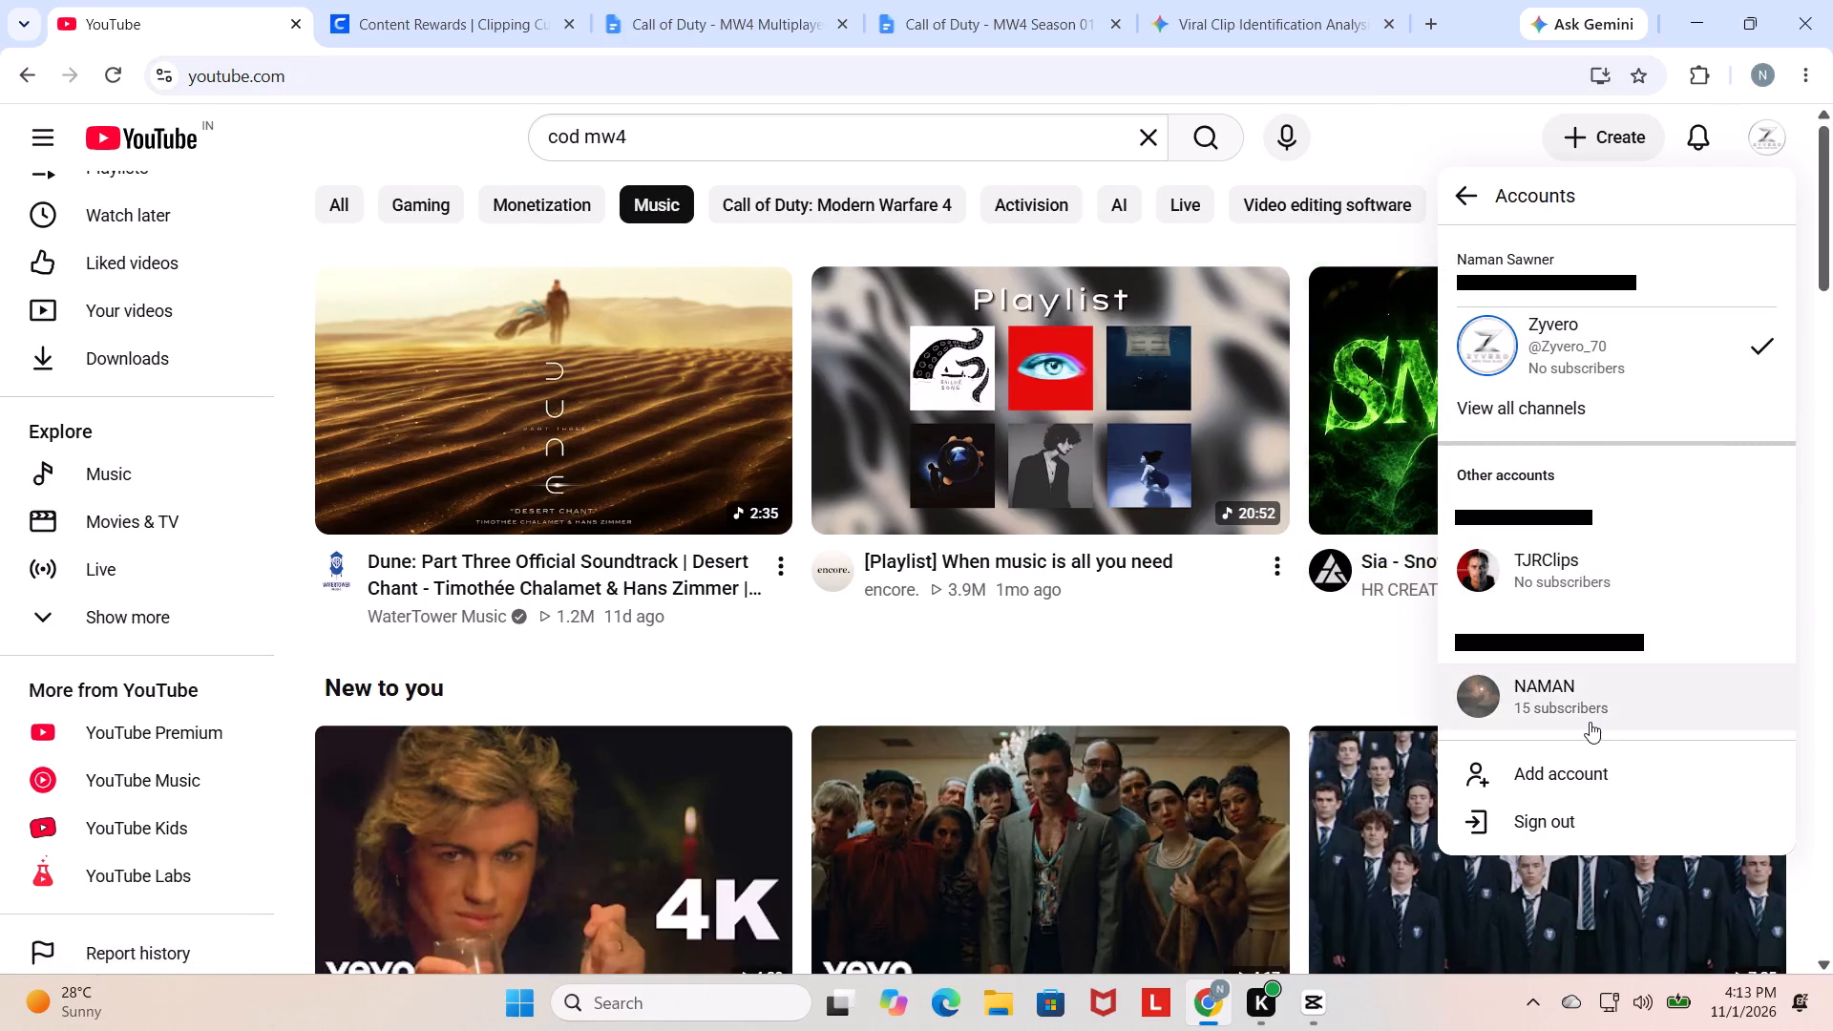
click(1590, 722)
click(1514, 705)
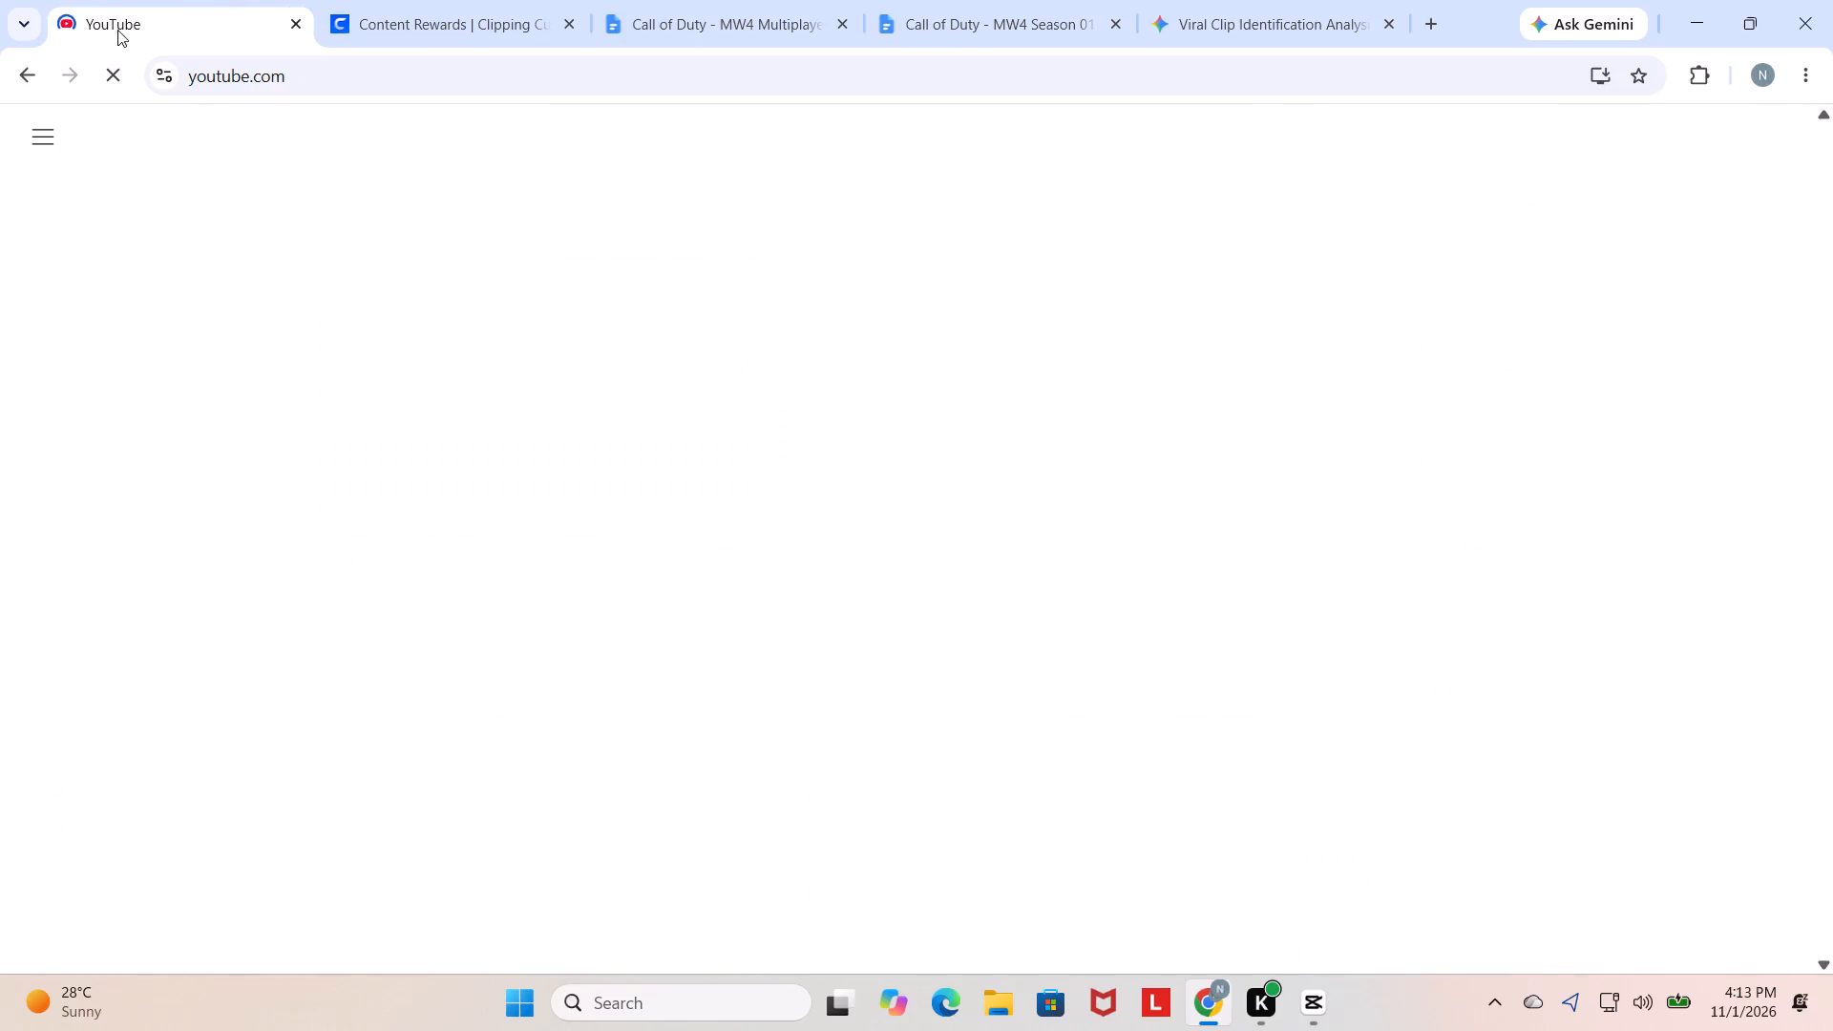
Browse this account's home feed and choose the "My Mix" playlist.
scroll(1194, 332, down, 2)
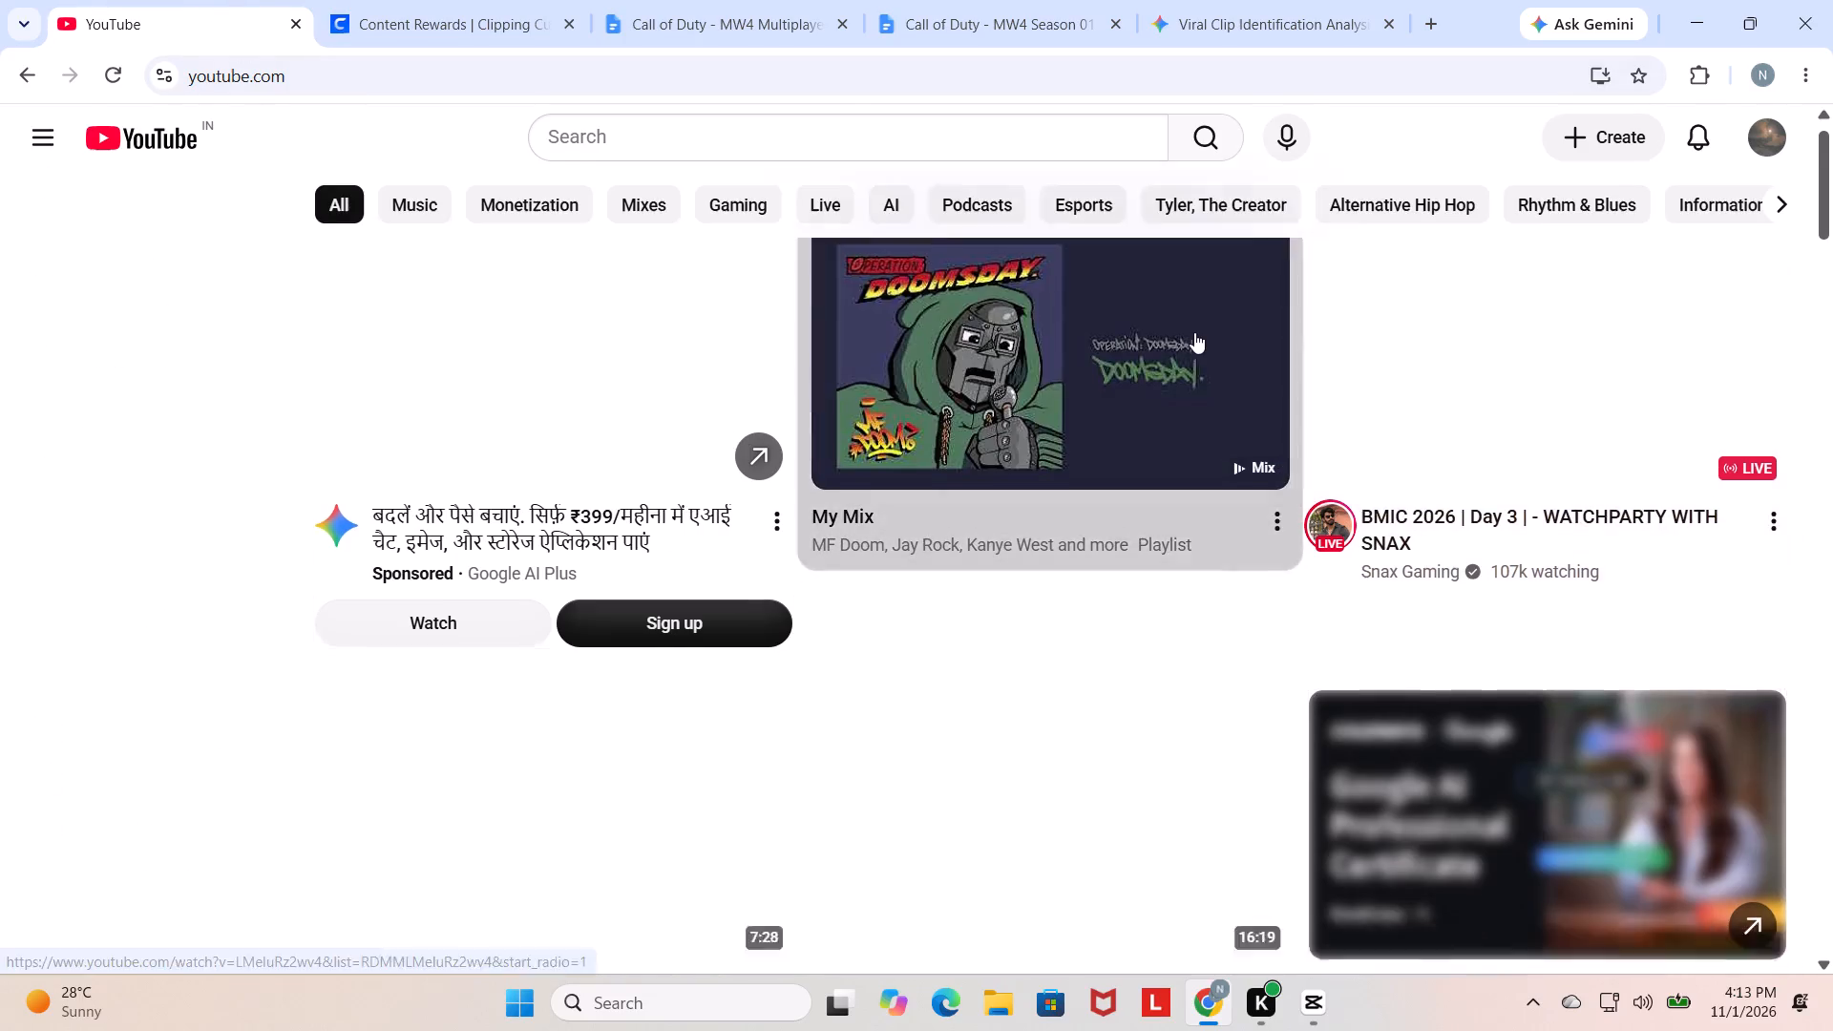
scroll(1032, 370, up, 1)
click(1049, 324)
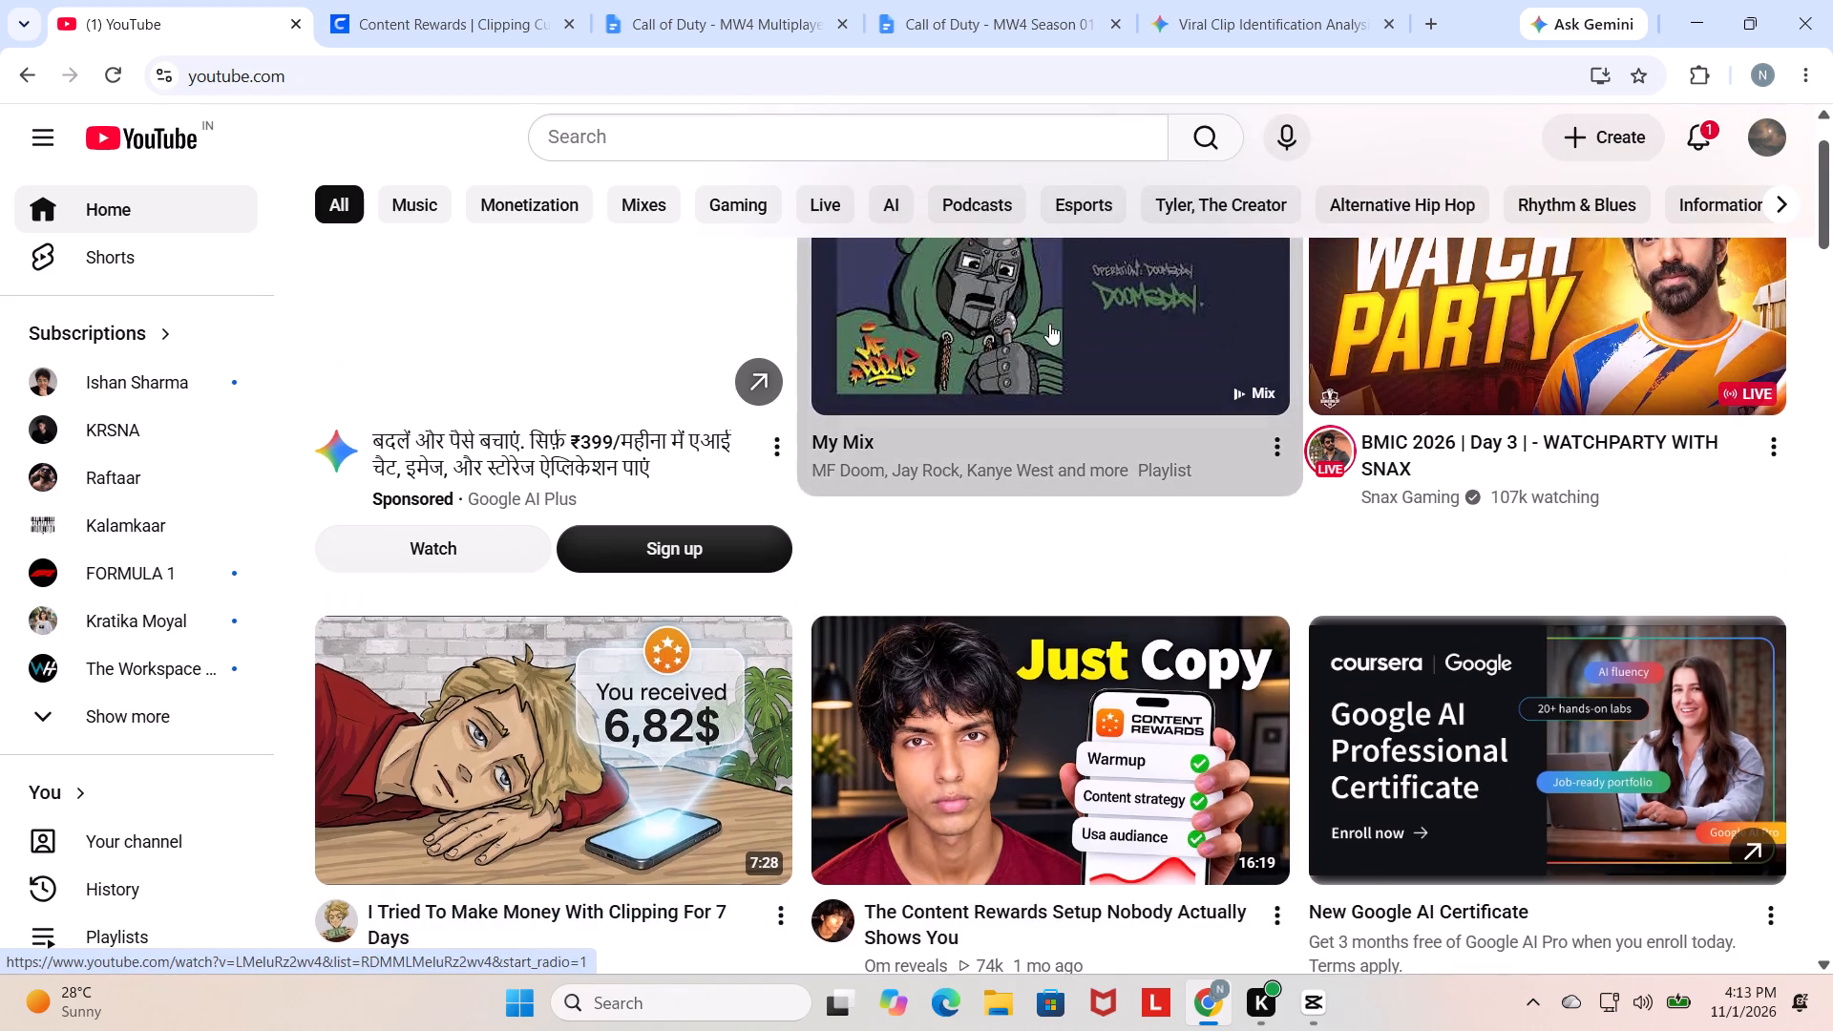
Return to CapCut and briefly play the "These new MW4 Season 1 MP Maps" clip from the start, pausing it after about two seconds.
click(1336, 1006)
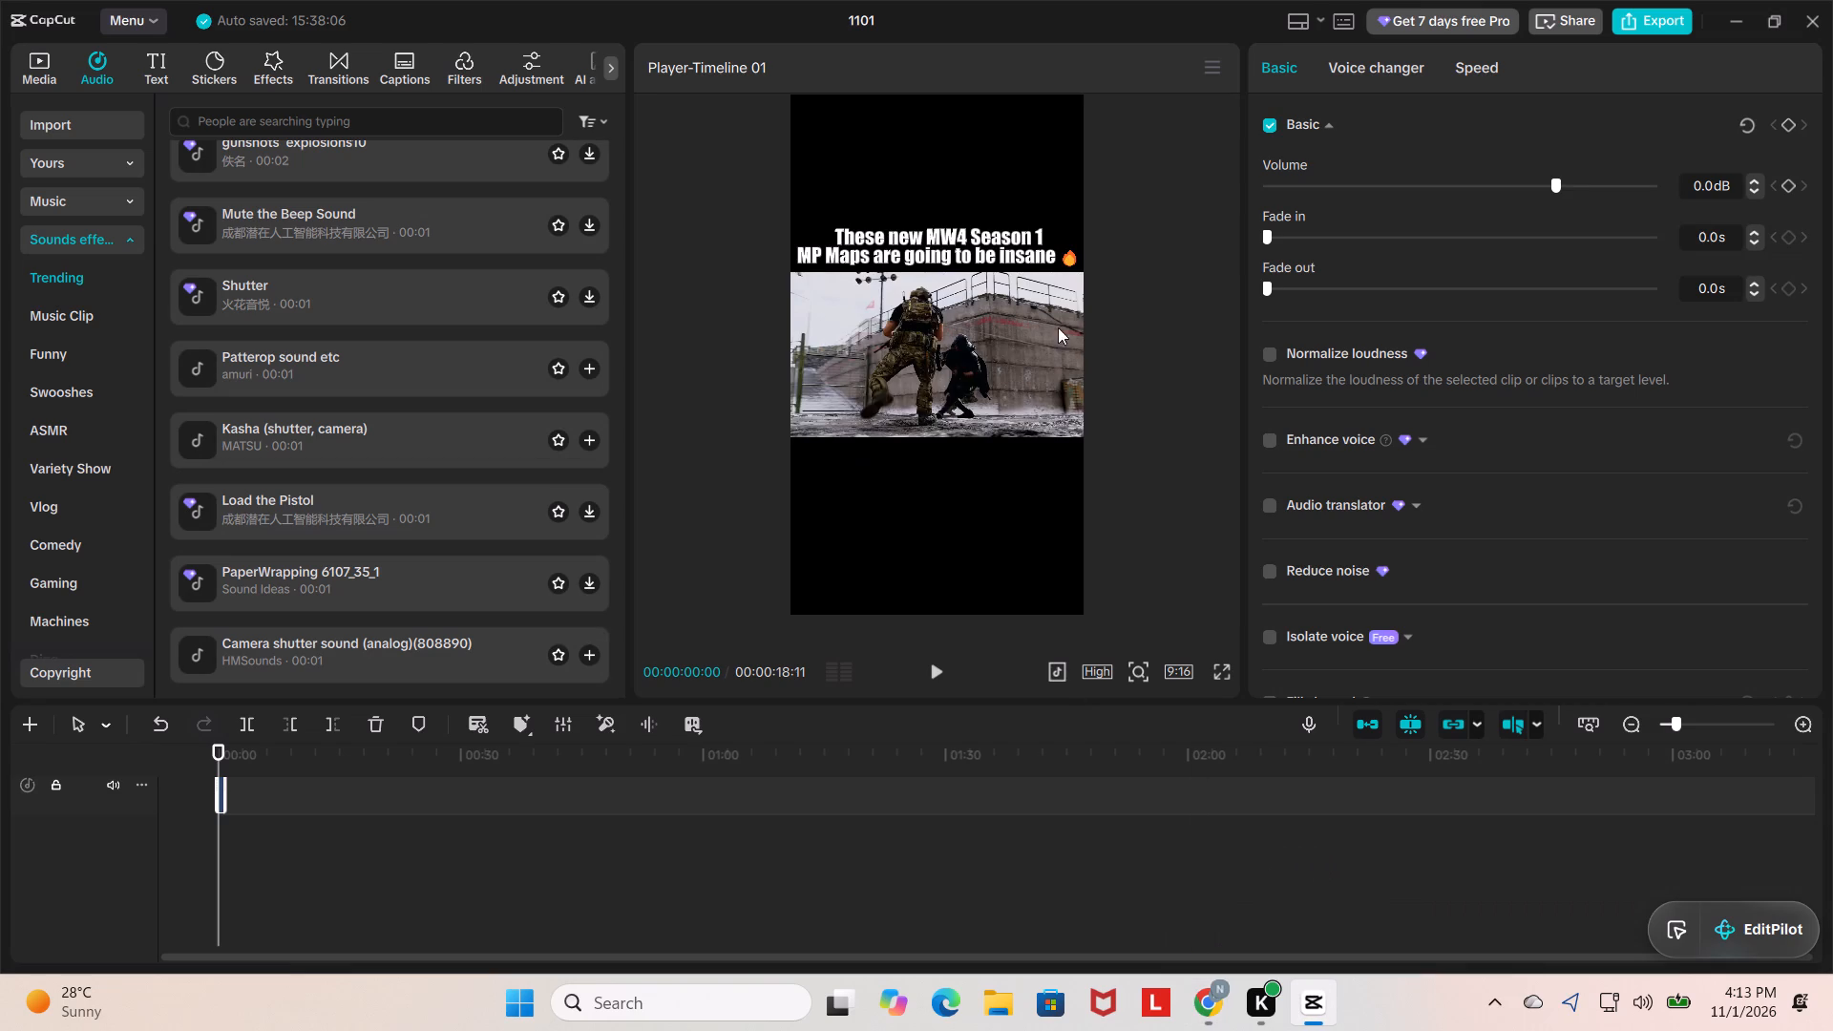
scroll(723, 830, up, 3)
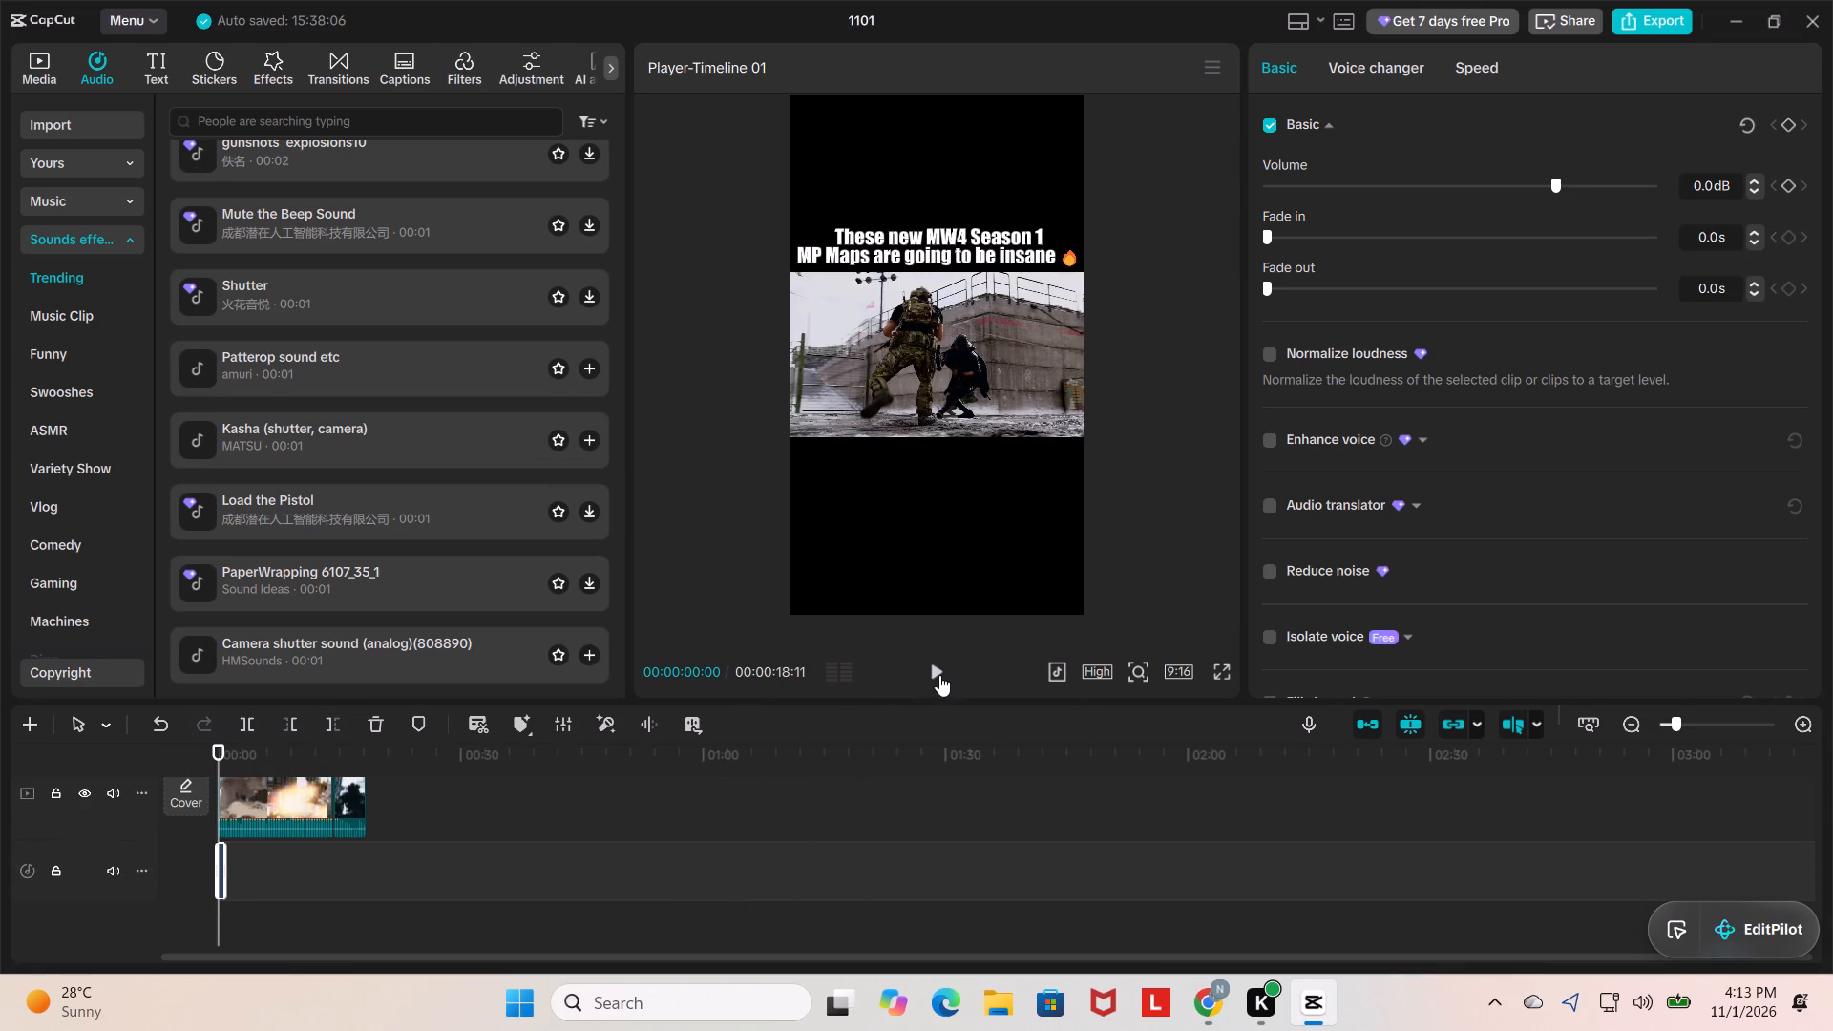
click(939, 675)
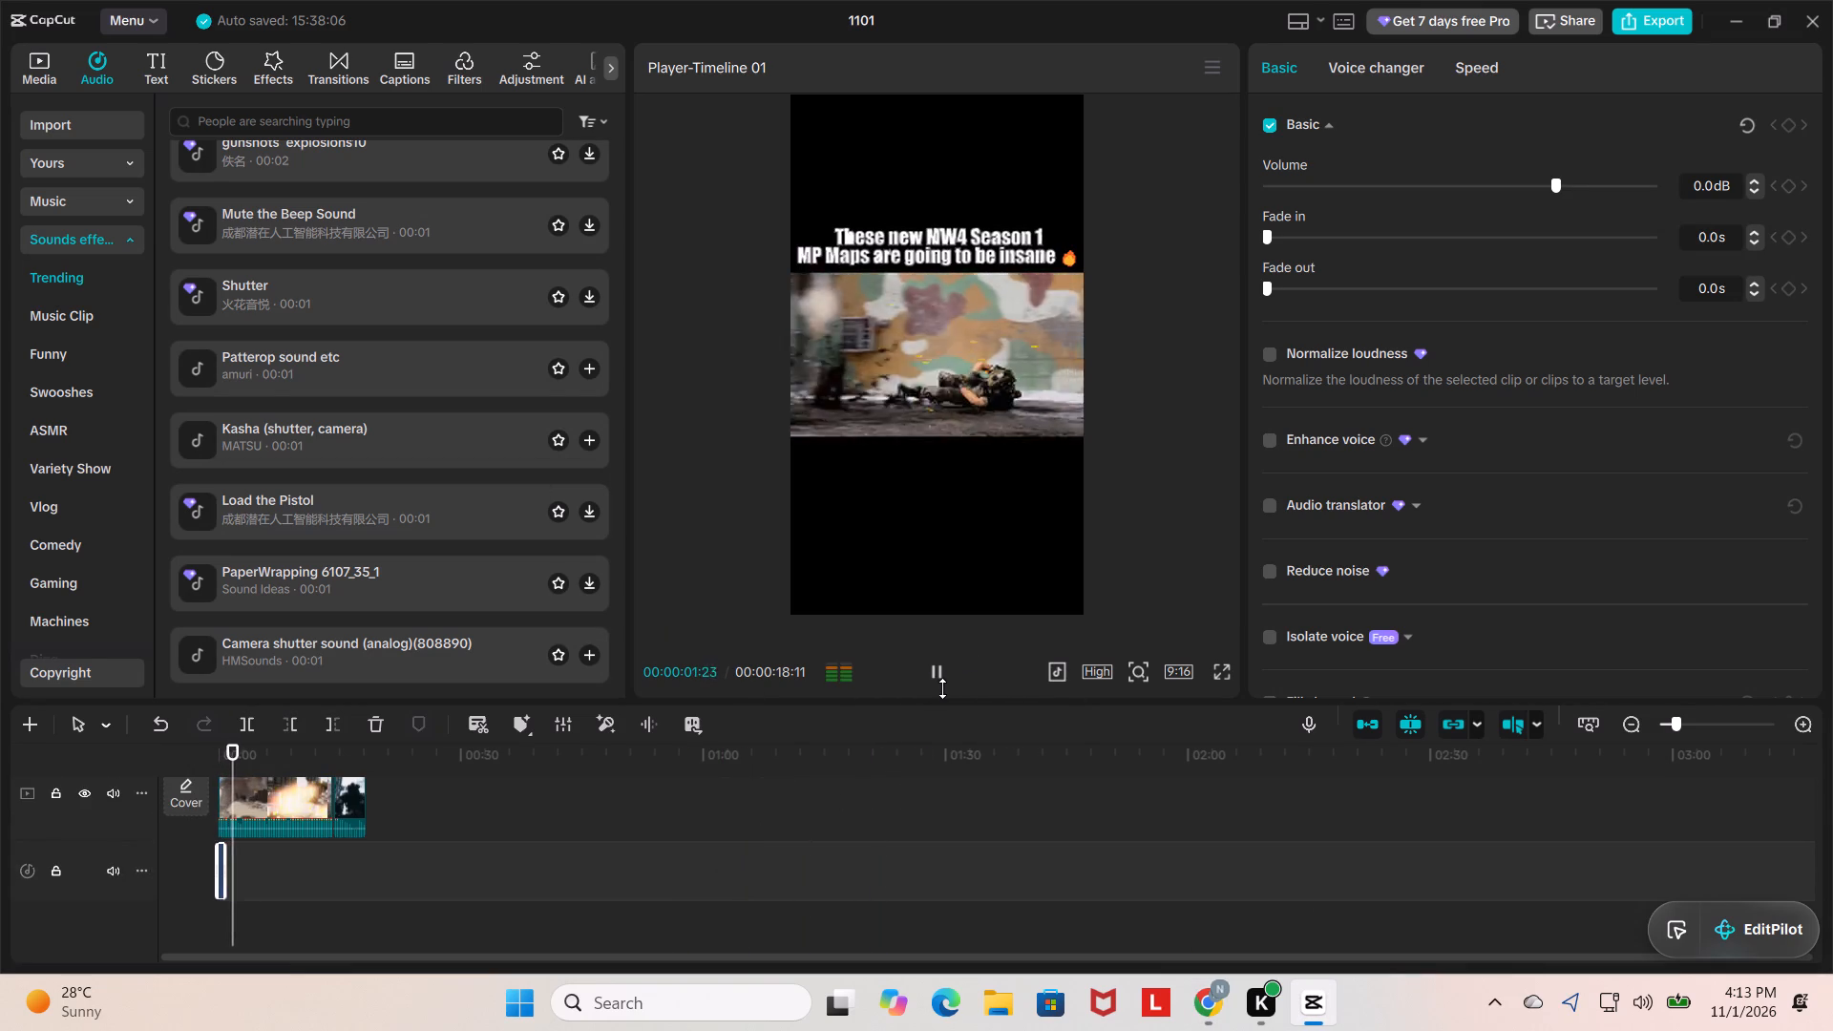
click(935, 681)
scroll(979, 706, up, 2)
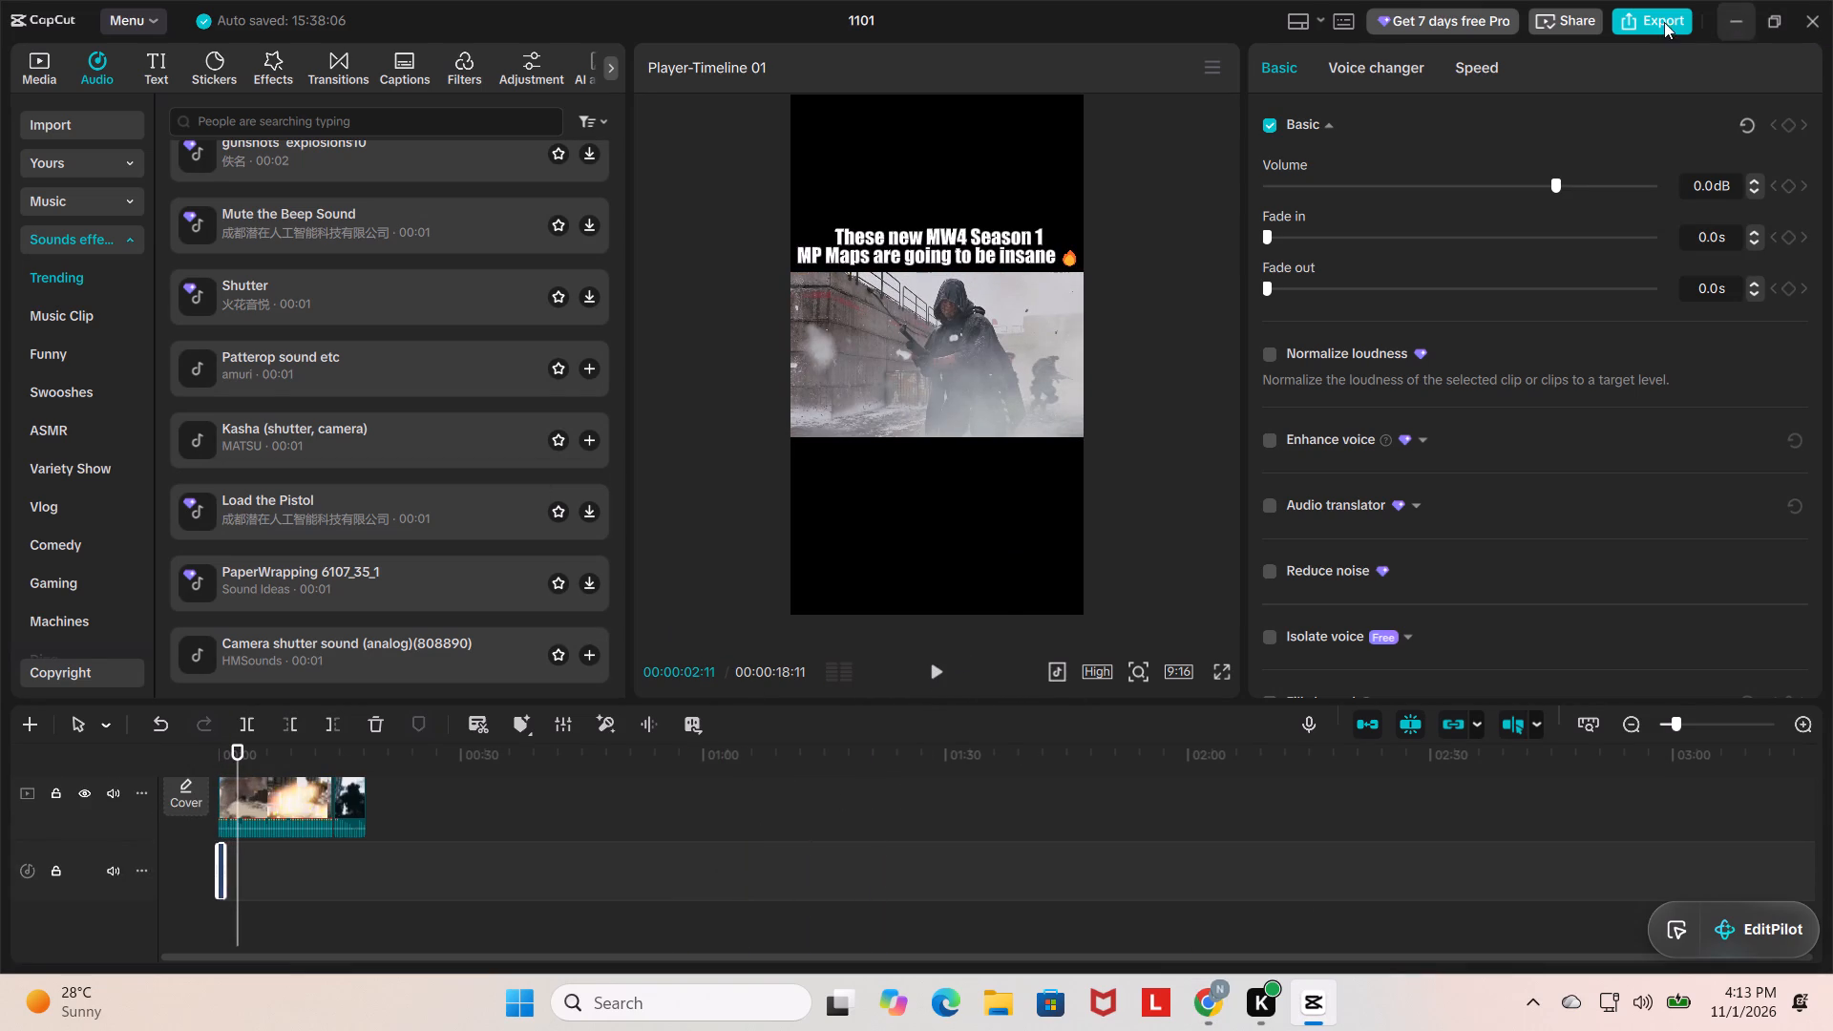
Open the export settings for the current video.
click(1673, 13)
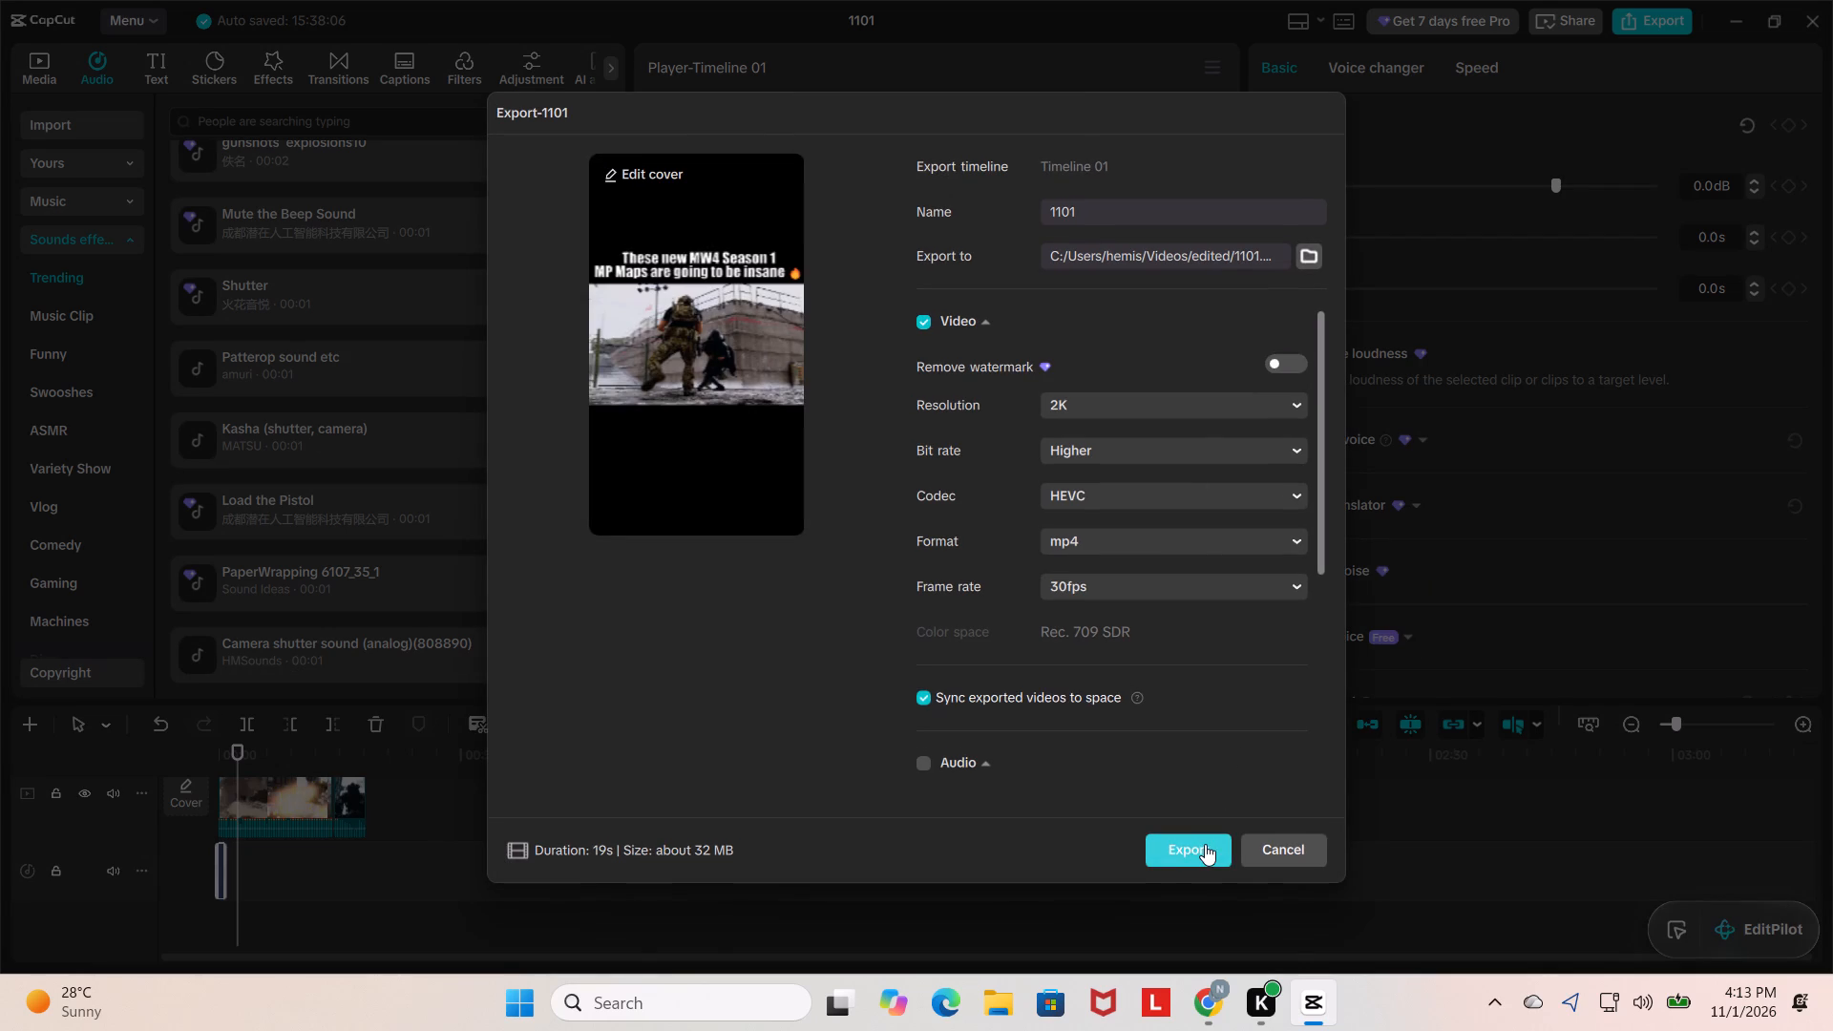
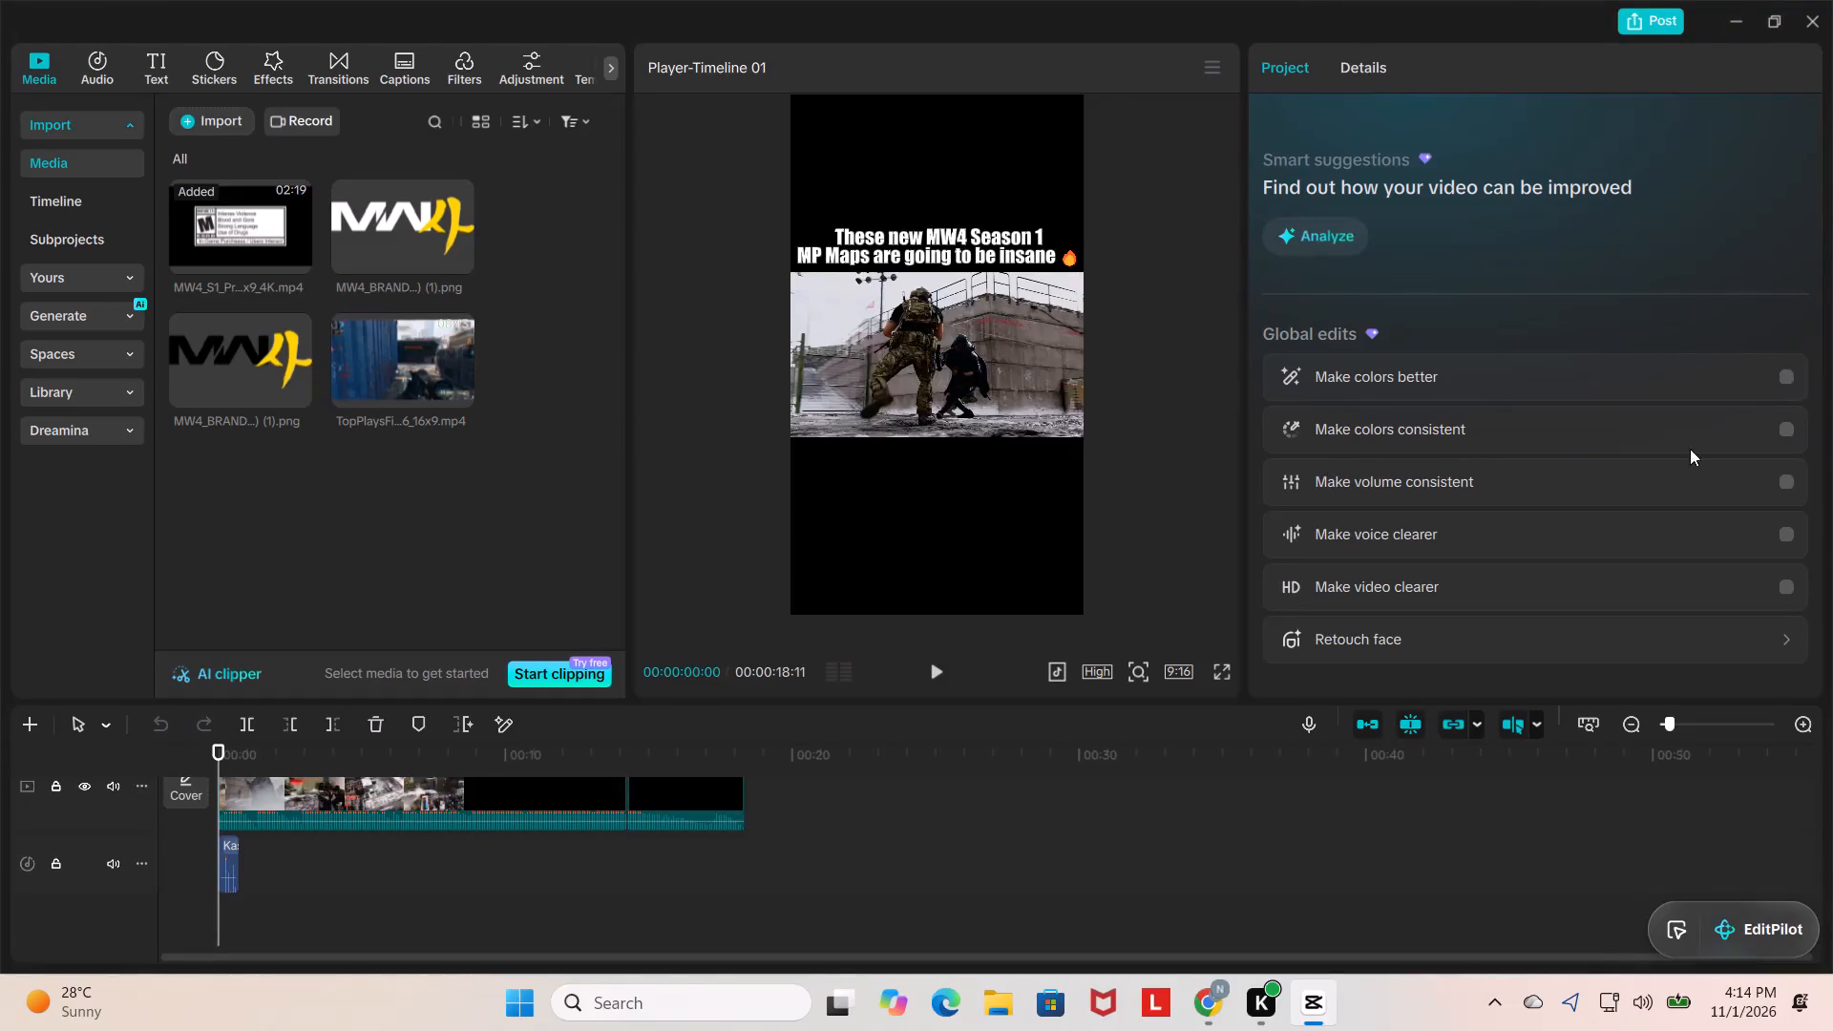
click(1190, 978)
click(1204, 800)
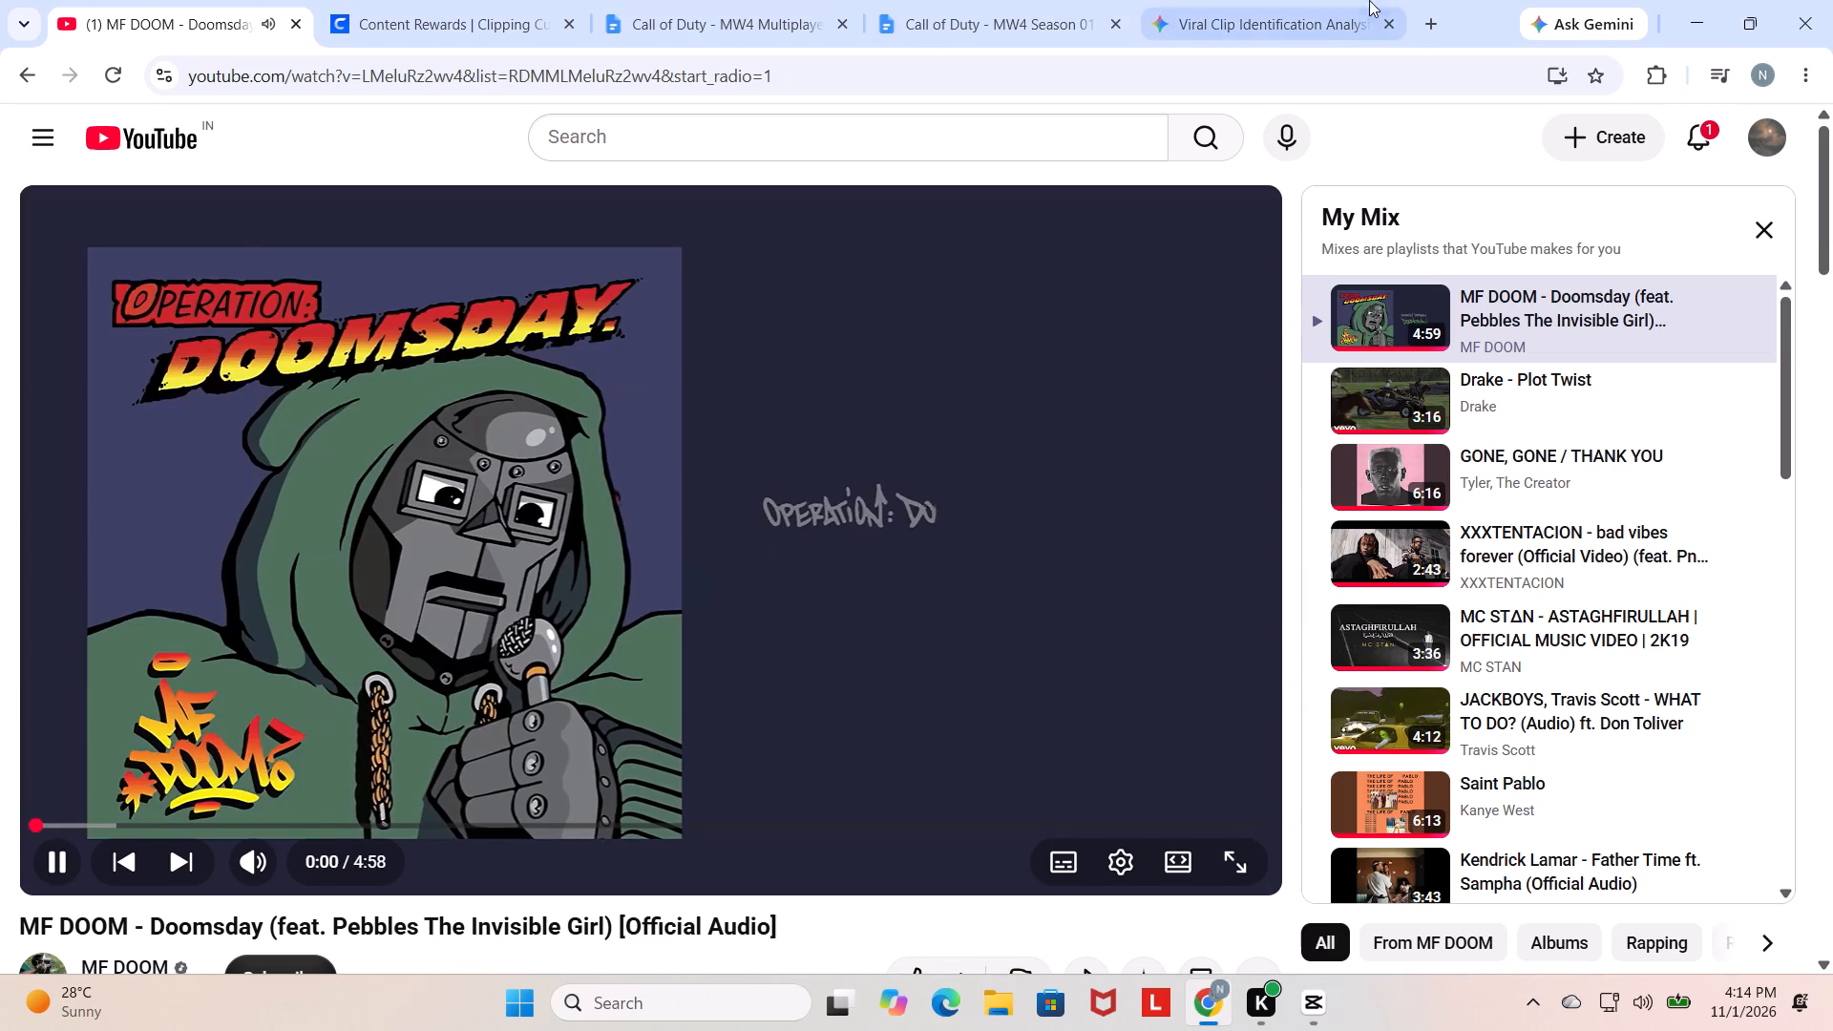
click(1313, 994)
Clear the timeline of the finished Shoot House clip by deleting both of its trailer segments.
scroll(314, 792, up, 1)
click(317, 799)
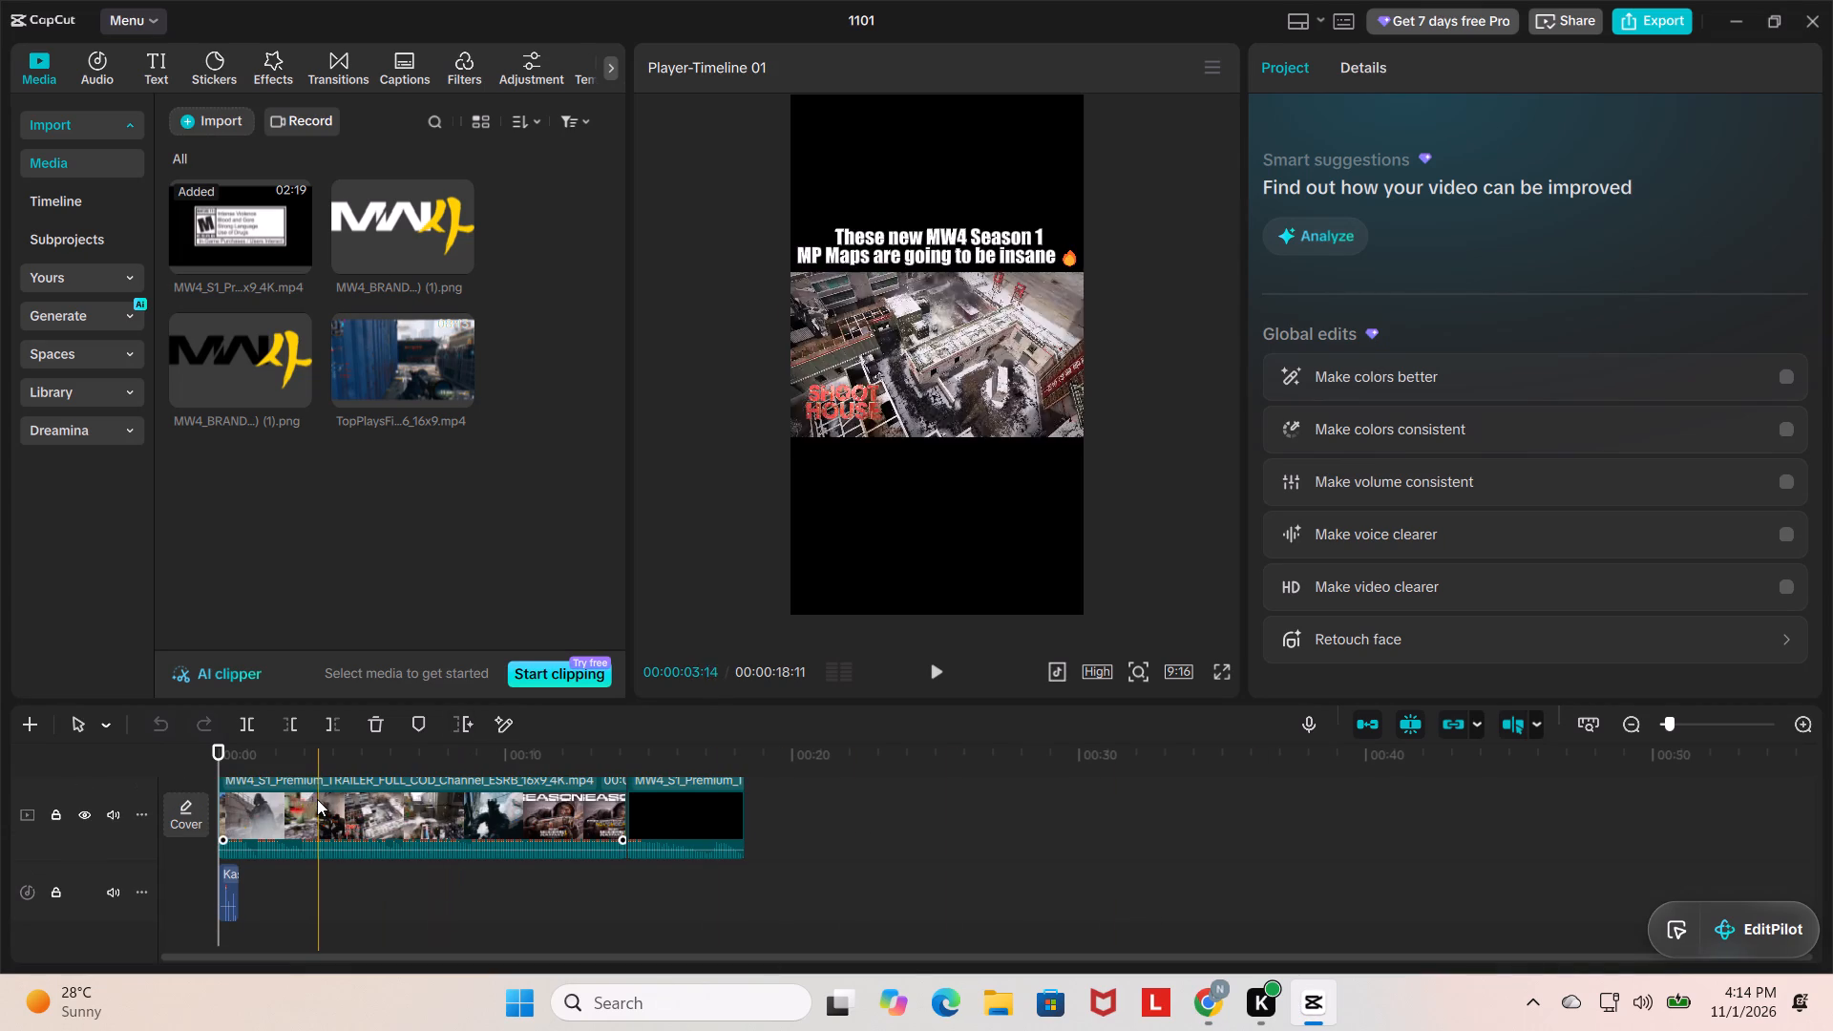
key(BackSpace)
click(290, 832)
key(BackSpace)
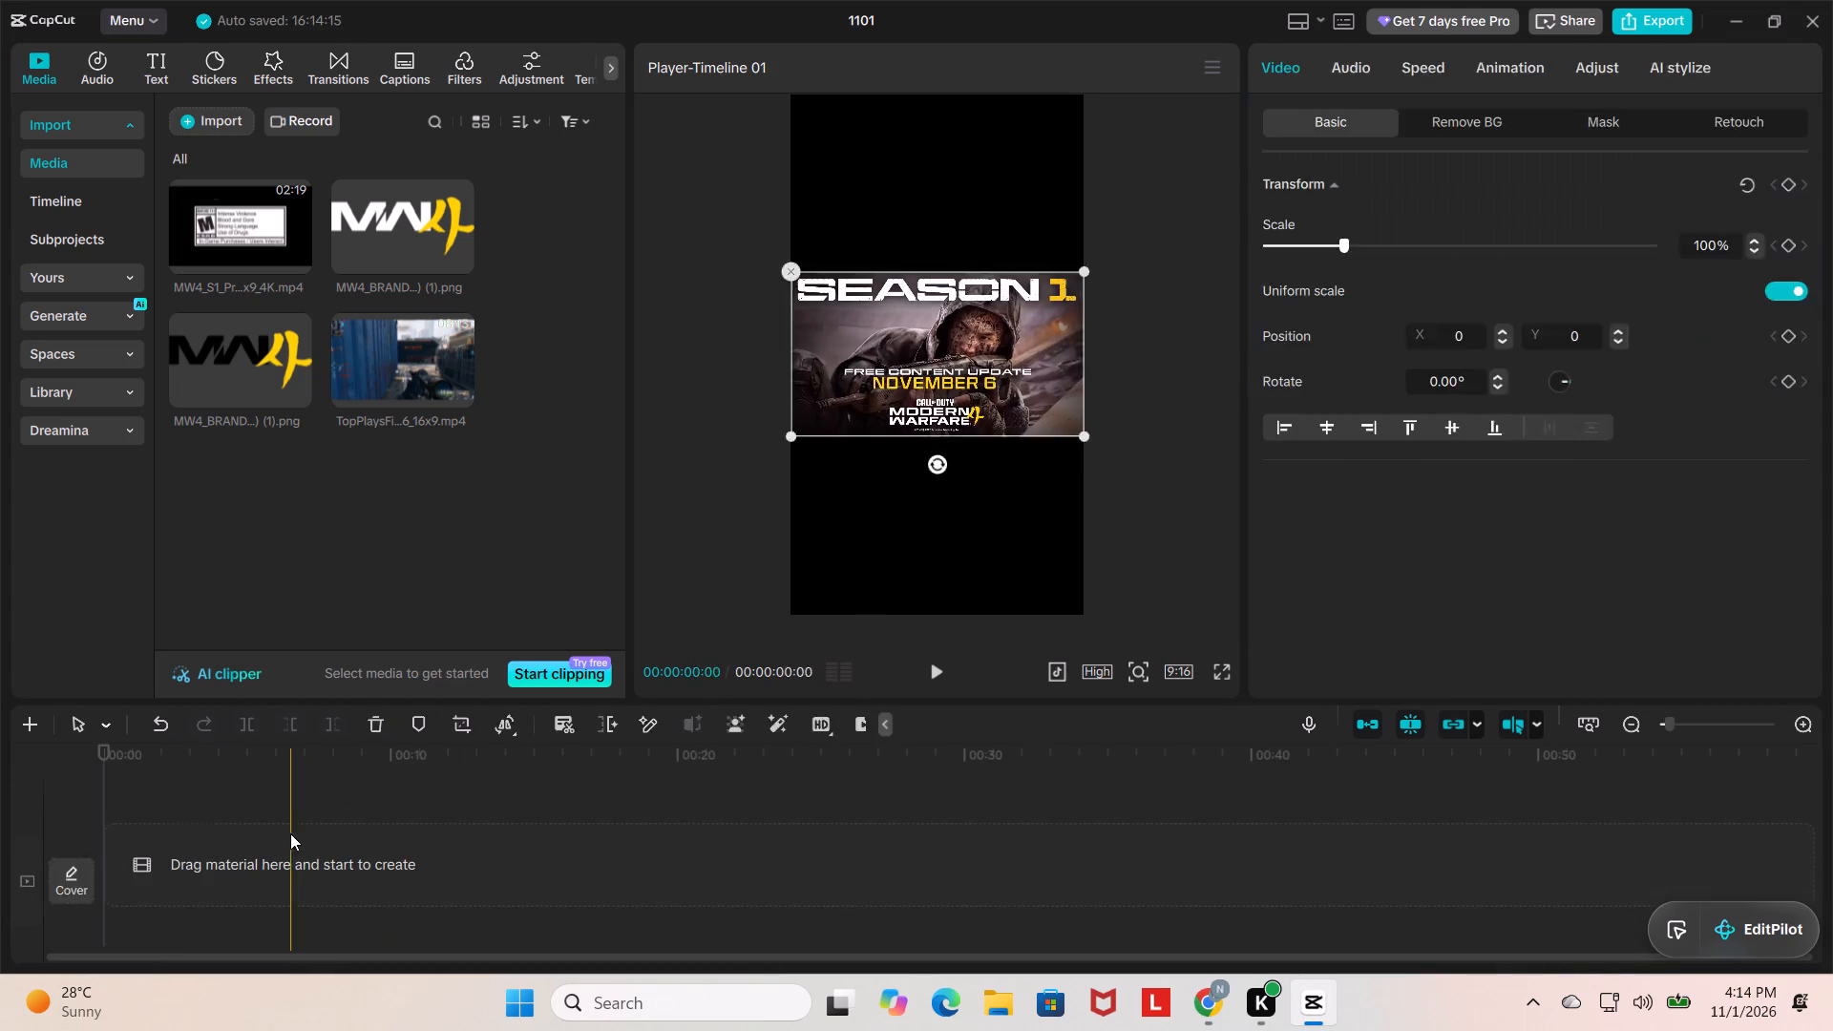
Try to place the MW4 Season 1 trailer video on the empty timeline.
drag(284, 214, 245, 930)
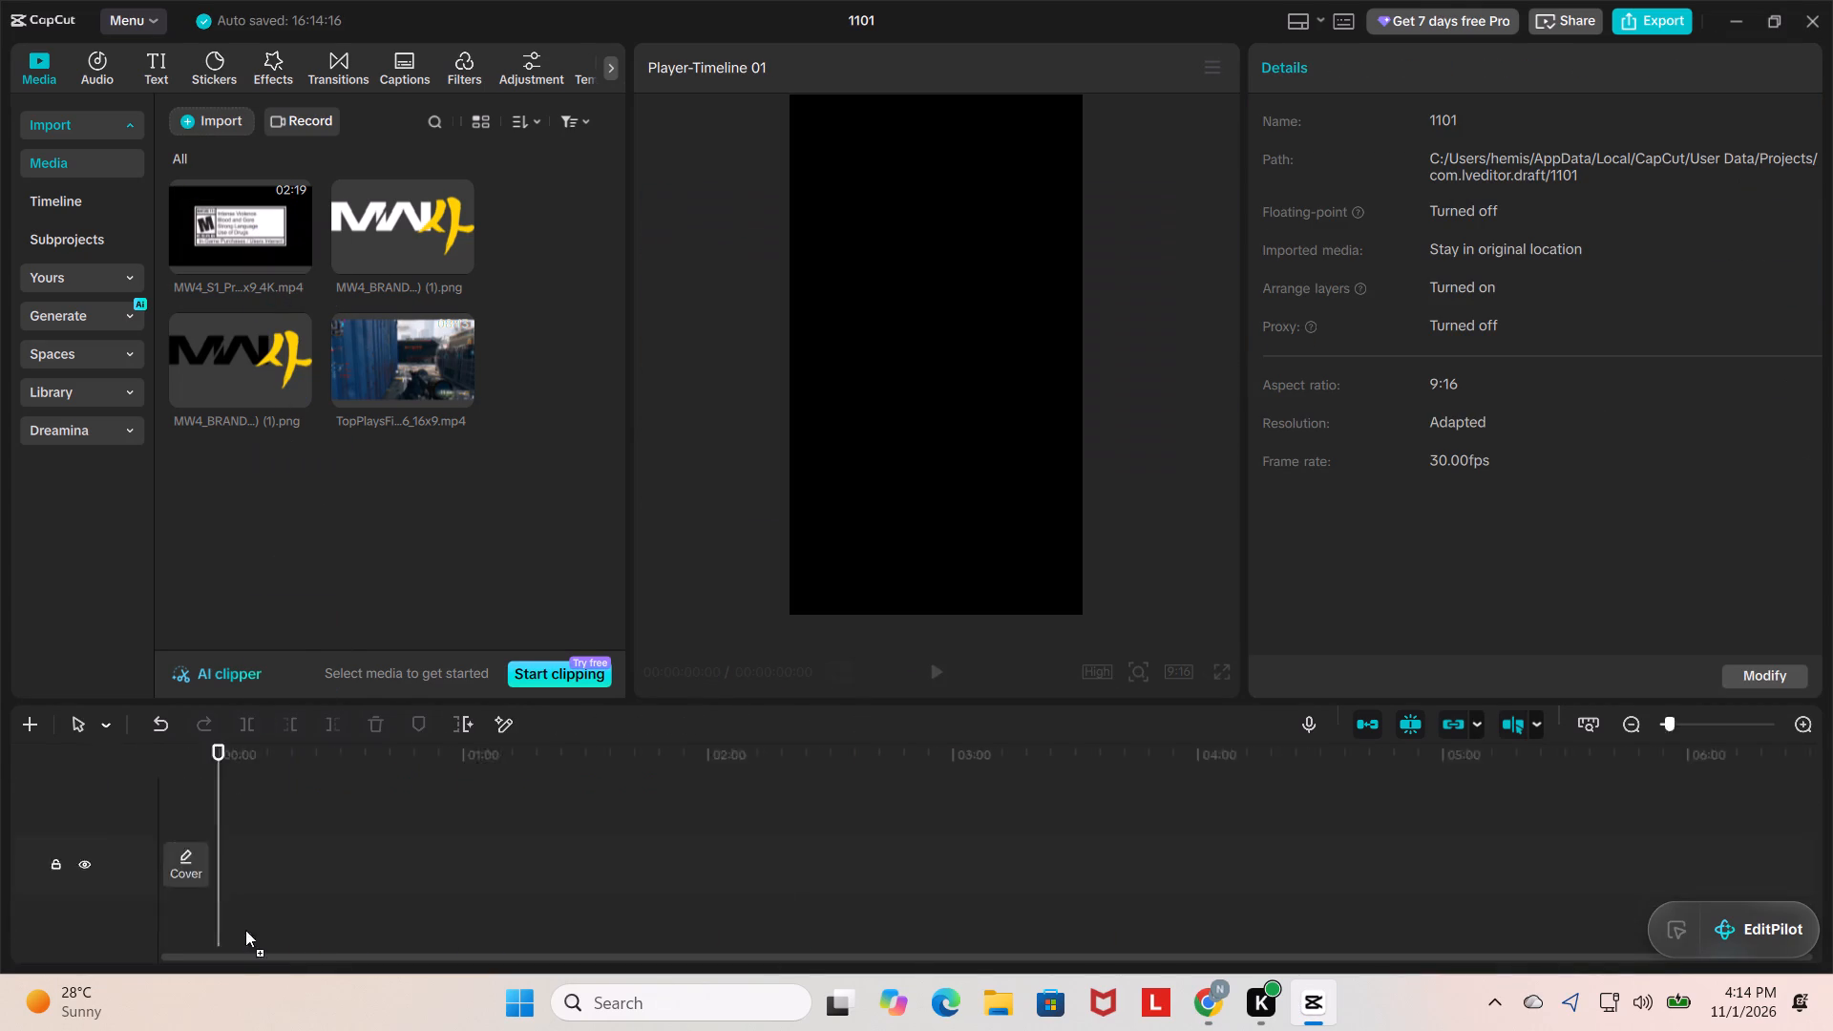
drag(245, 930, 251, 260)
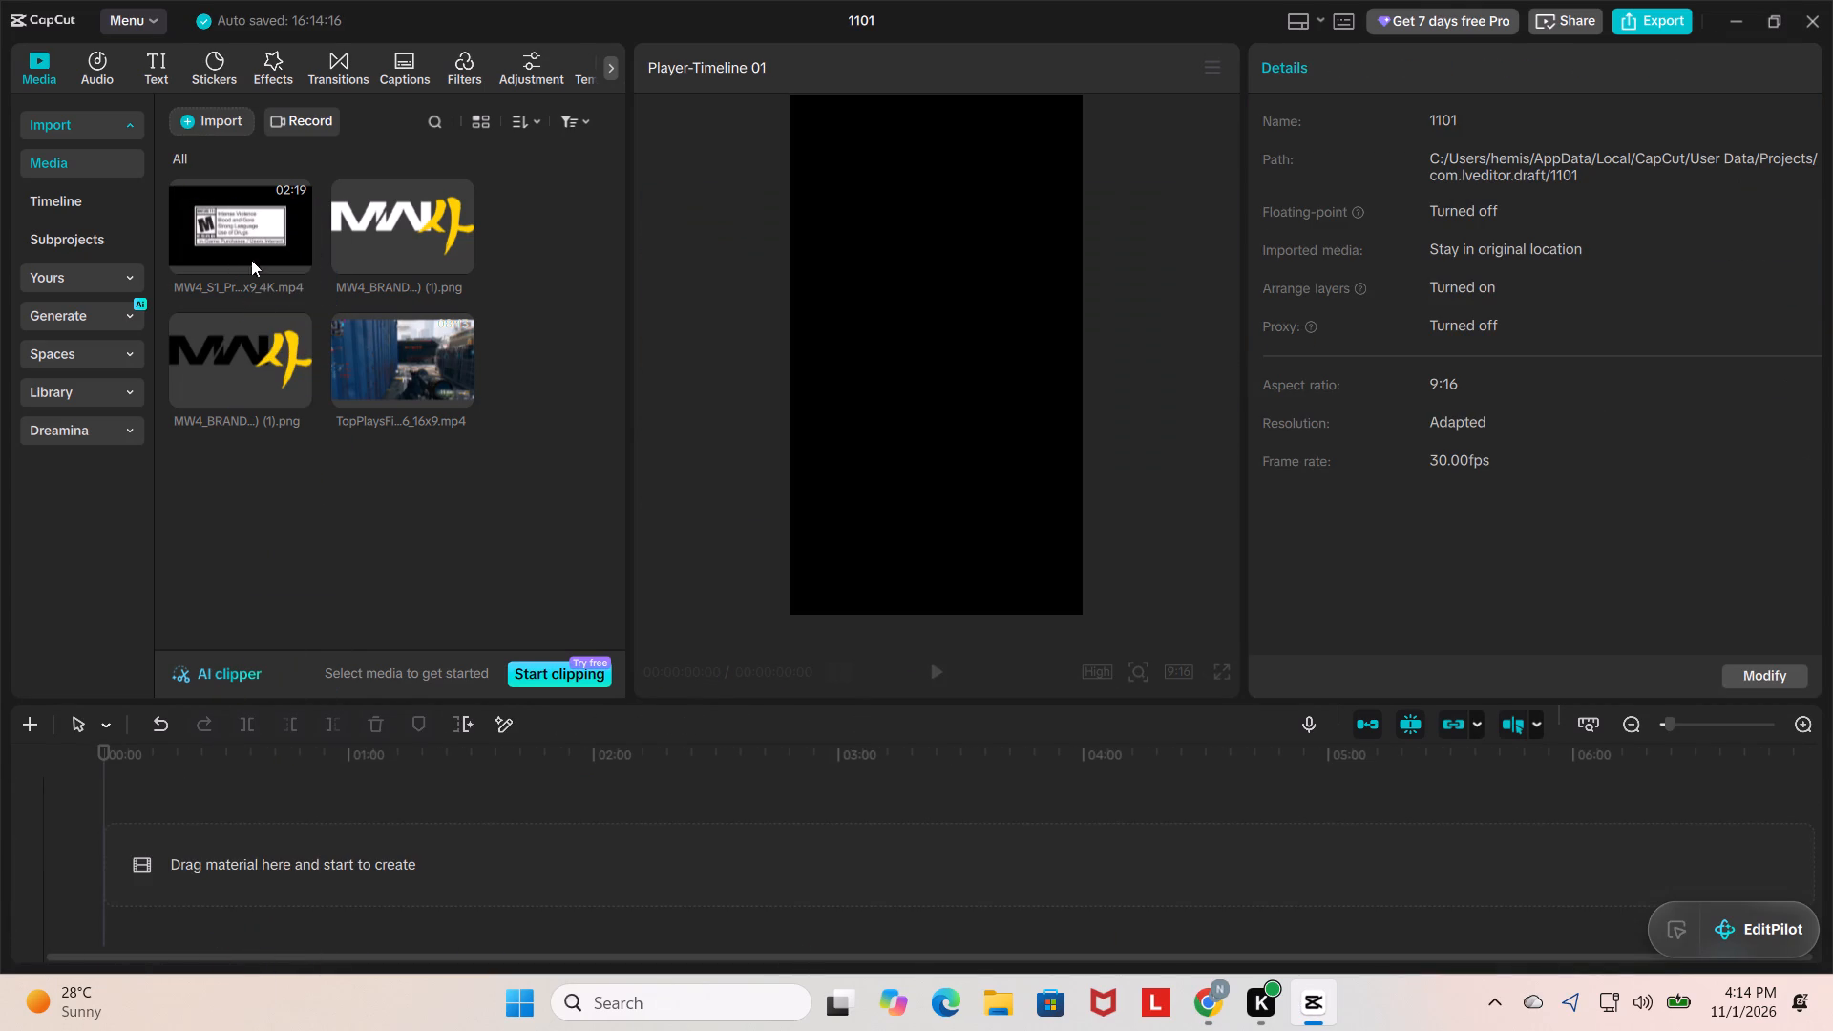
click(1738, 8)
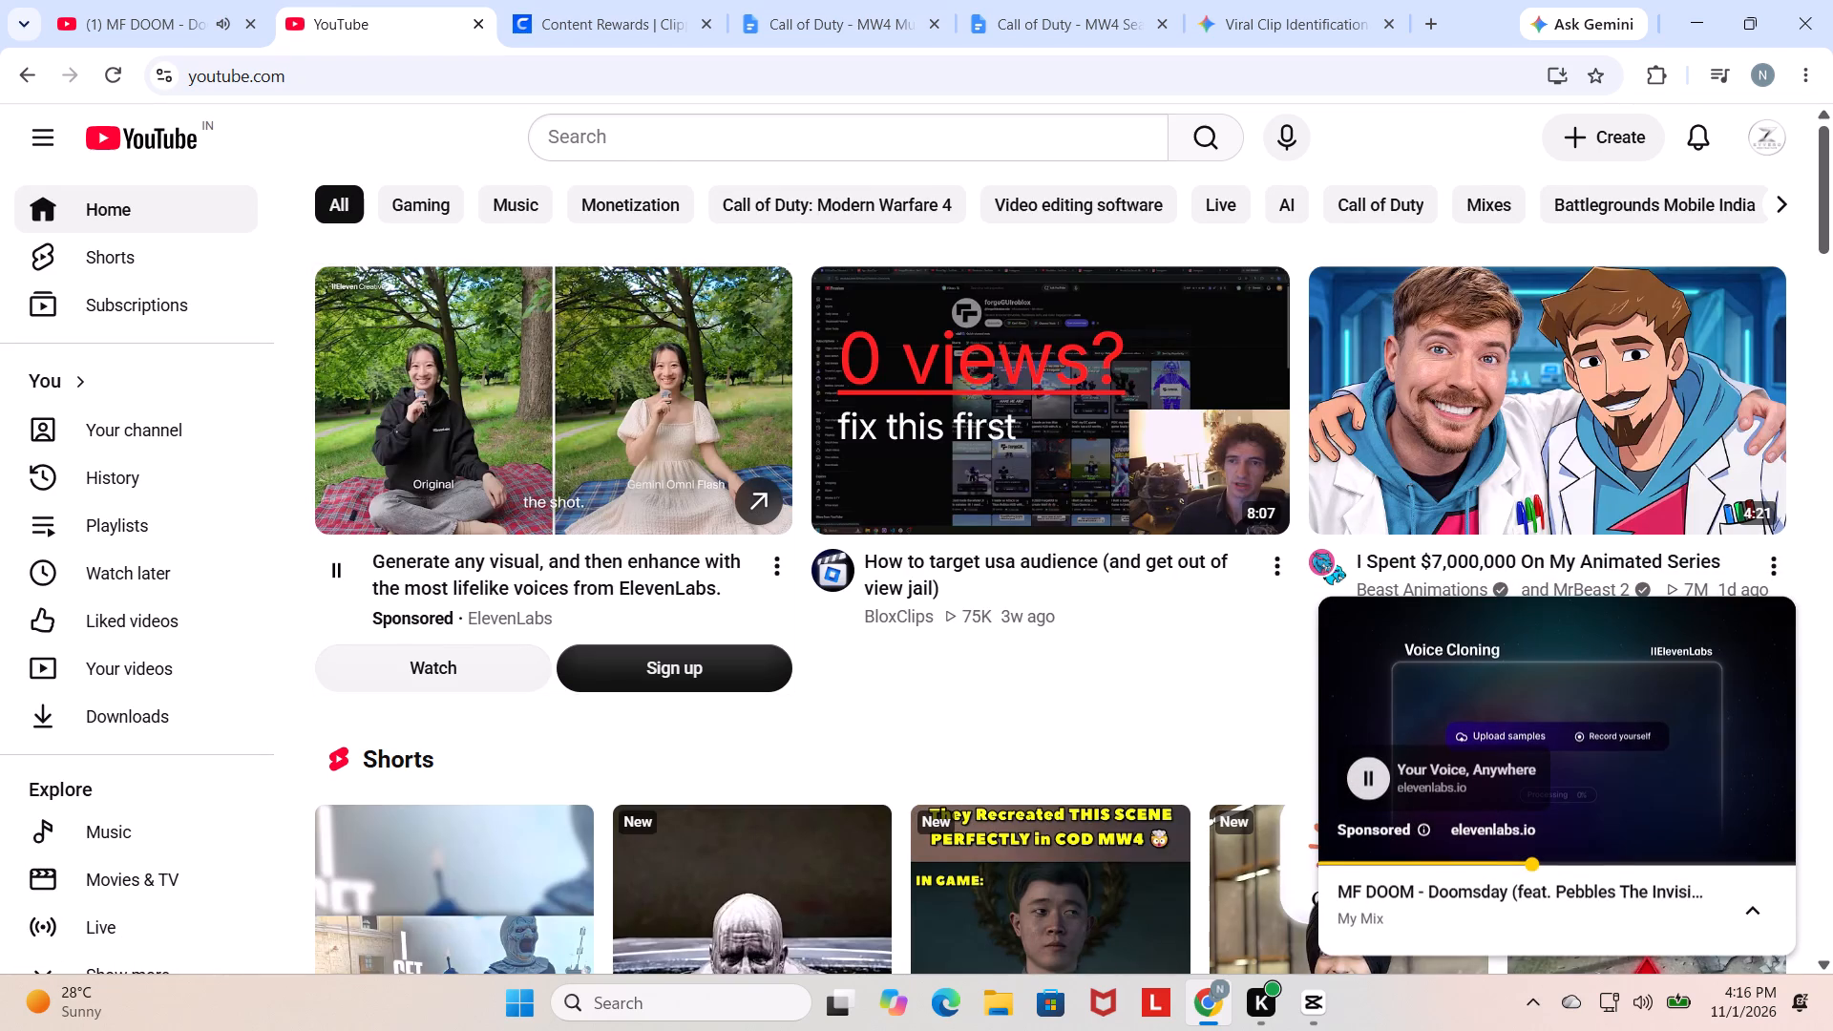
click(560, 145)
click(582, 195)
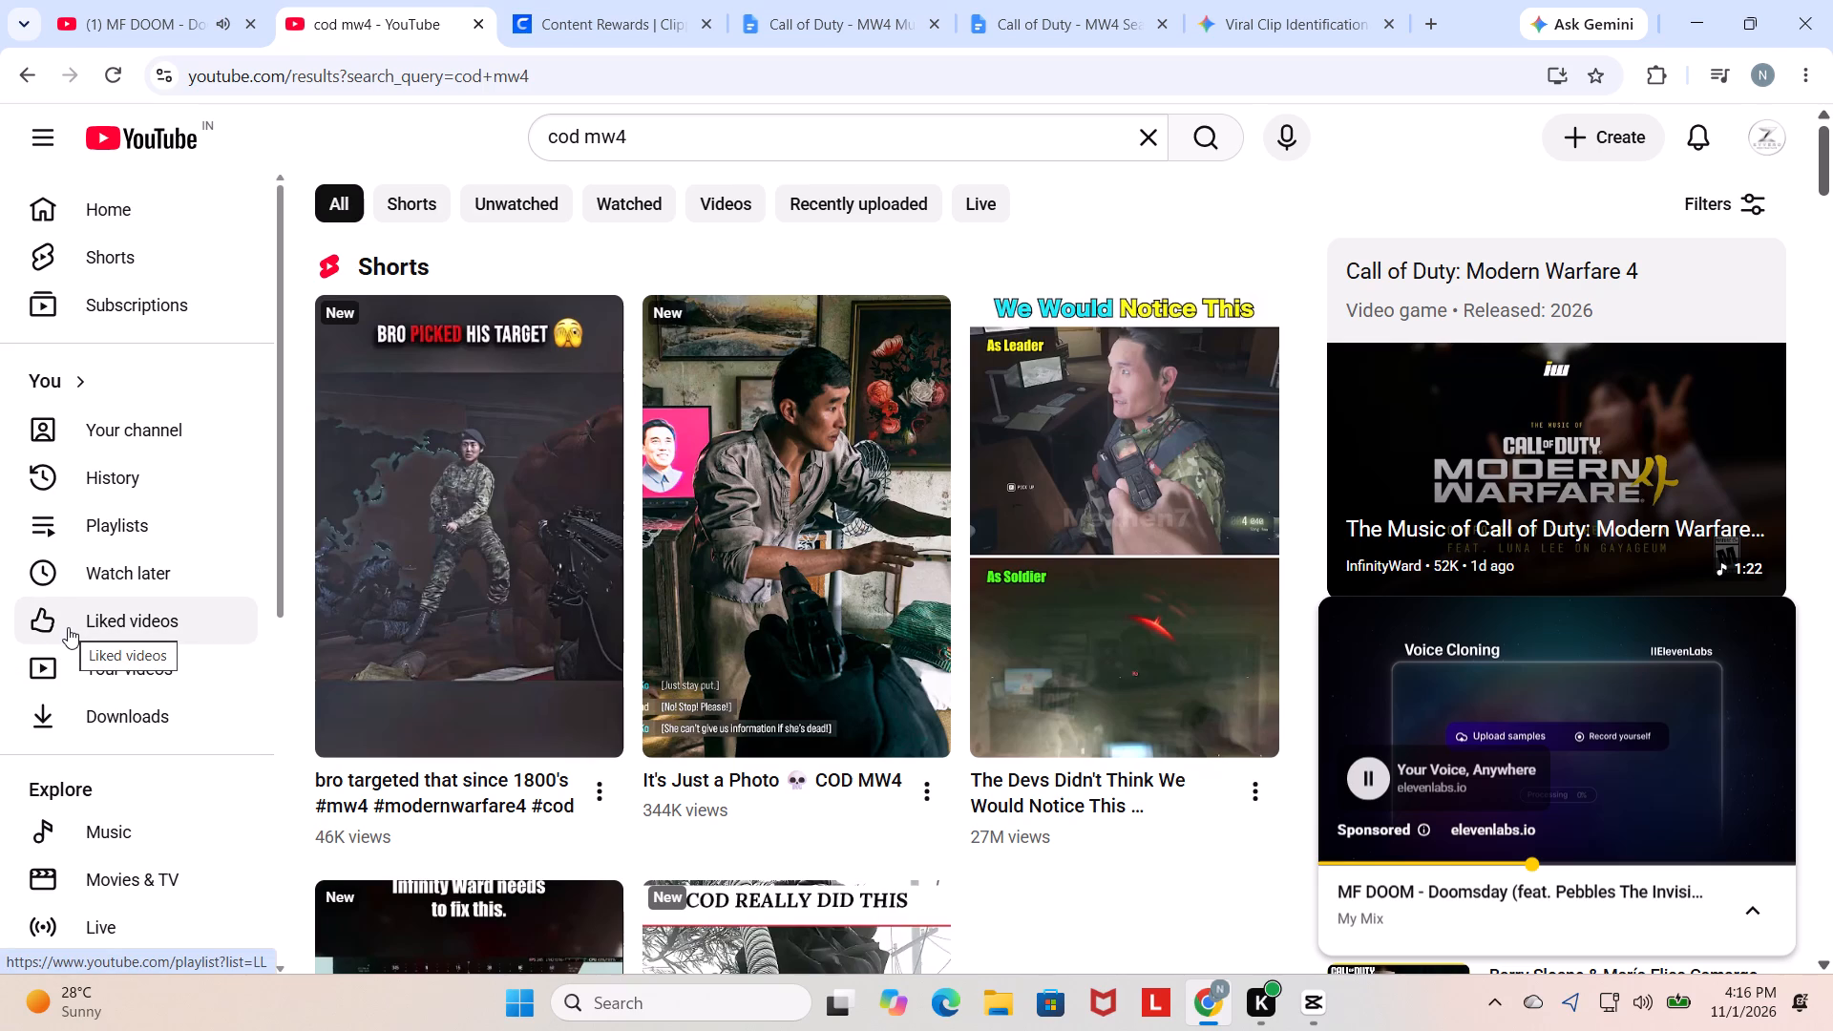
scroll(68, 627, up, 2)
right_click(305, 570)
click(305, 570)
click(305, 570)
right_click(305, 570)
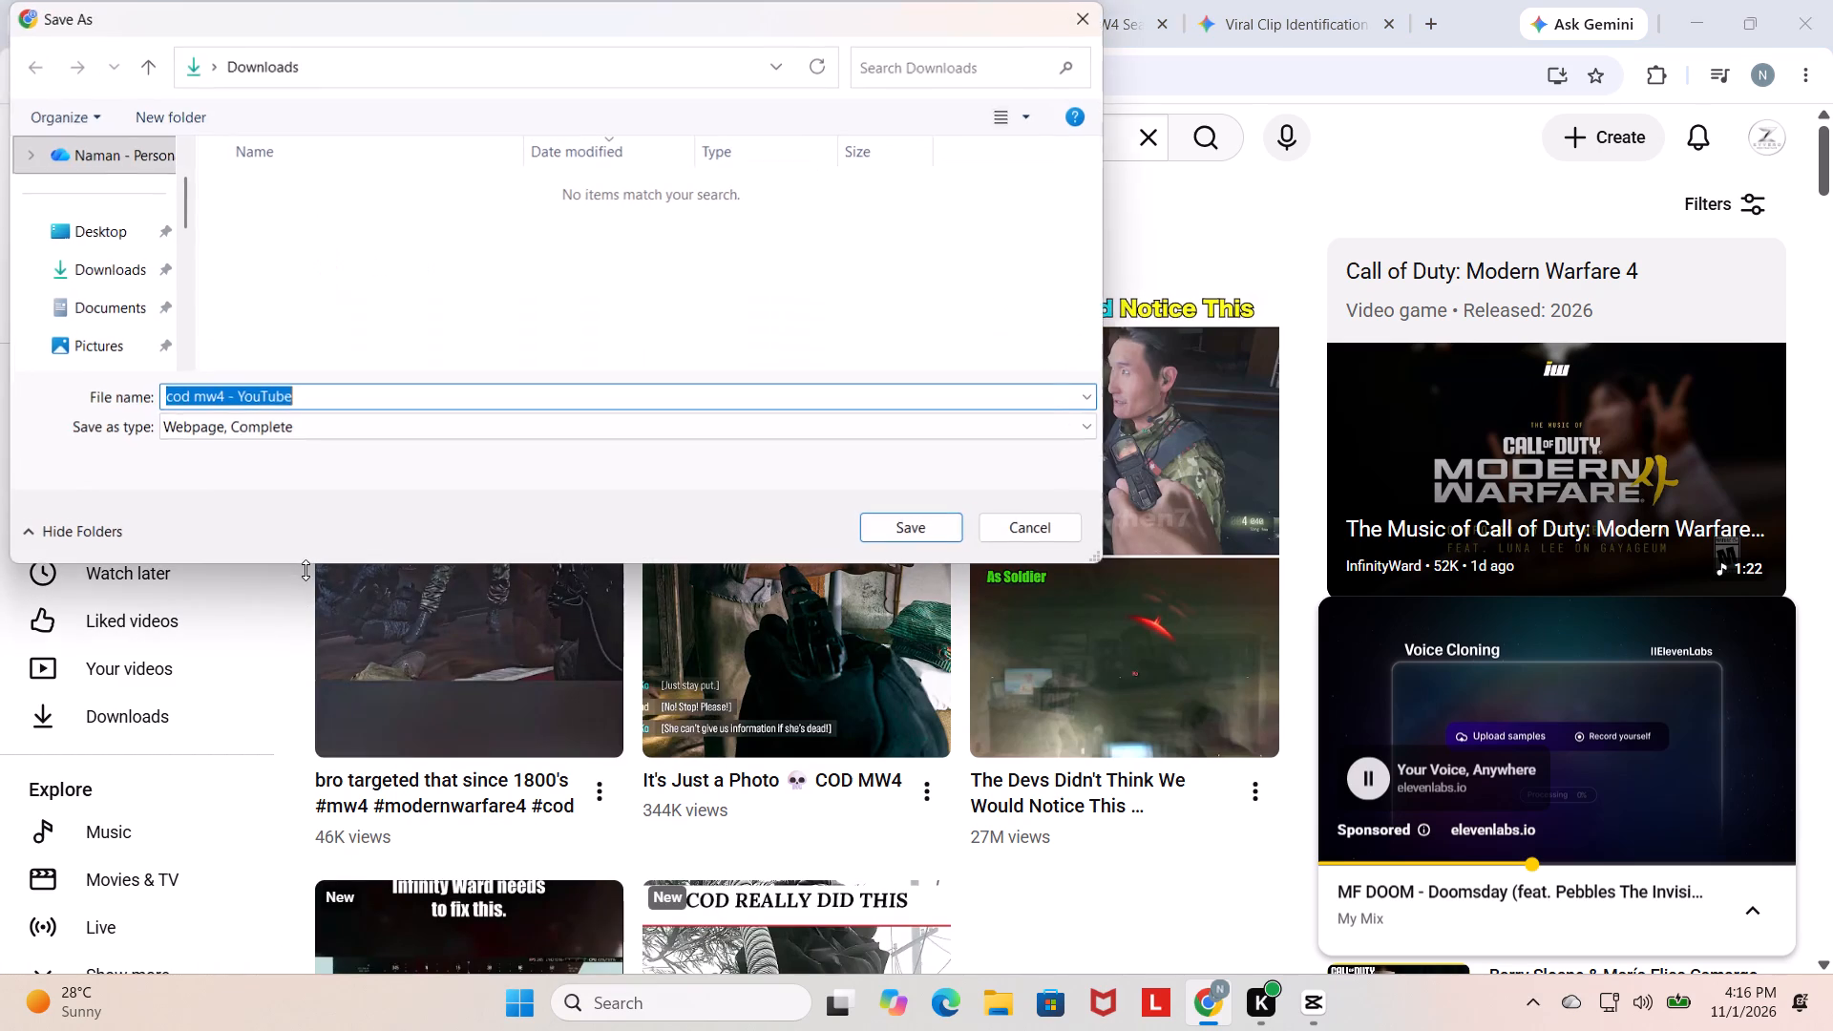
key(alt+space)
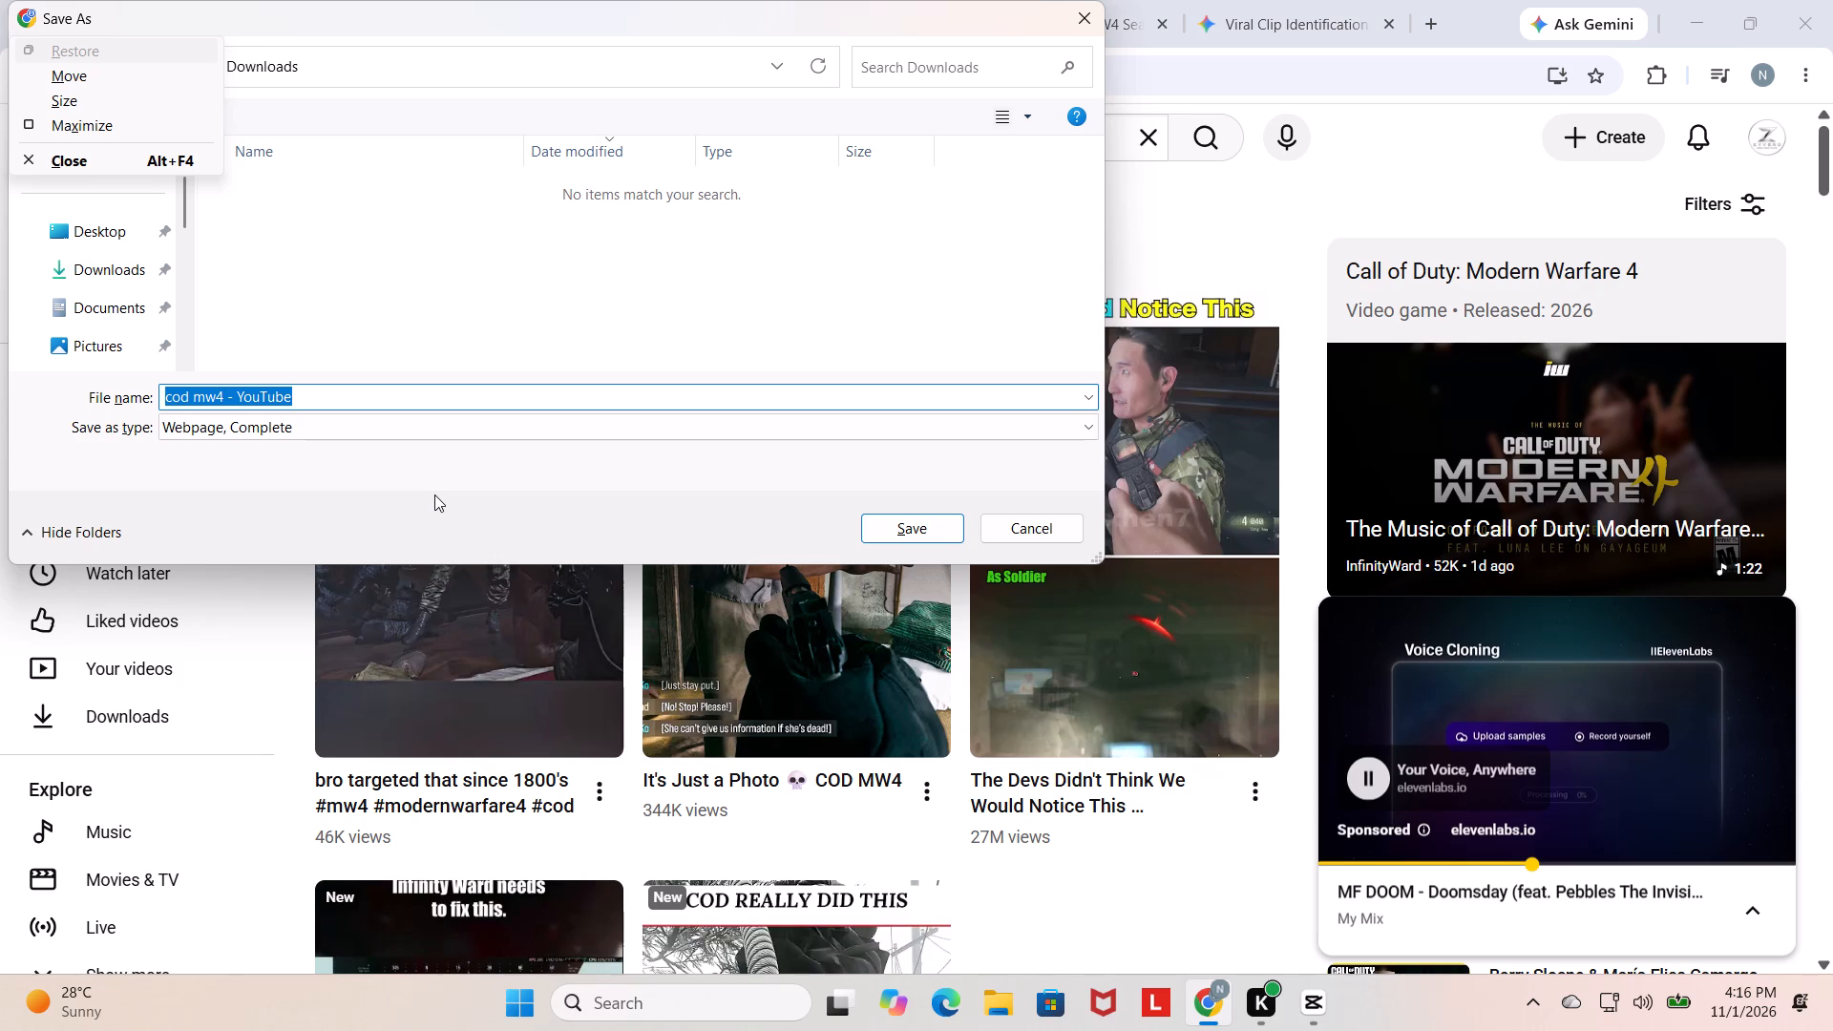
Save the "cod mw4" YouTube results page to Downloads as a complete webpage under the suggested file name.
key(space)
key(Return)
key(Return)
key(Return)
key(Return)
key(Return)
key(Return)
key(Return)
key(Return)
key(Return)
key(Return)
key(Return)
key(Return)
key(Return)
key(Return)
key(Return)
key(Return)
key(Return)
key(Return)
key(Return)
key(Return)
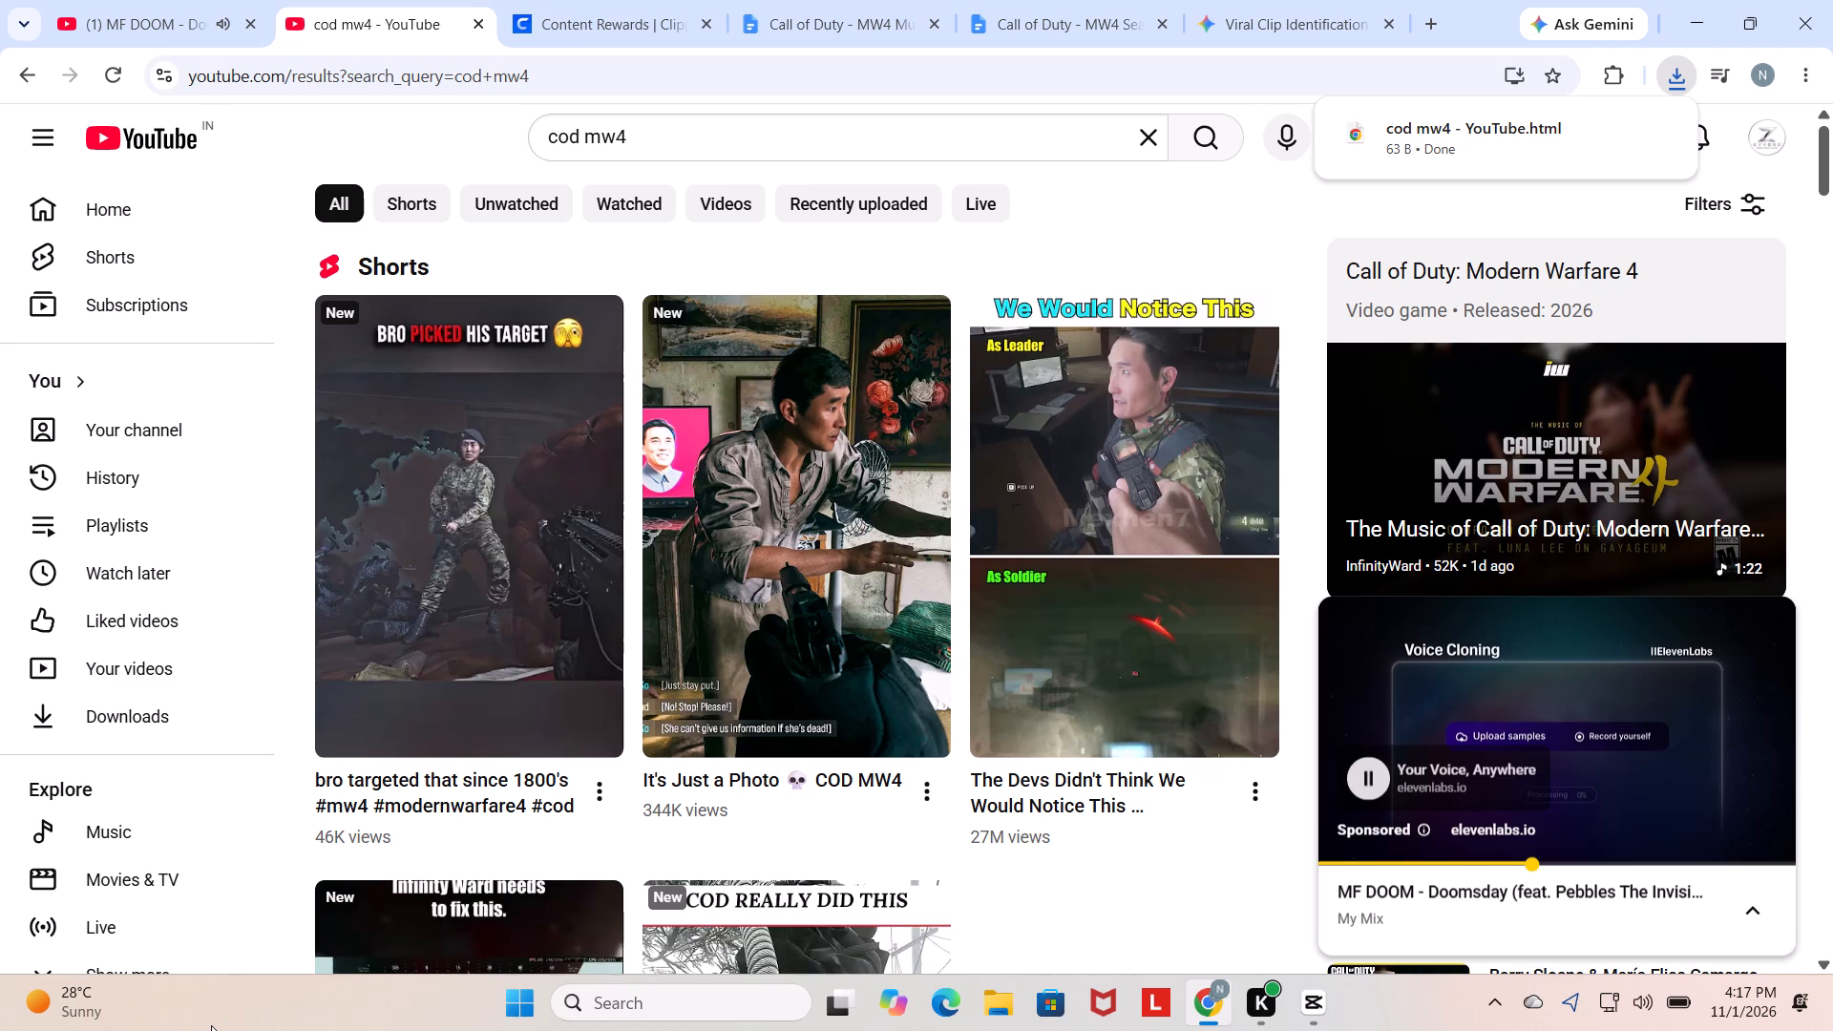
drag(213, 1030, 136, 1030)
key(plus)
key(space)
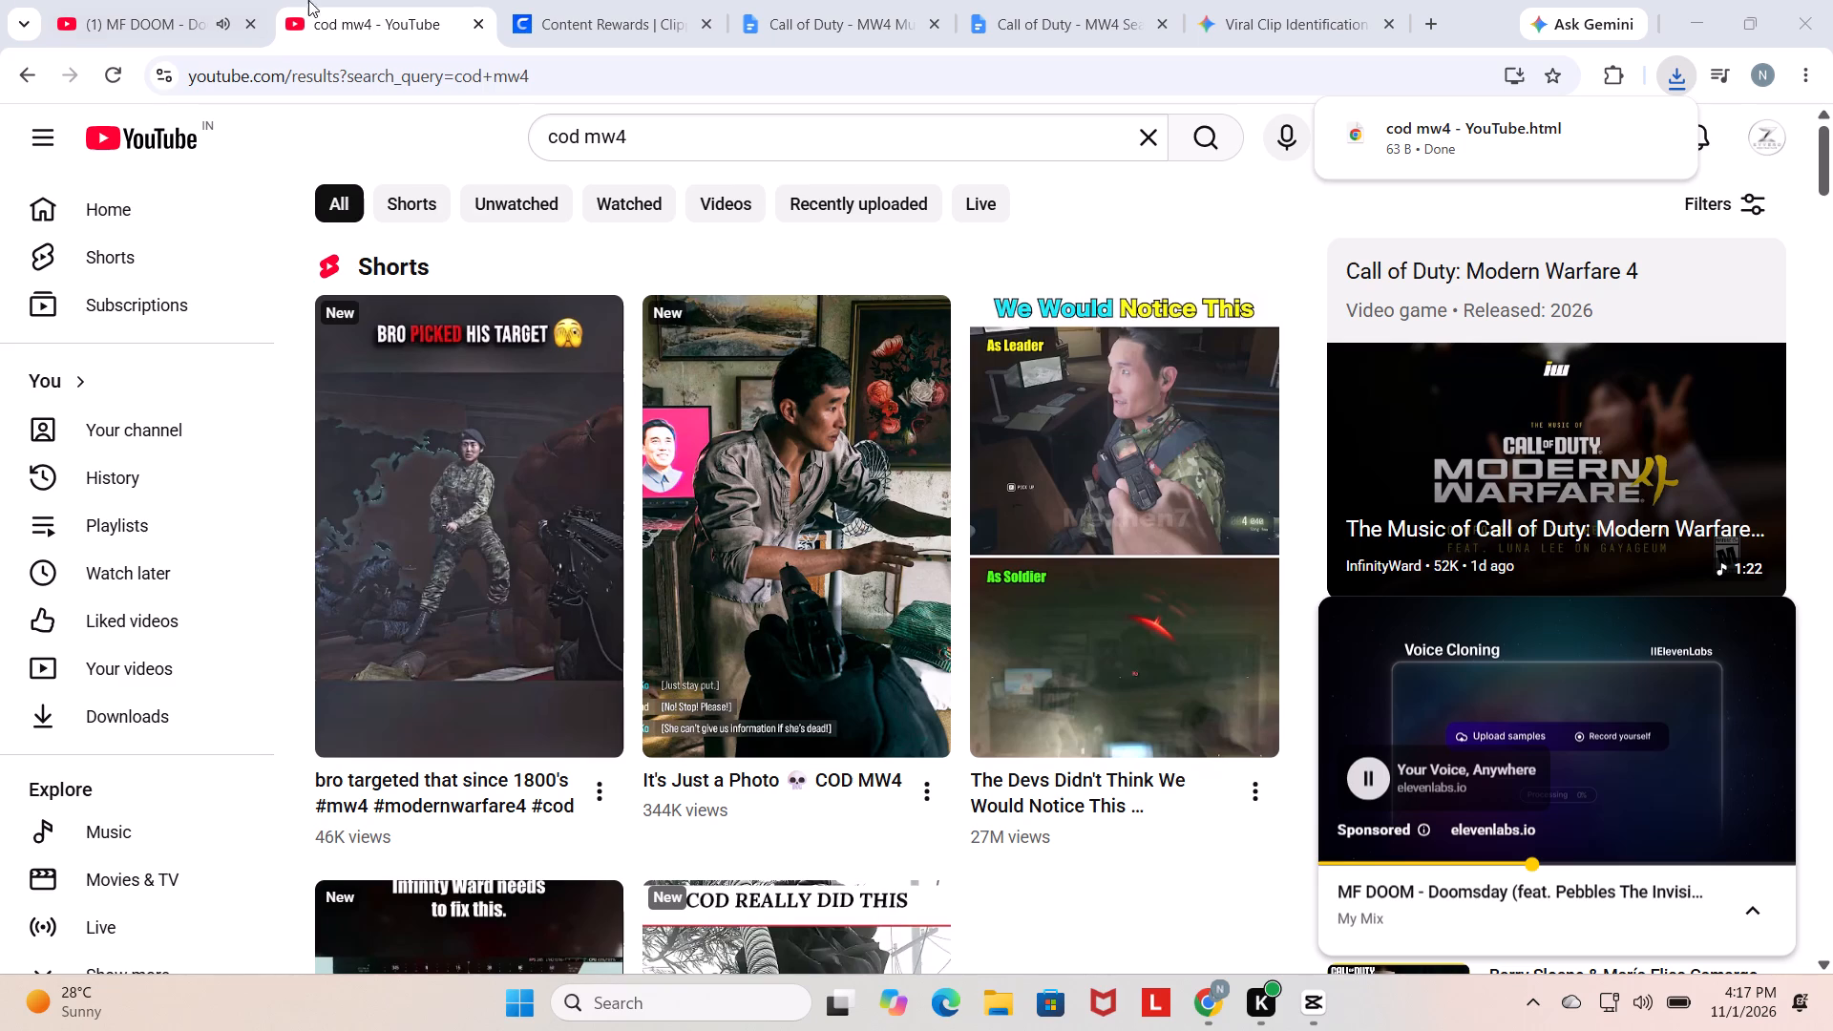
Pause the MF DOOM "Doomsday" song playing in the "My Mix" YouTube tab.
click(143, 5)
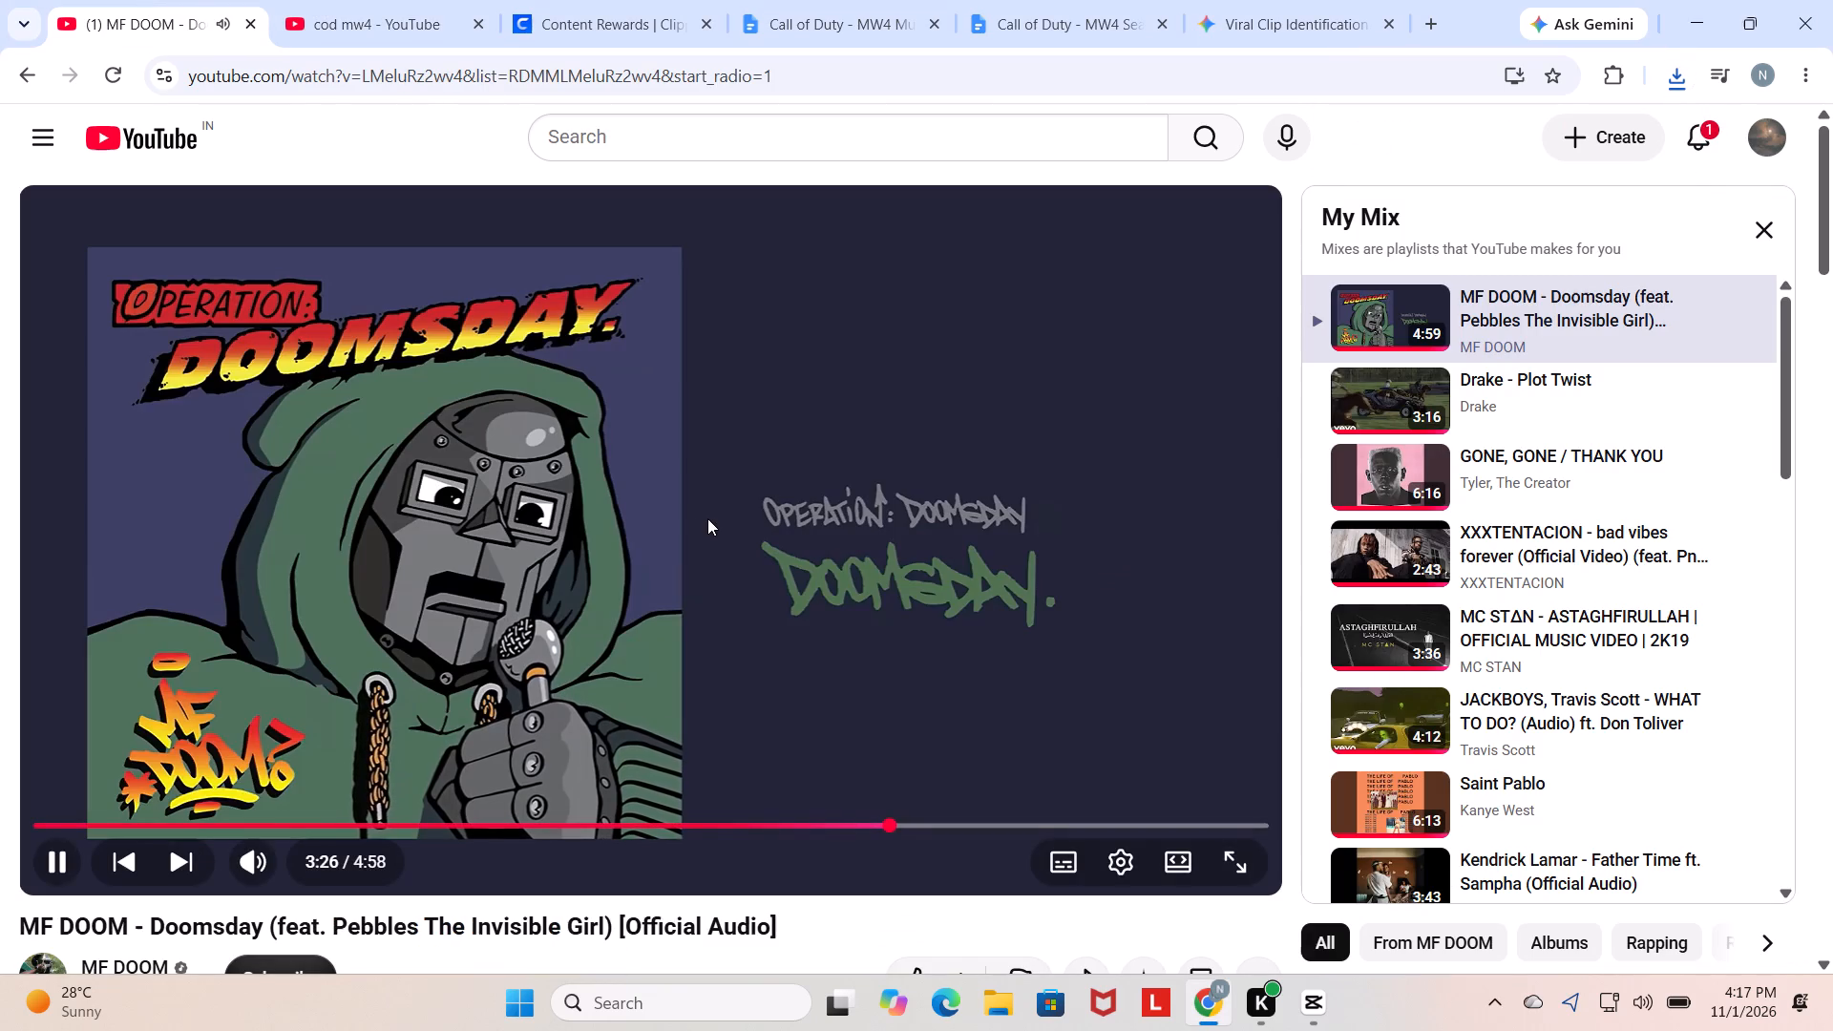
click(707, 518)
Close the YouTube tab showing the "cod mw4" search results.
click(406, 0)
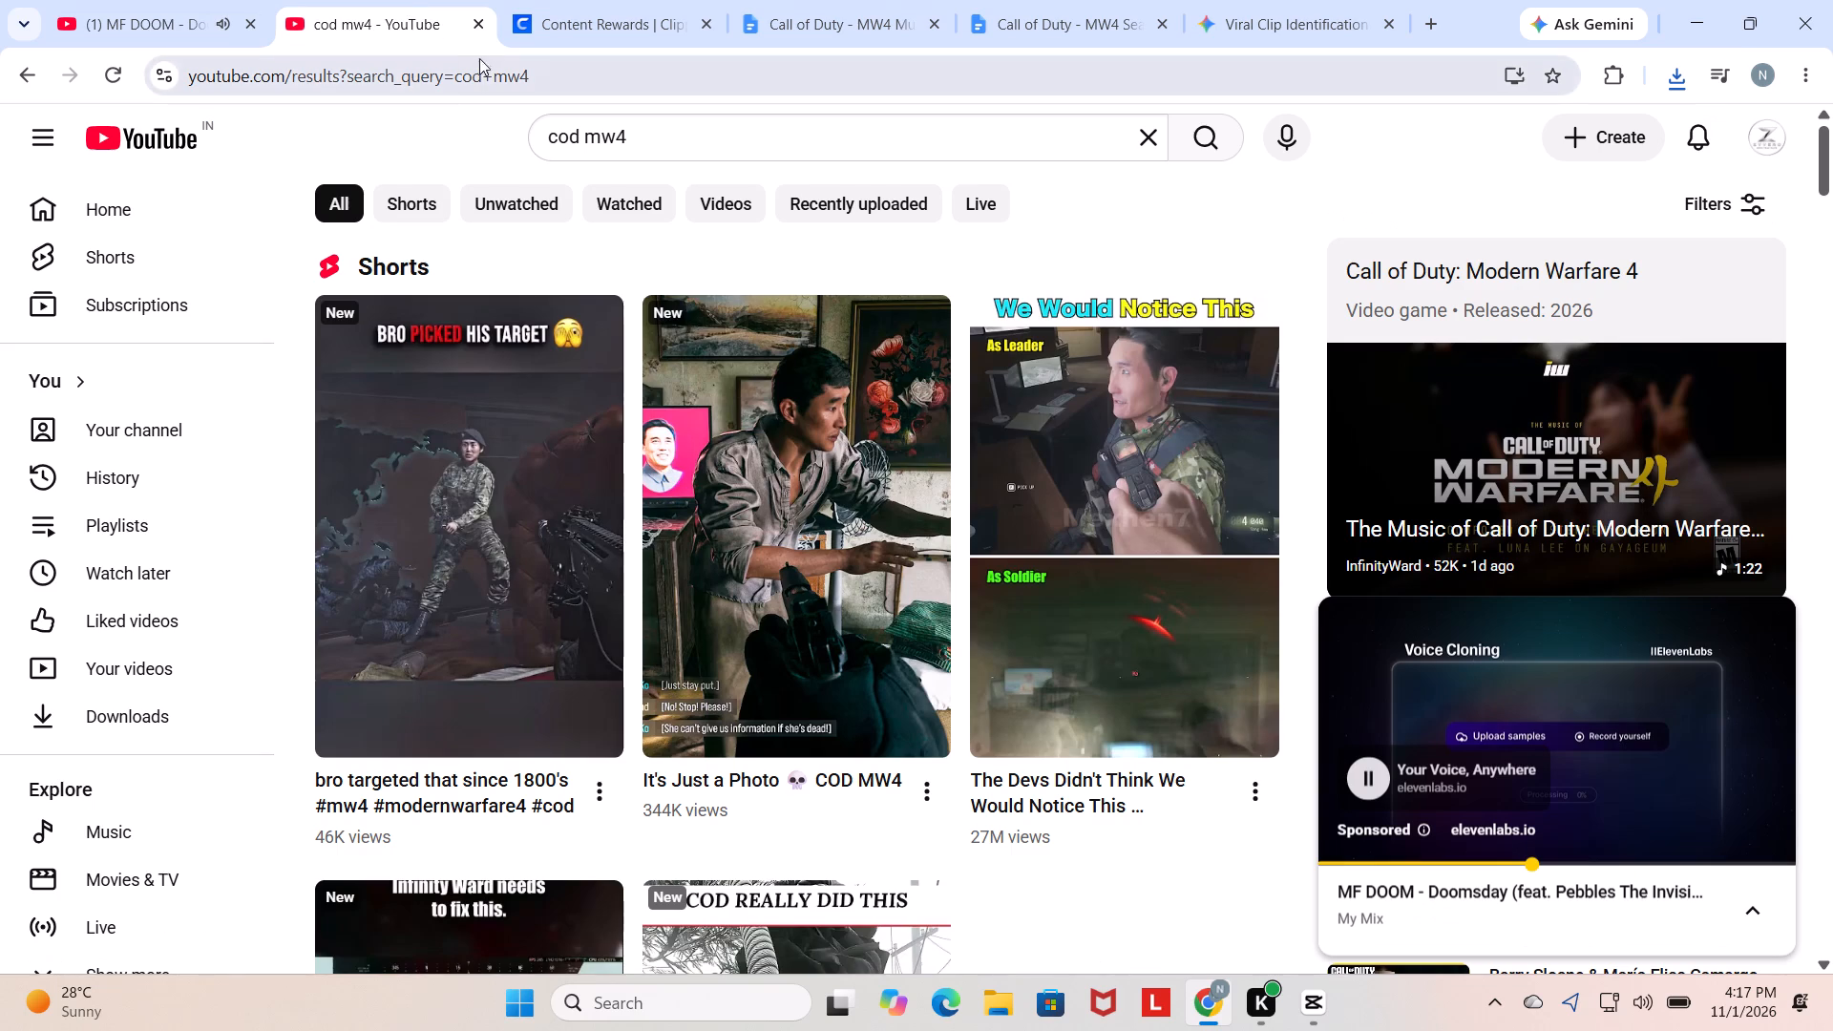
click(471, 24)
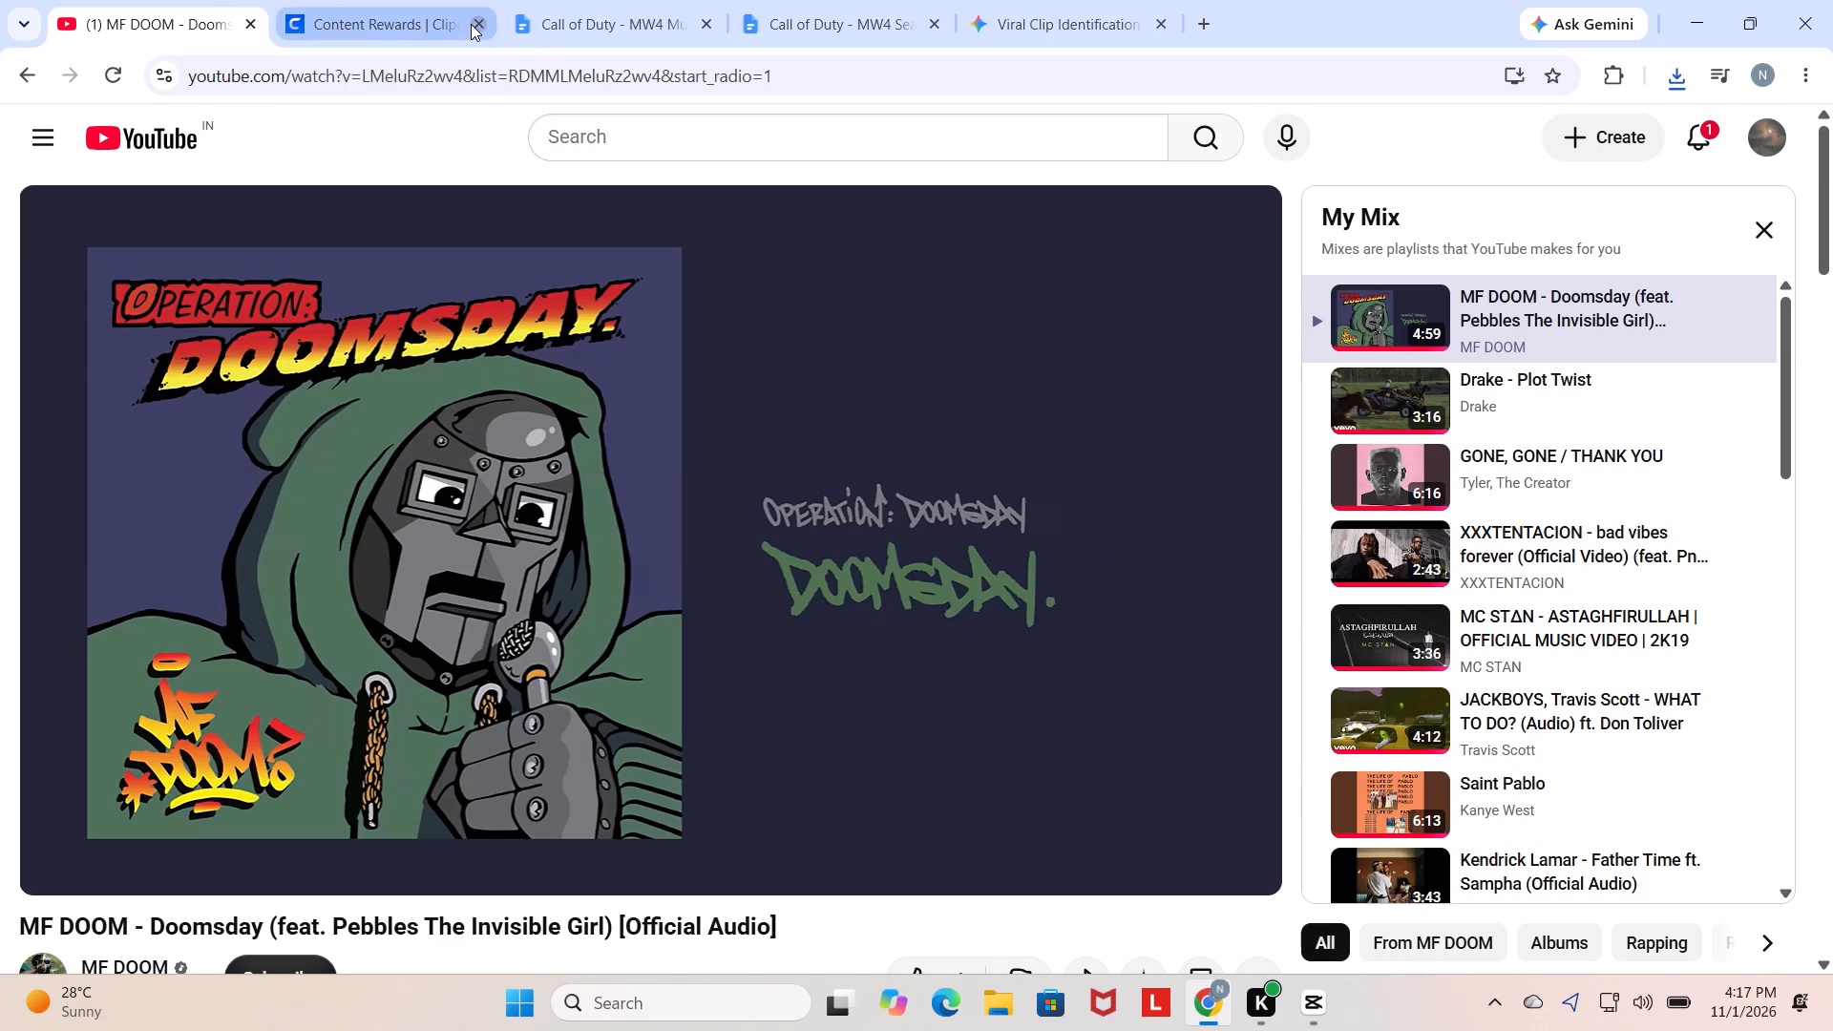
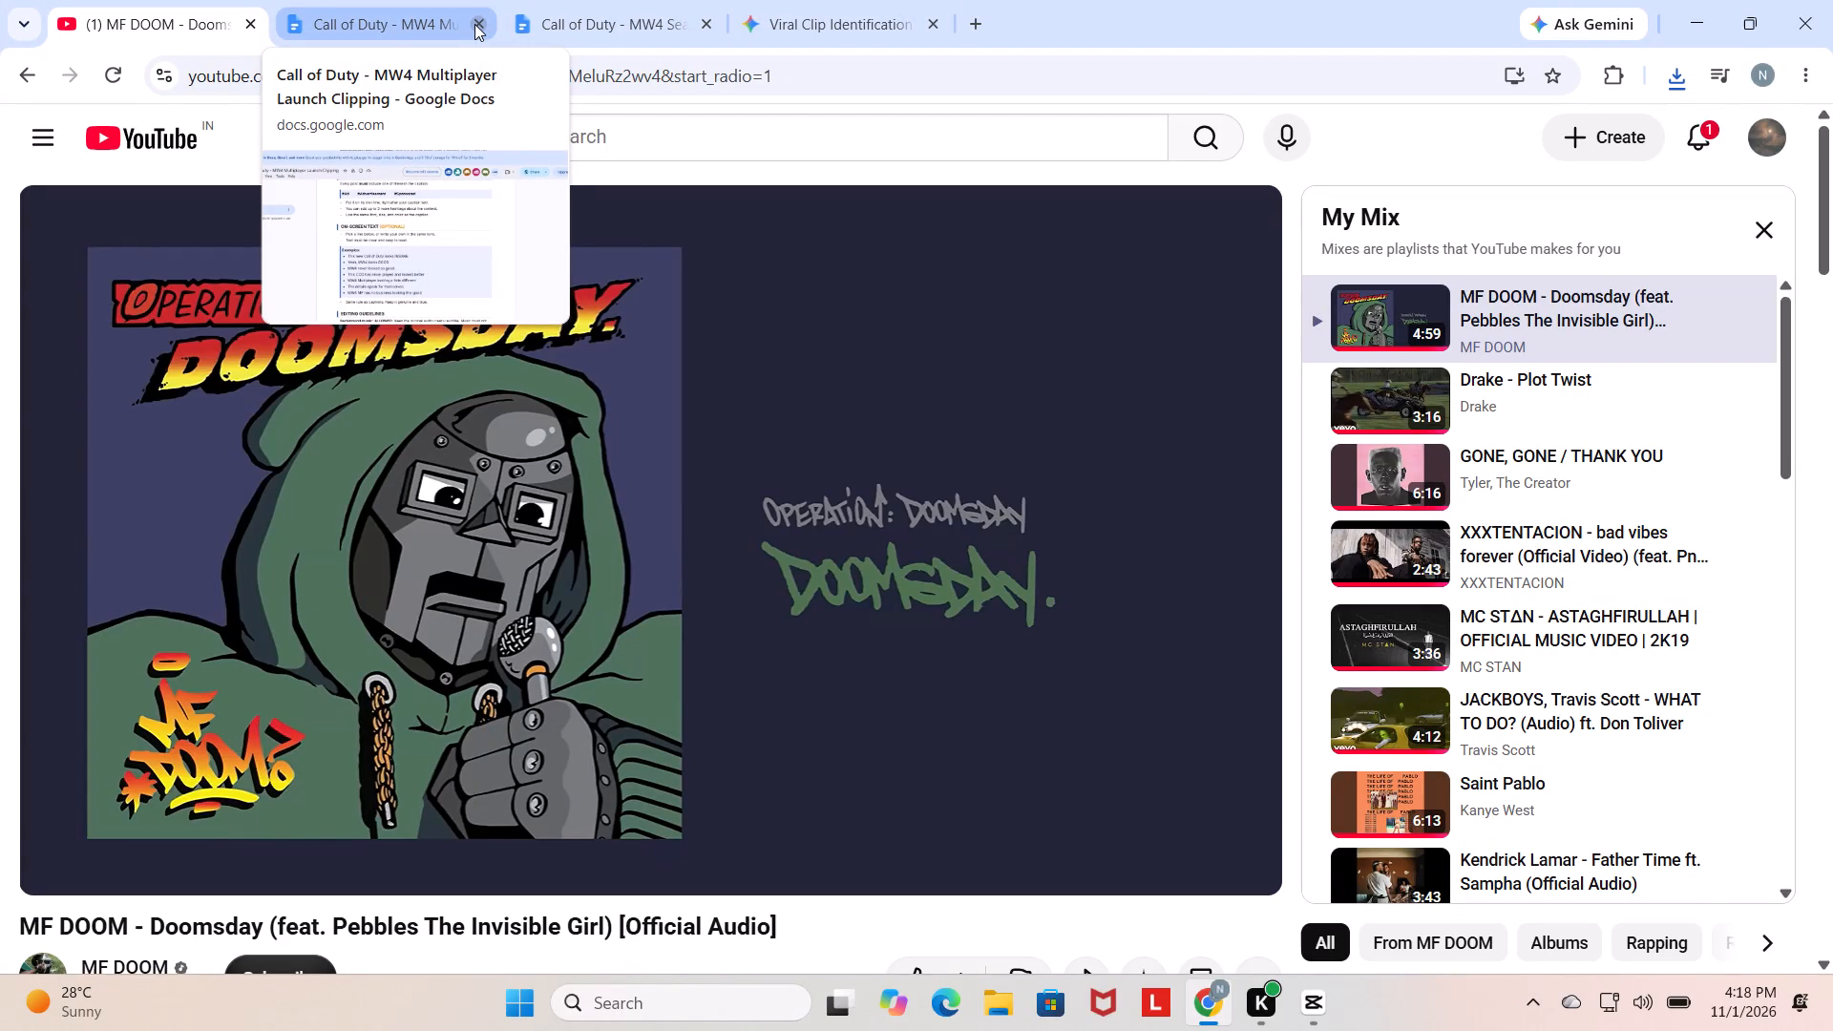
Resume the MF DOOM "Doomsday" song in the "My Mix" YouTube tab.
click(329, 12)
click(110, 0)
click(818, 575)
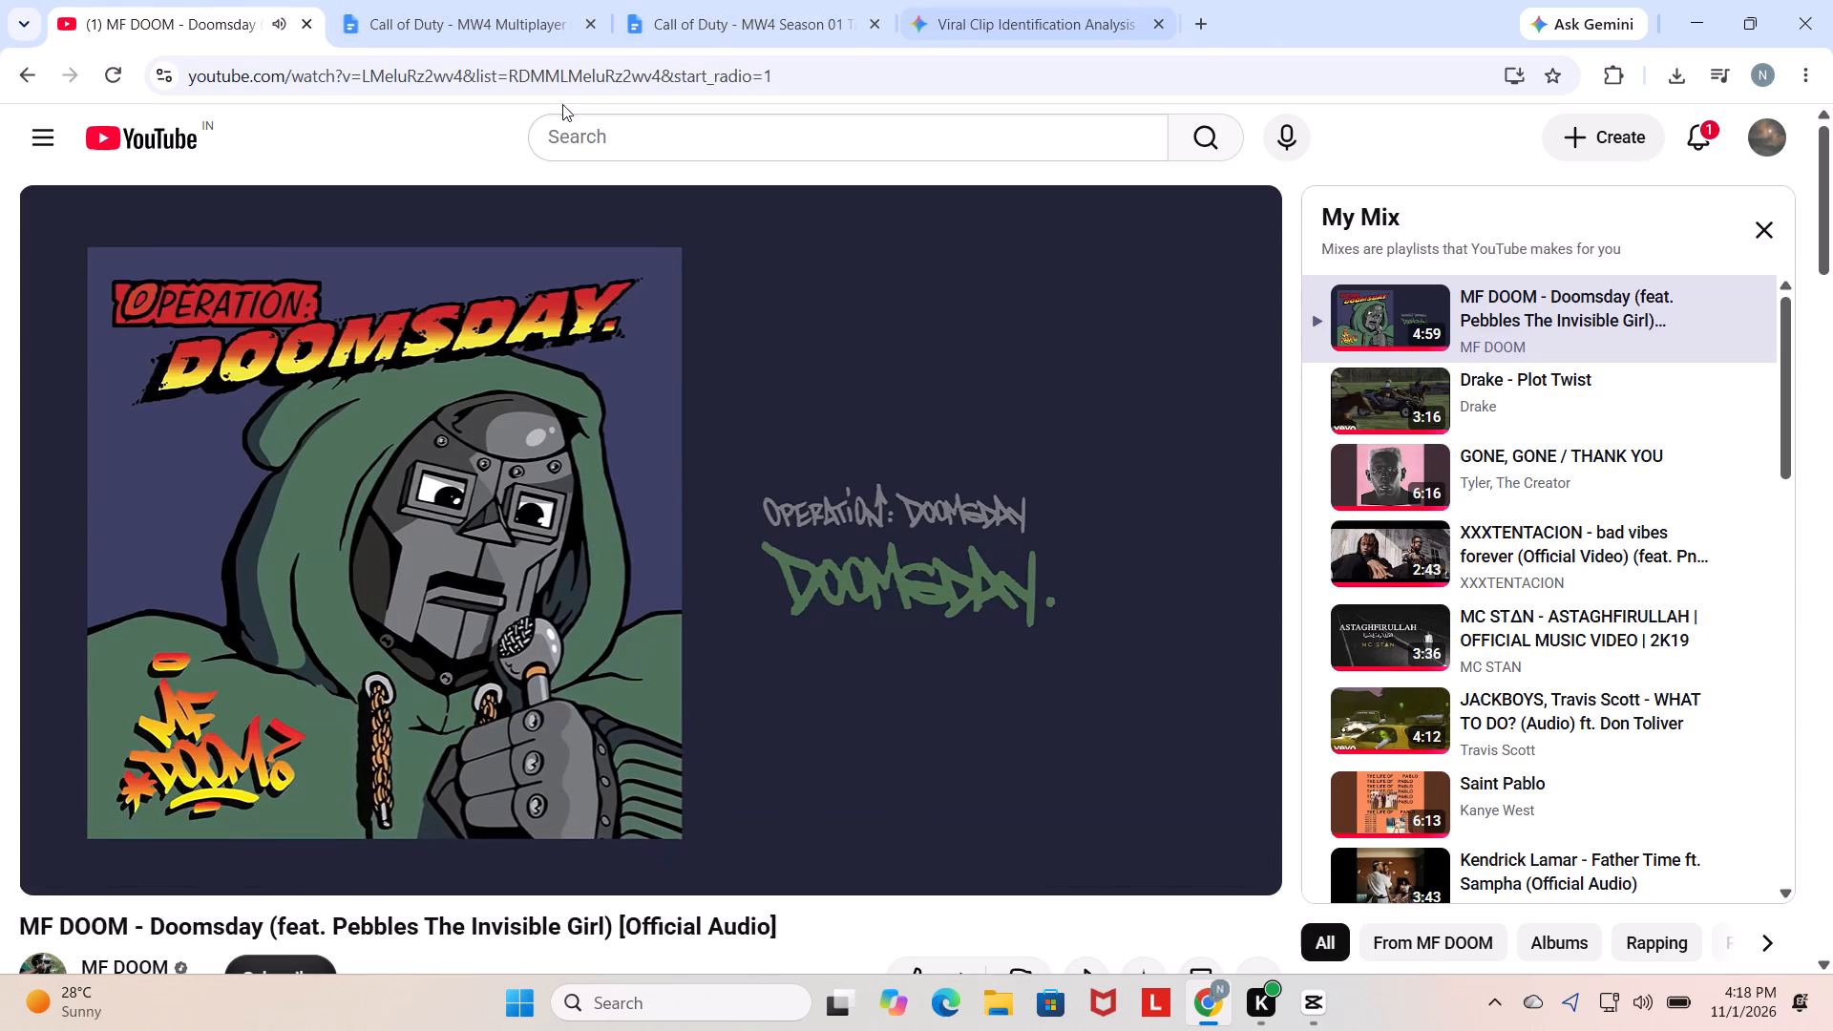
Duplicate the "My Mix" YouTube tab that is playing "Doomsday".
right_click(184, 11)
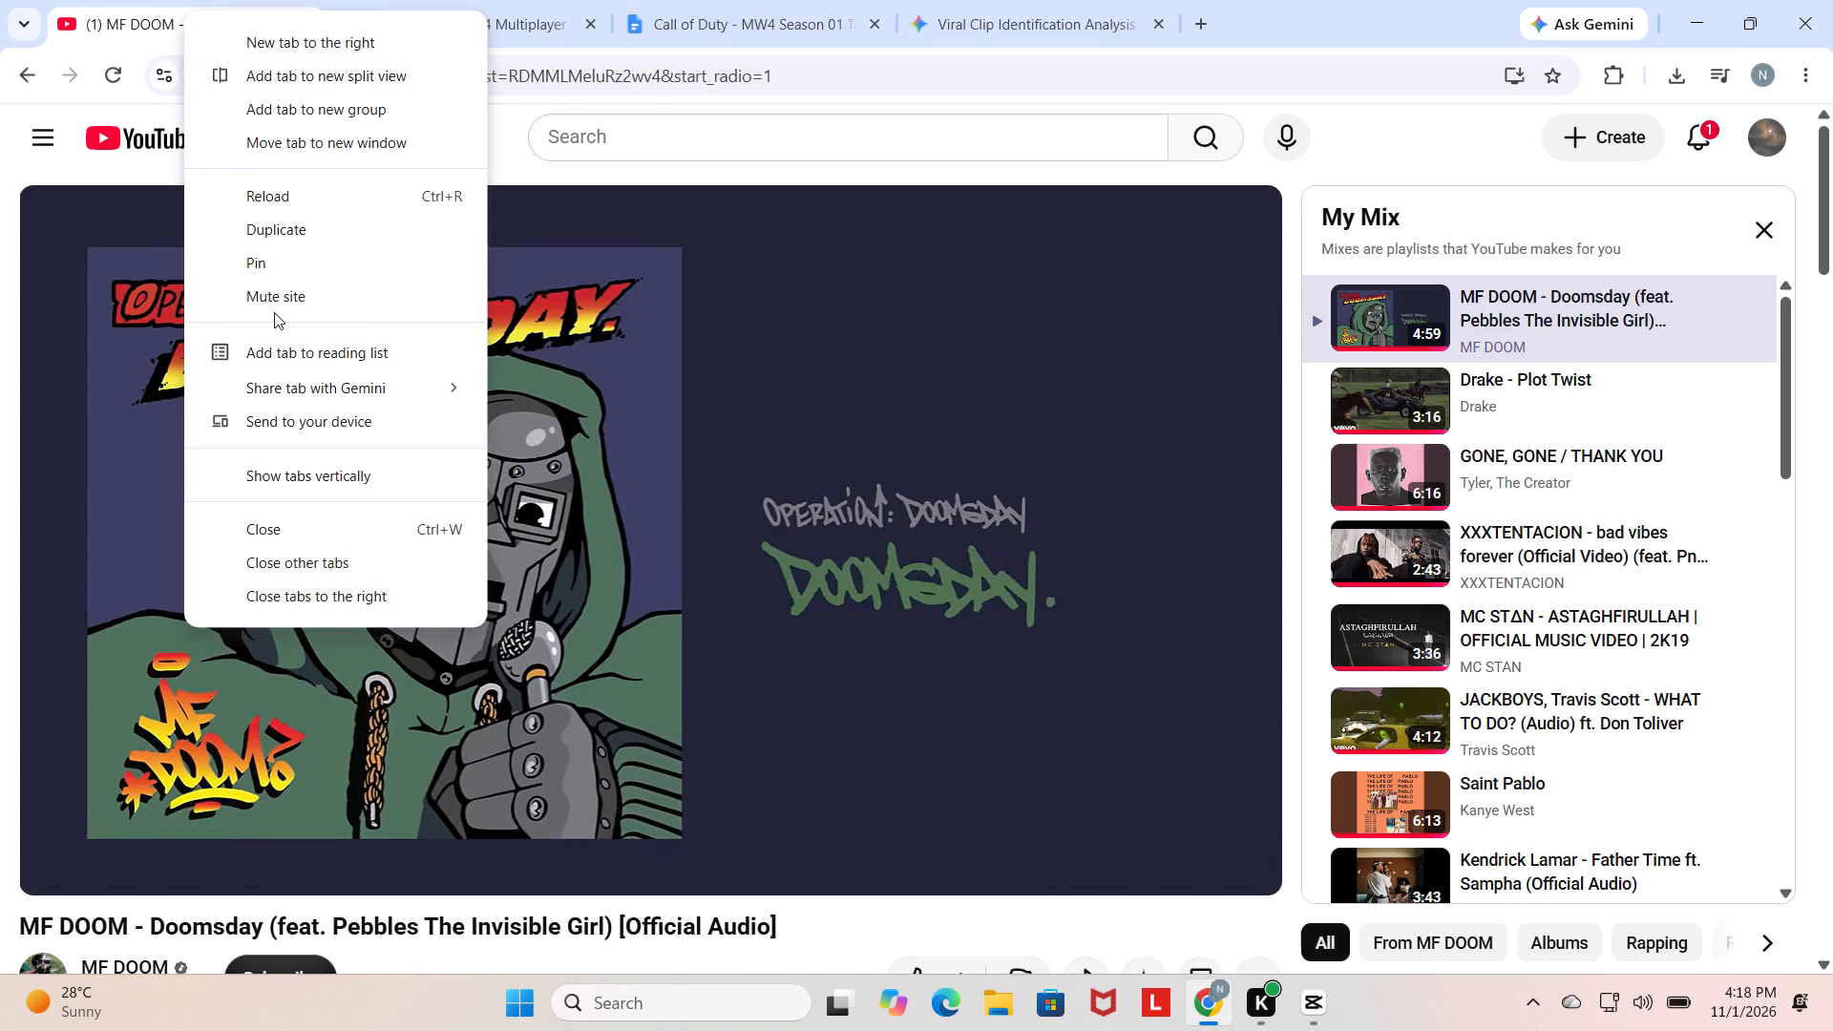
click(328, 240)
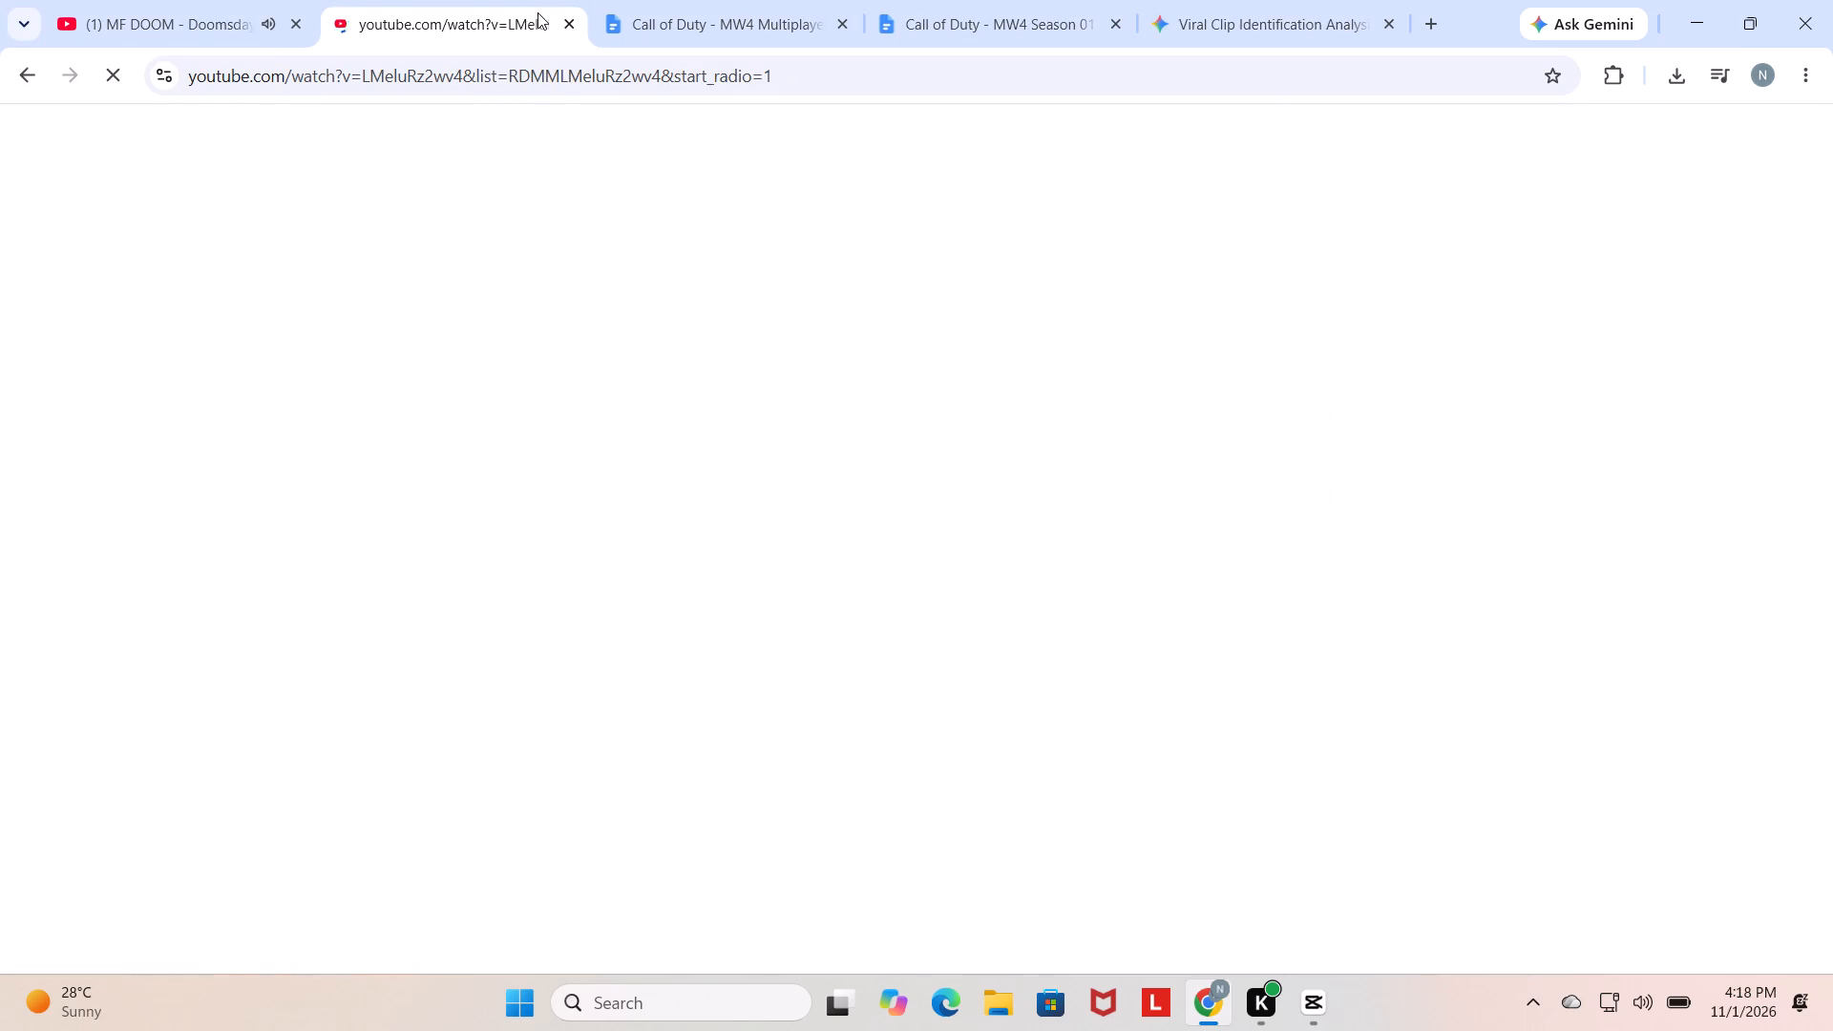
click(425, 307)
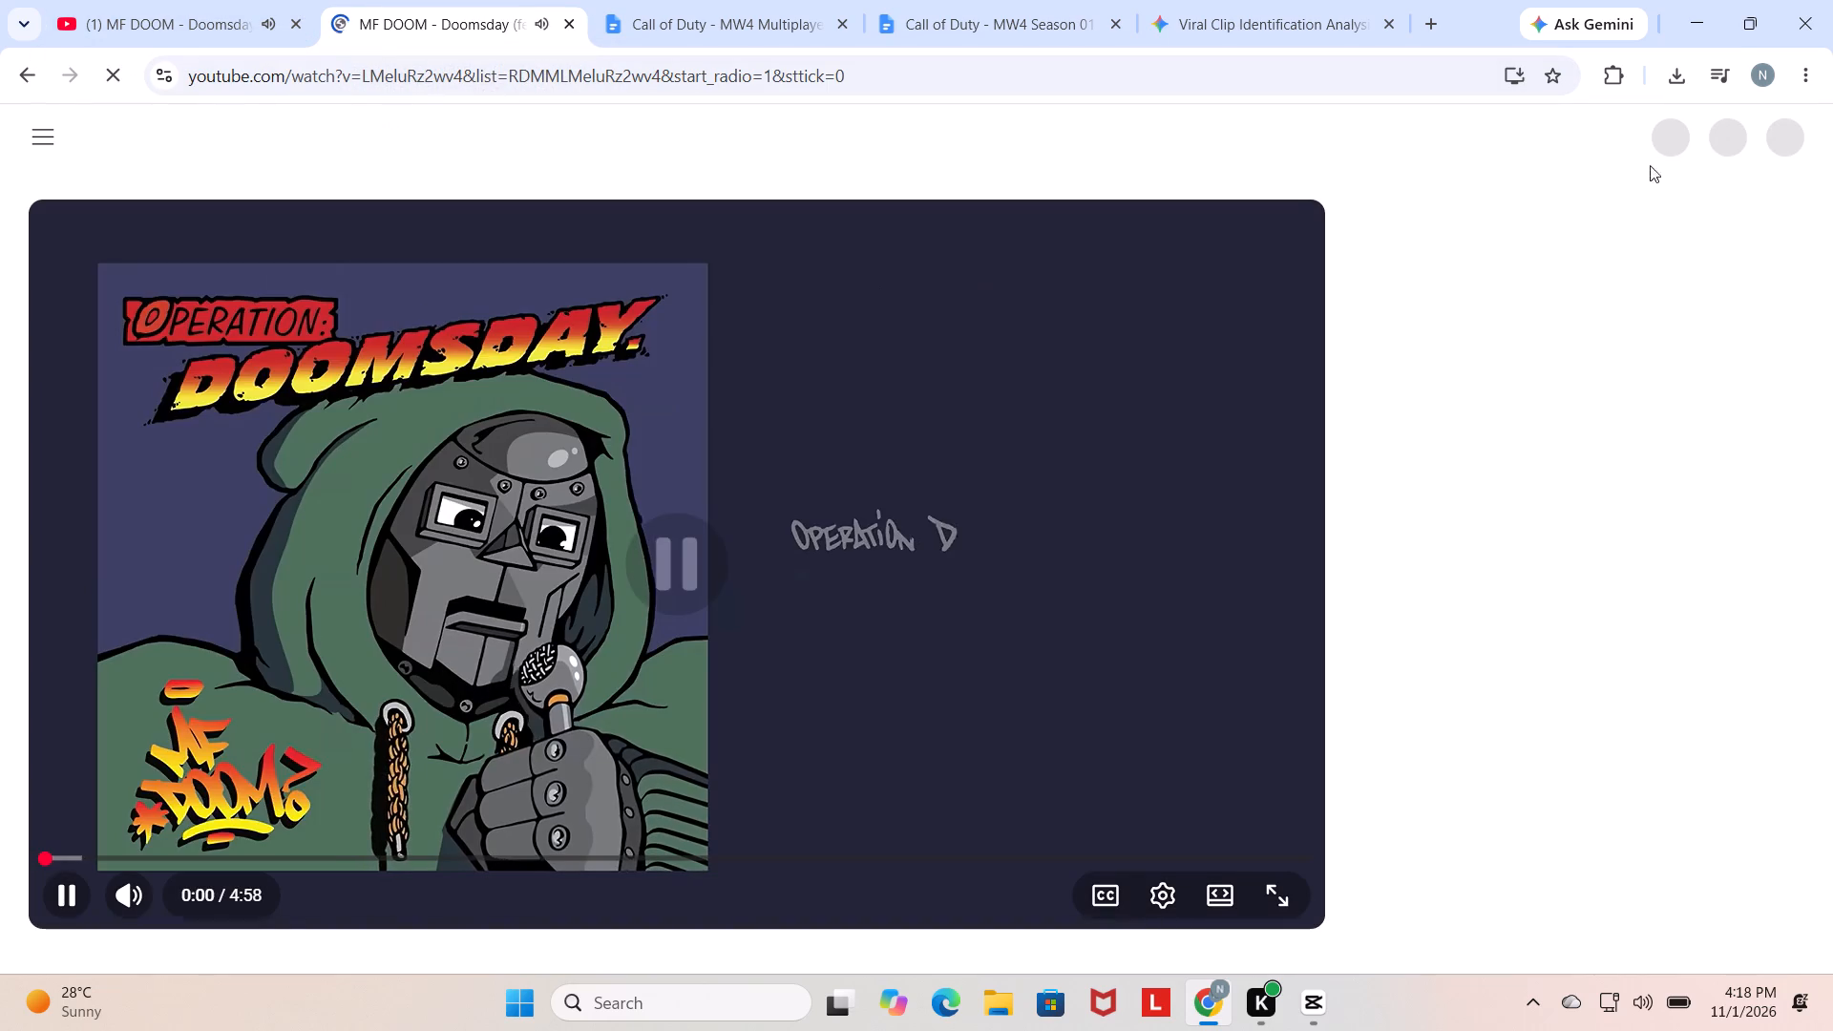
click(578, 20)
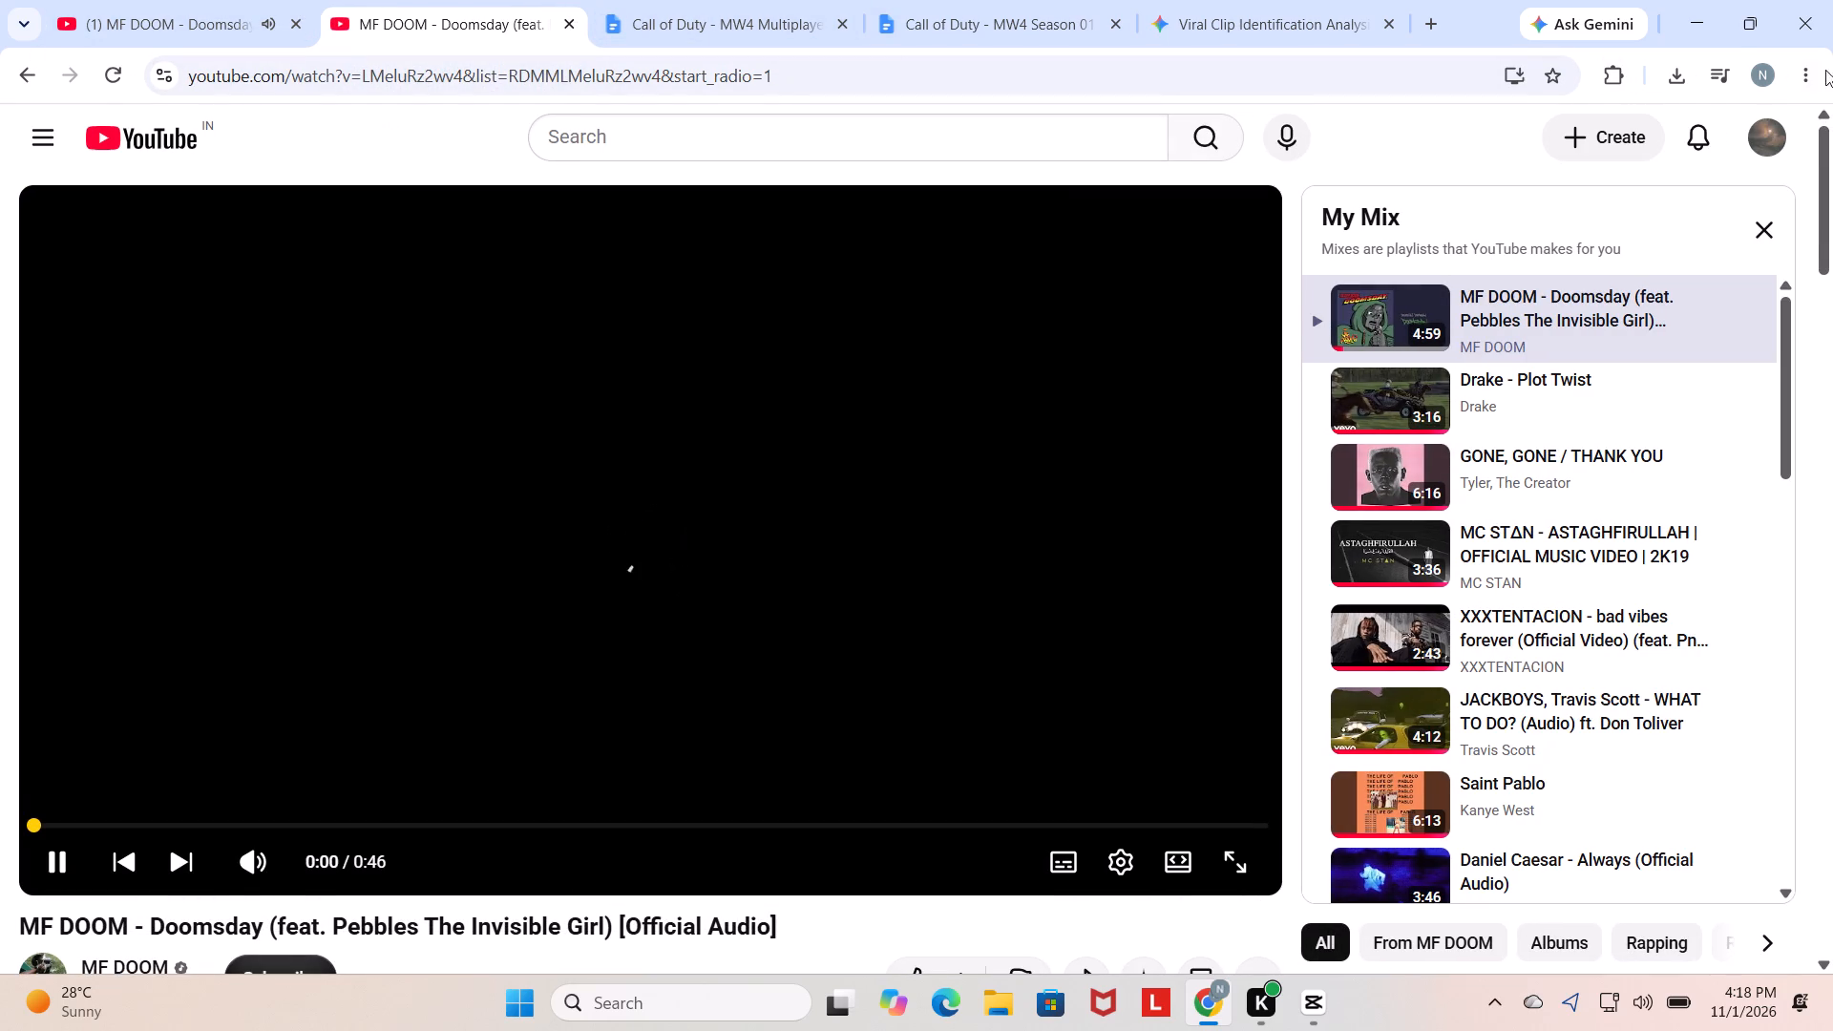
Switch the duplicated YouTube tab to the Zyvero account.
click(1762, 126)
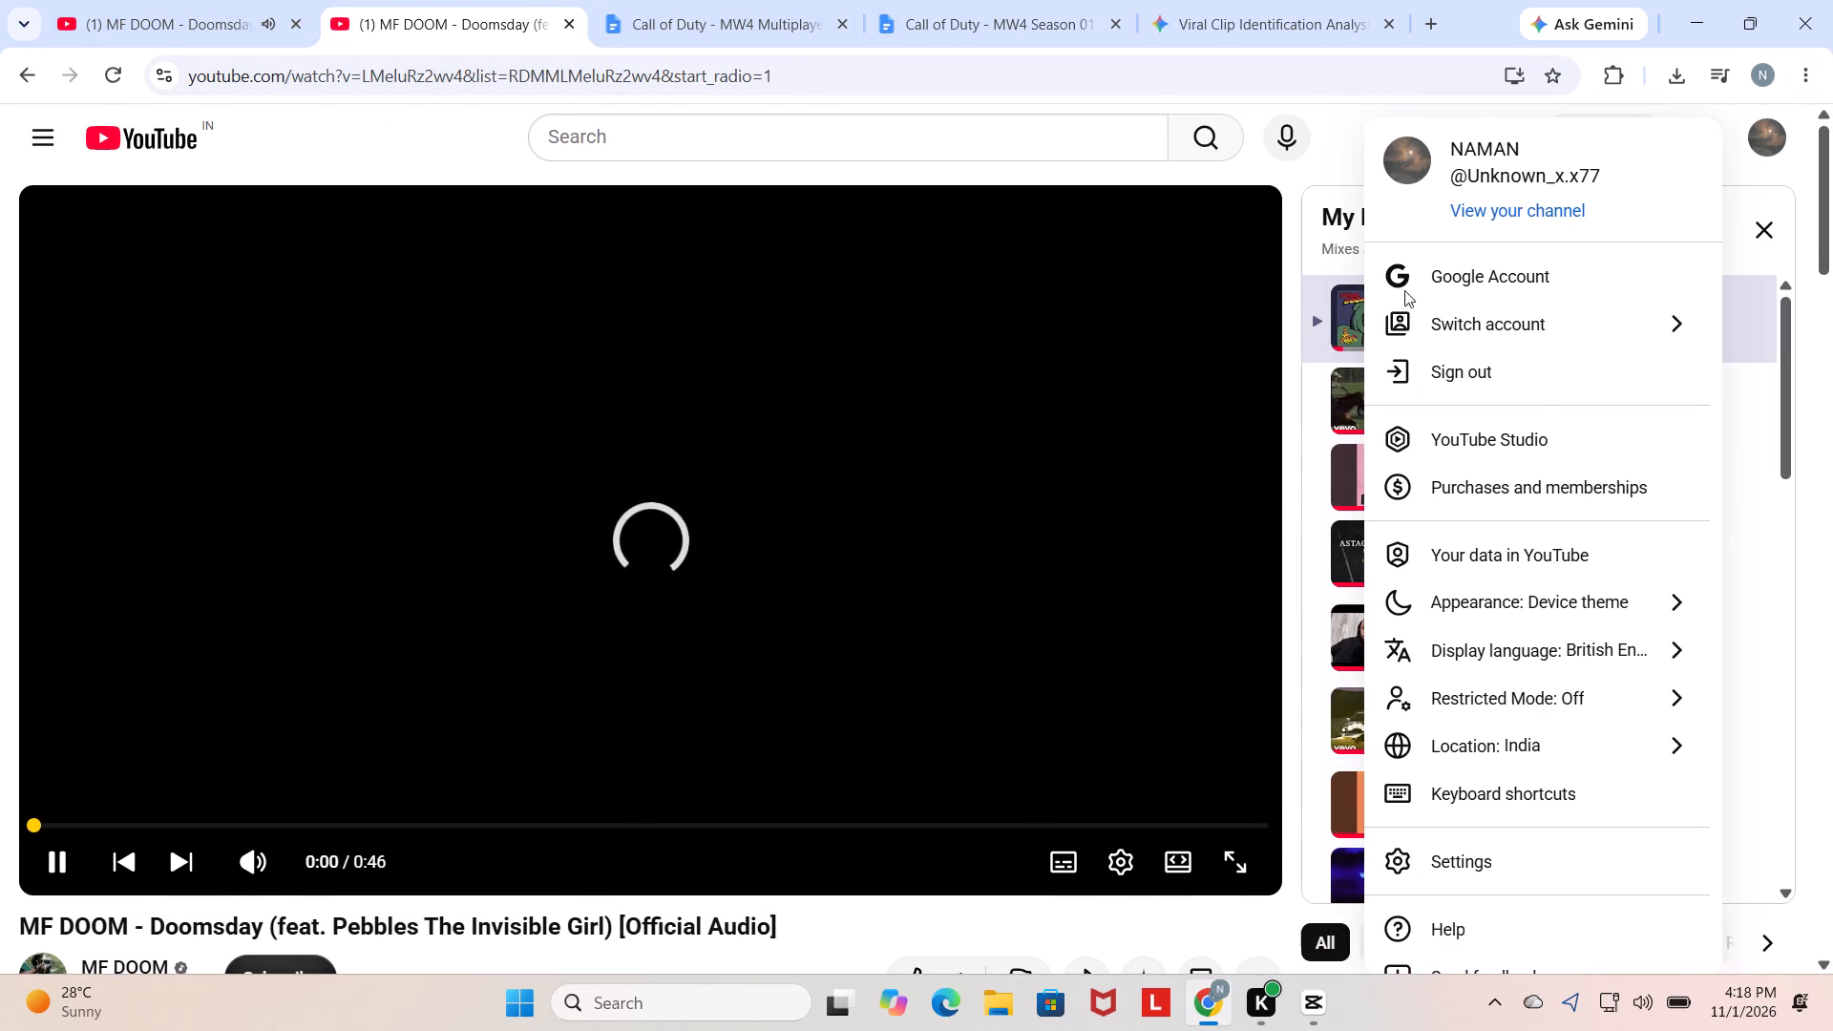
click(1559, 337)
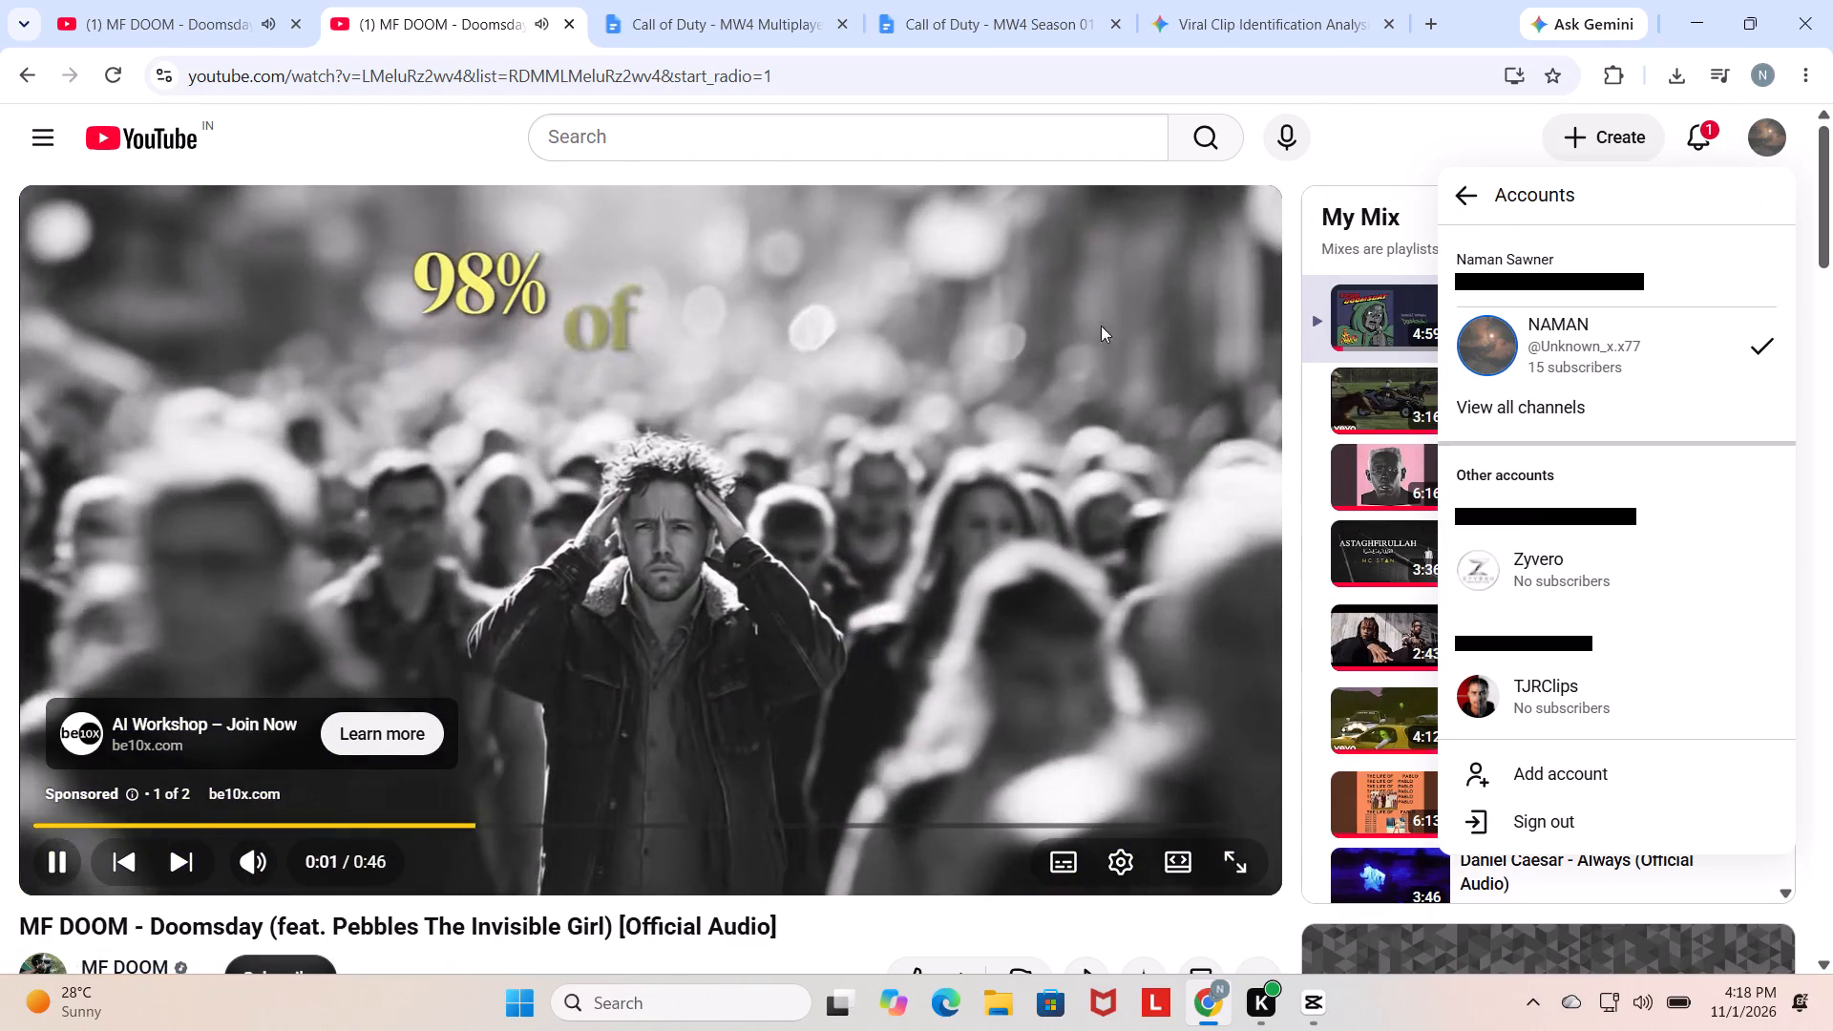
click(1555, 557)
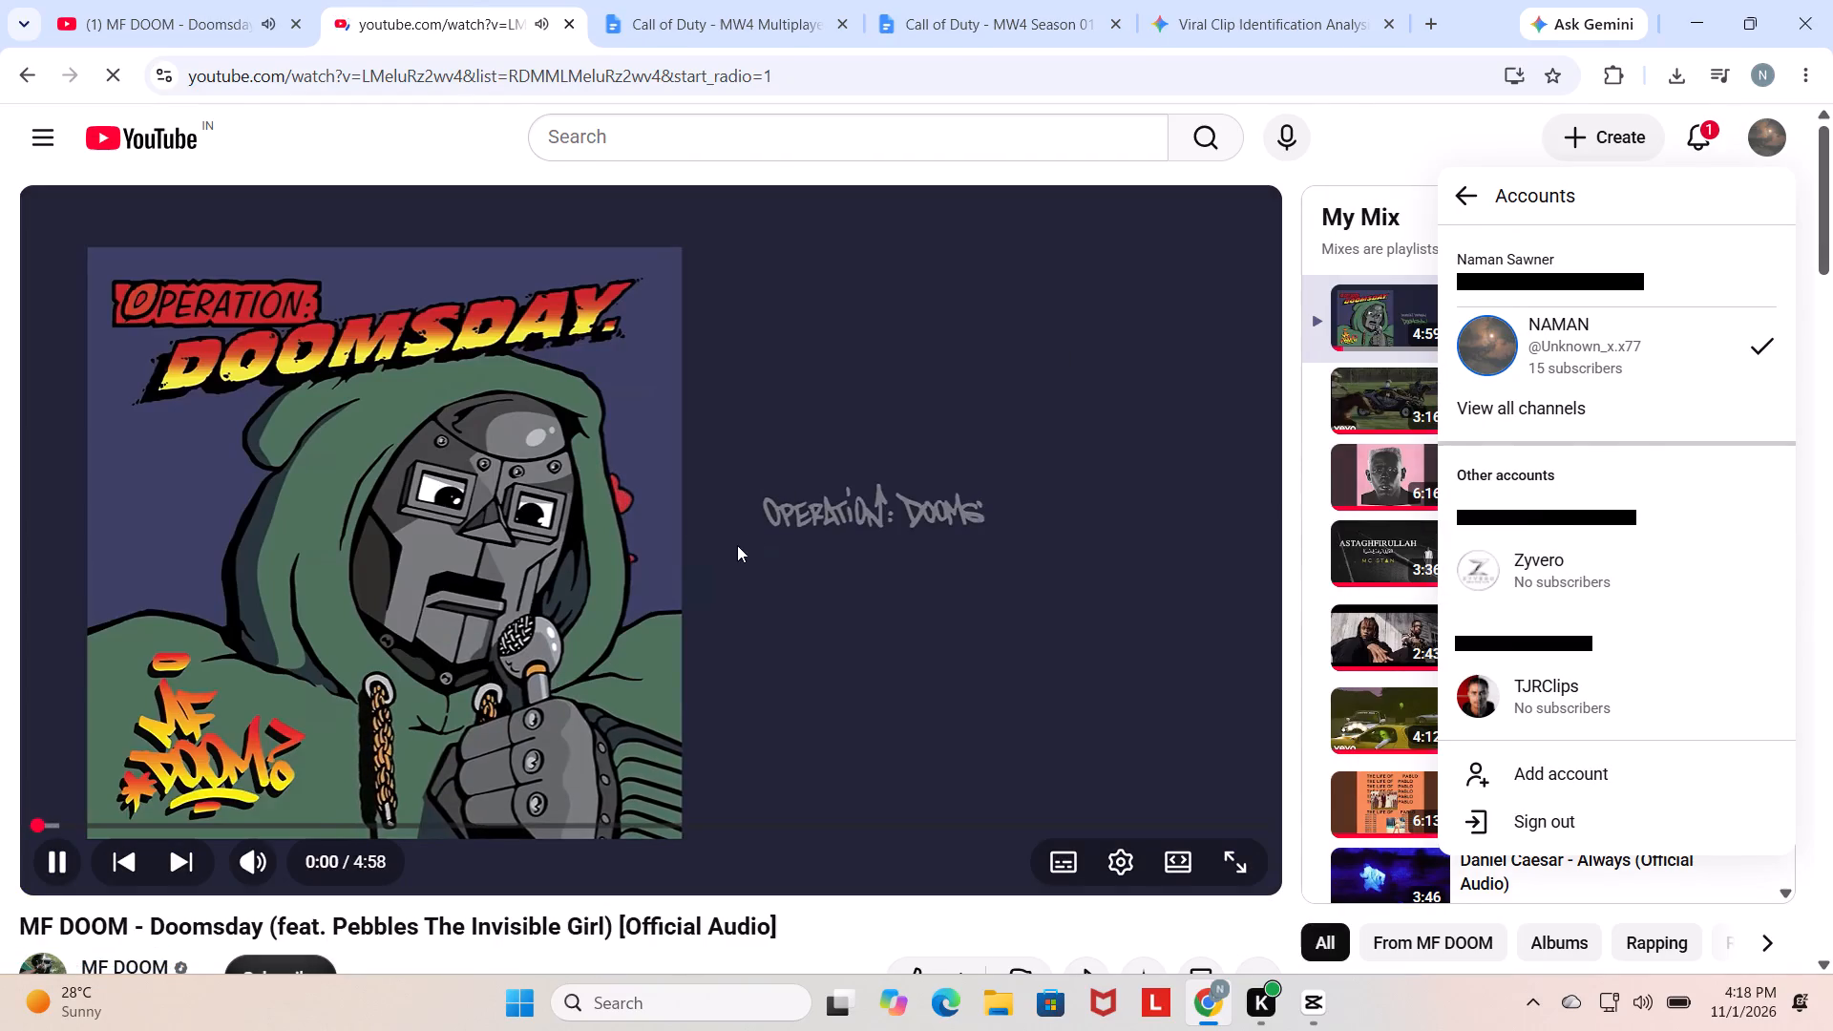
click(763, 521)
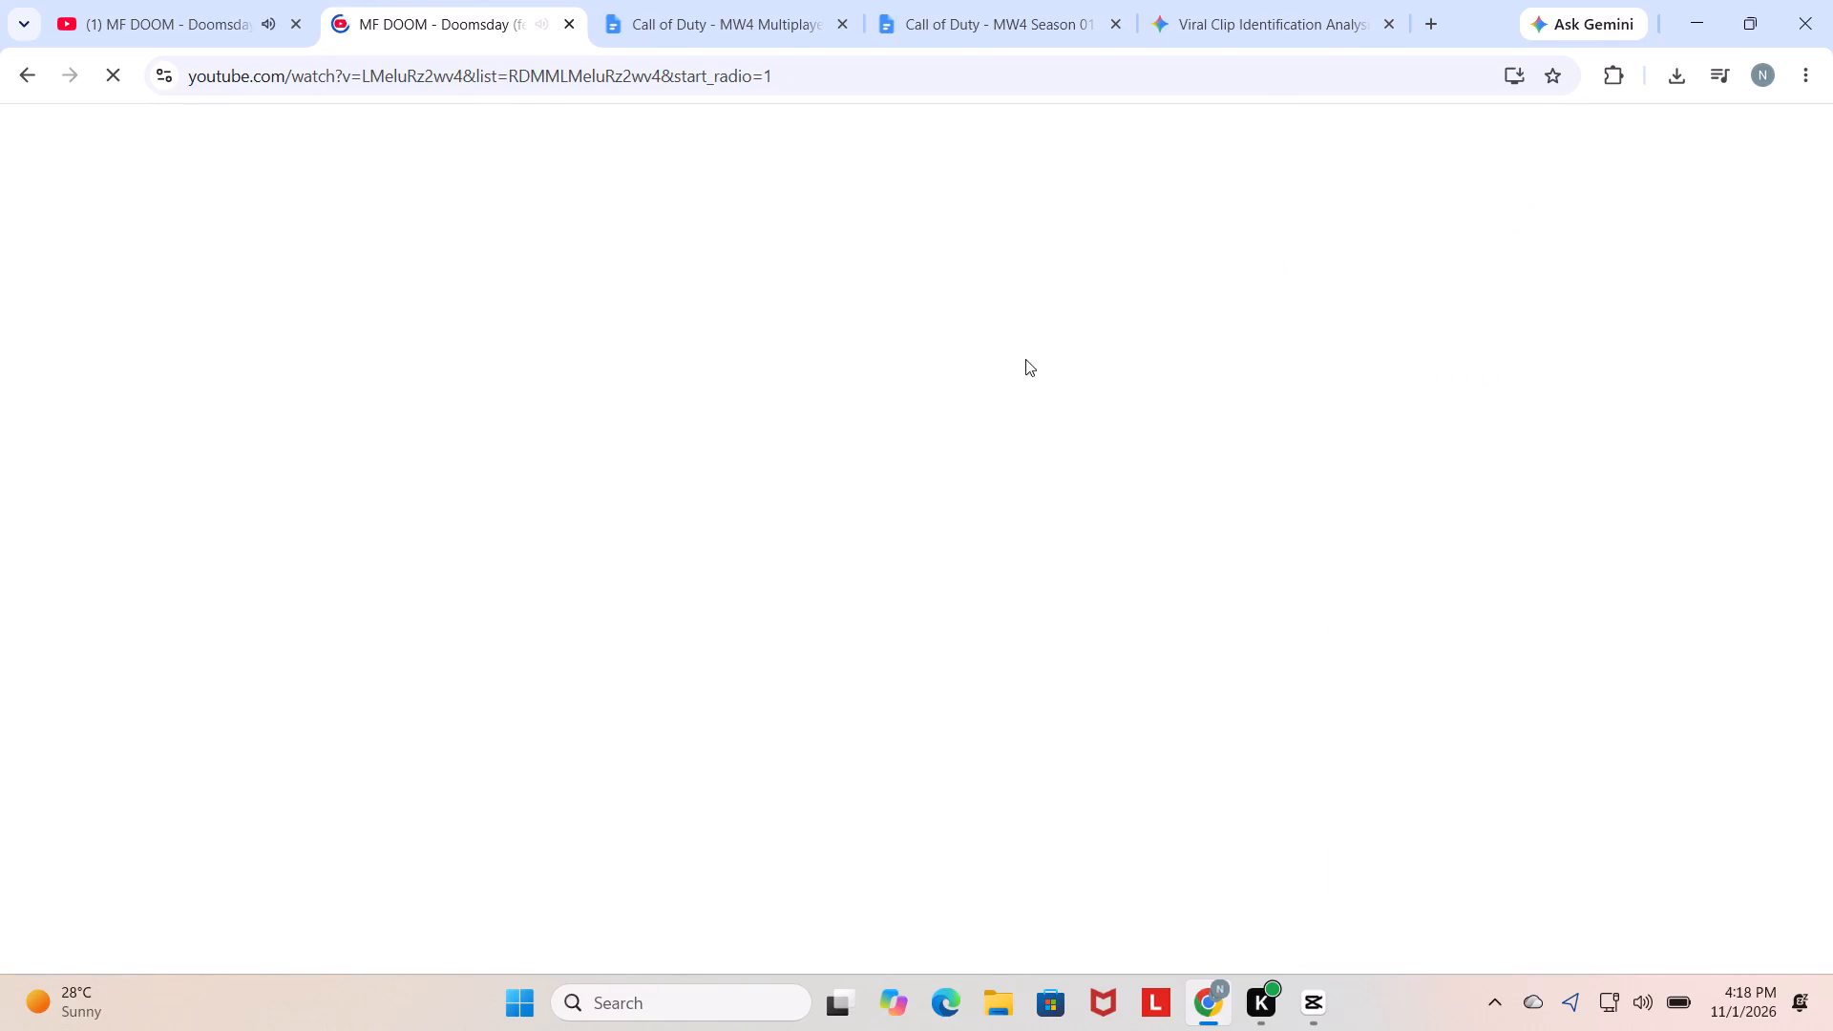
click(743, 407)
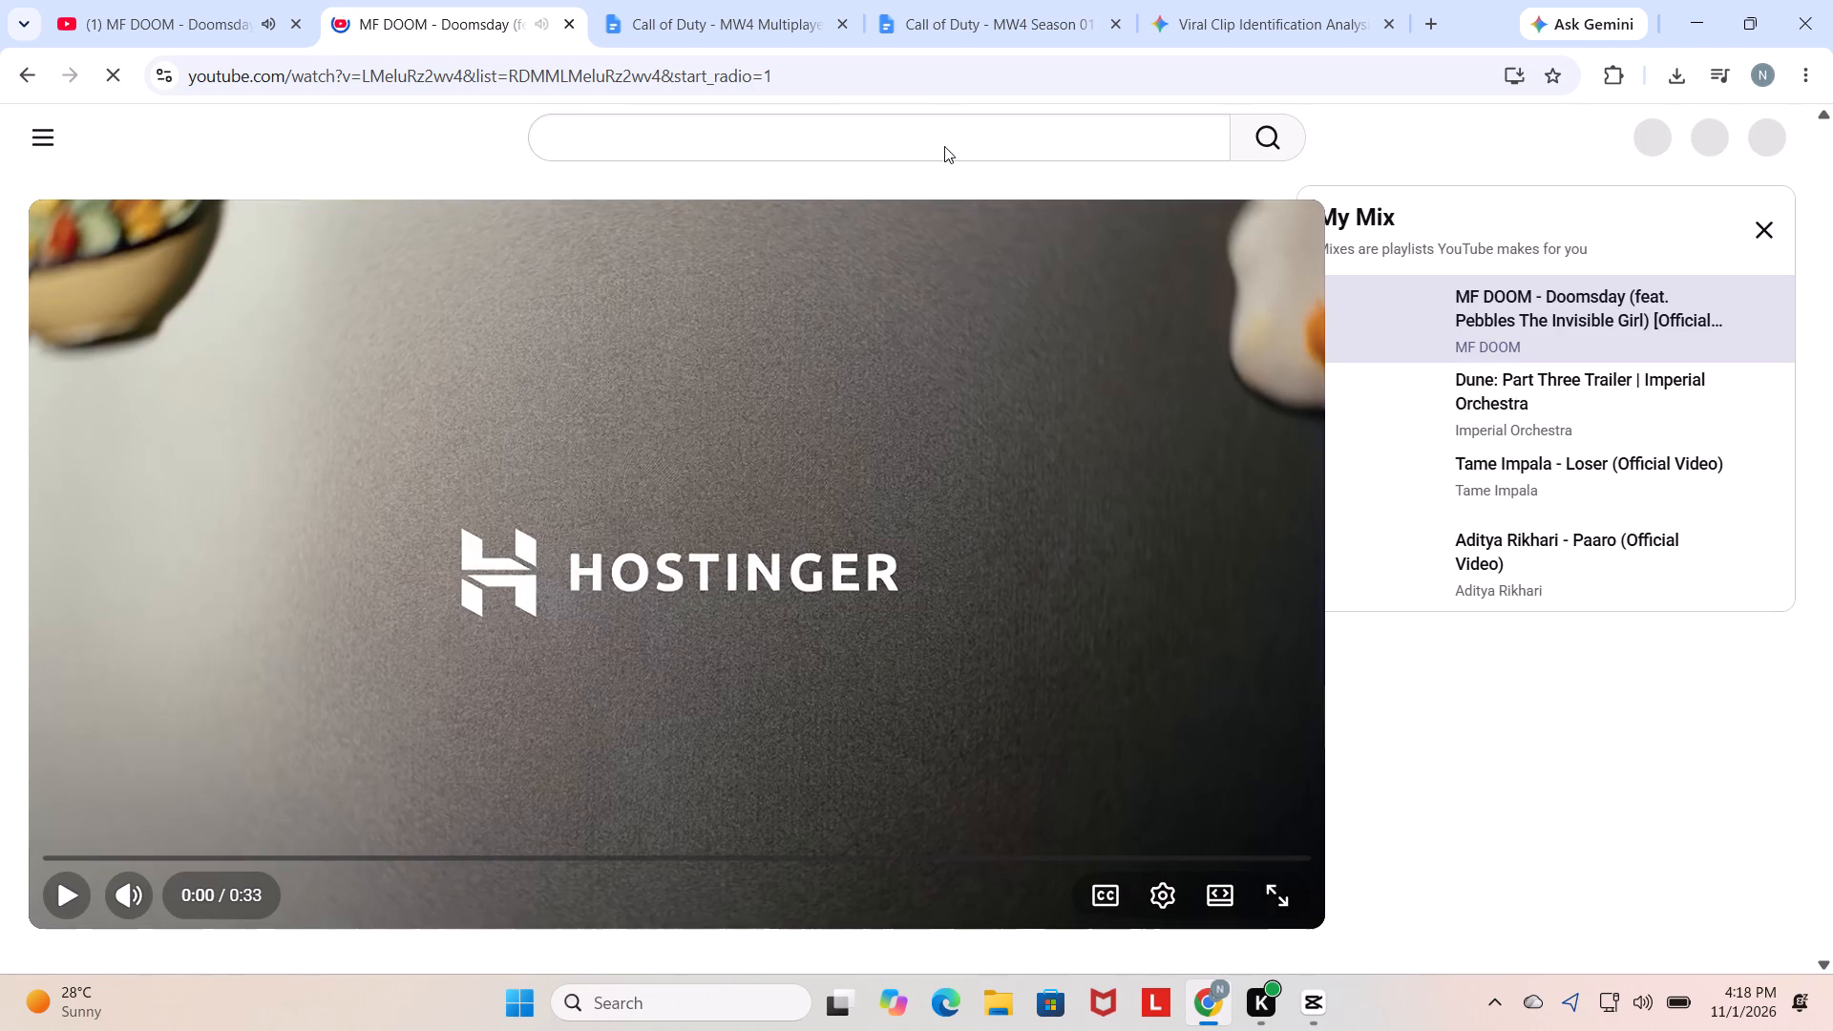
Search YouTube for "cod mw4" in the Zyvero account's tab.
click(944, 136)
click(900, 222)
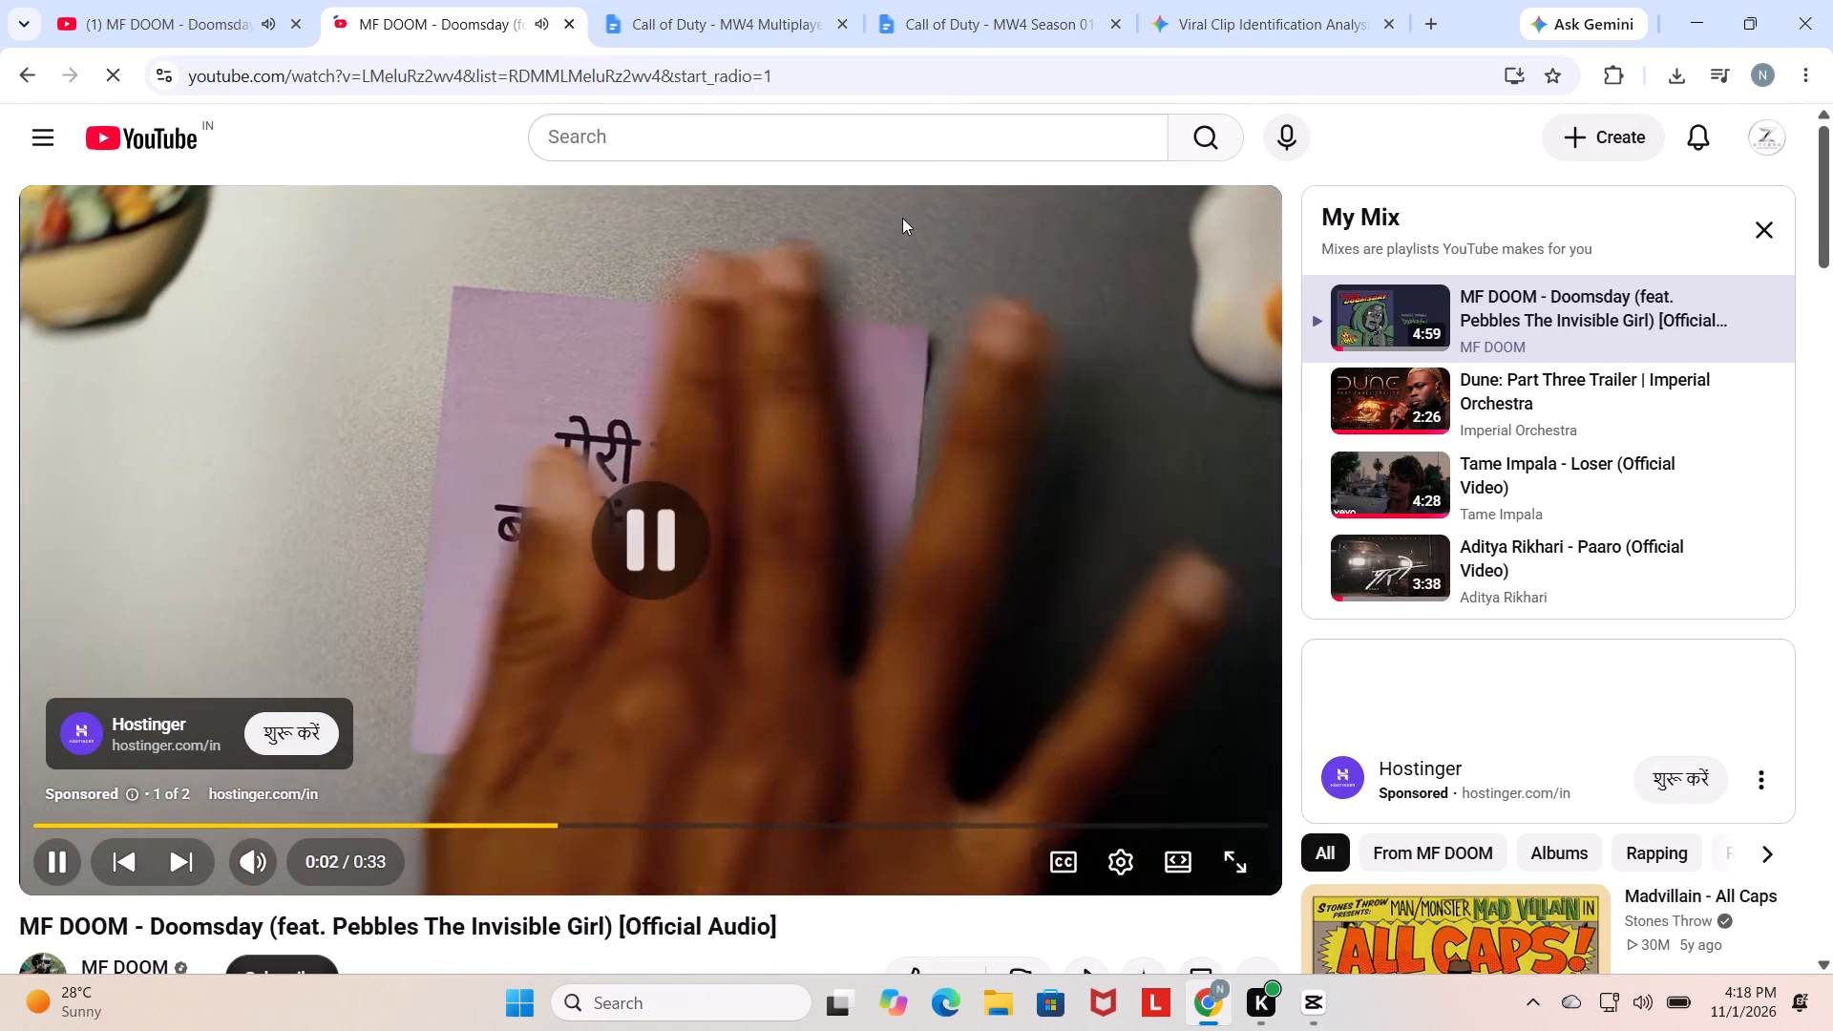
click(908, 143)
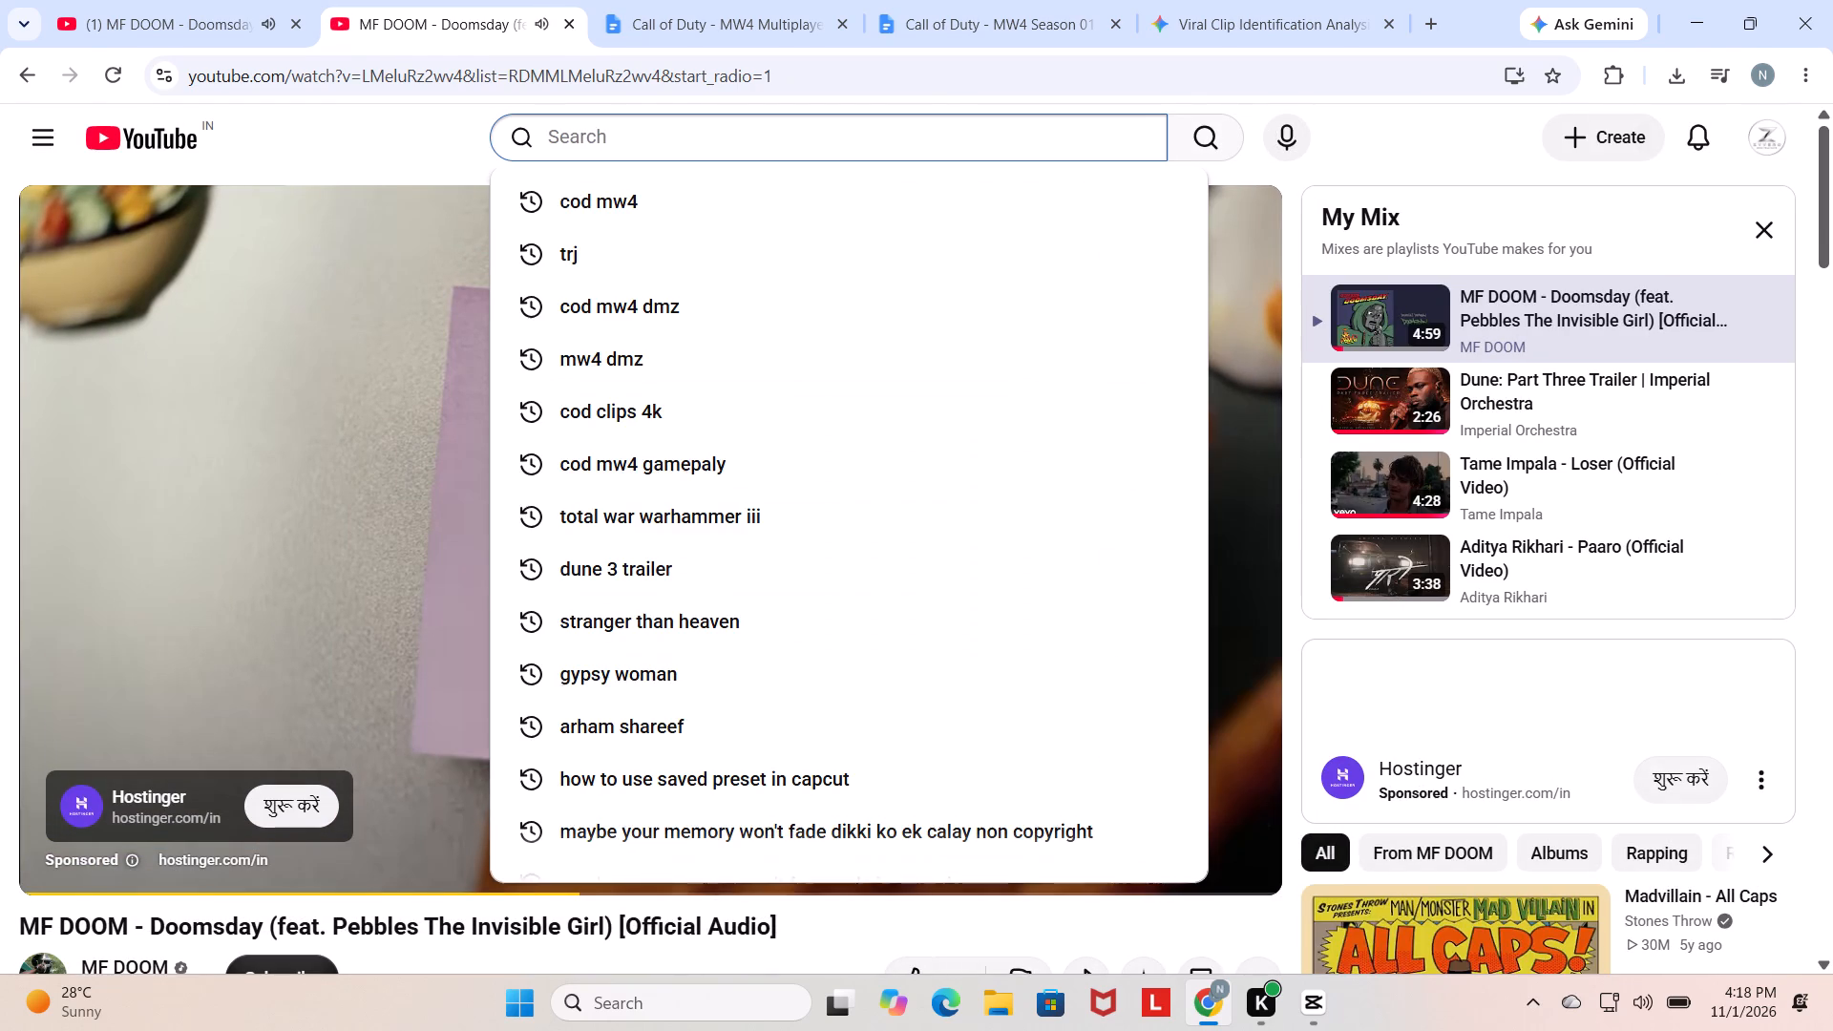
click(747, 194)
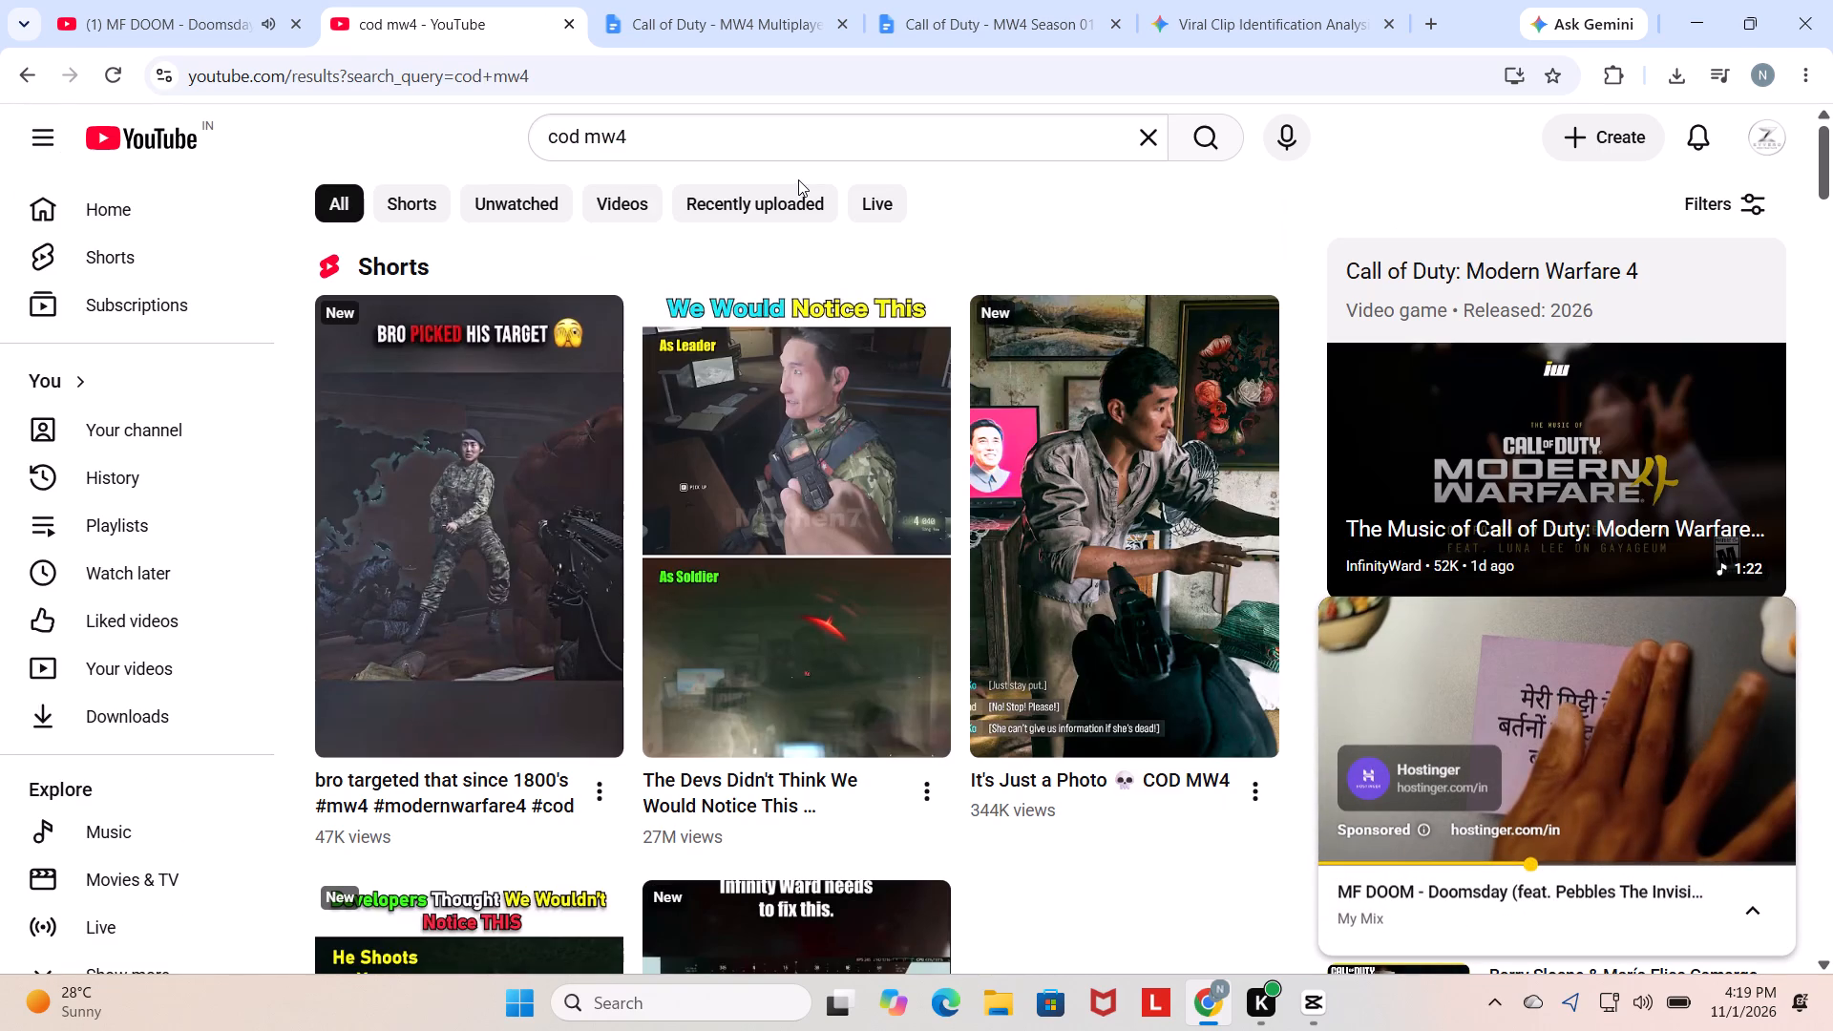
key(Return)
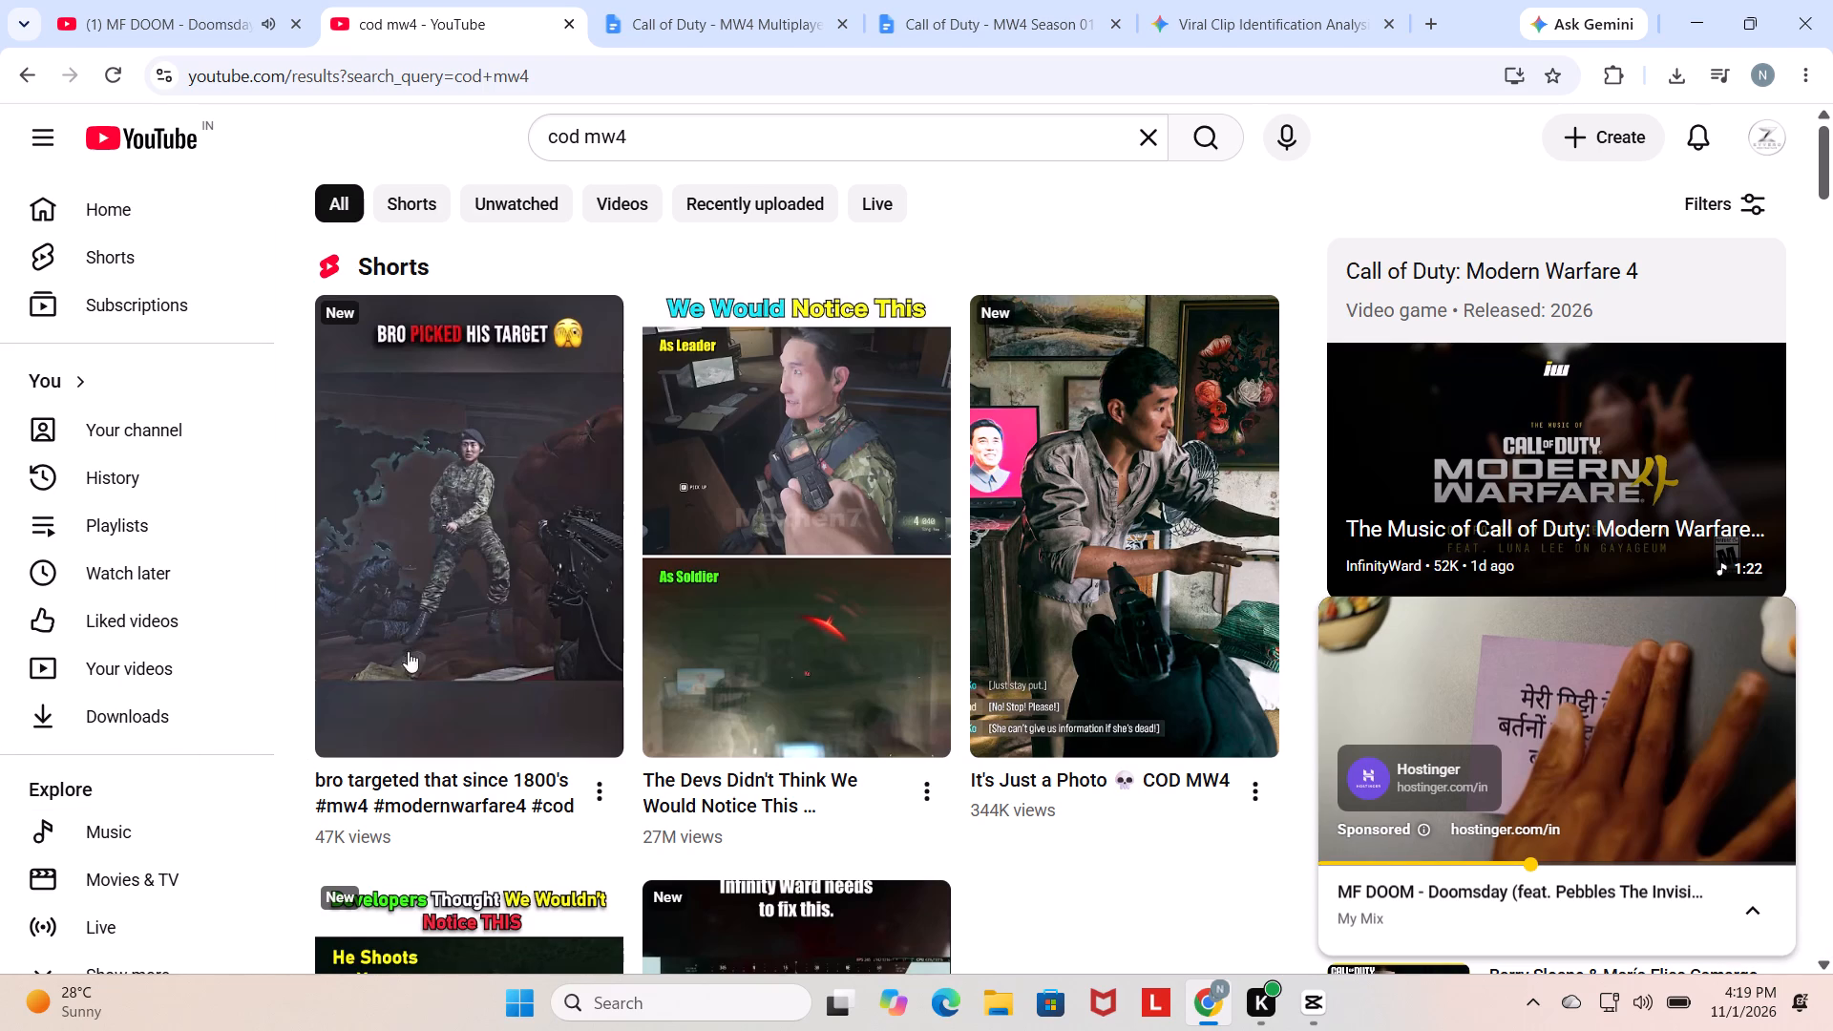
Open the InfinityWard channel's video list through the collaborators of the Modern Warfare 4 Campaign Trailer result.
scroll(609, 616, down, 5)
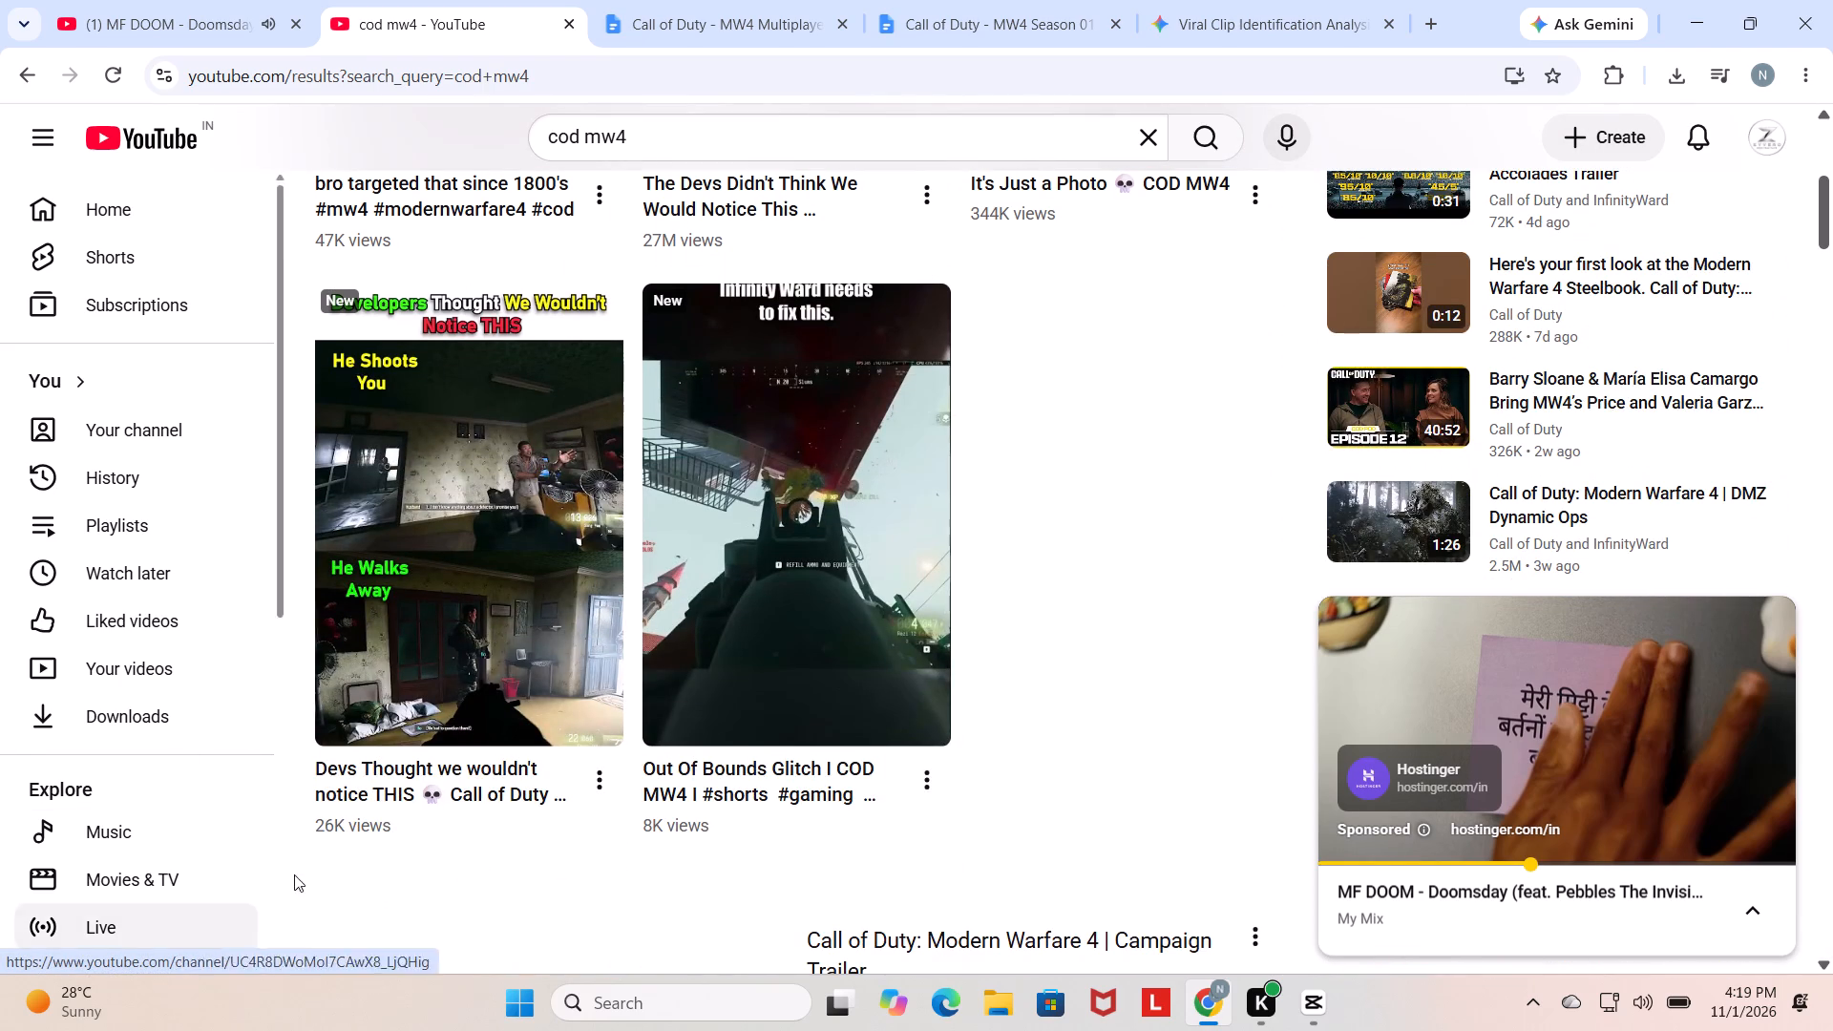
scroll(521, 582, down, 6)
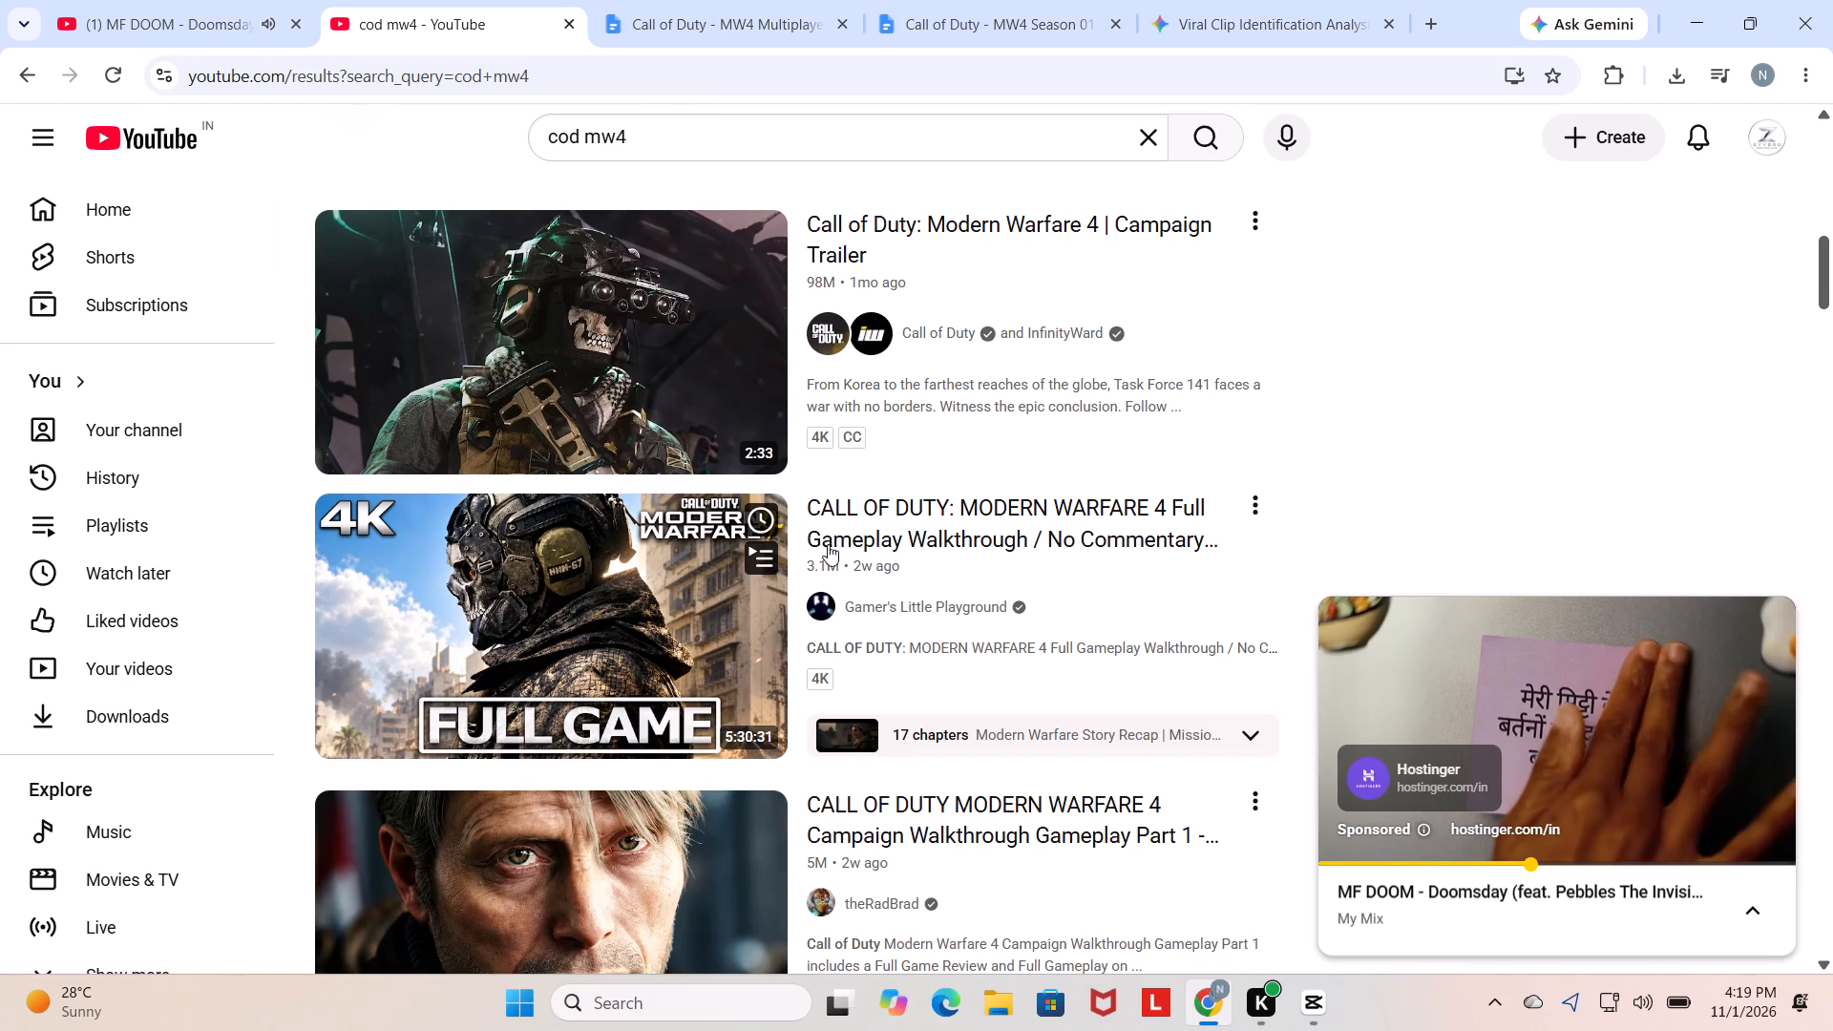
click(873, 325)
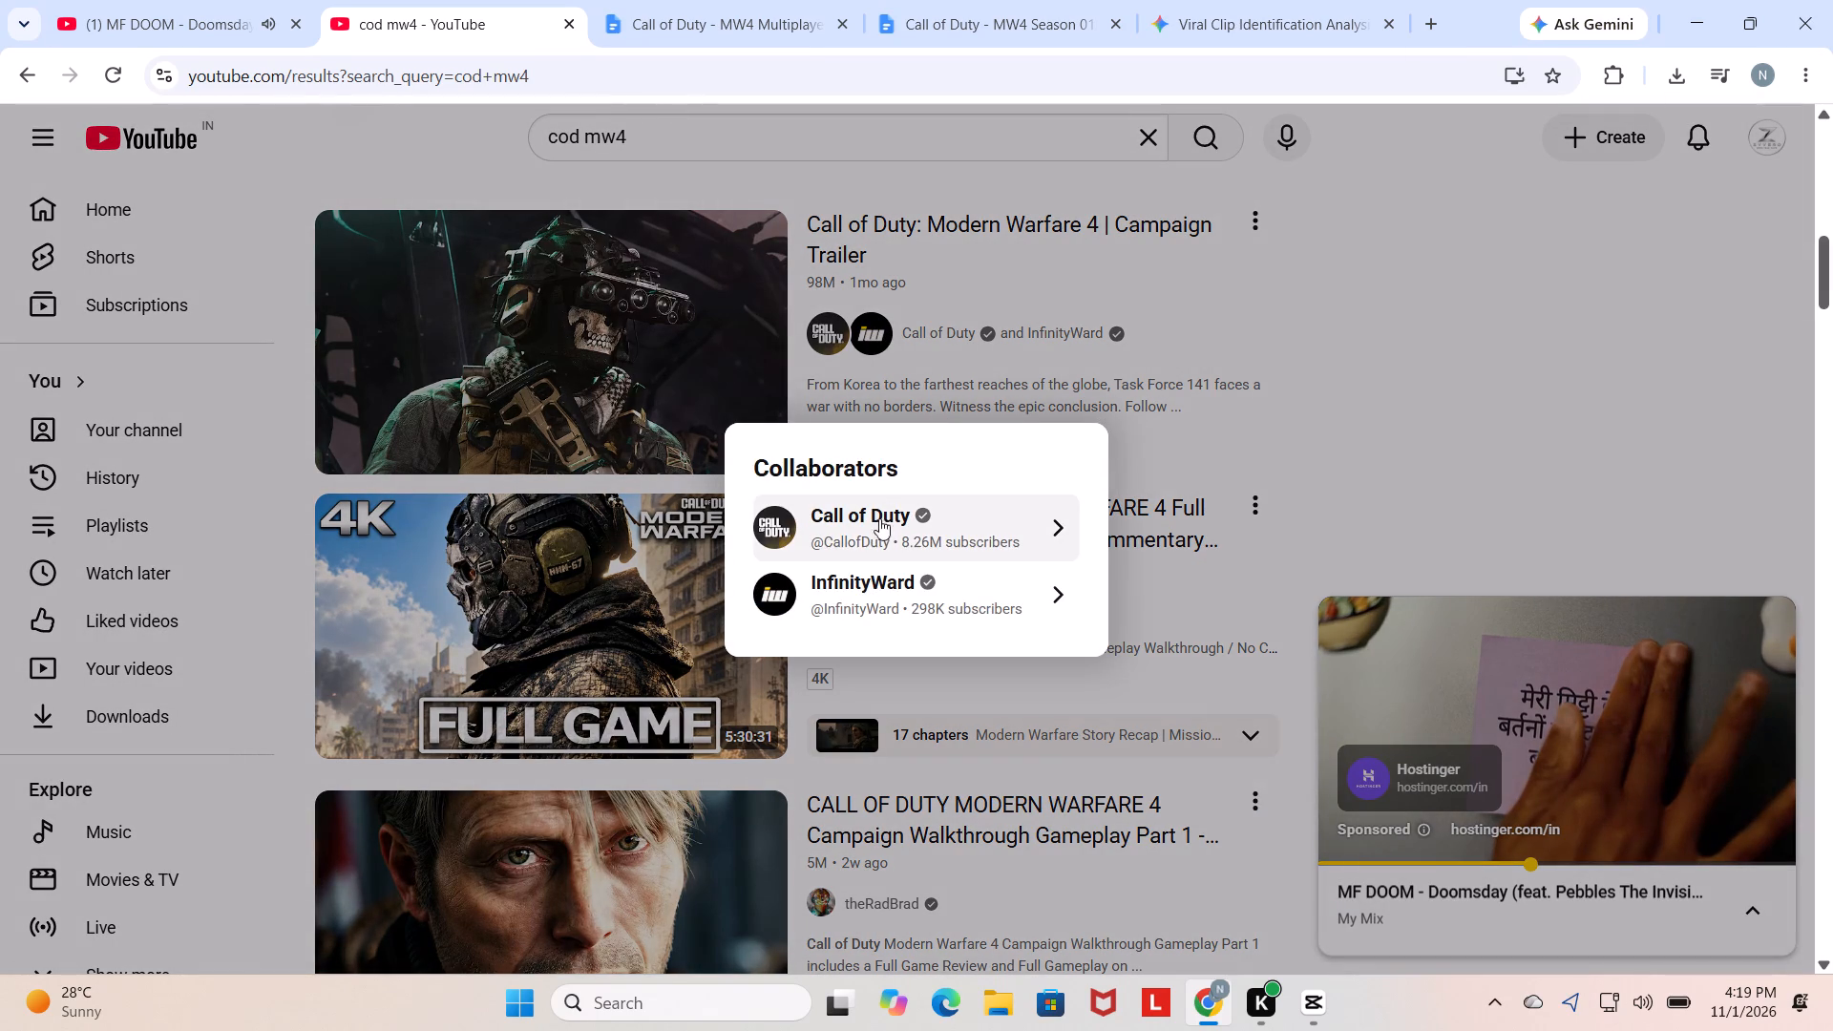
click(1029, 577)
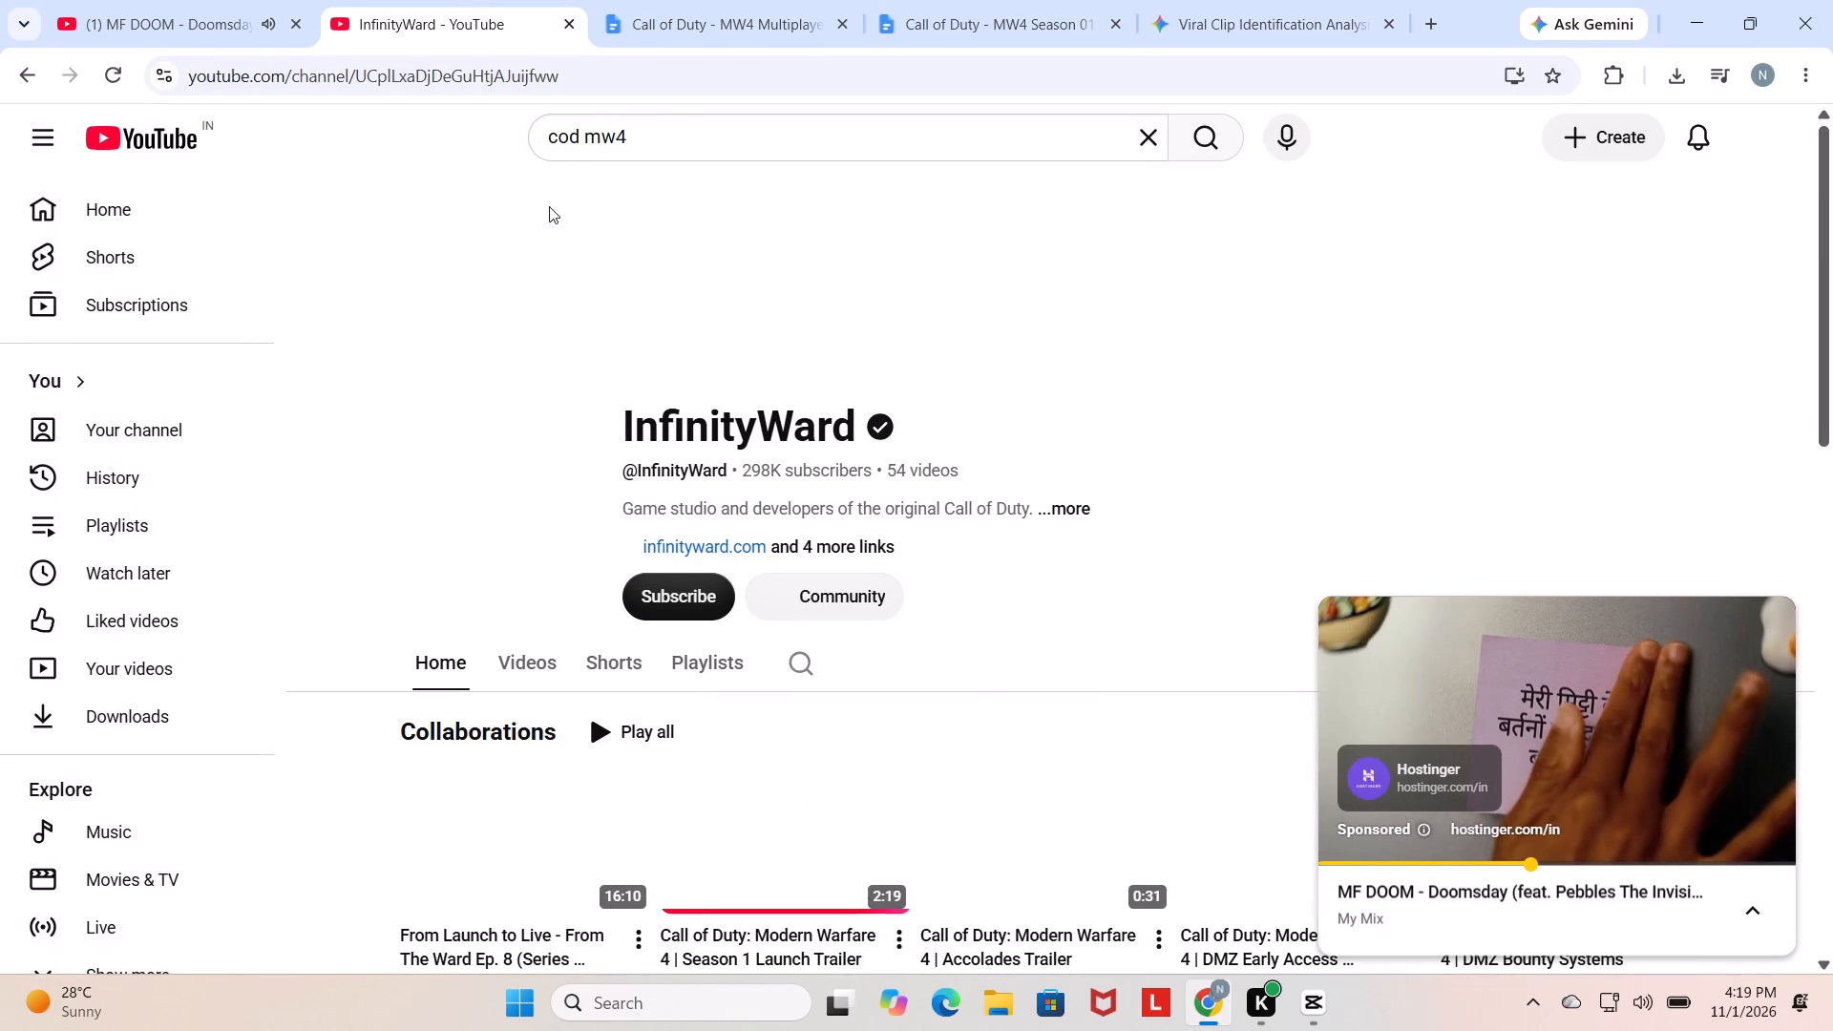
click(545, 651)
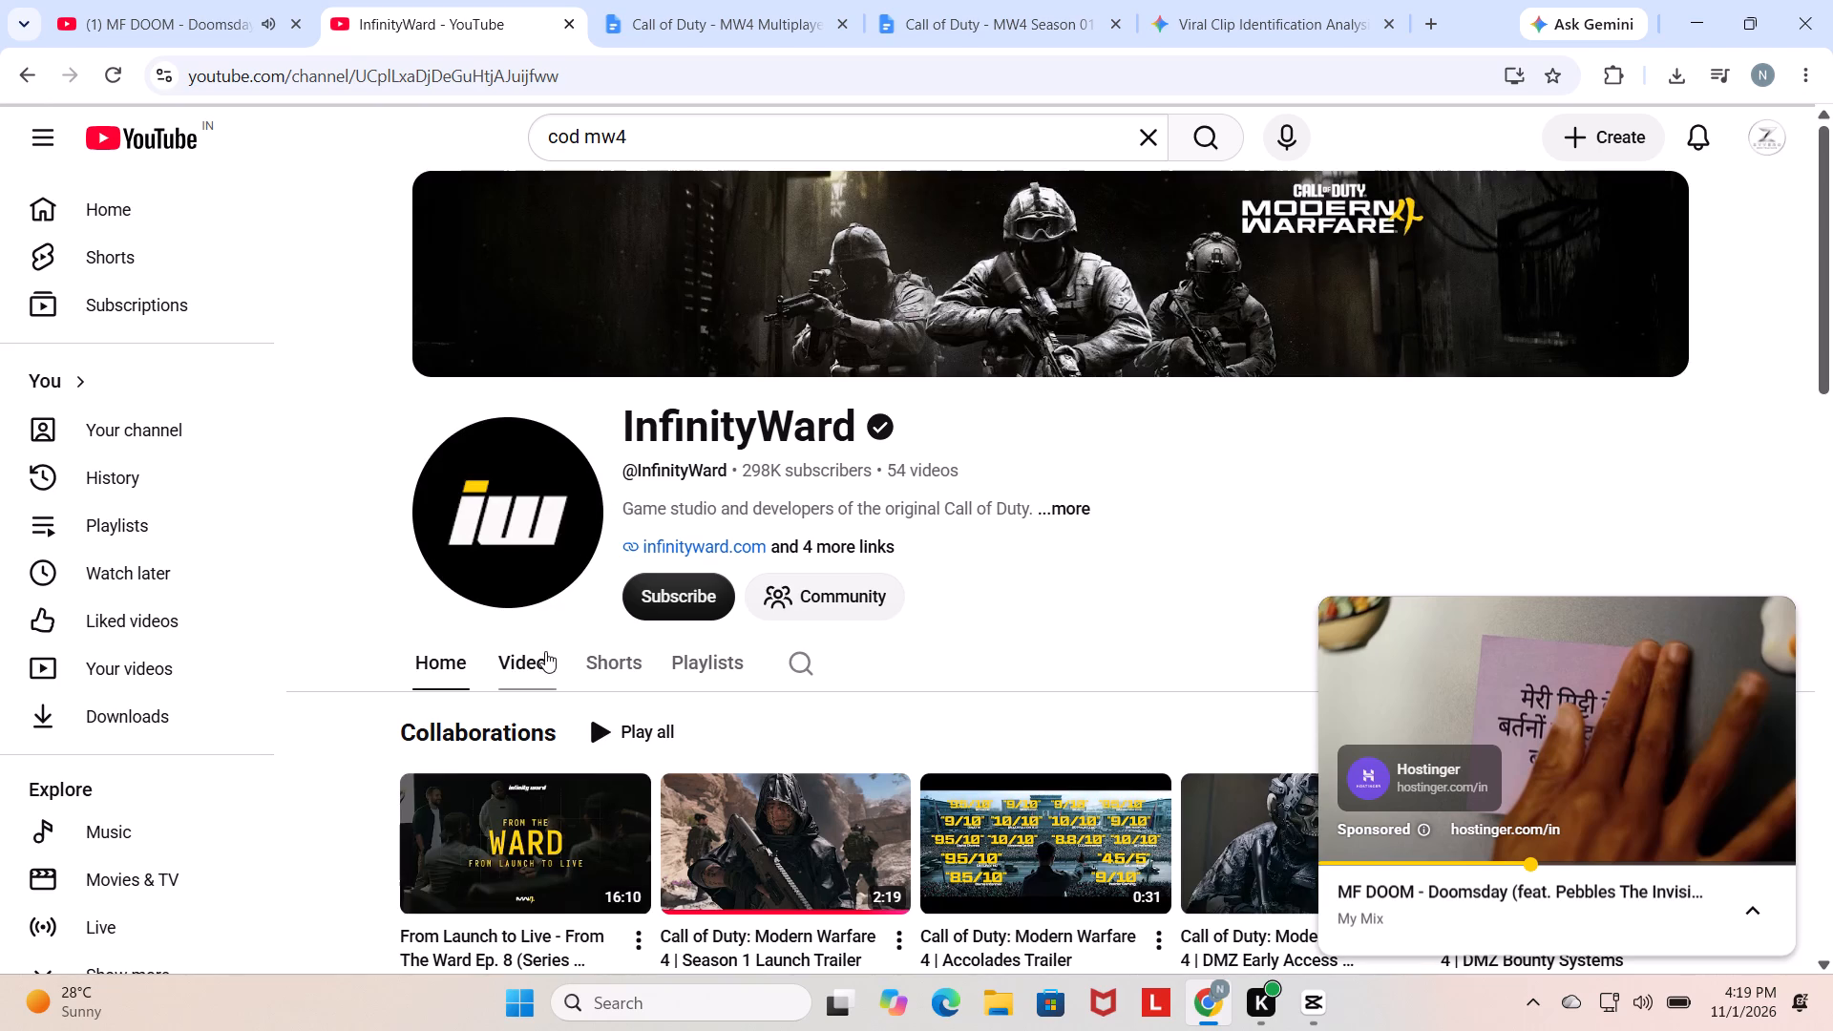
Close the "Doomsday" mini player covering the InfinityWard video list.
scroll(587, 495, down, 2)
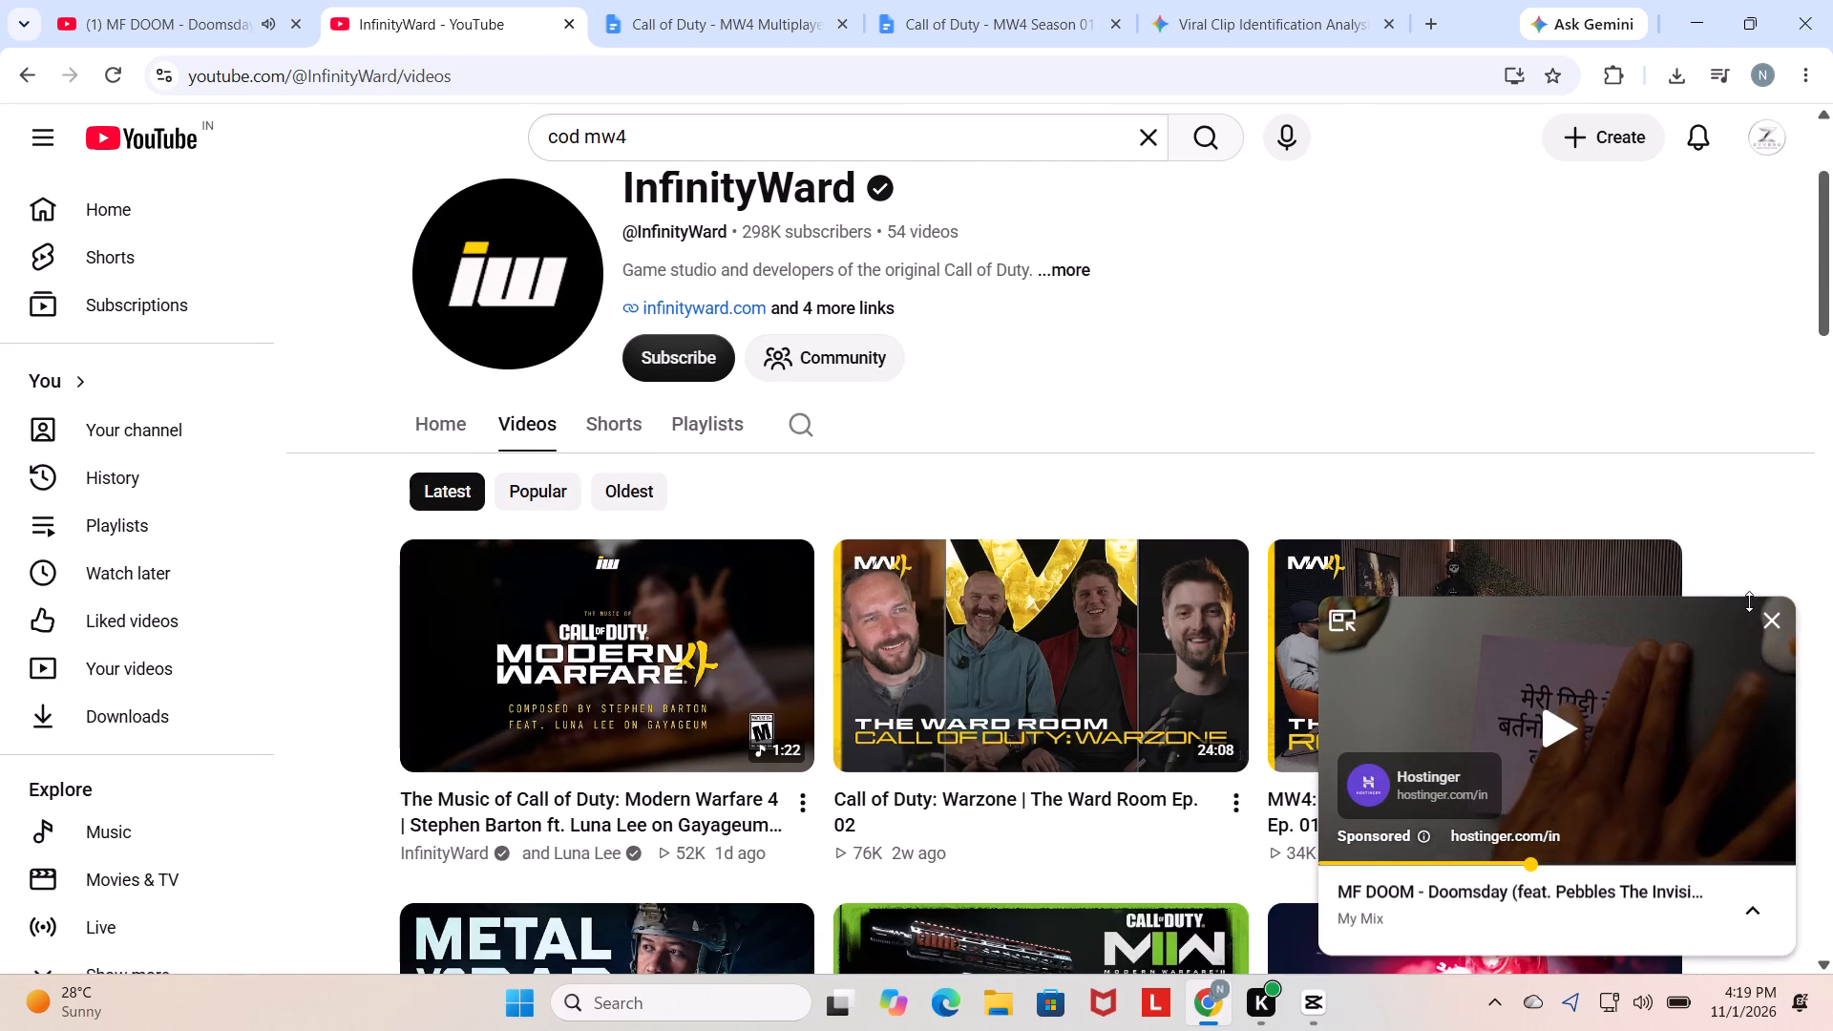
click(1771, 615)
Play "GONE, GONE / THANK YOU" by Tyler, The Creator from the "My Mix" playlist in the music tab.
click(70, 0)
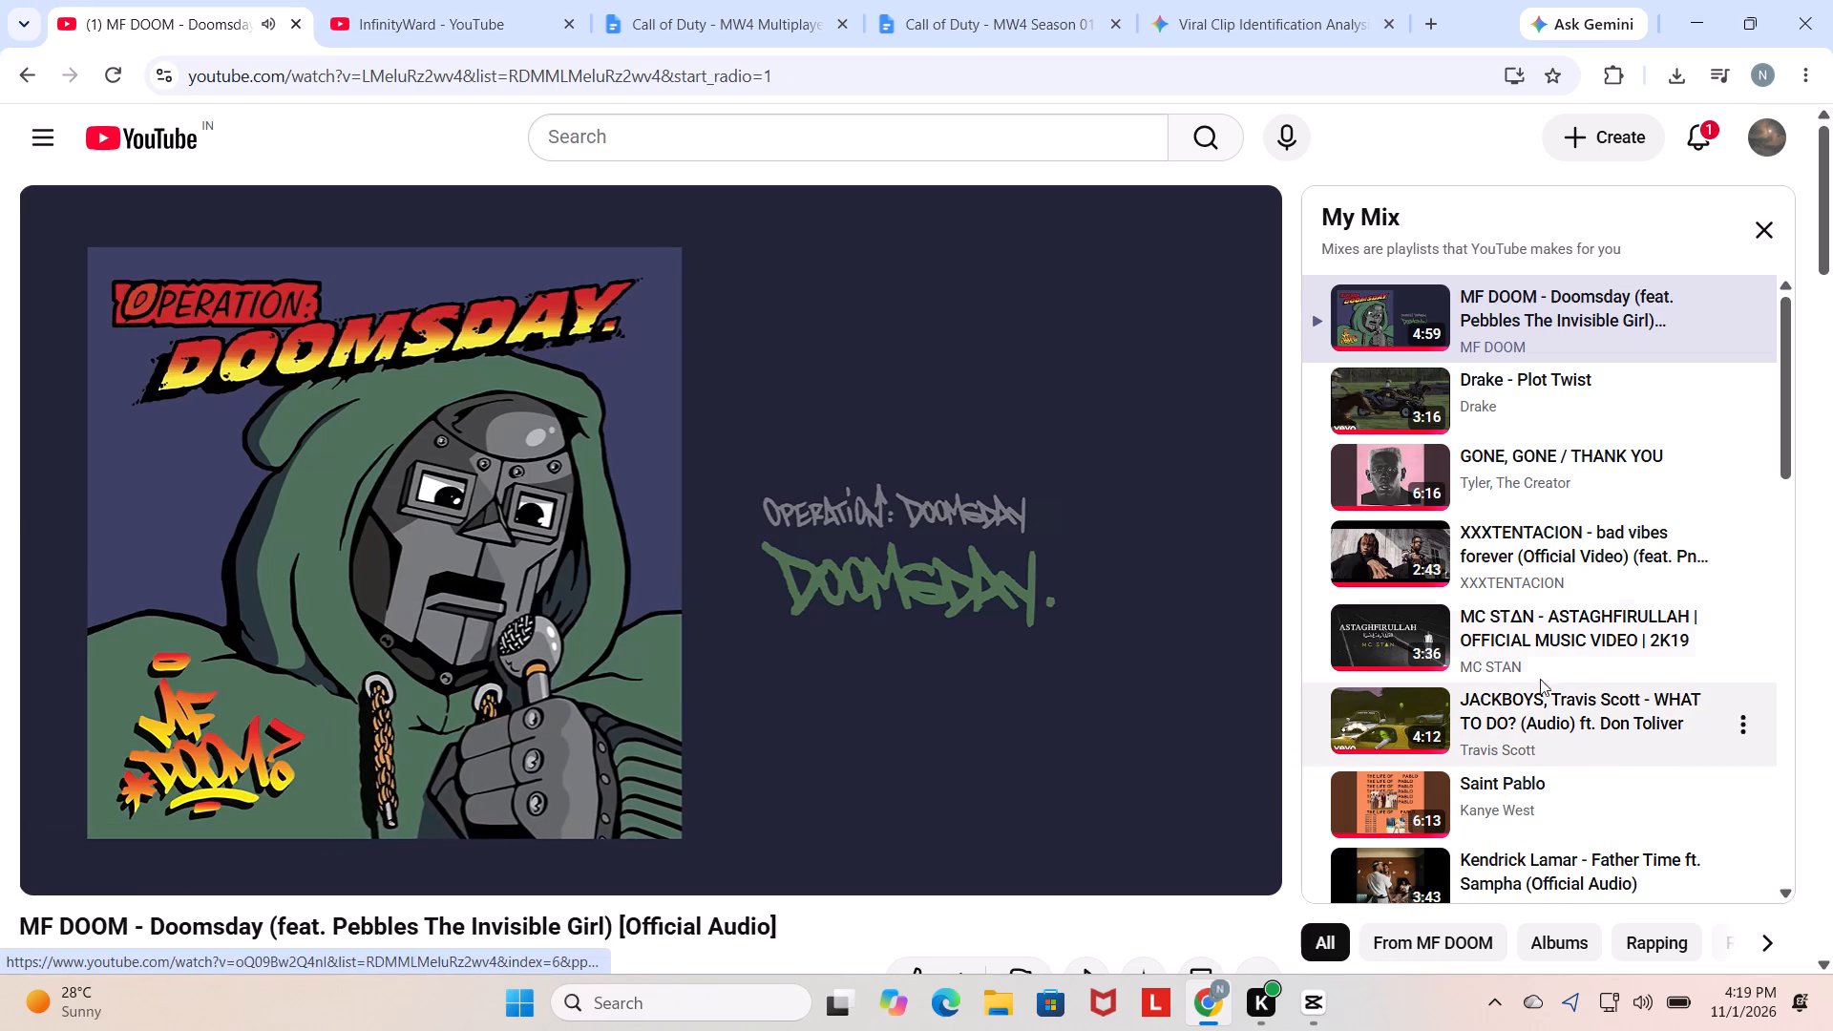
click(1555, 469)
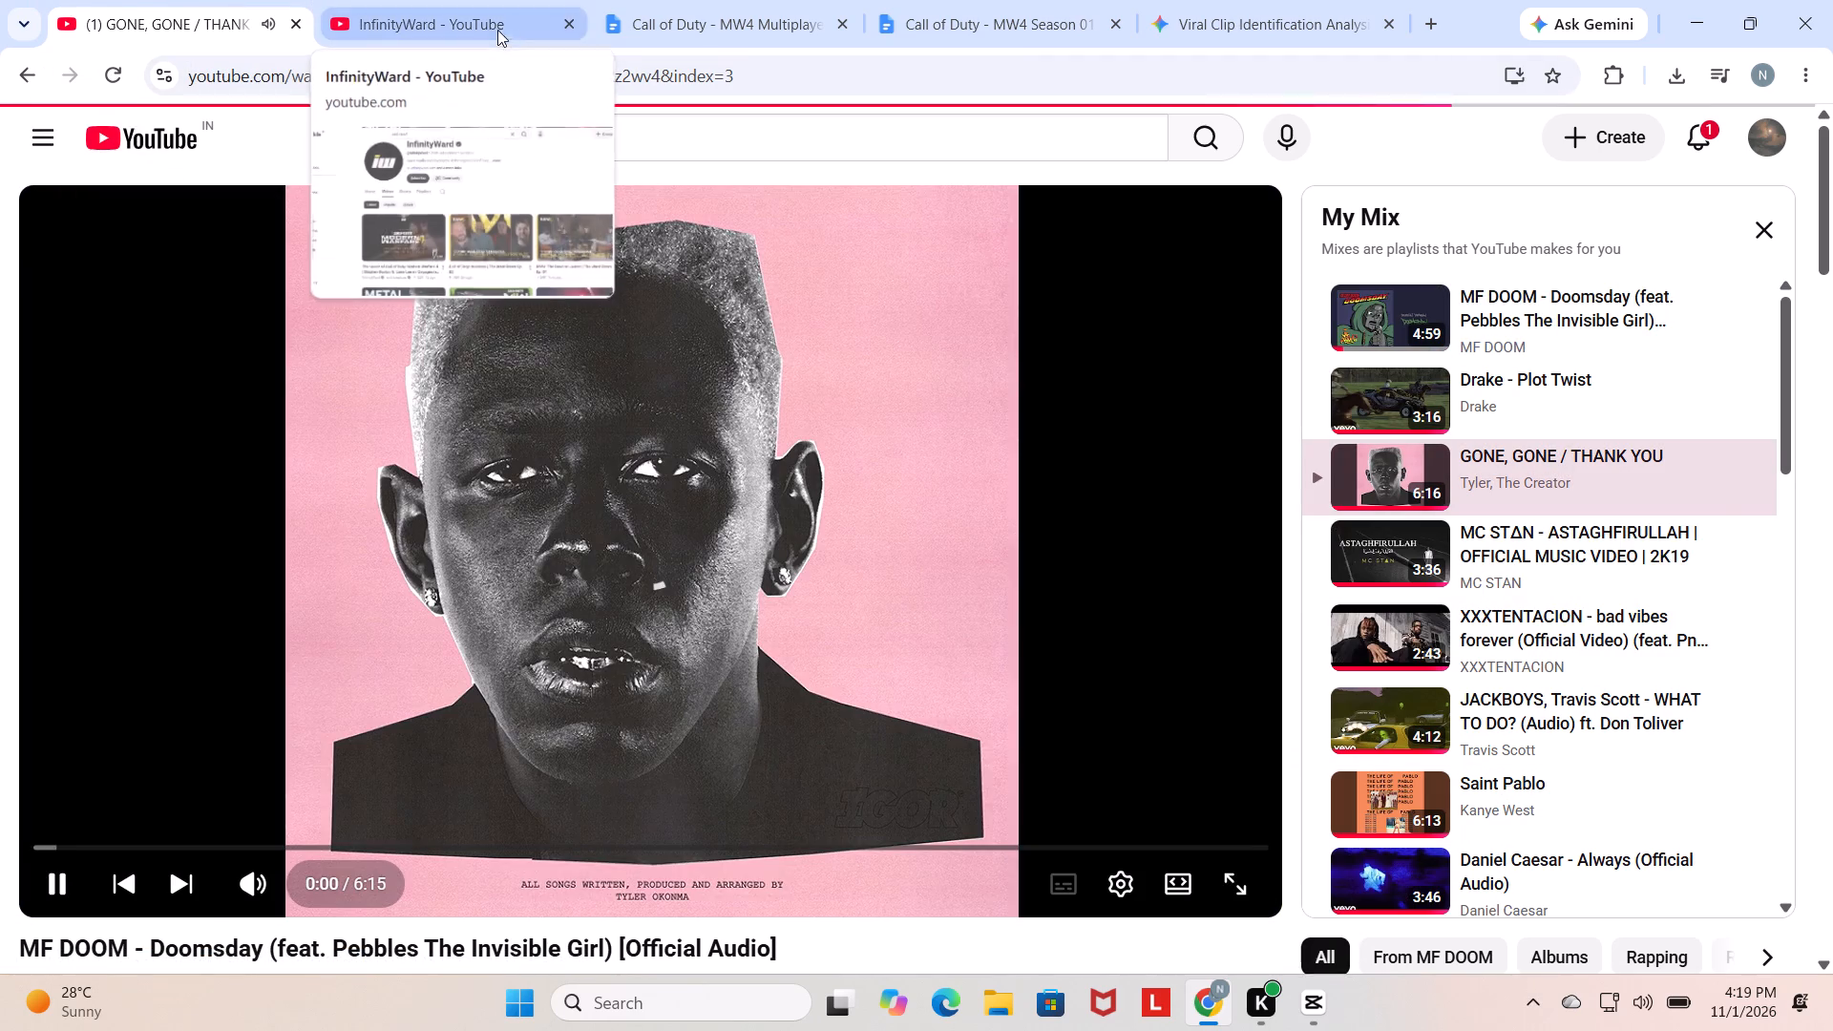
Return to the InfinityWard channel and look through its latest videos for possible clip sources.
click(512, 29)
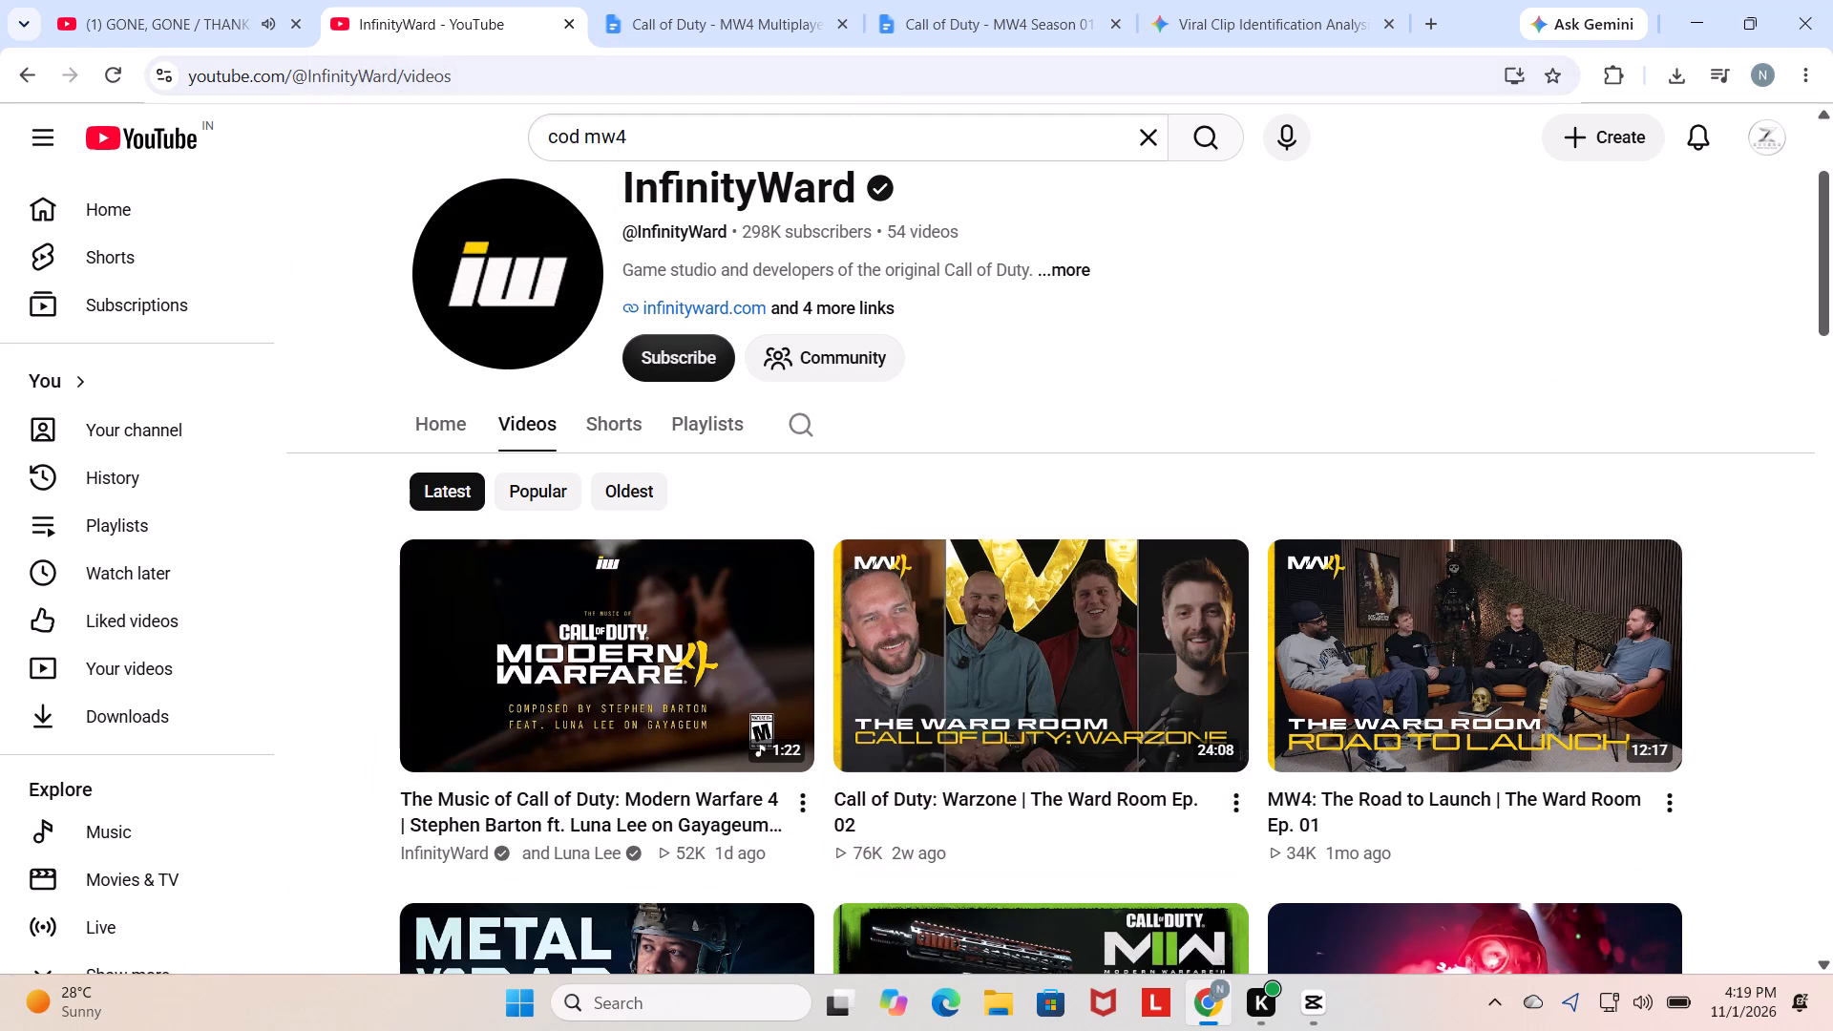
scroll(1072, 502, down, 5)
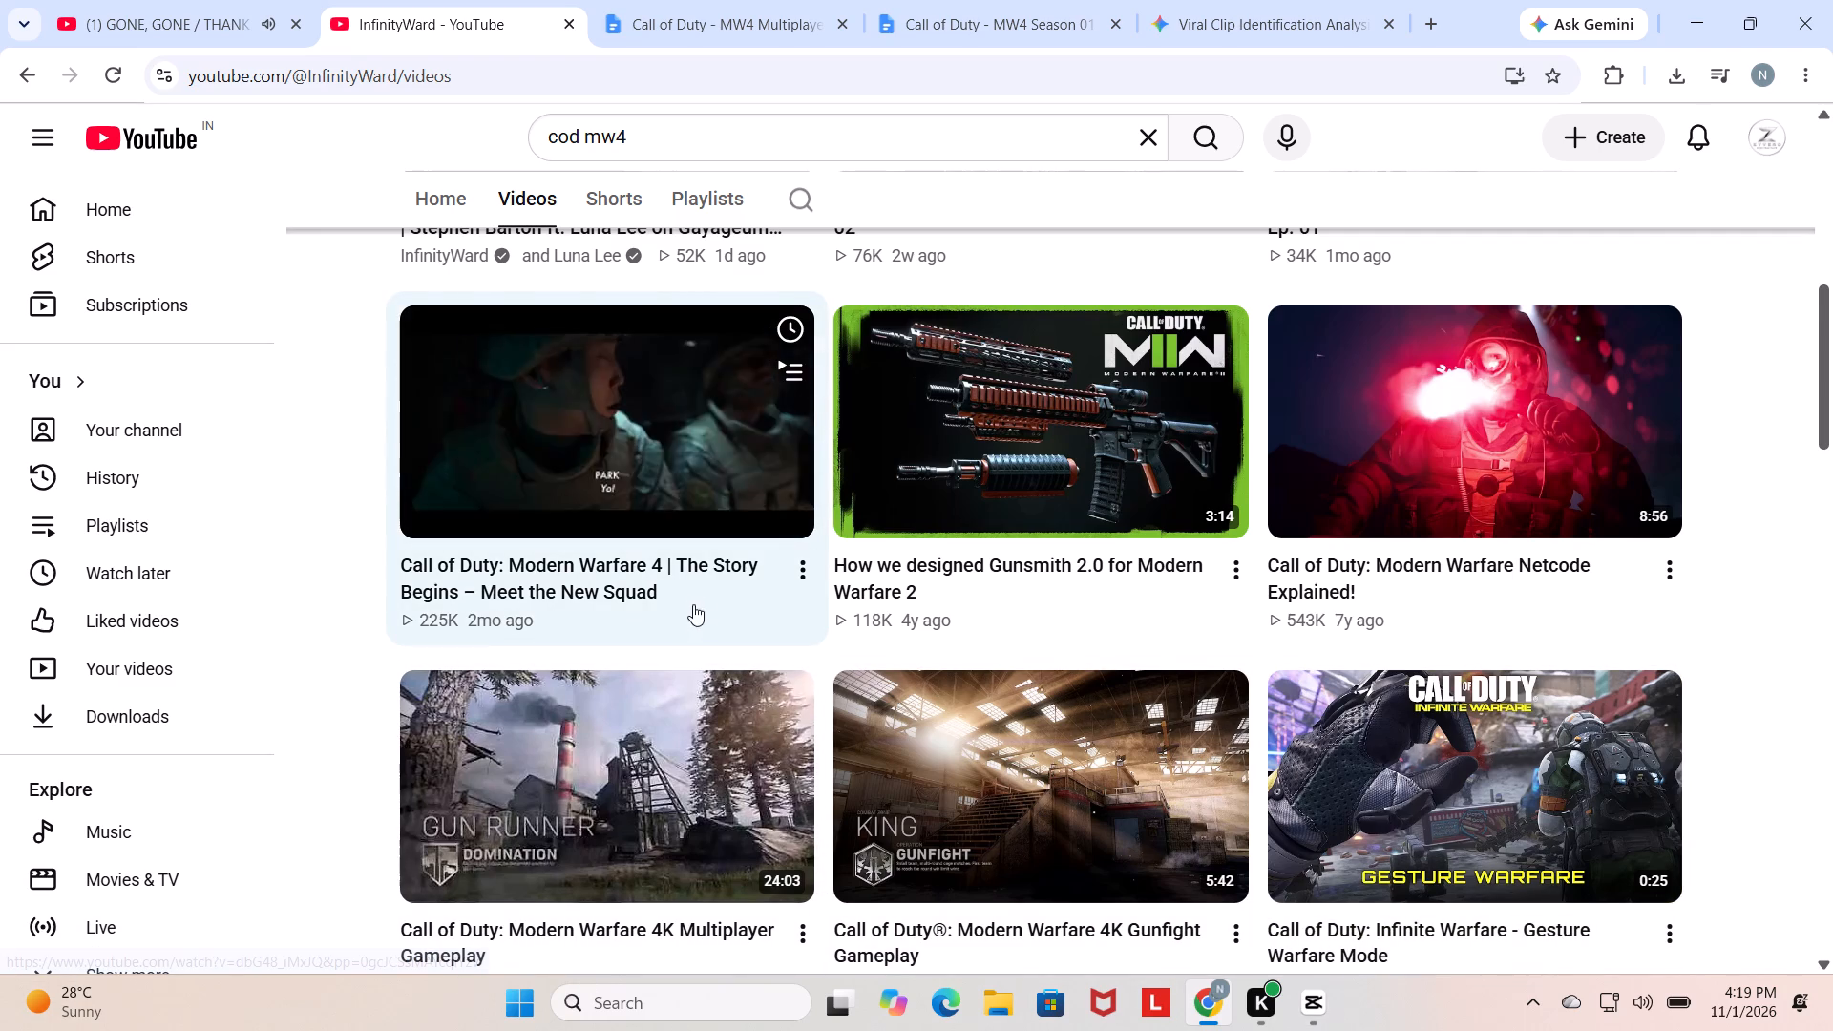
scroll(709, 618, down, 1)
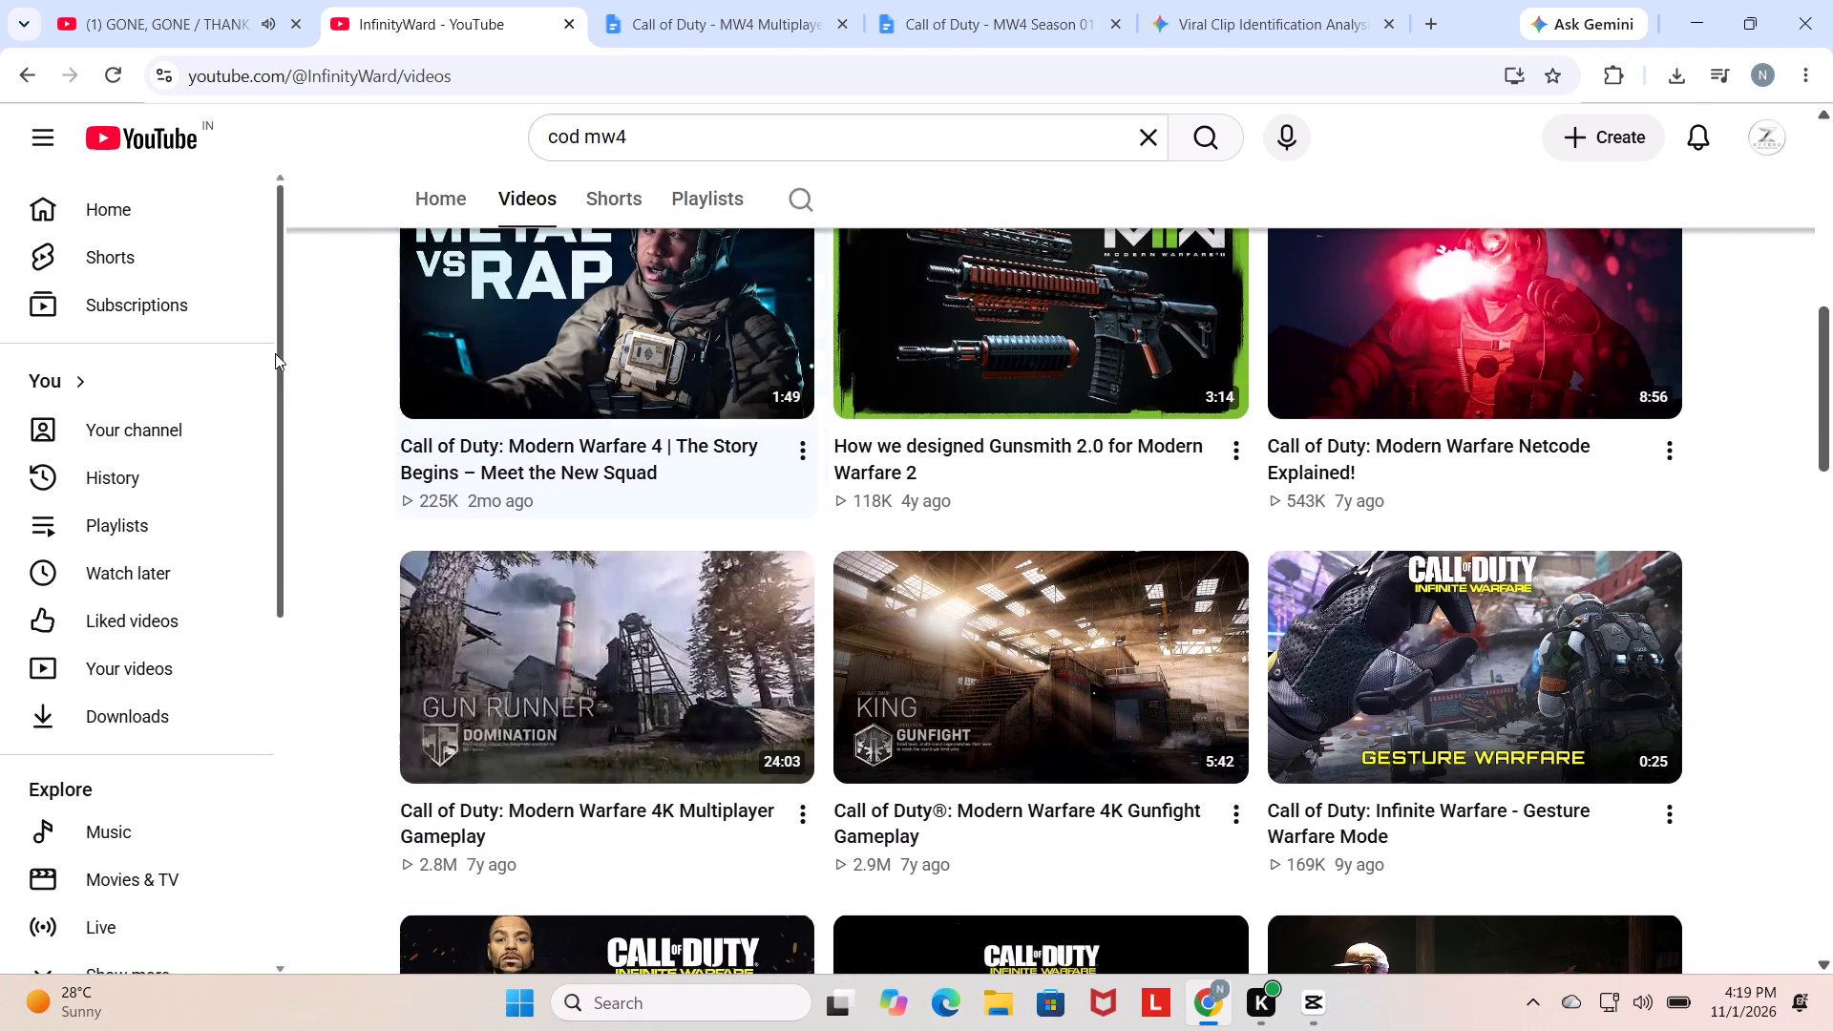
scroll(612, 464, up, 1)
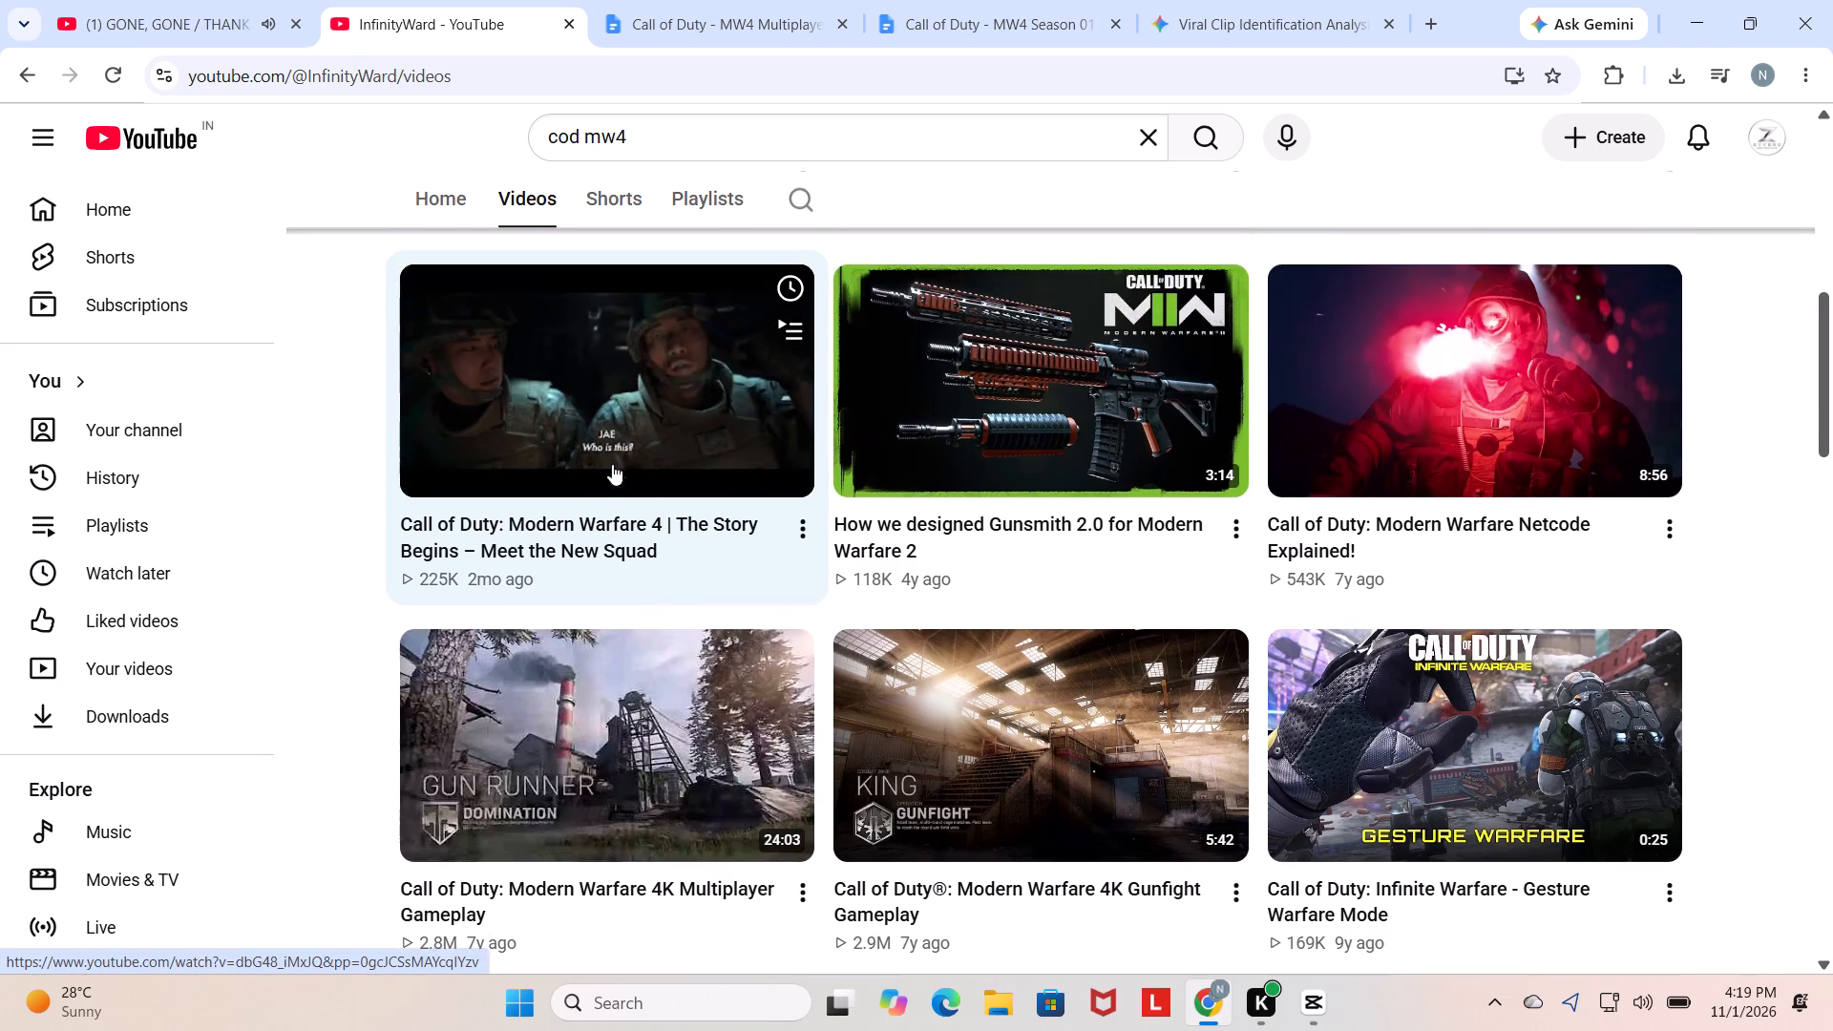
scroll(612, 464, up, 3)
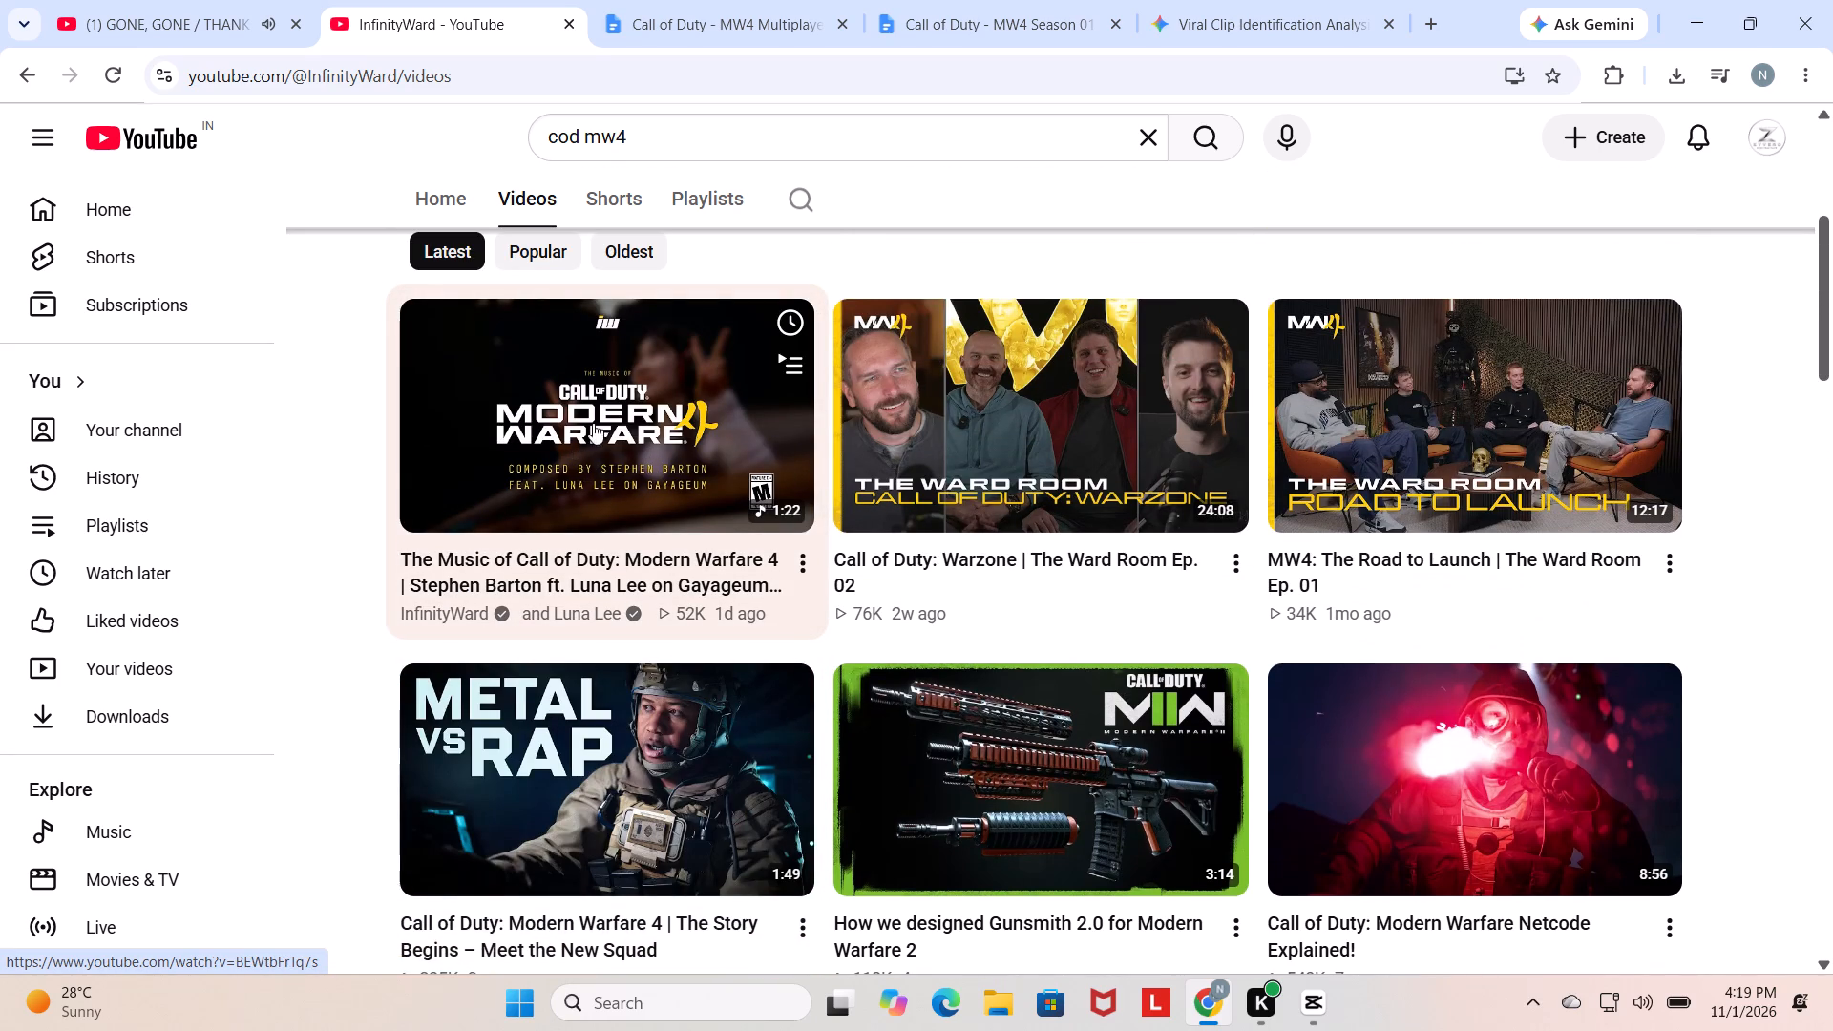
Go back to the "cod mw4" results and open the Call of Duty channel's video list through the Campaign Trailer's collaborators.
click(20, 80)
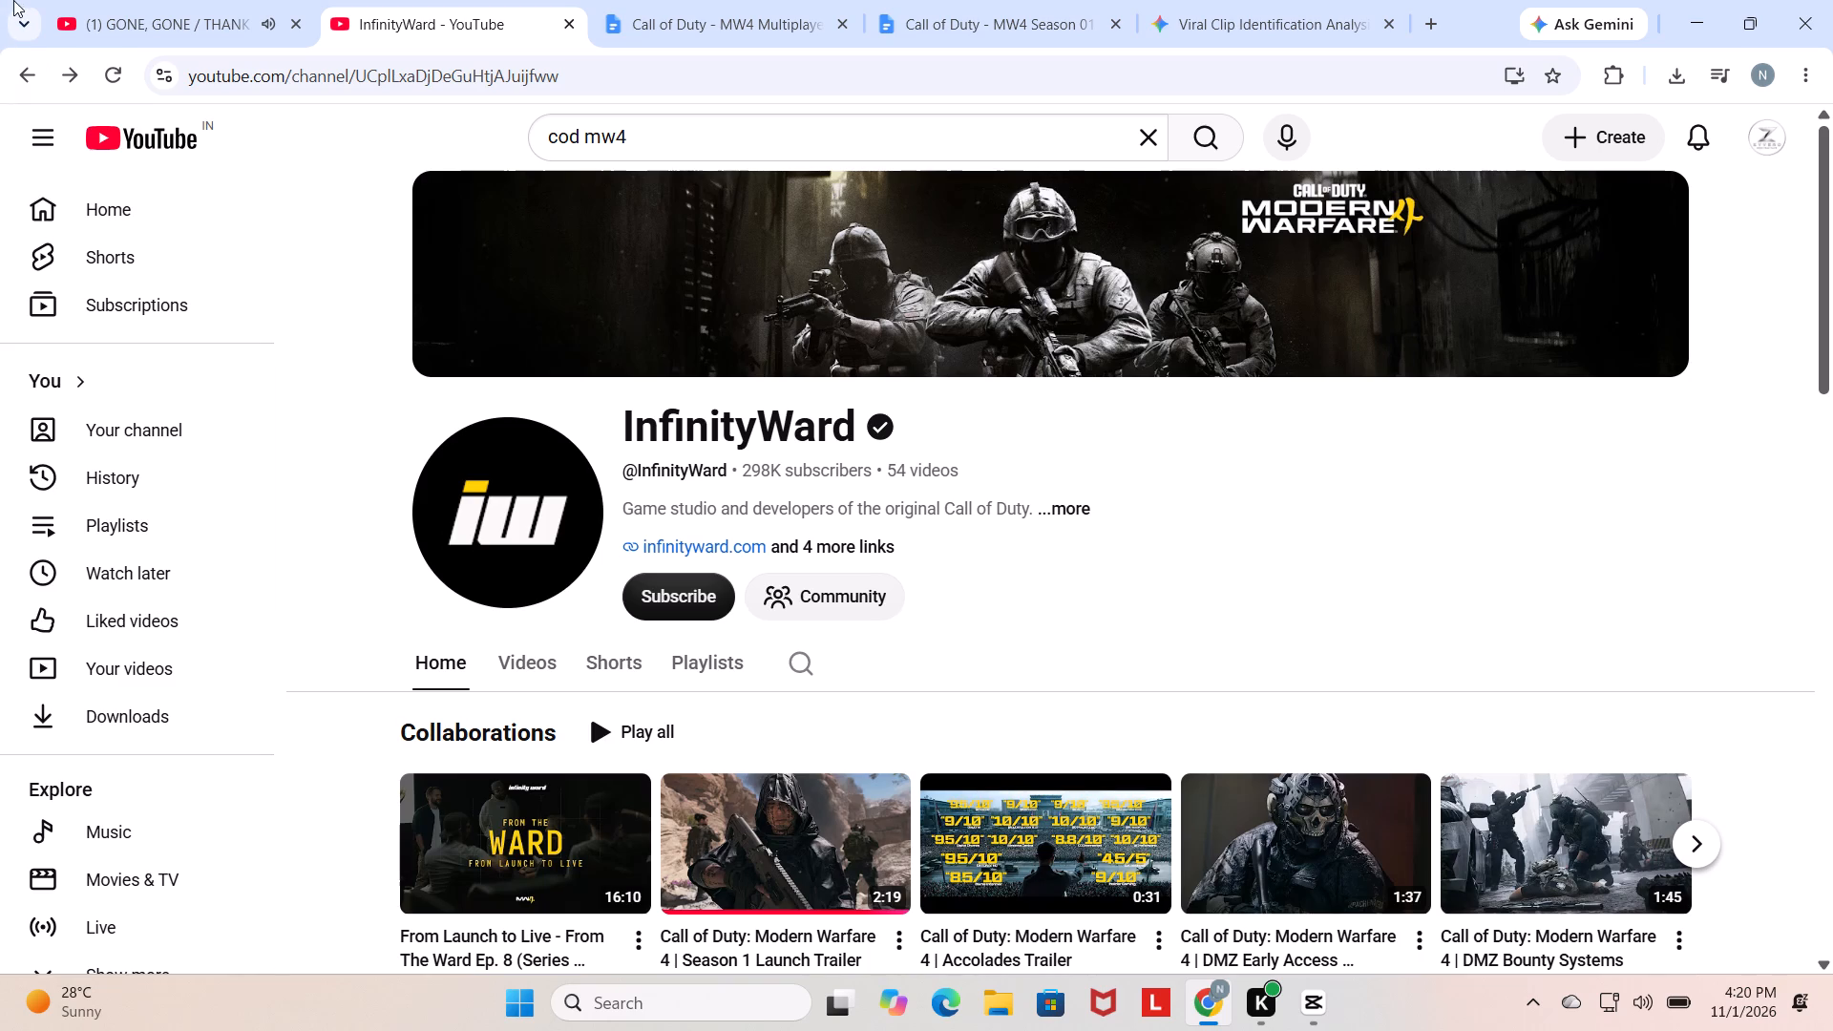
click(22, 65)
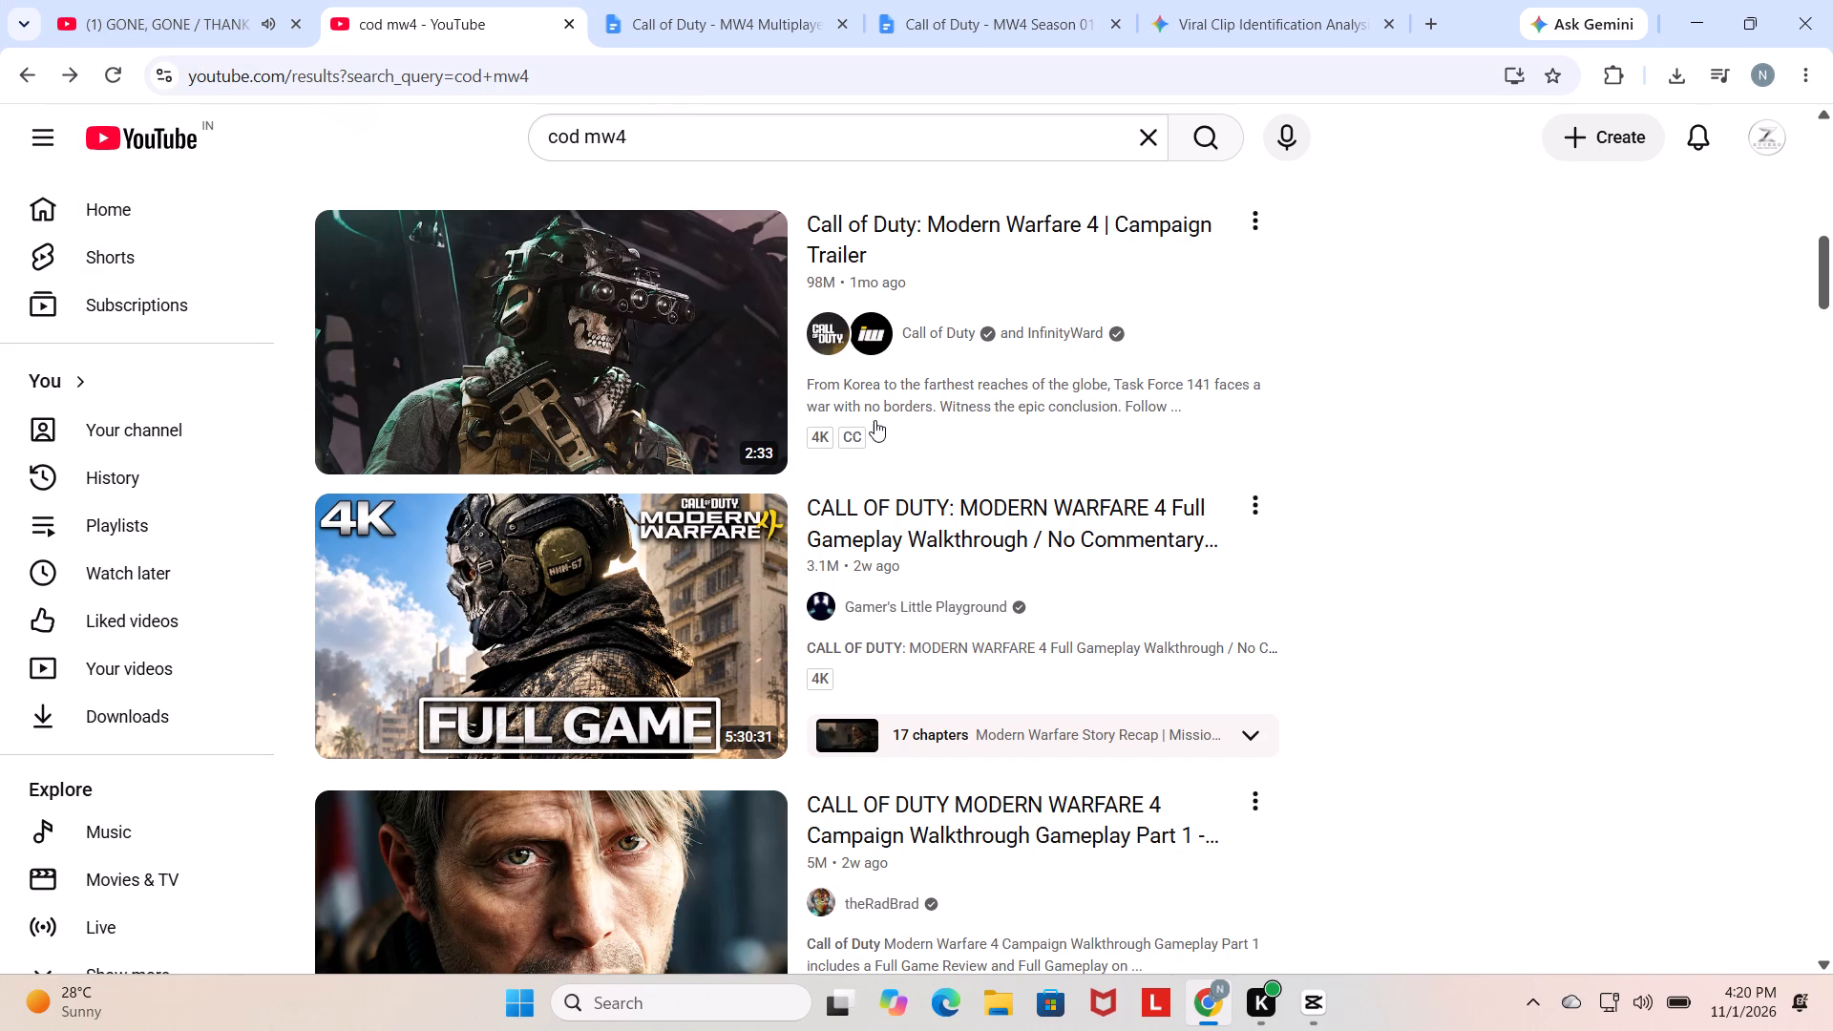
click(833, 344)
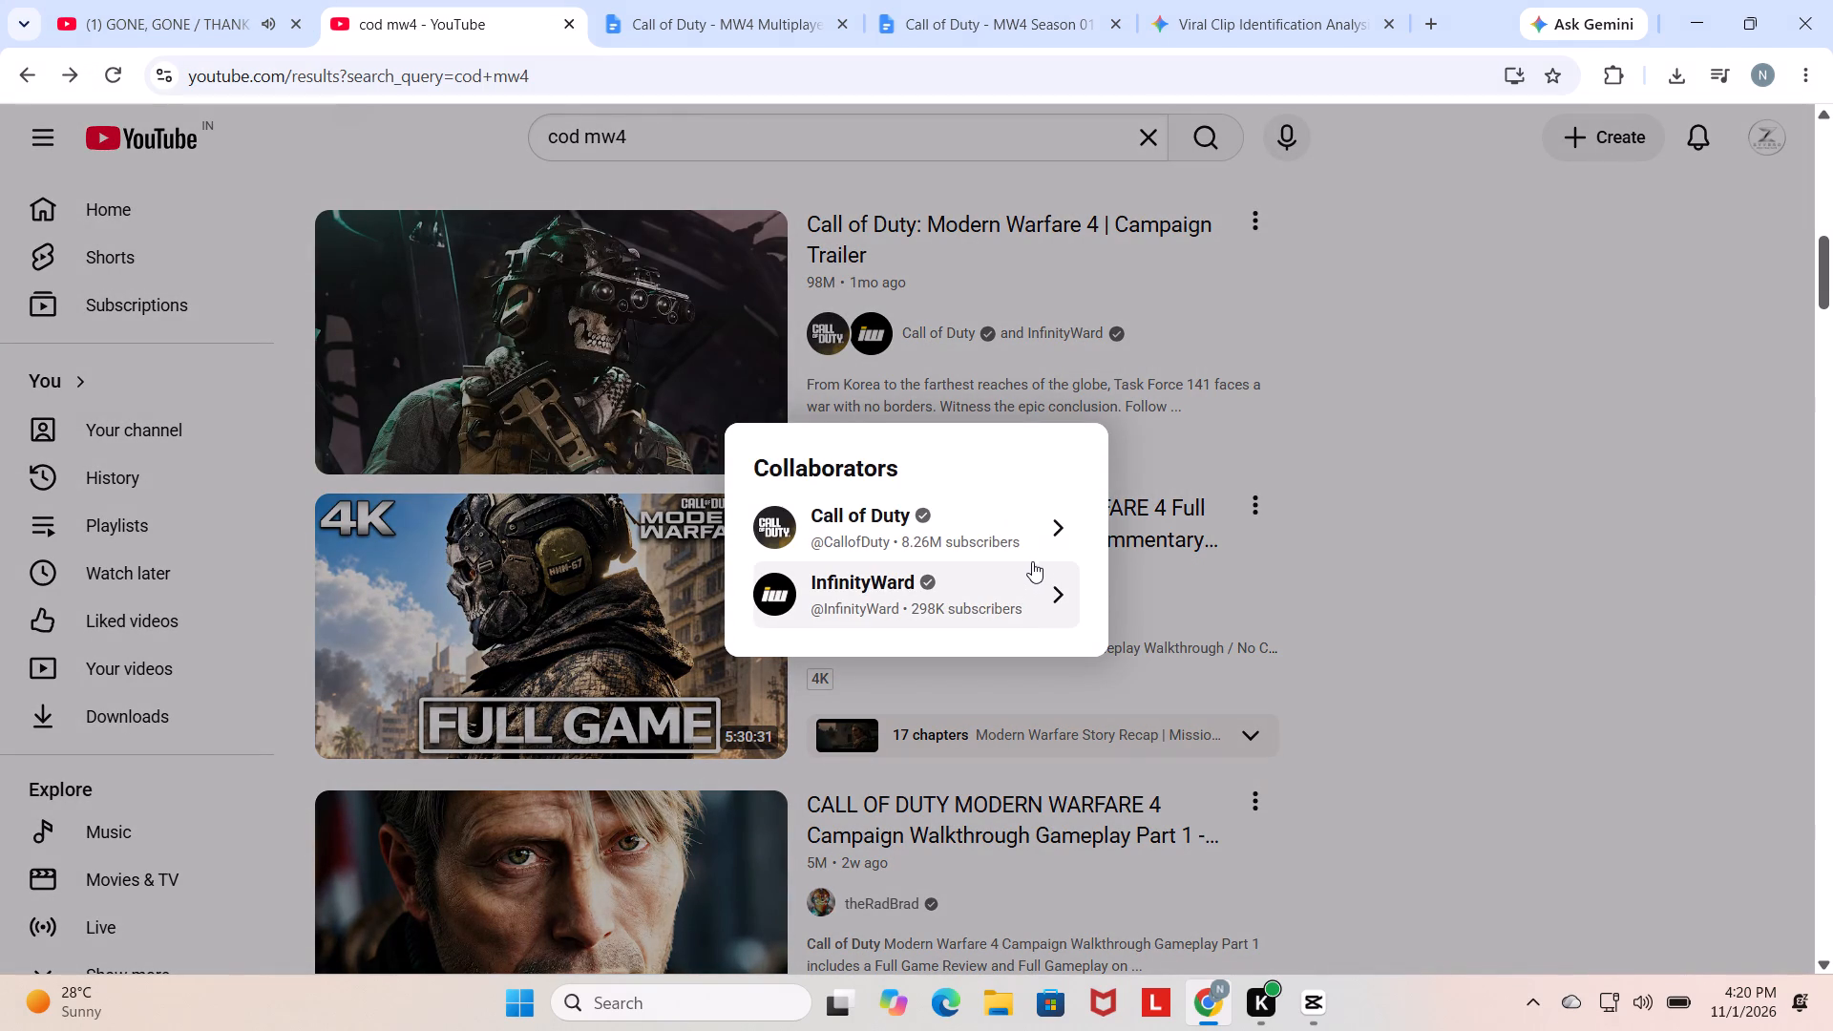
click(1034, 548)
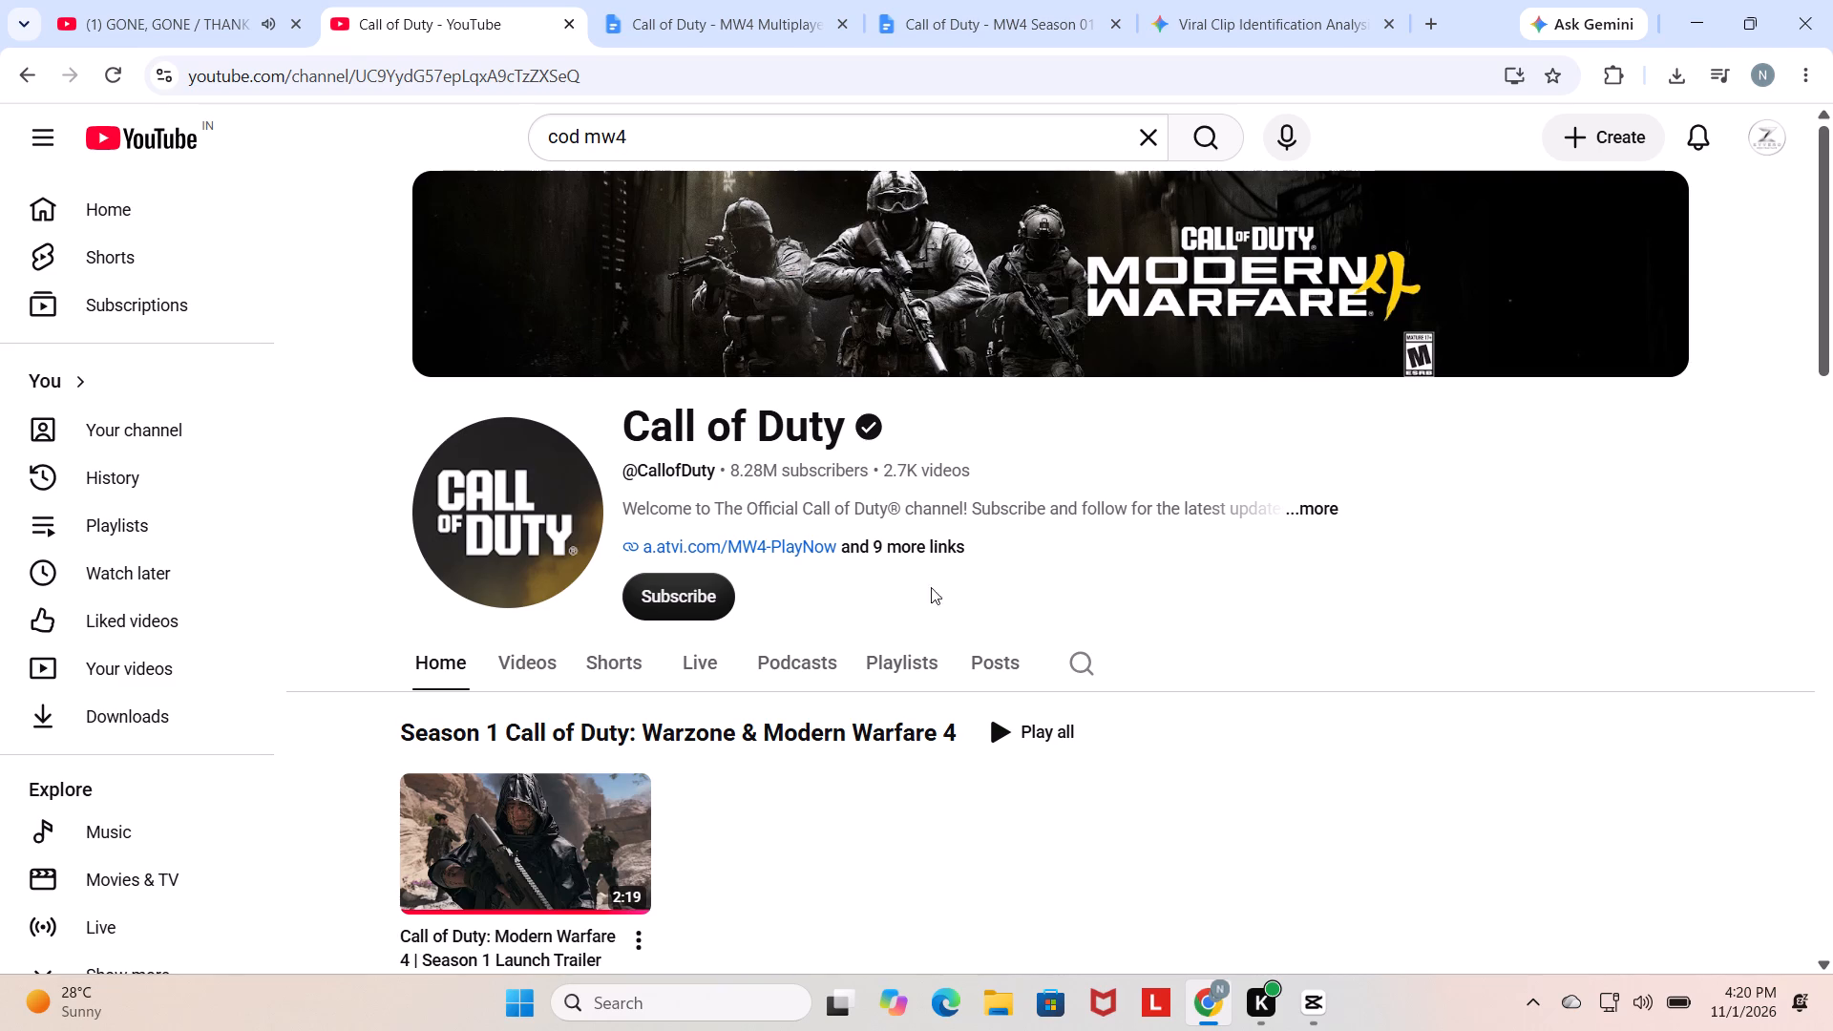
click(547, 645)
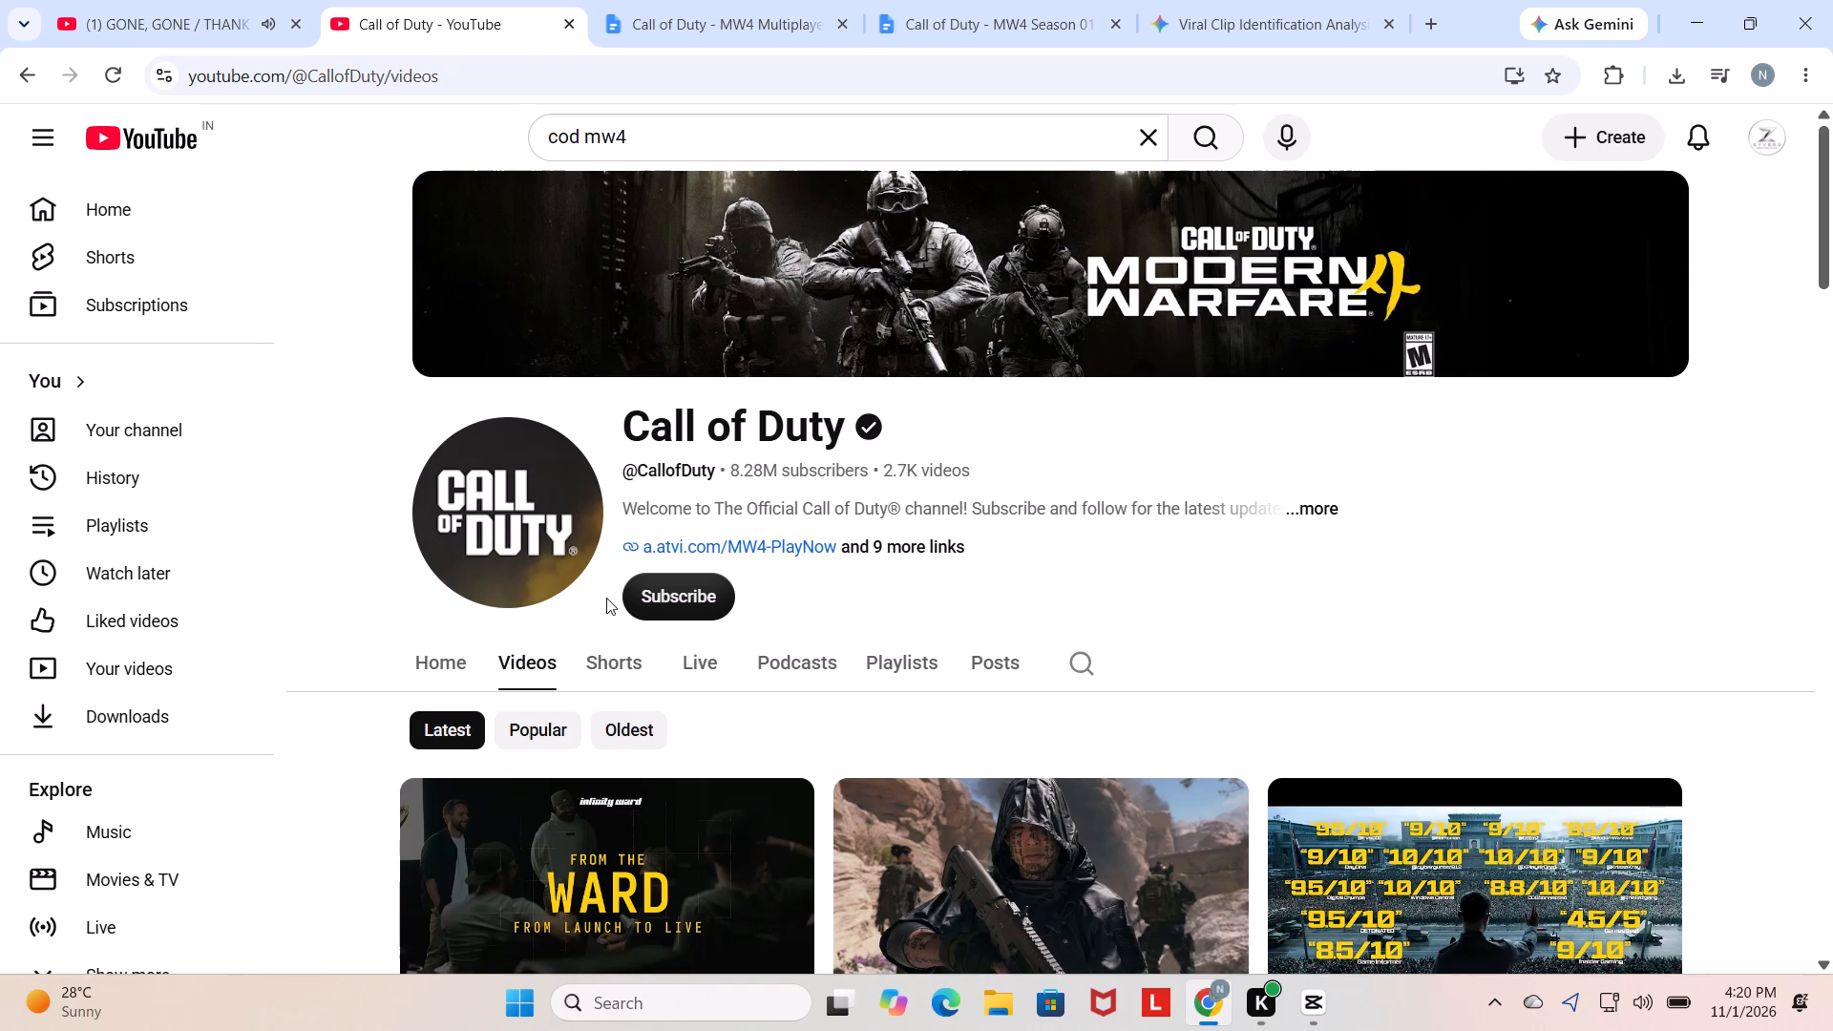
Look through the latest videos on the Call of Duty channel for possible MW4 clip sources.
key(space)
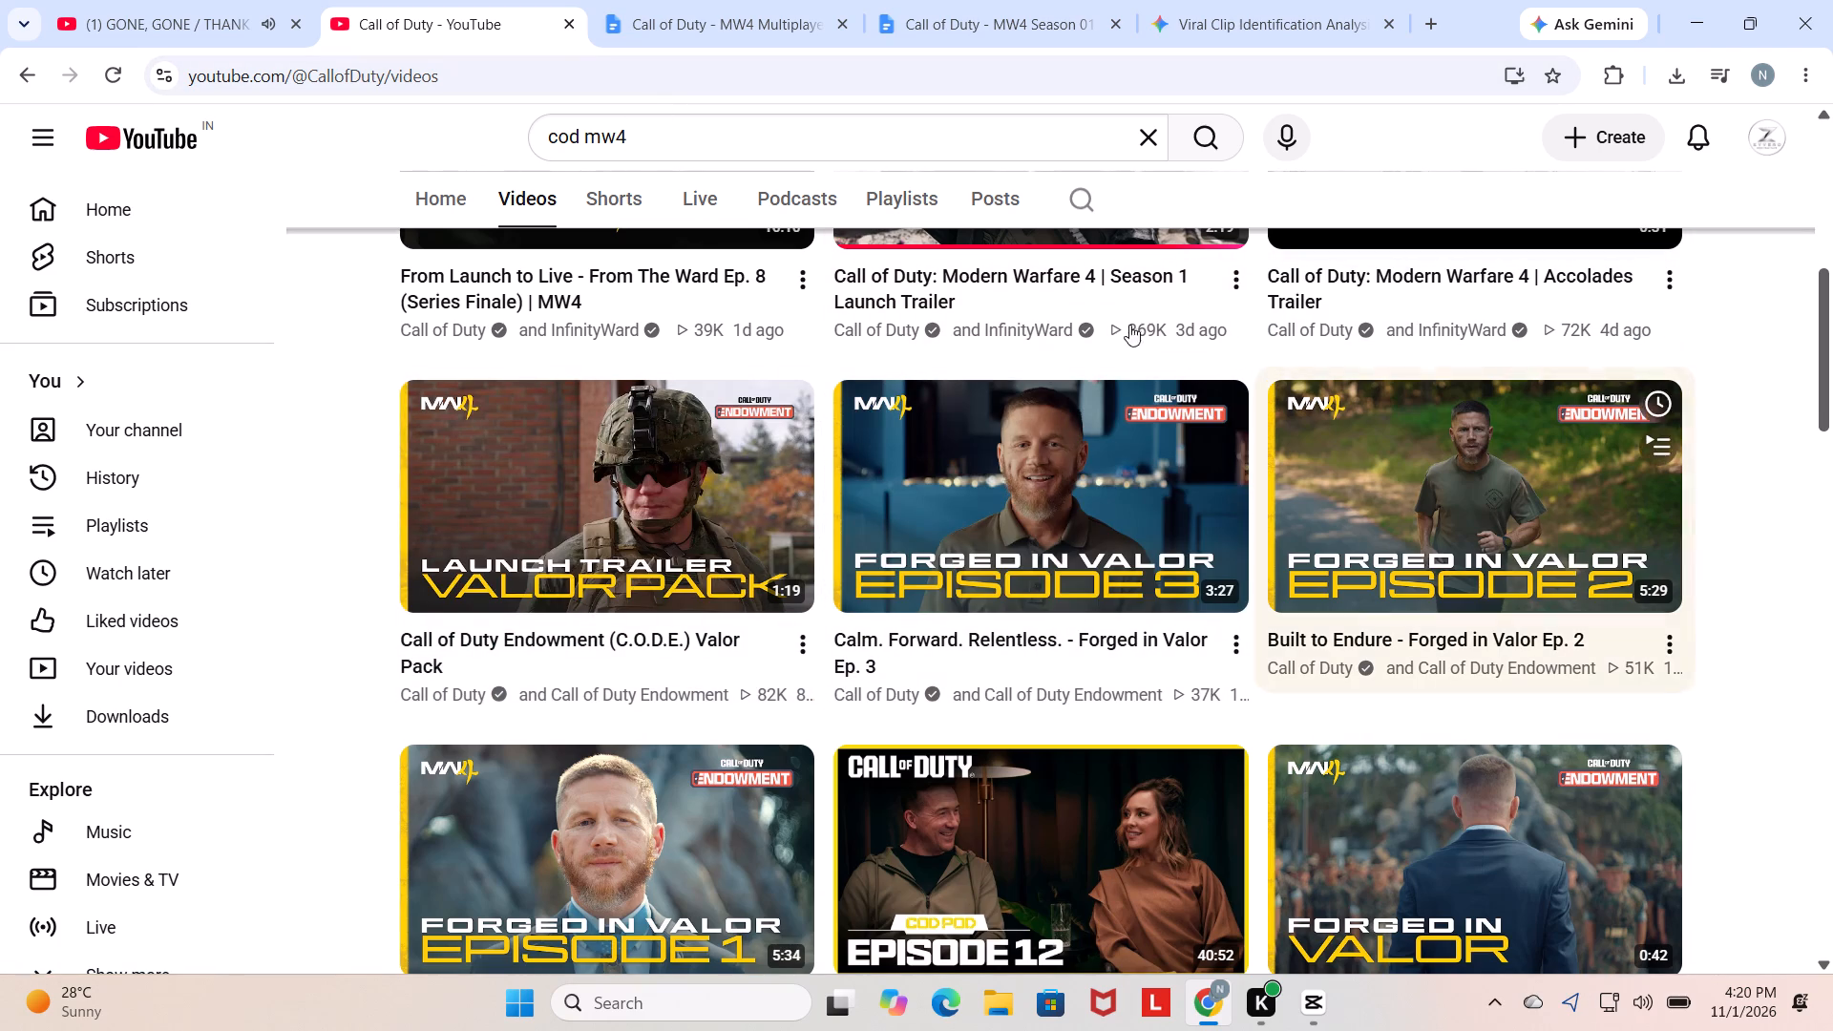
scroll(1233, 391, down, 2)
scroll(1187, 419, up, 2)
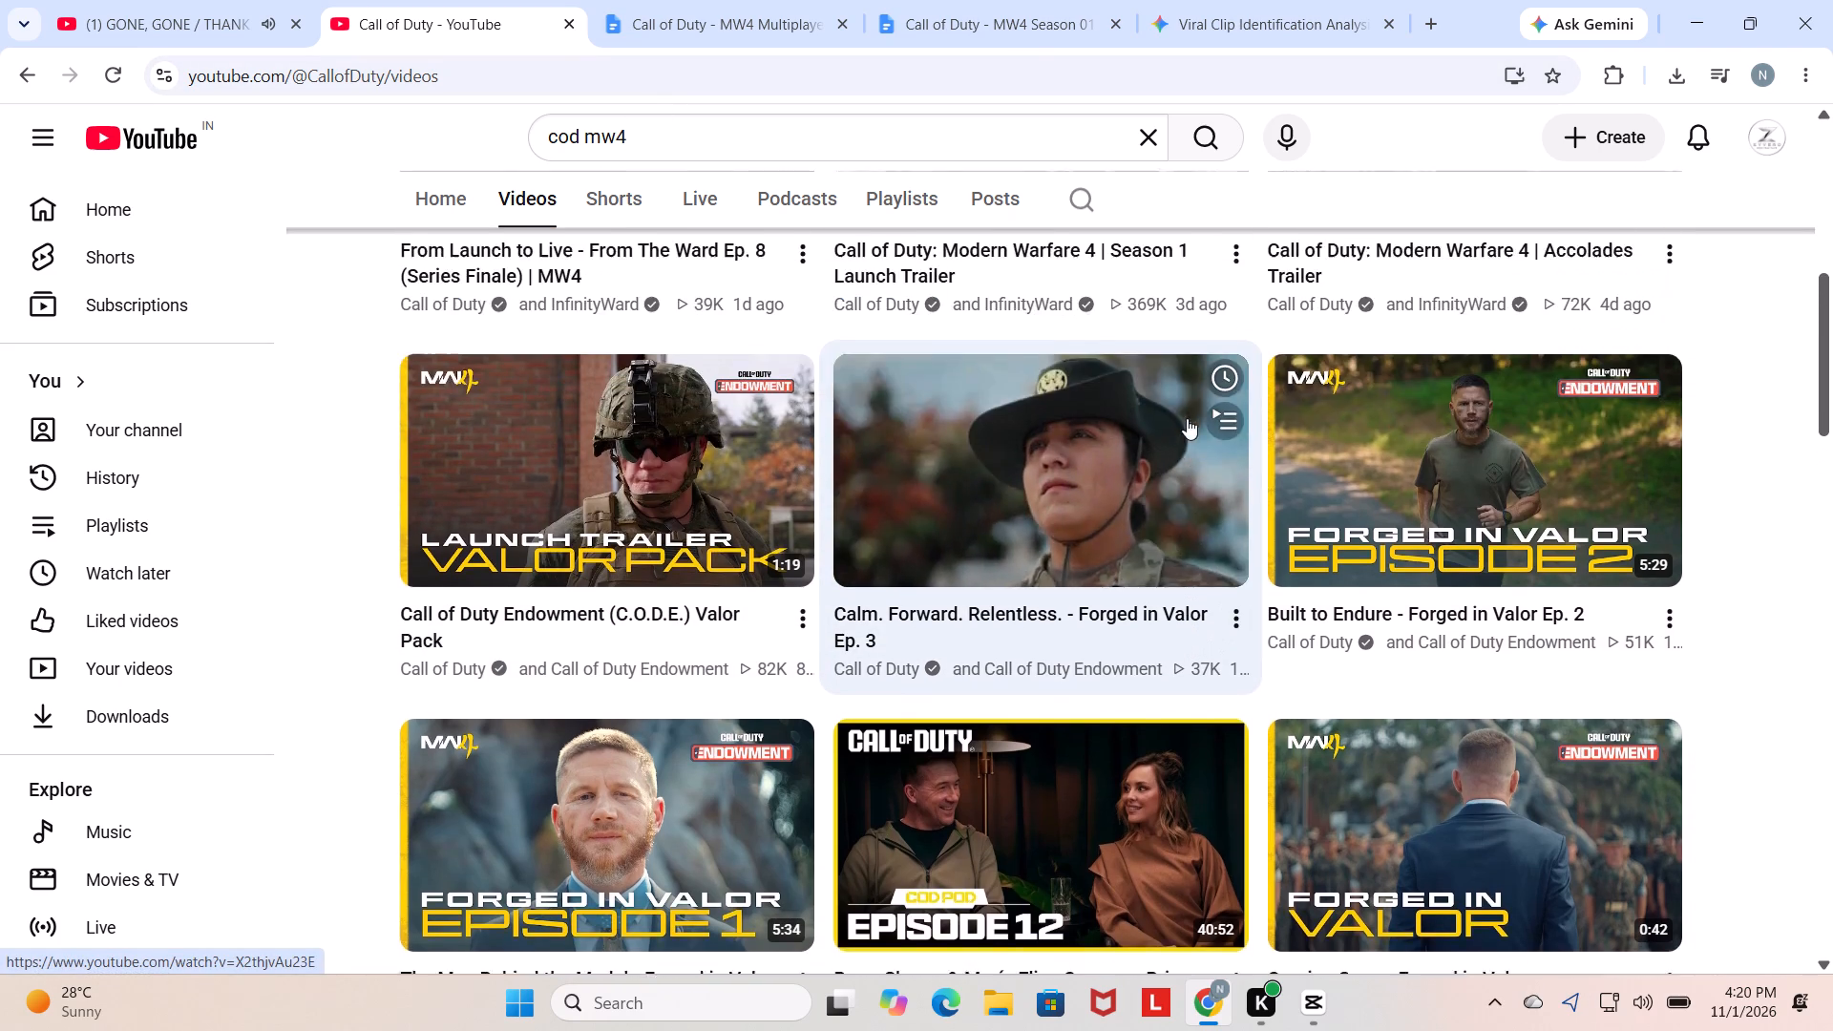
scroll(1187, 418, up, 3)
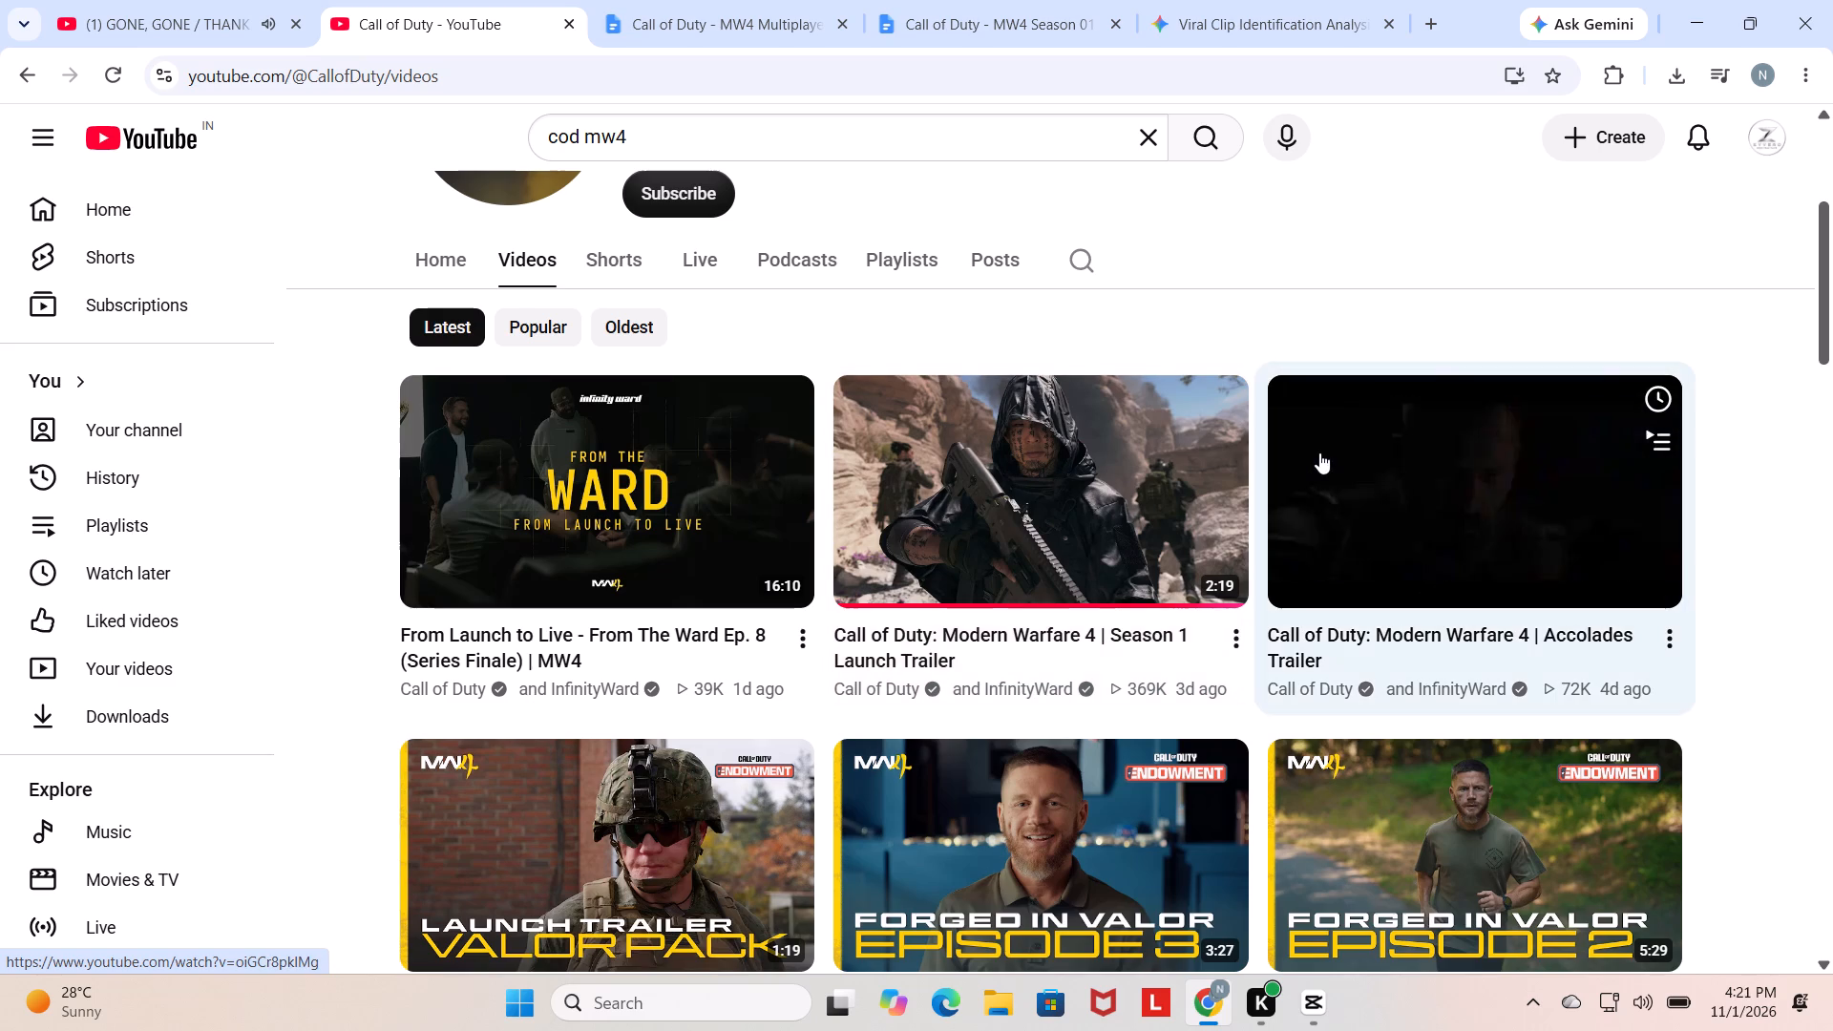
scroll(1193, 499, down, 4)
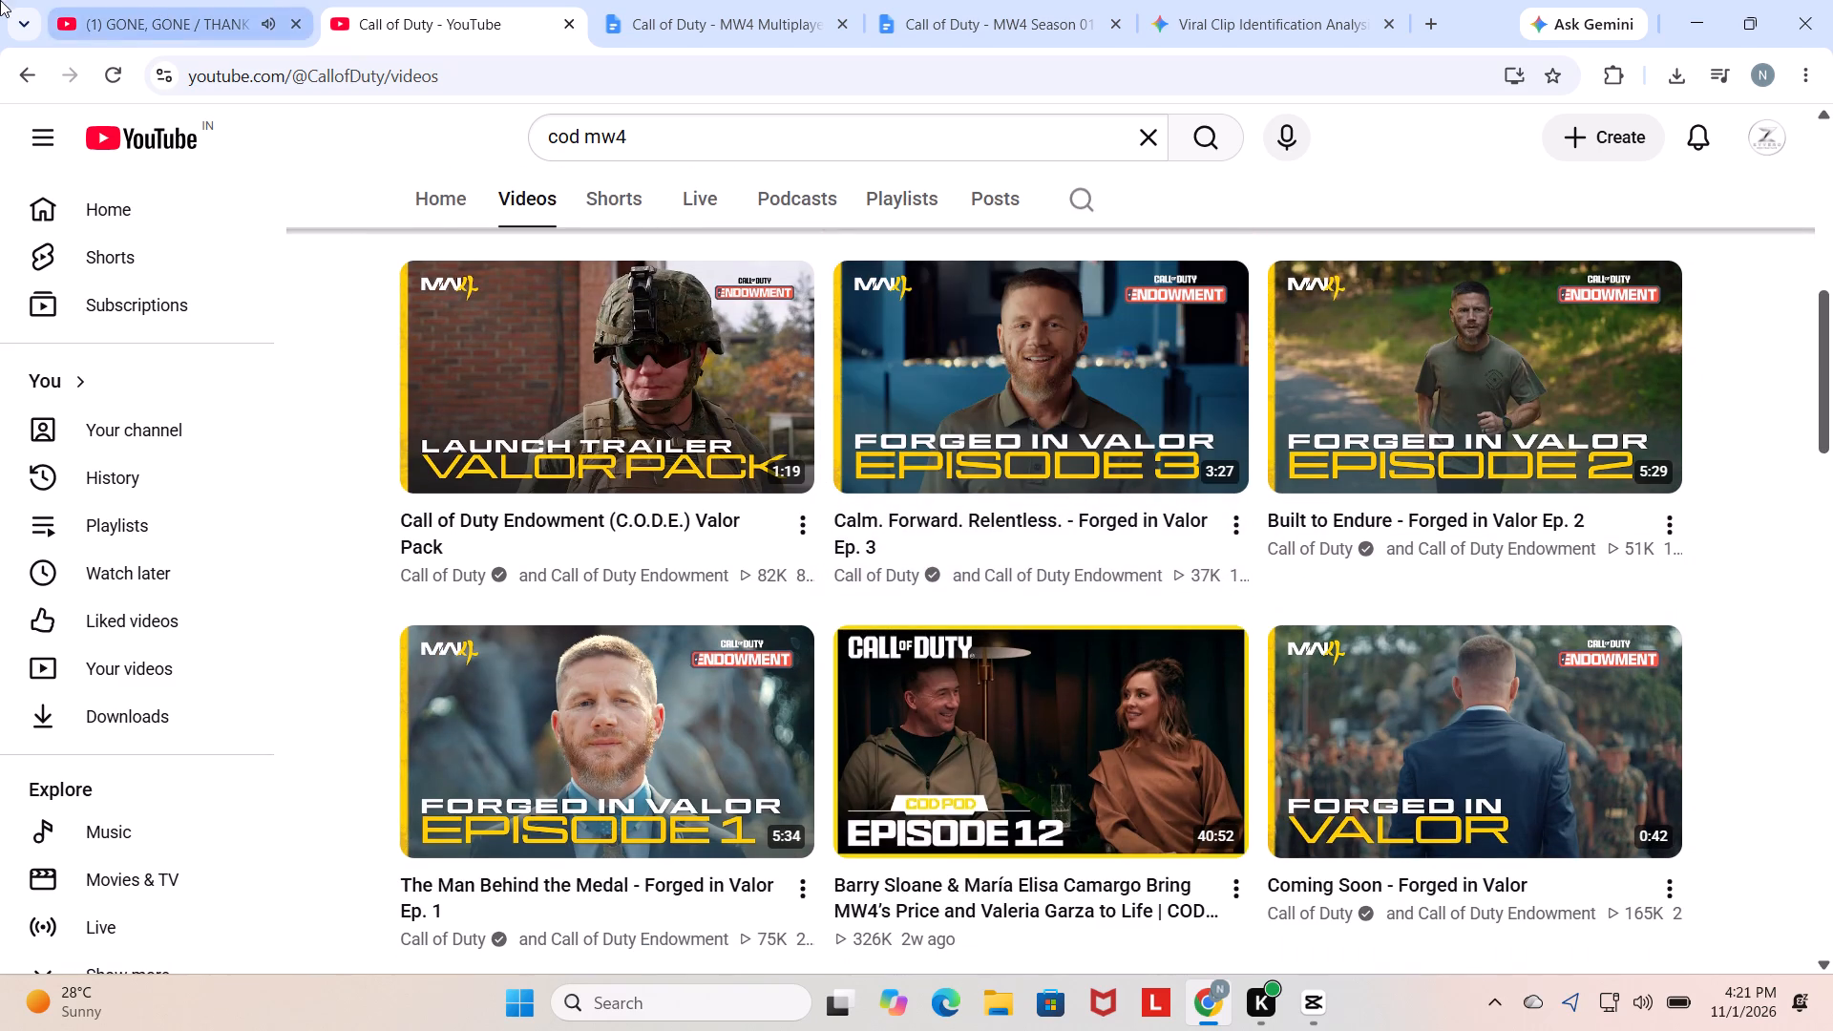
Pause "GONE, GONE / THANK YOU" in the "My Mix" YouTube tab.
click(157, 2)
click(547, 411)
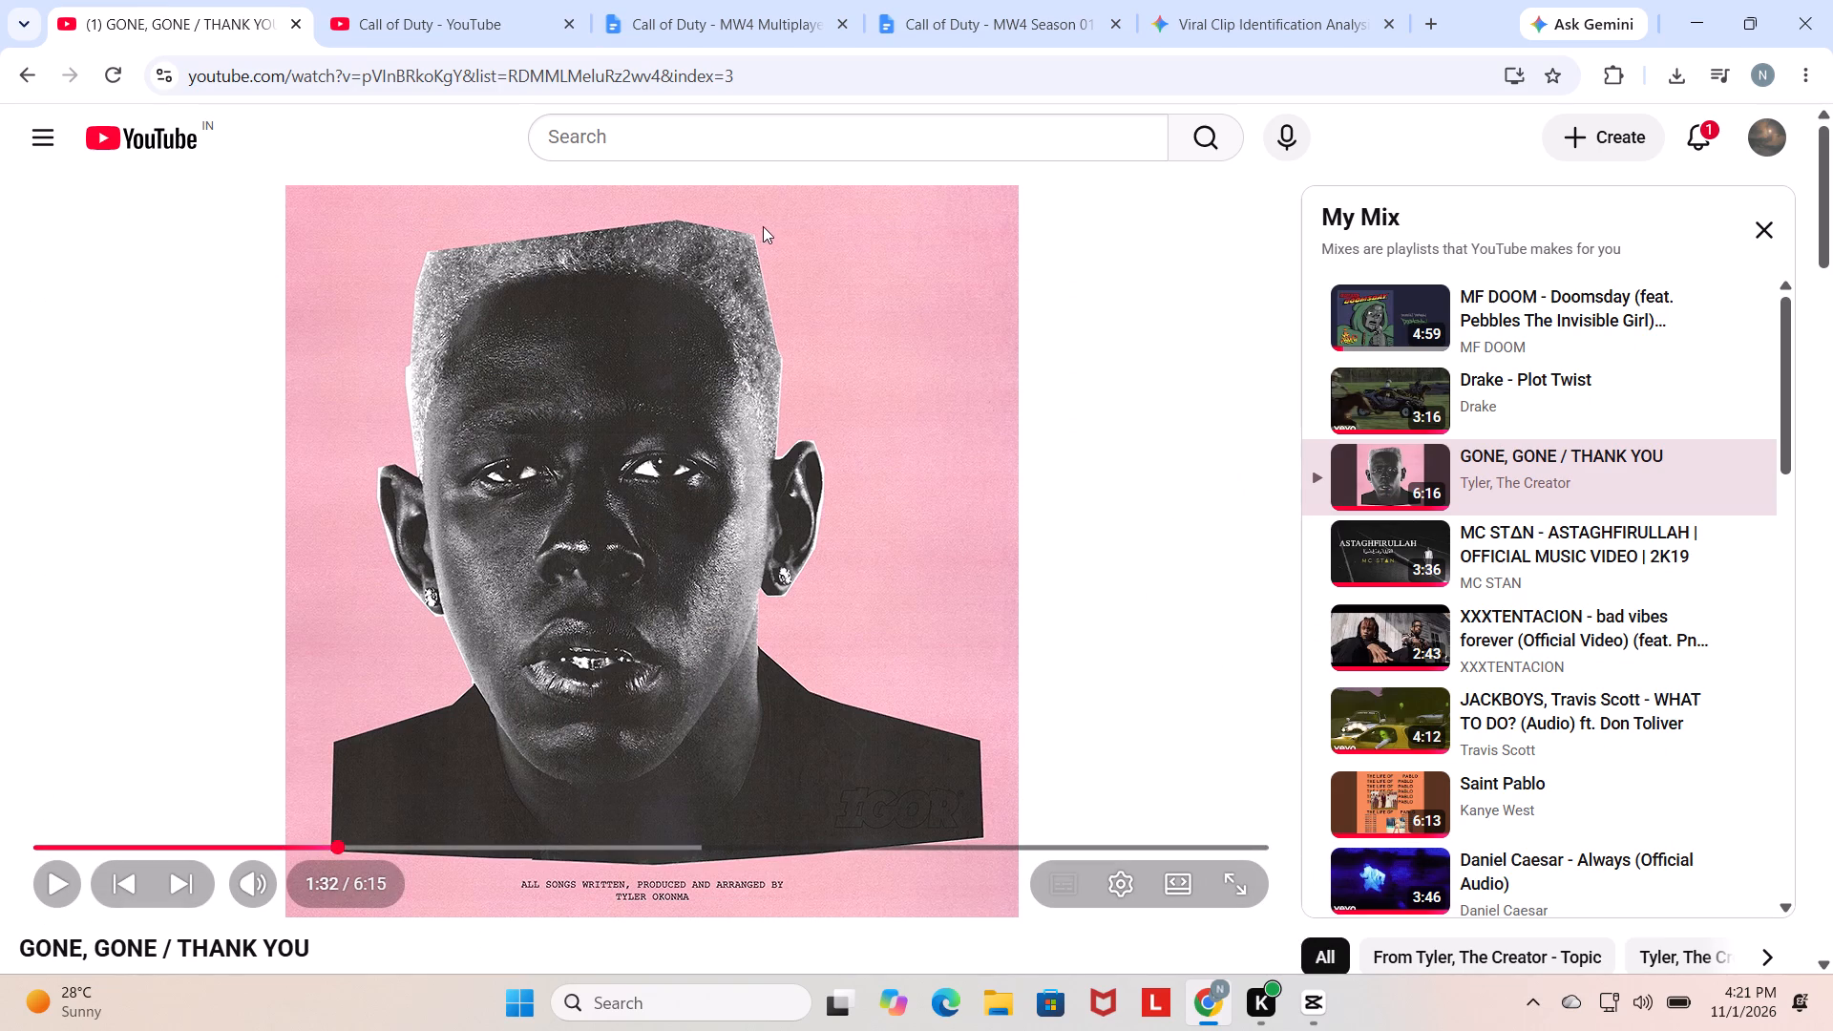
Return to the Call of Duty channel's videos and examine the older Modern Warfare 4 uploads further down.
click(486, 7)
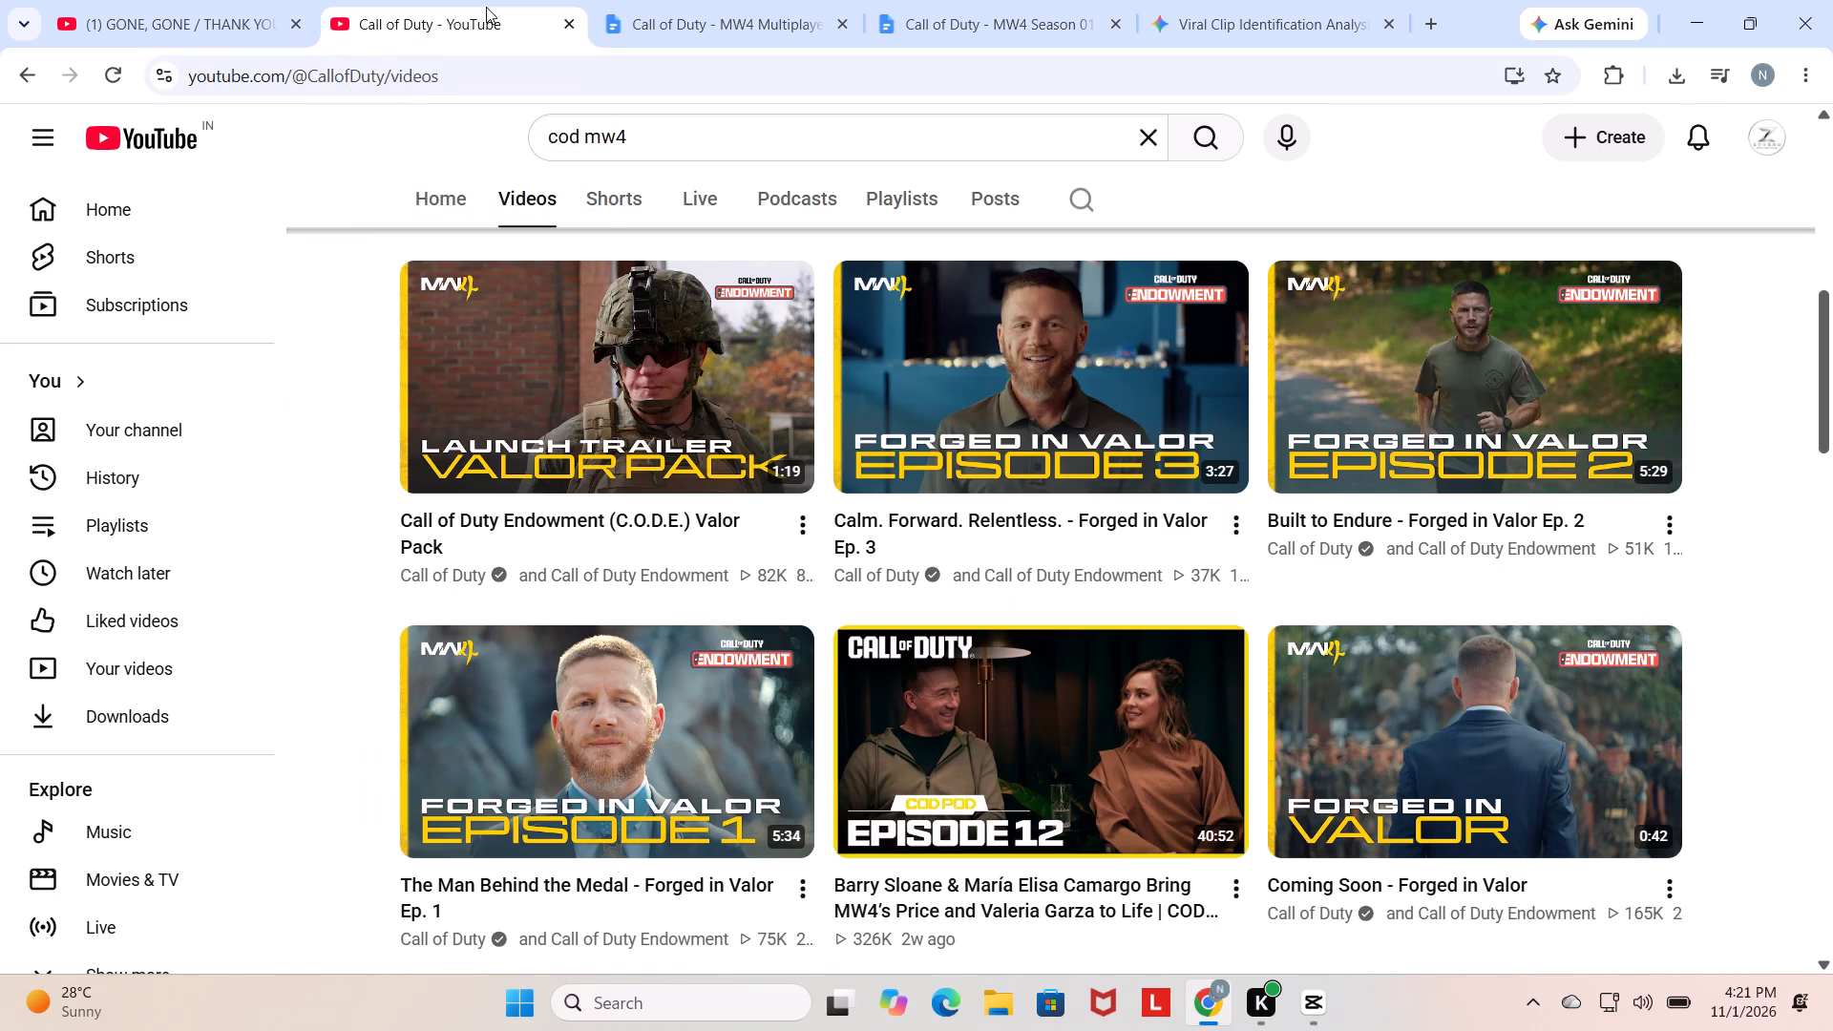
key(space)
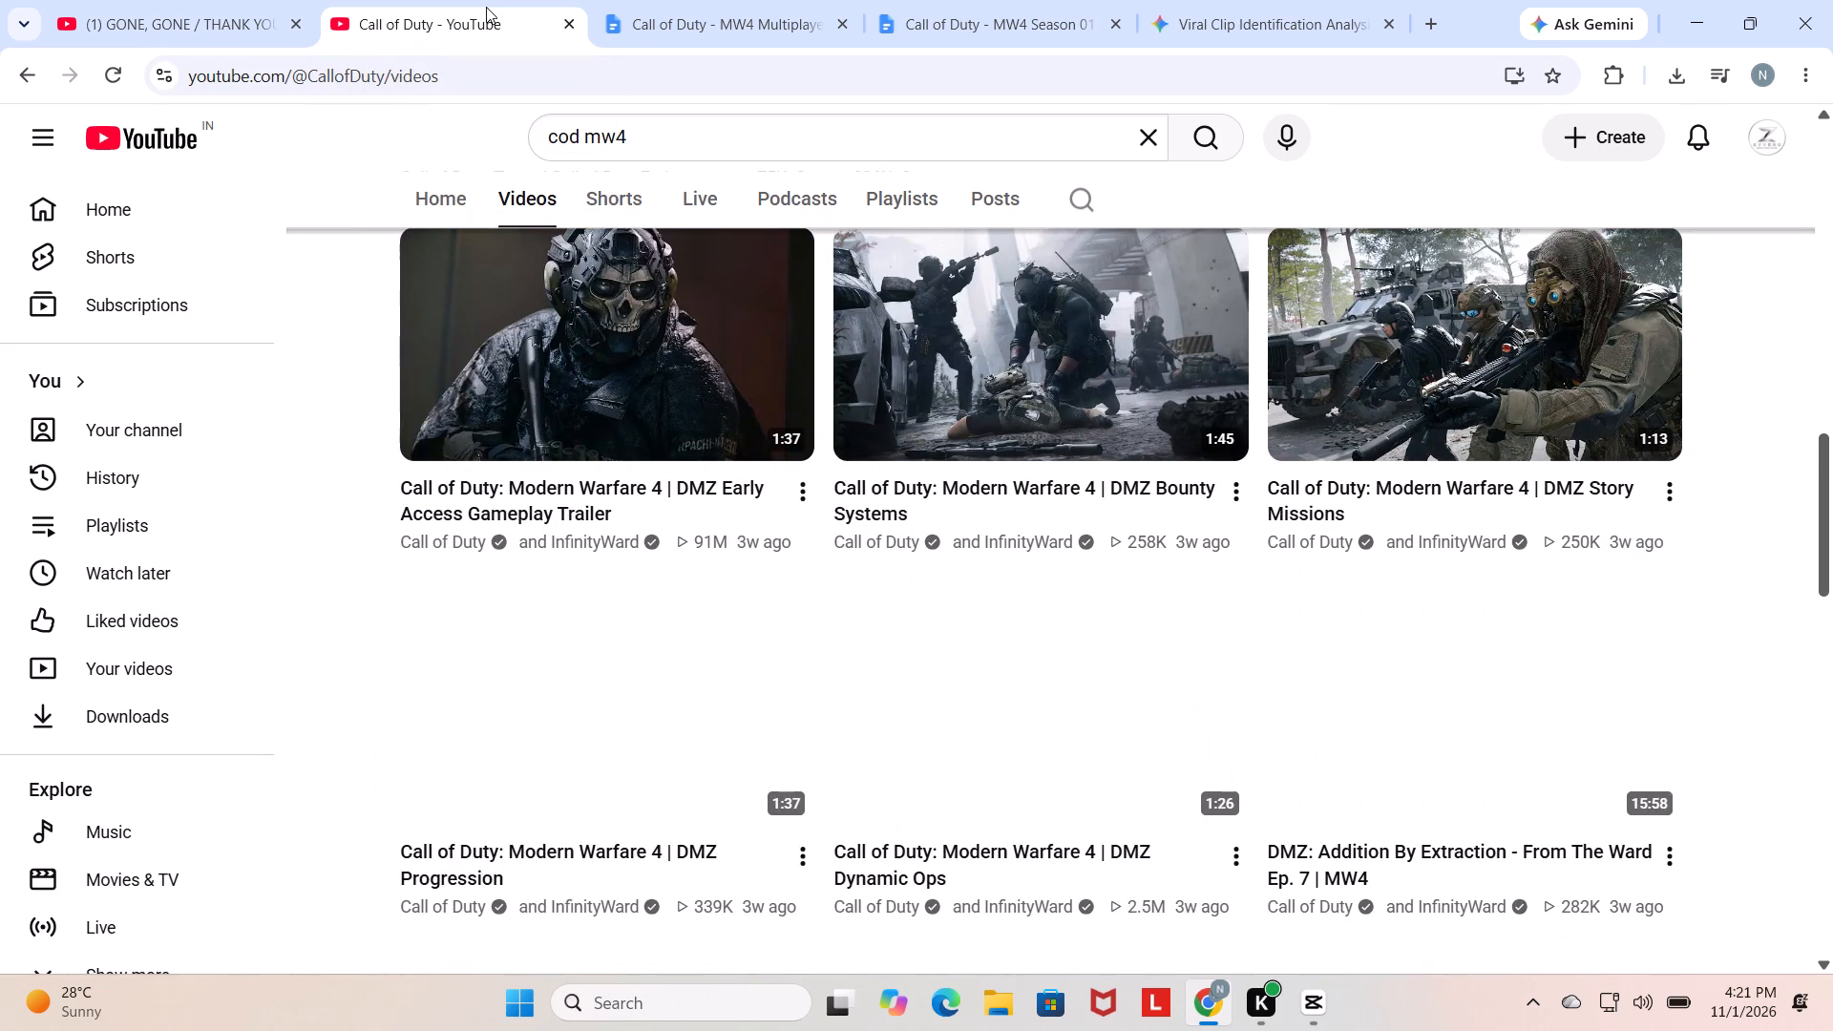
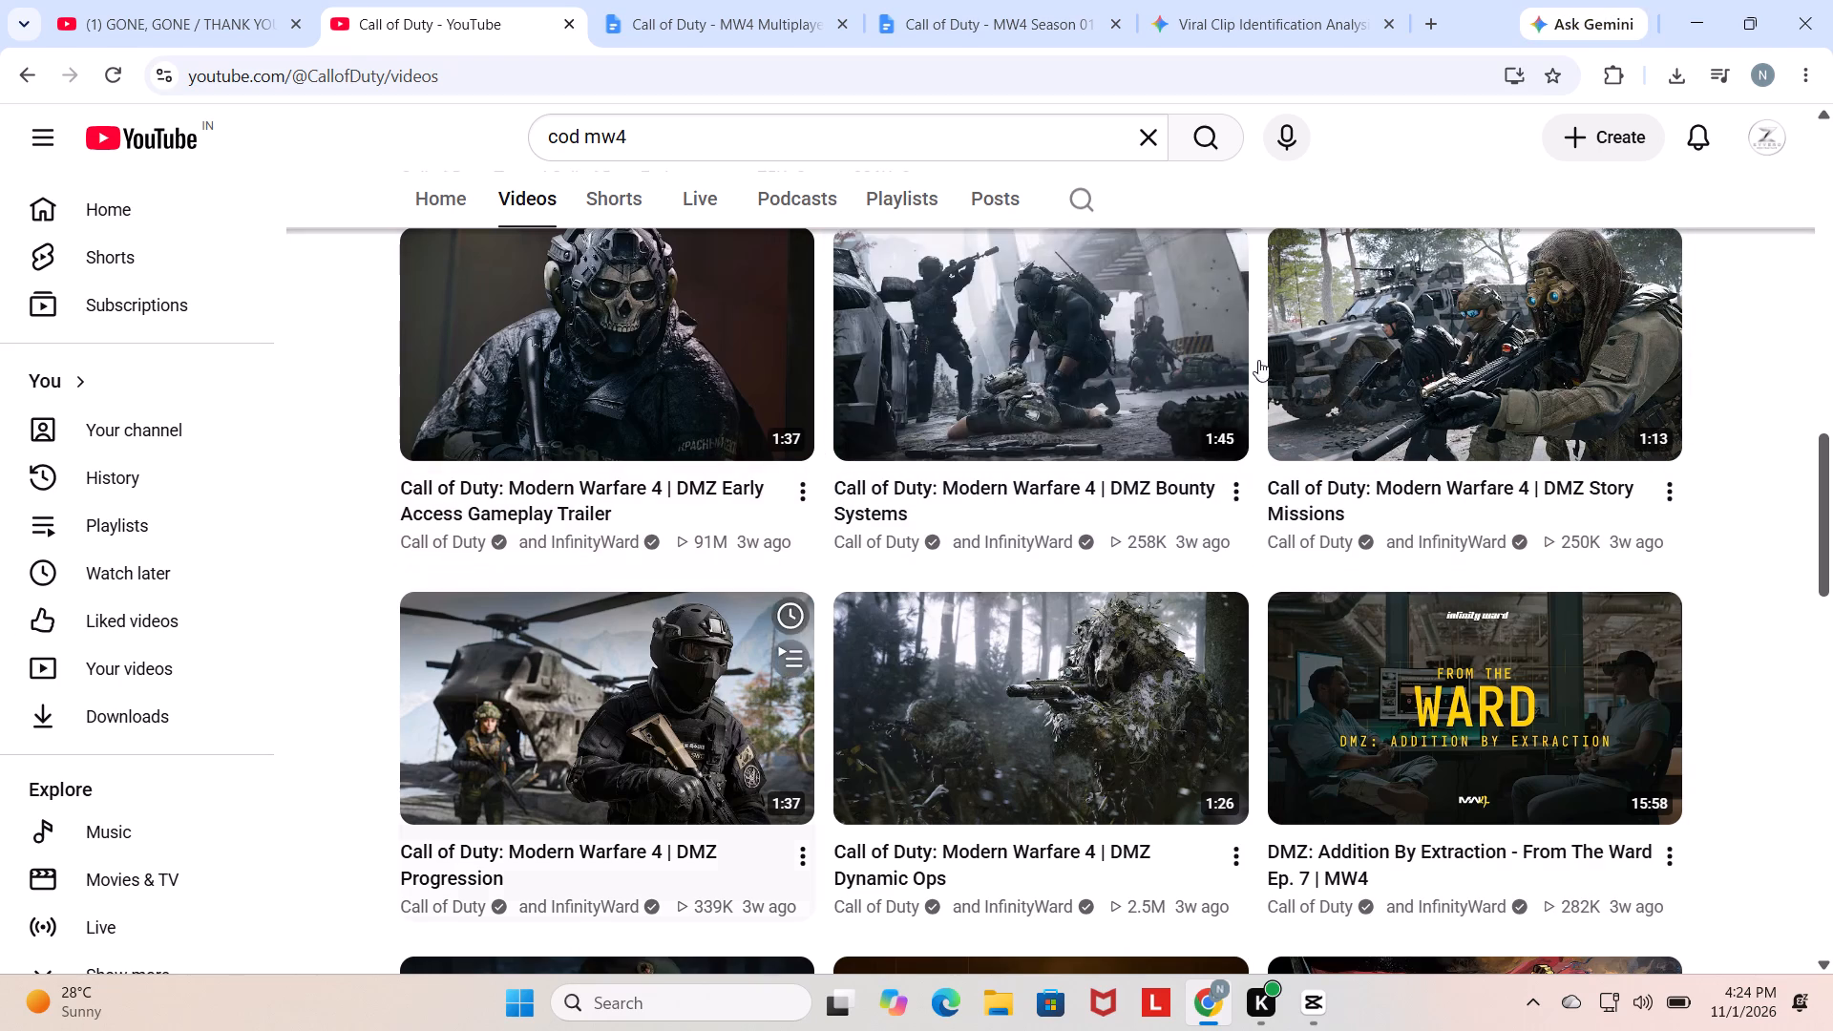
Resume "GONE, GONE / THANK YOU" in the "My Mix" YouTube tab.
click(154, 6)
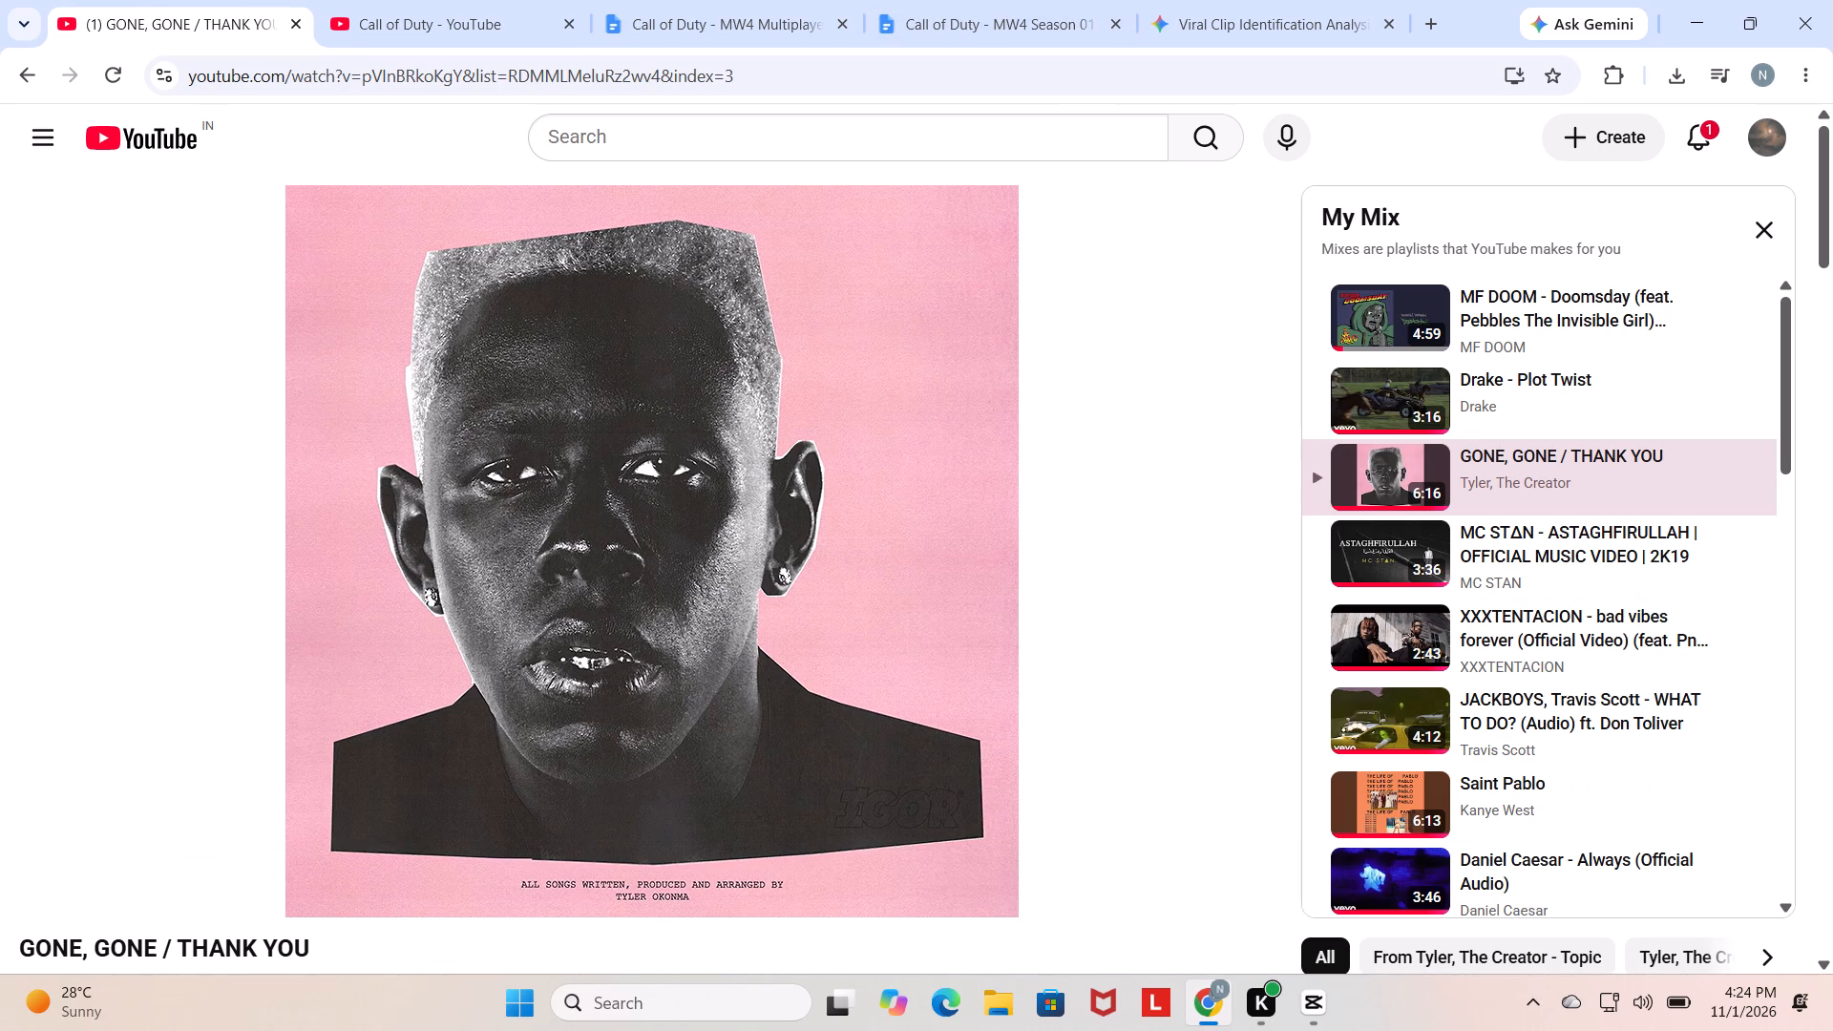
key(space)
click(488, 0)
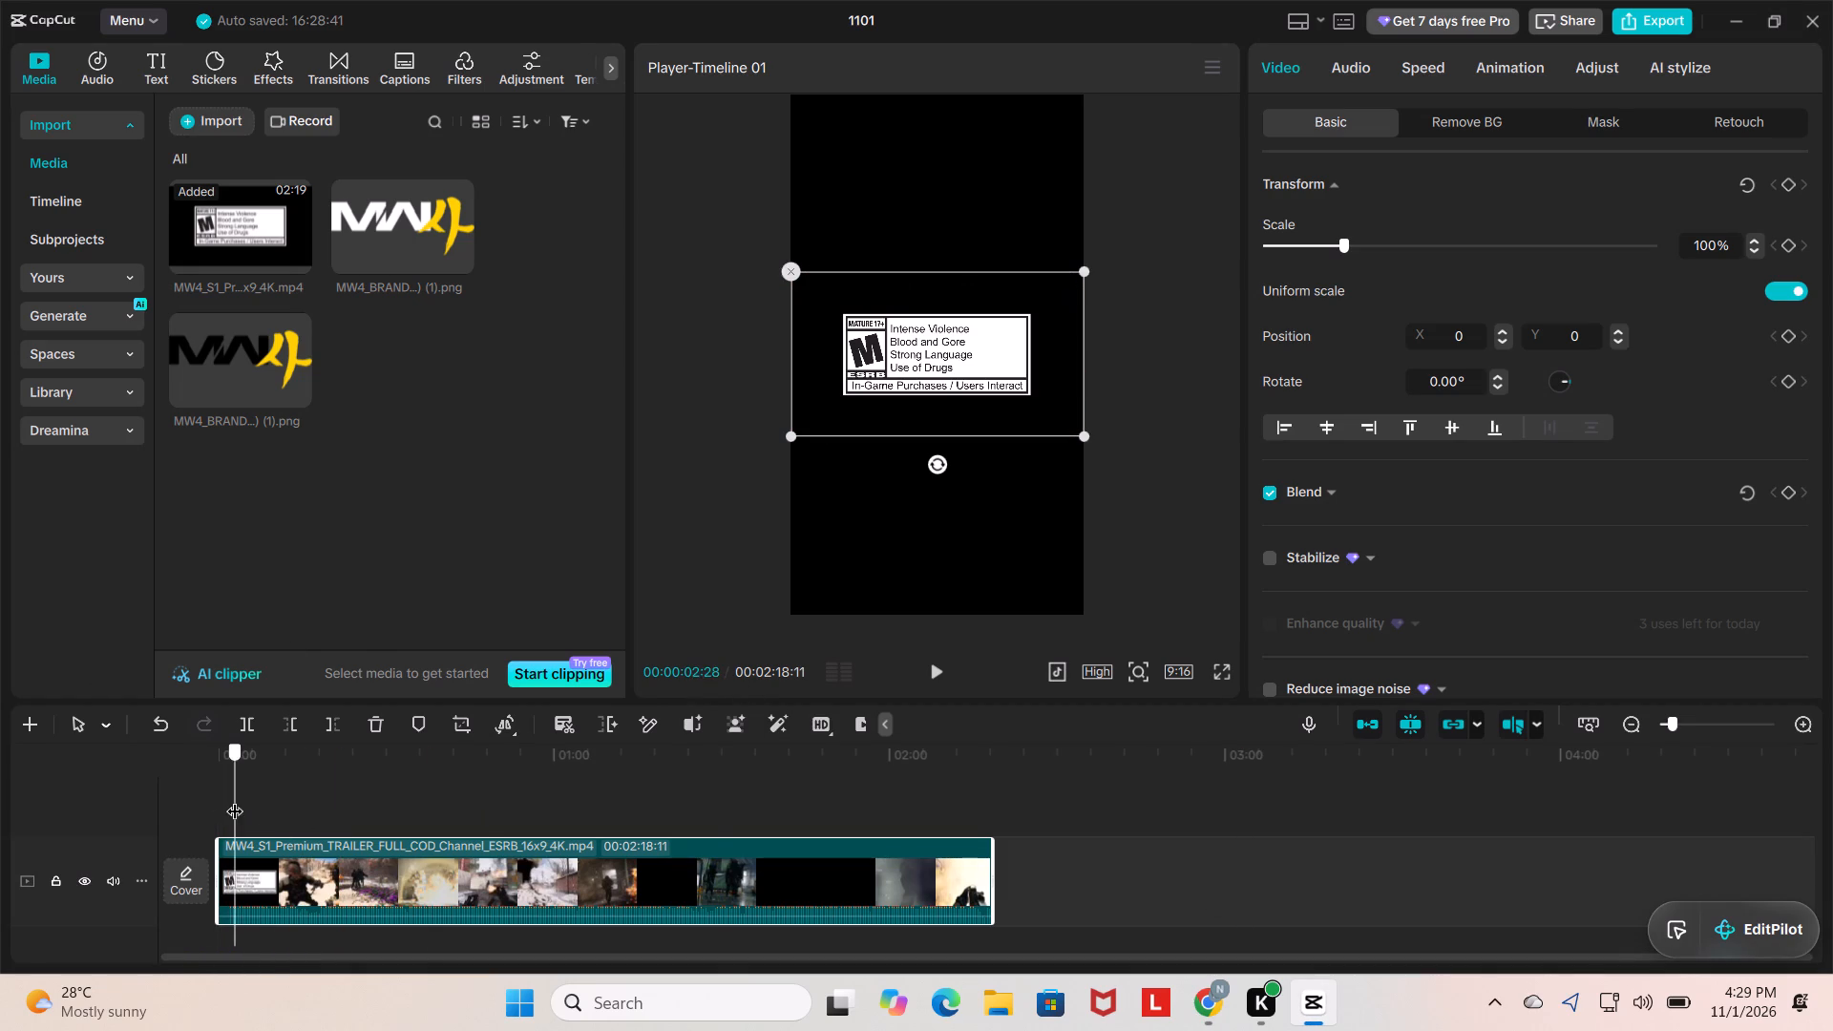
drag(235, 799, 230, 800)
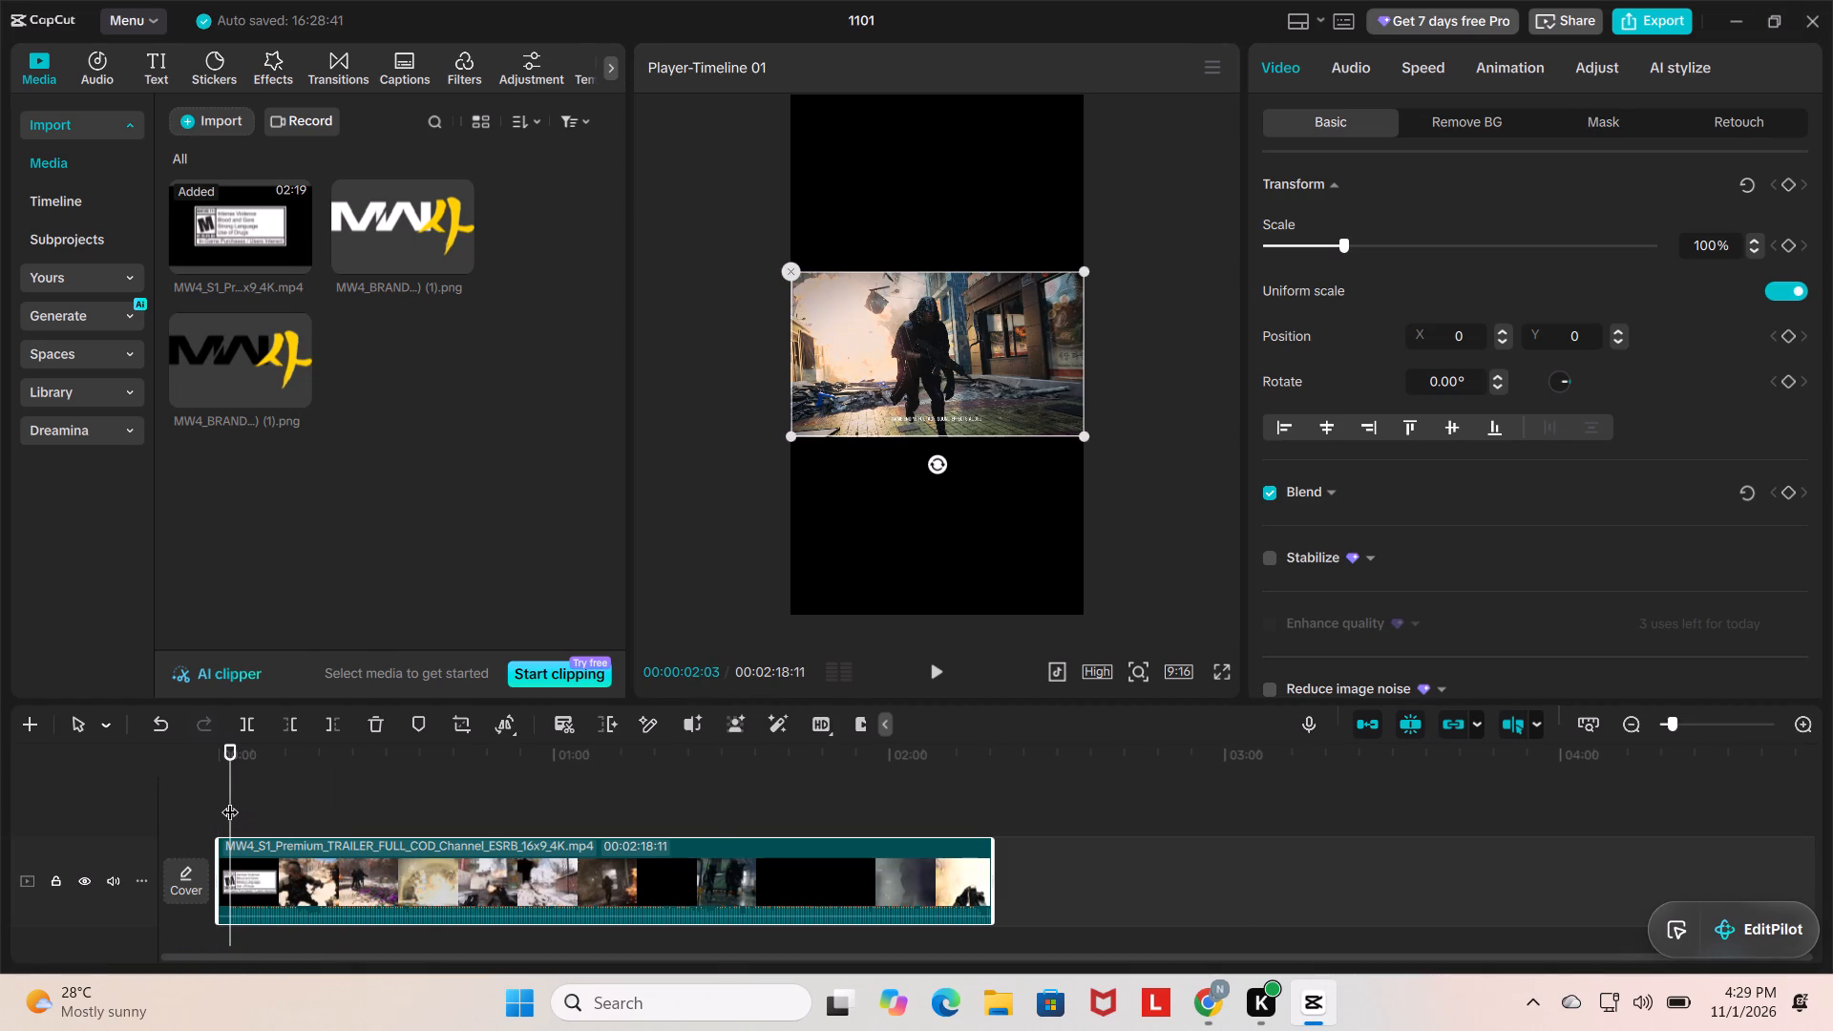
key(Left)
key(Left)
key(Left)
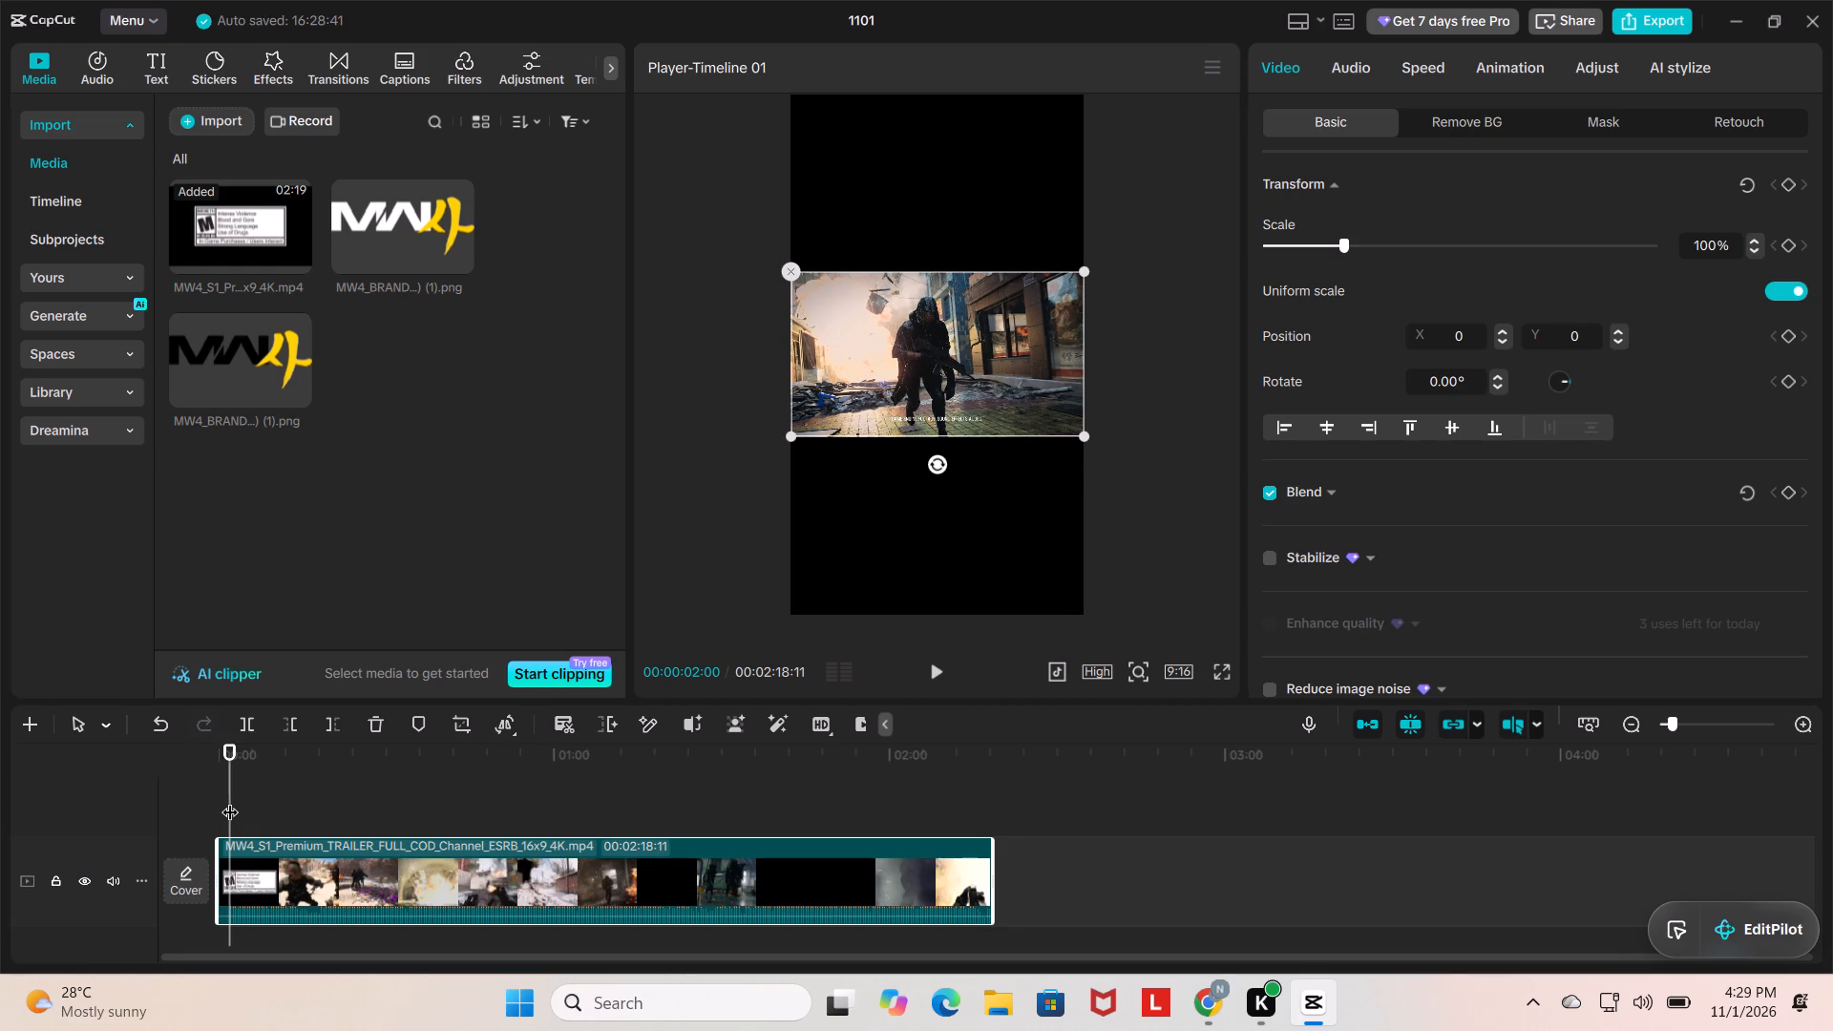
key(Right)
key(Right)
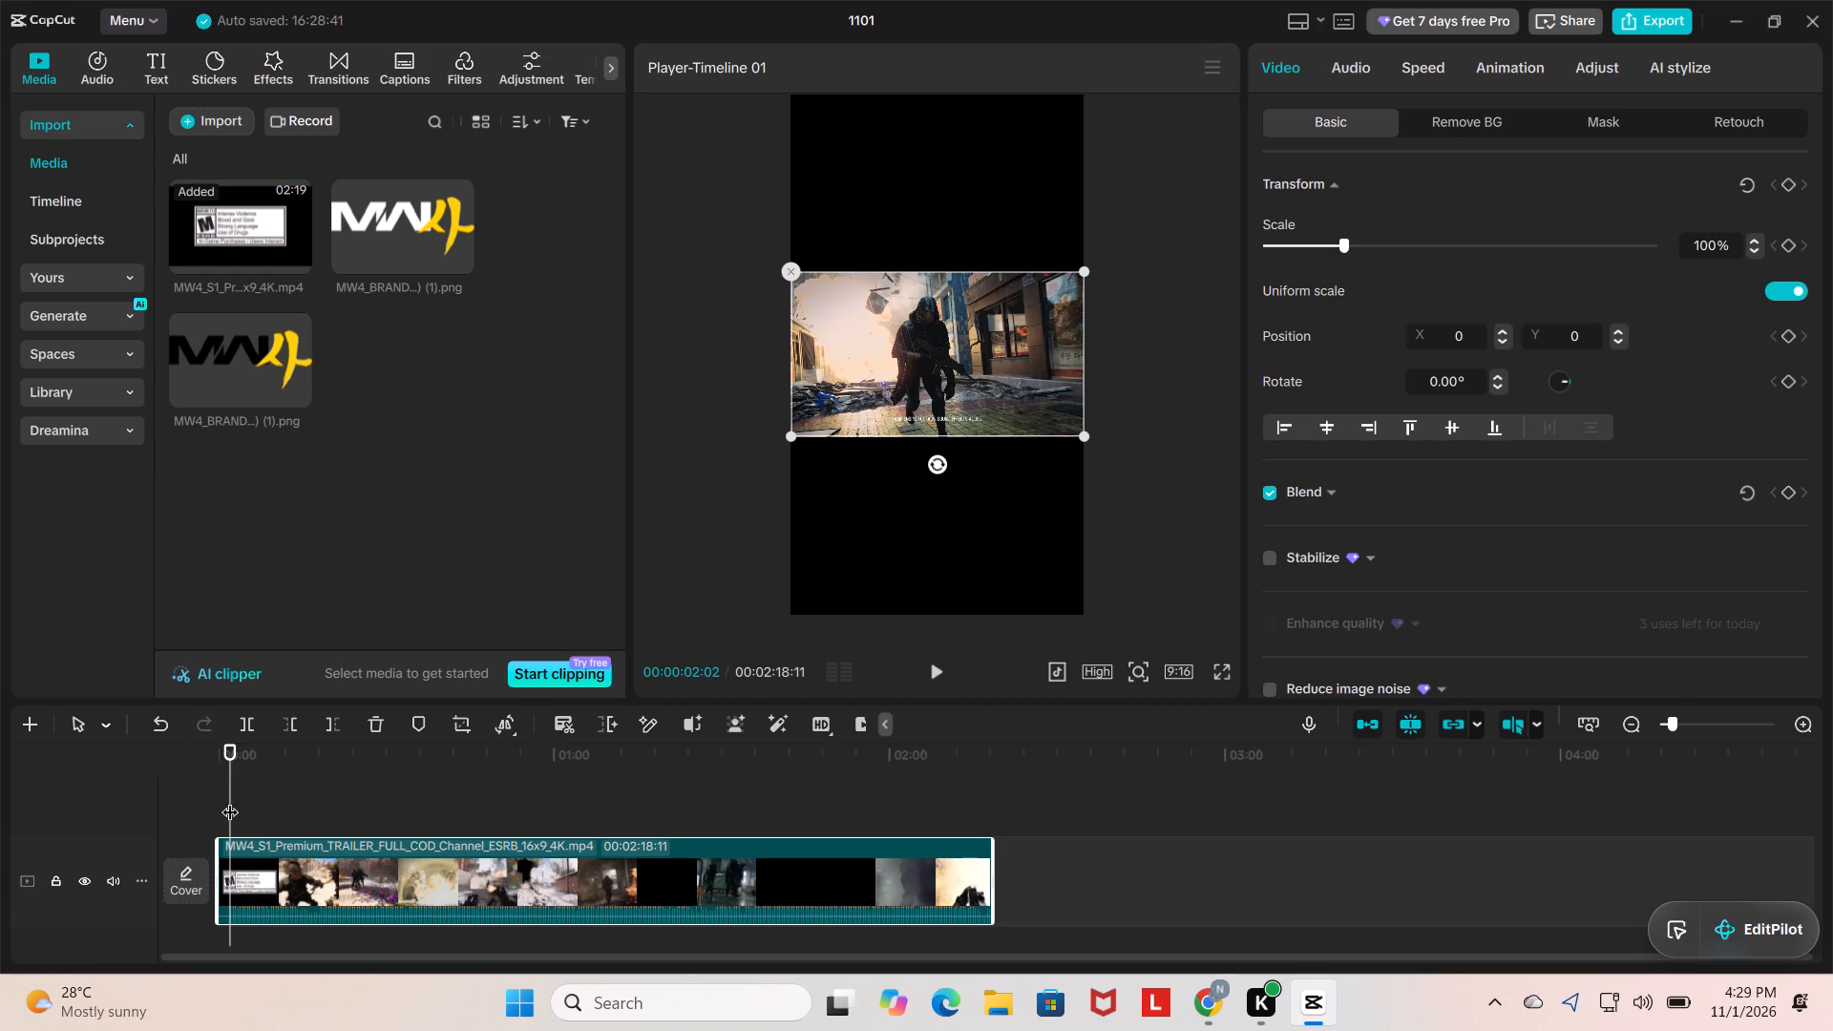
key(ctrl+b)
ctrl+scroll(238, 795, up, 4)
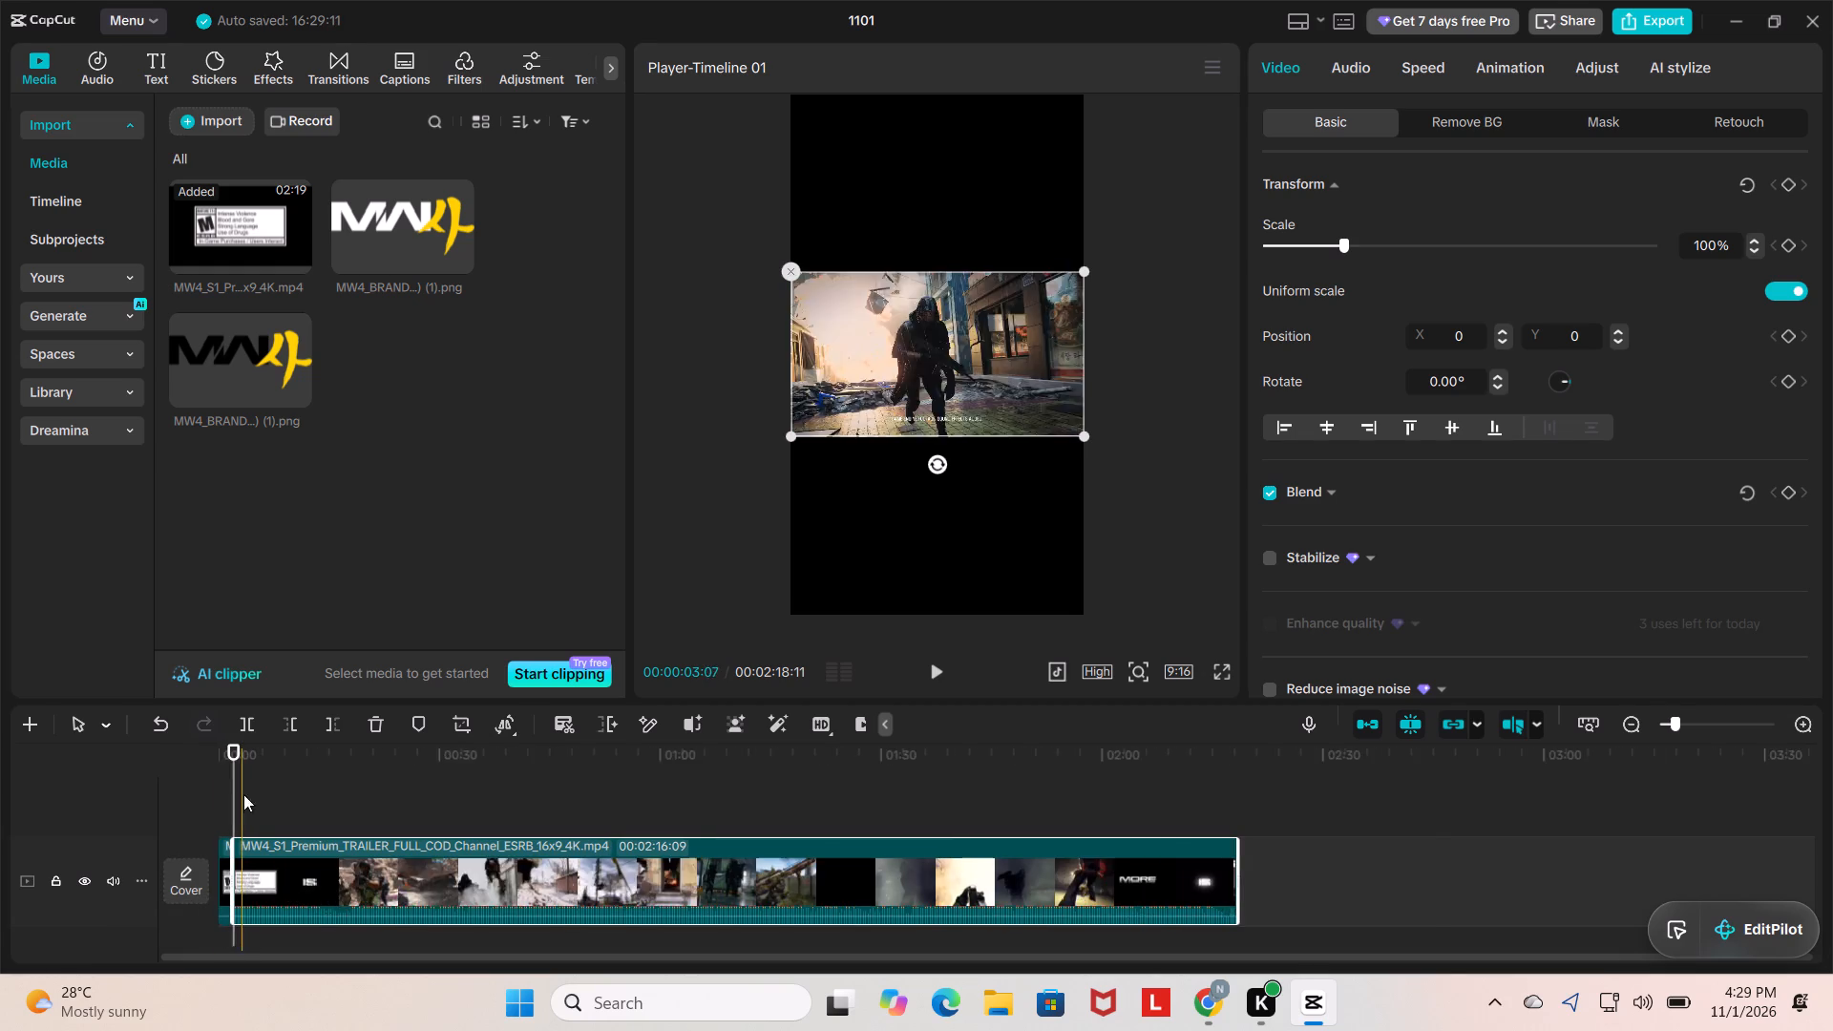
ctrl+scroll(243, 794, up, 1)
click(228, 881)
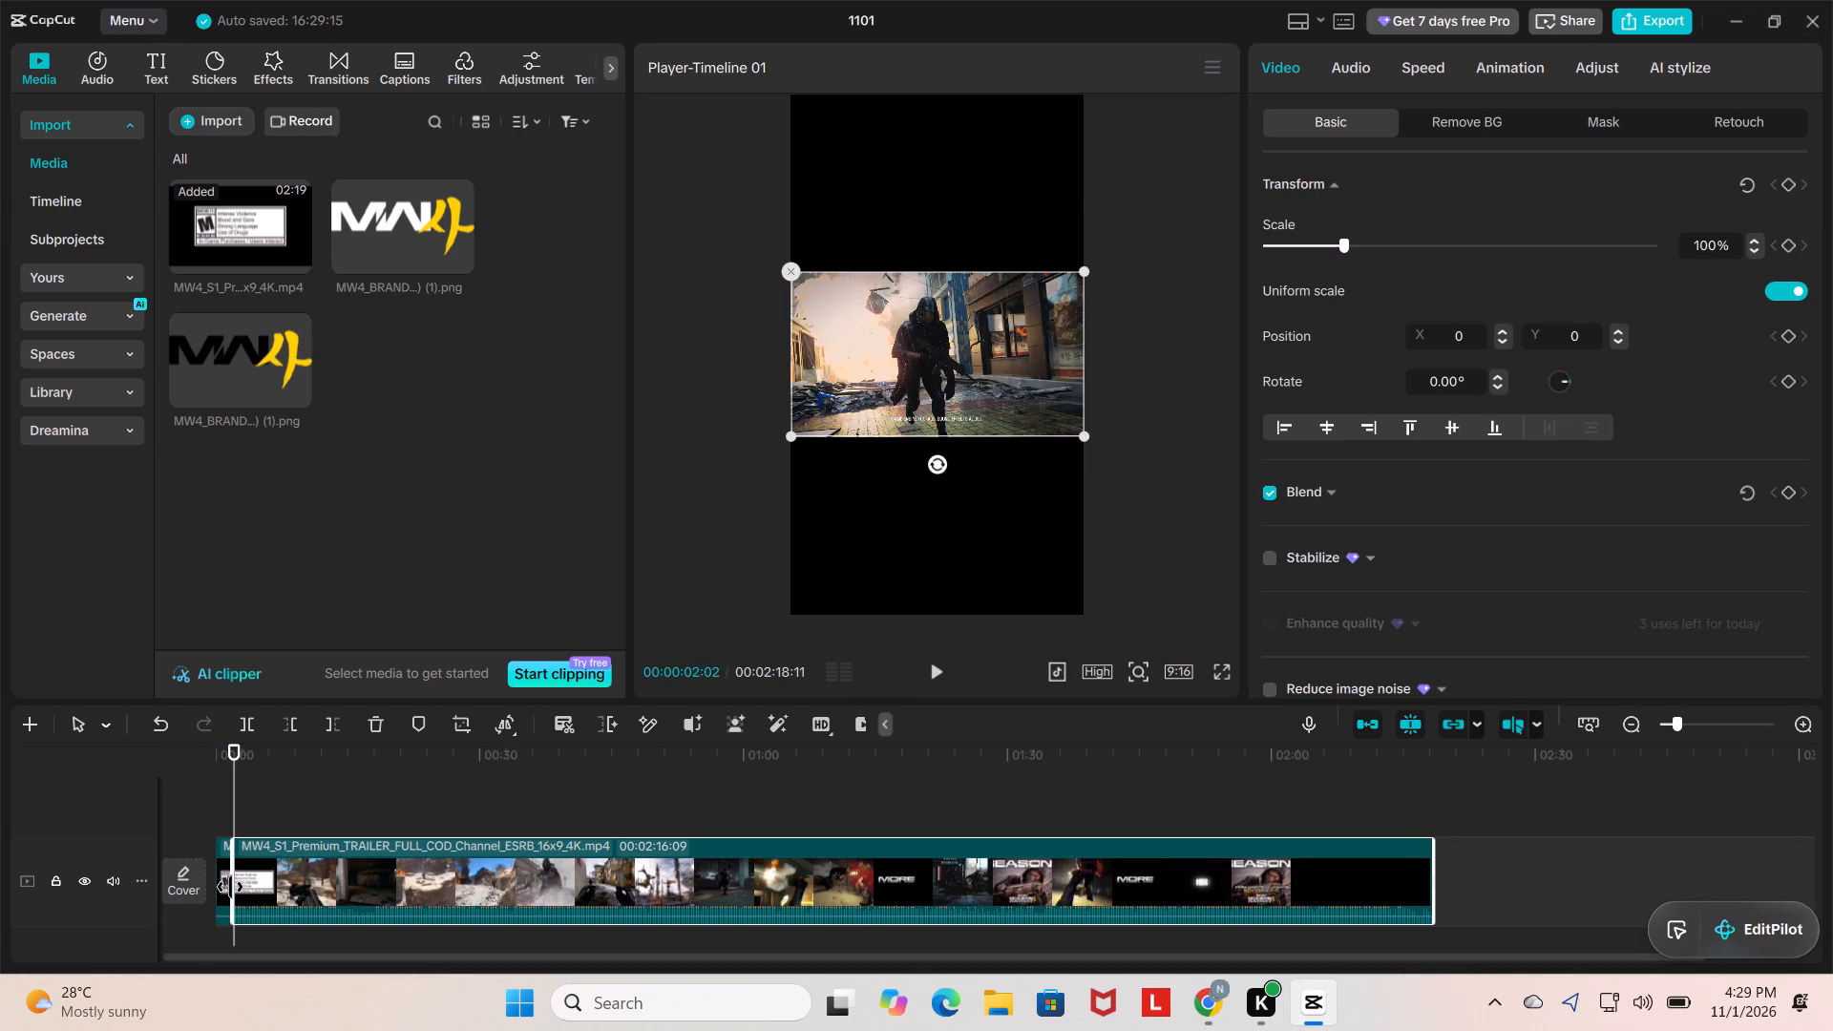
click(221, 887)
key(BackSpace)
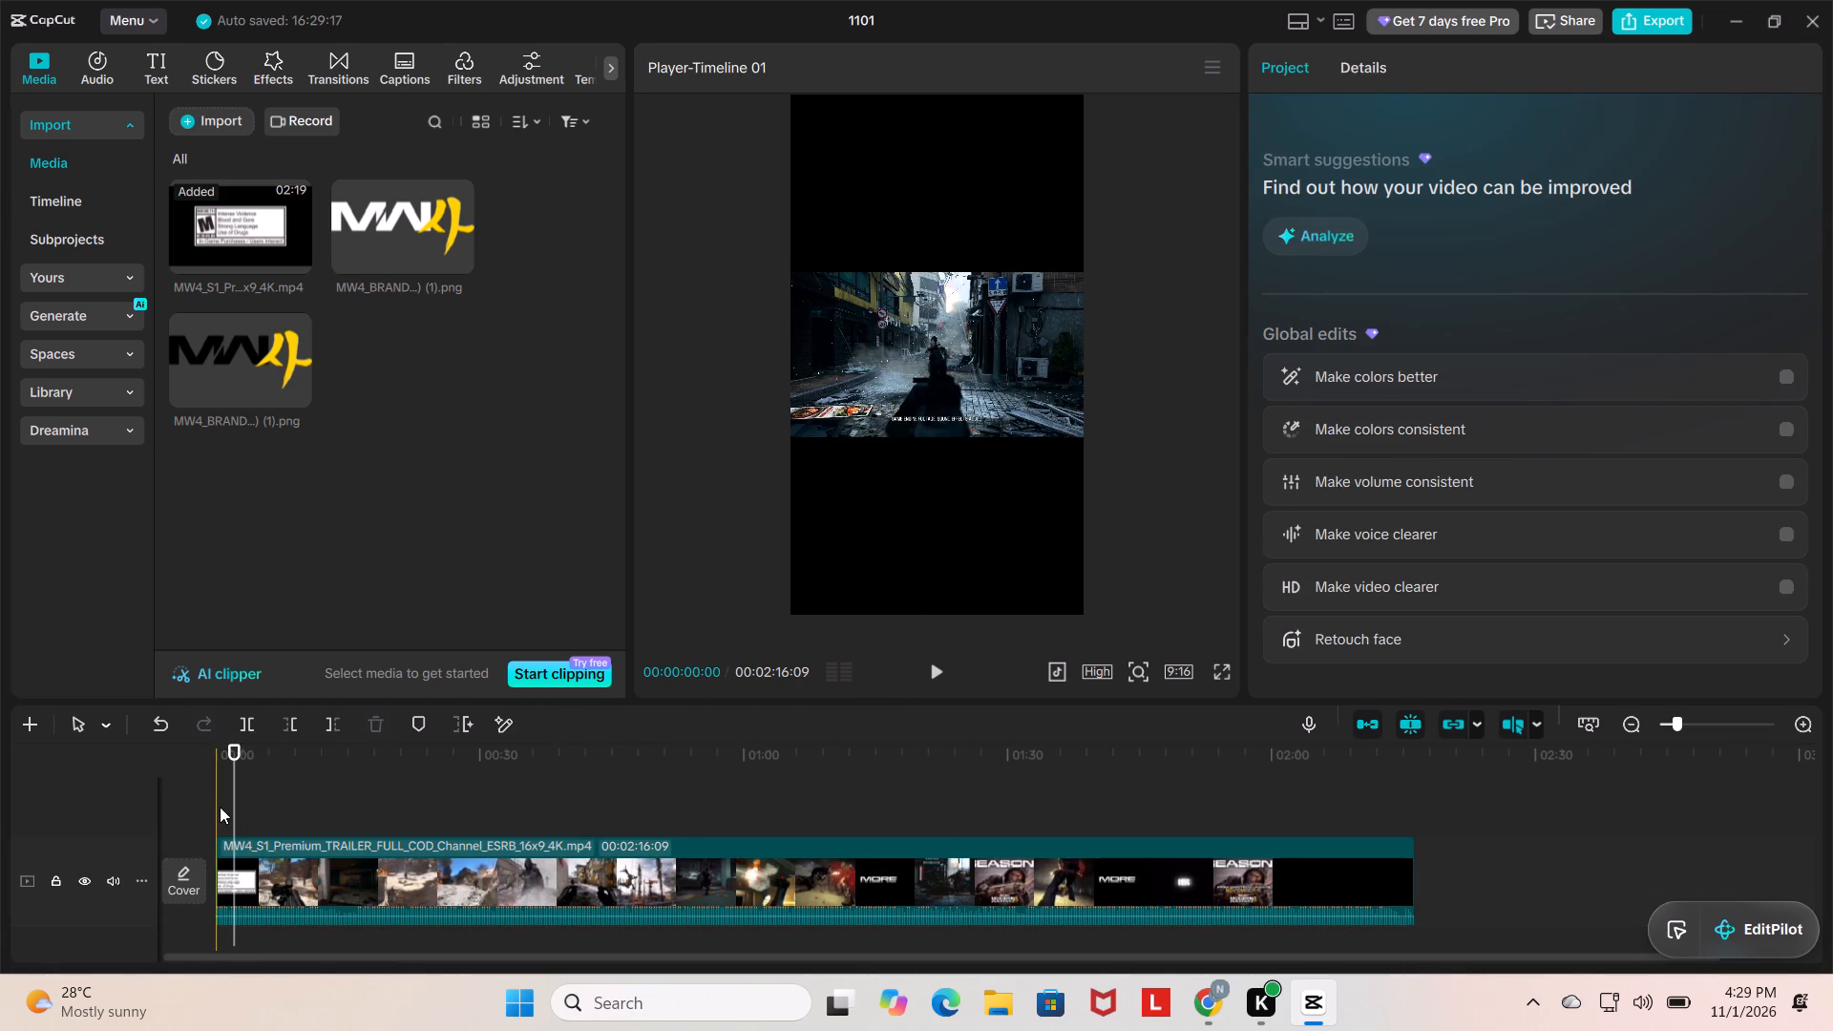
Play and step through the trailer from the Season 1 title card to about 31 seconds, looking for a suitable end point.
drag(234, 800, 209, 807)
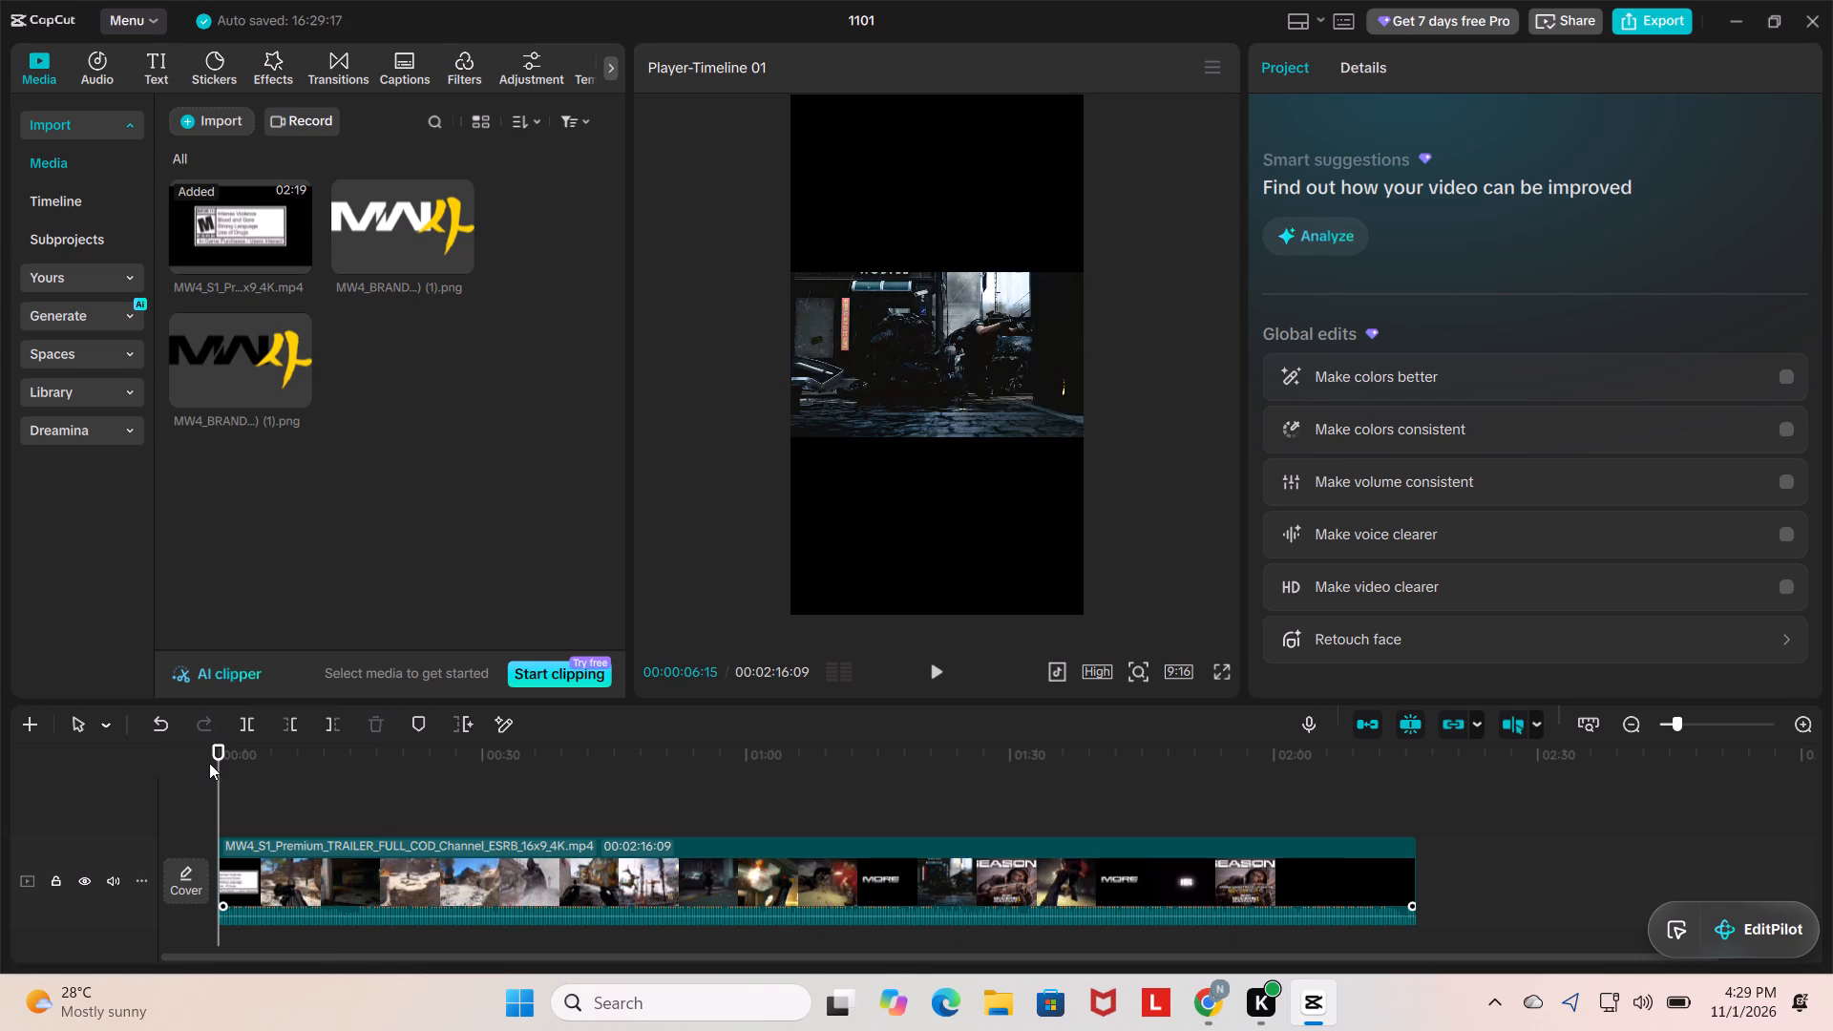
drag(221, 777, 377, 785)
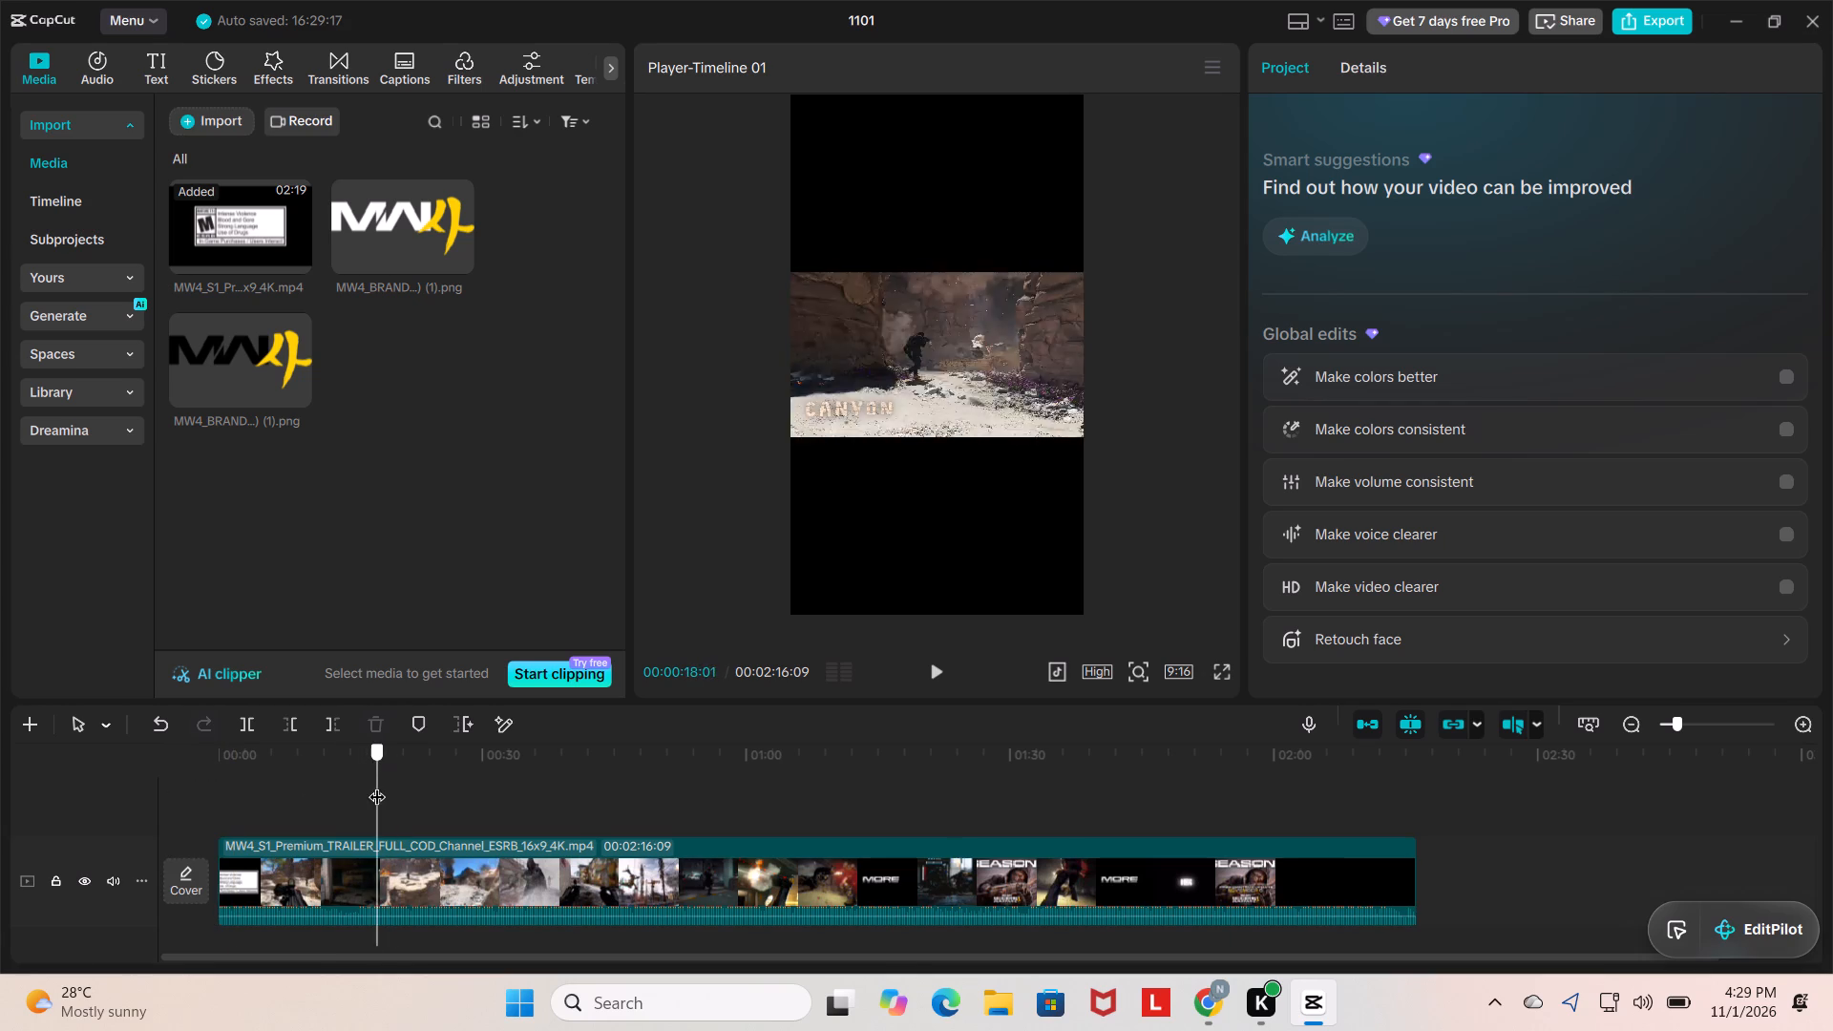
drag(377, 785, 325, 801)
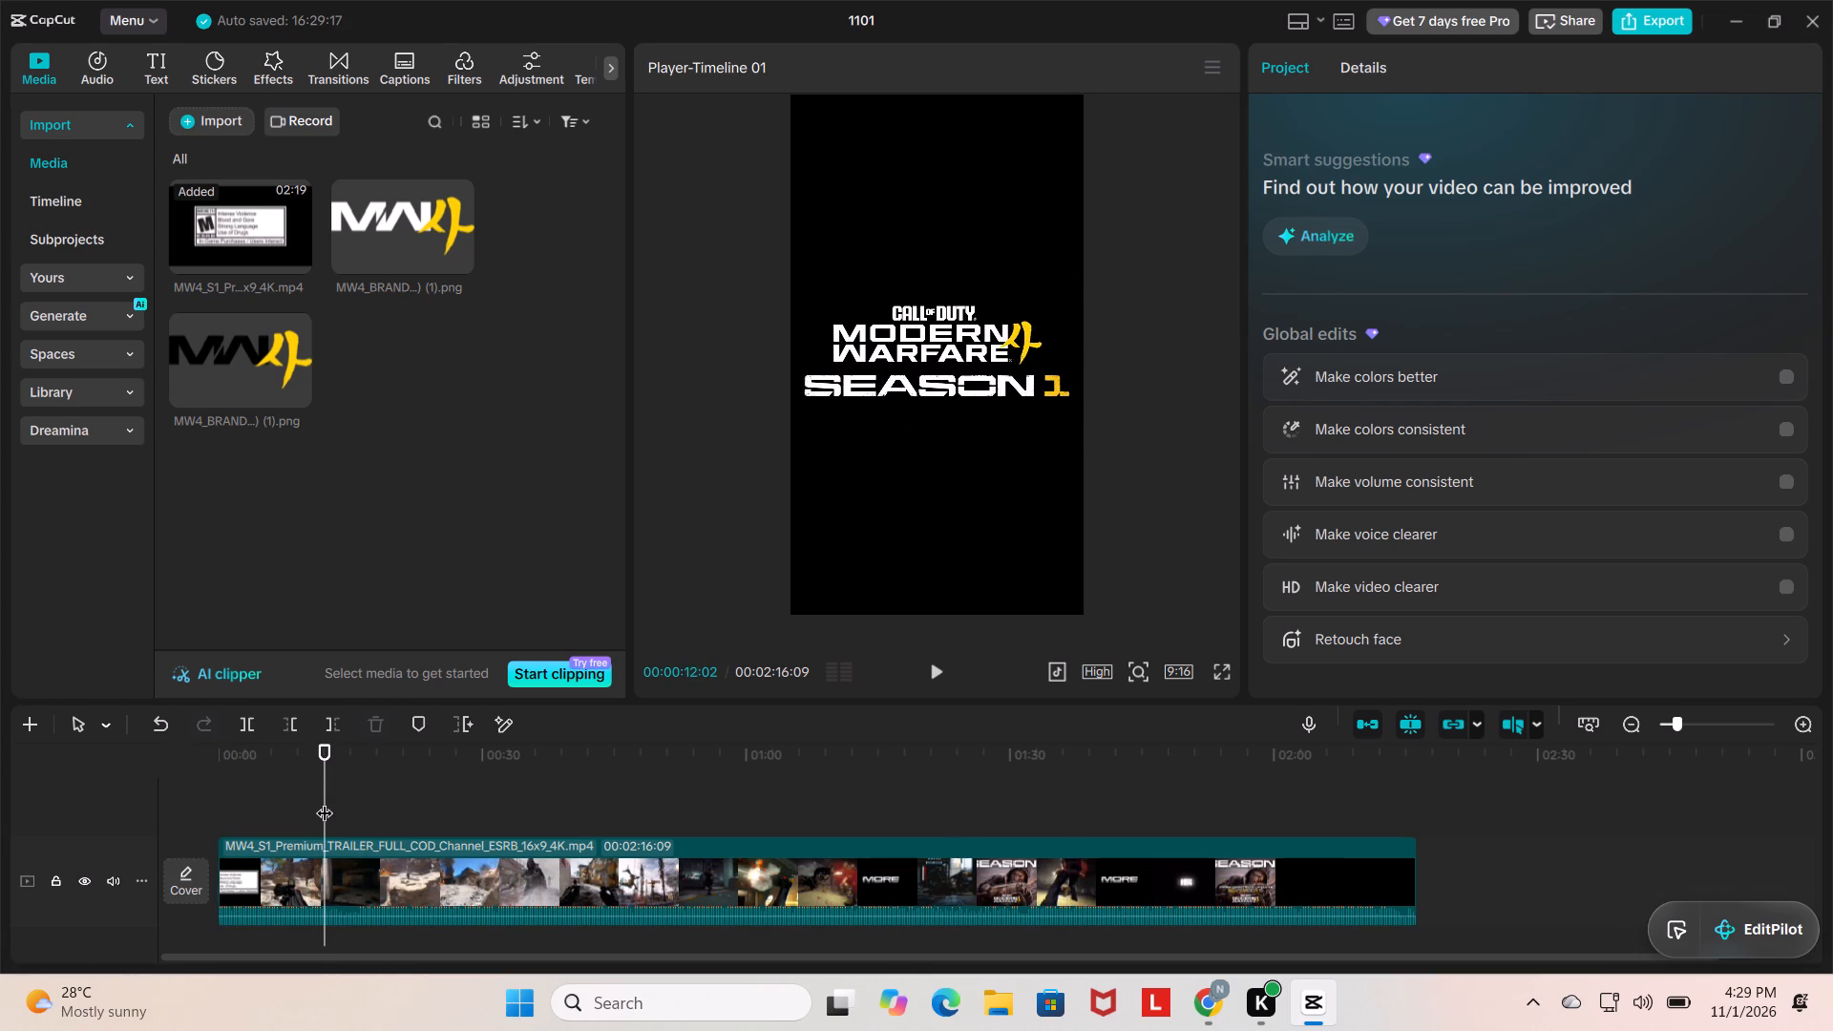
key(Left)
key(Left)
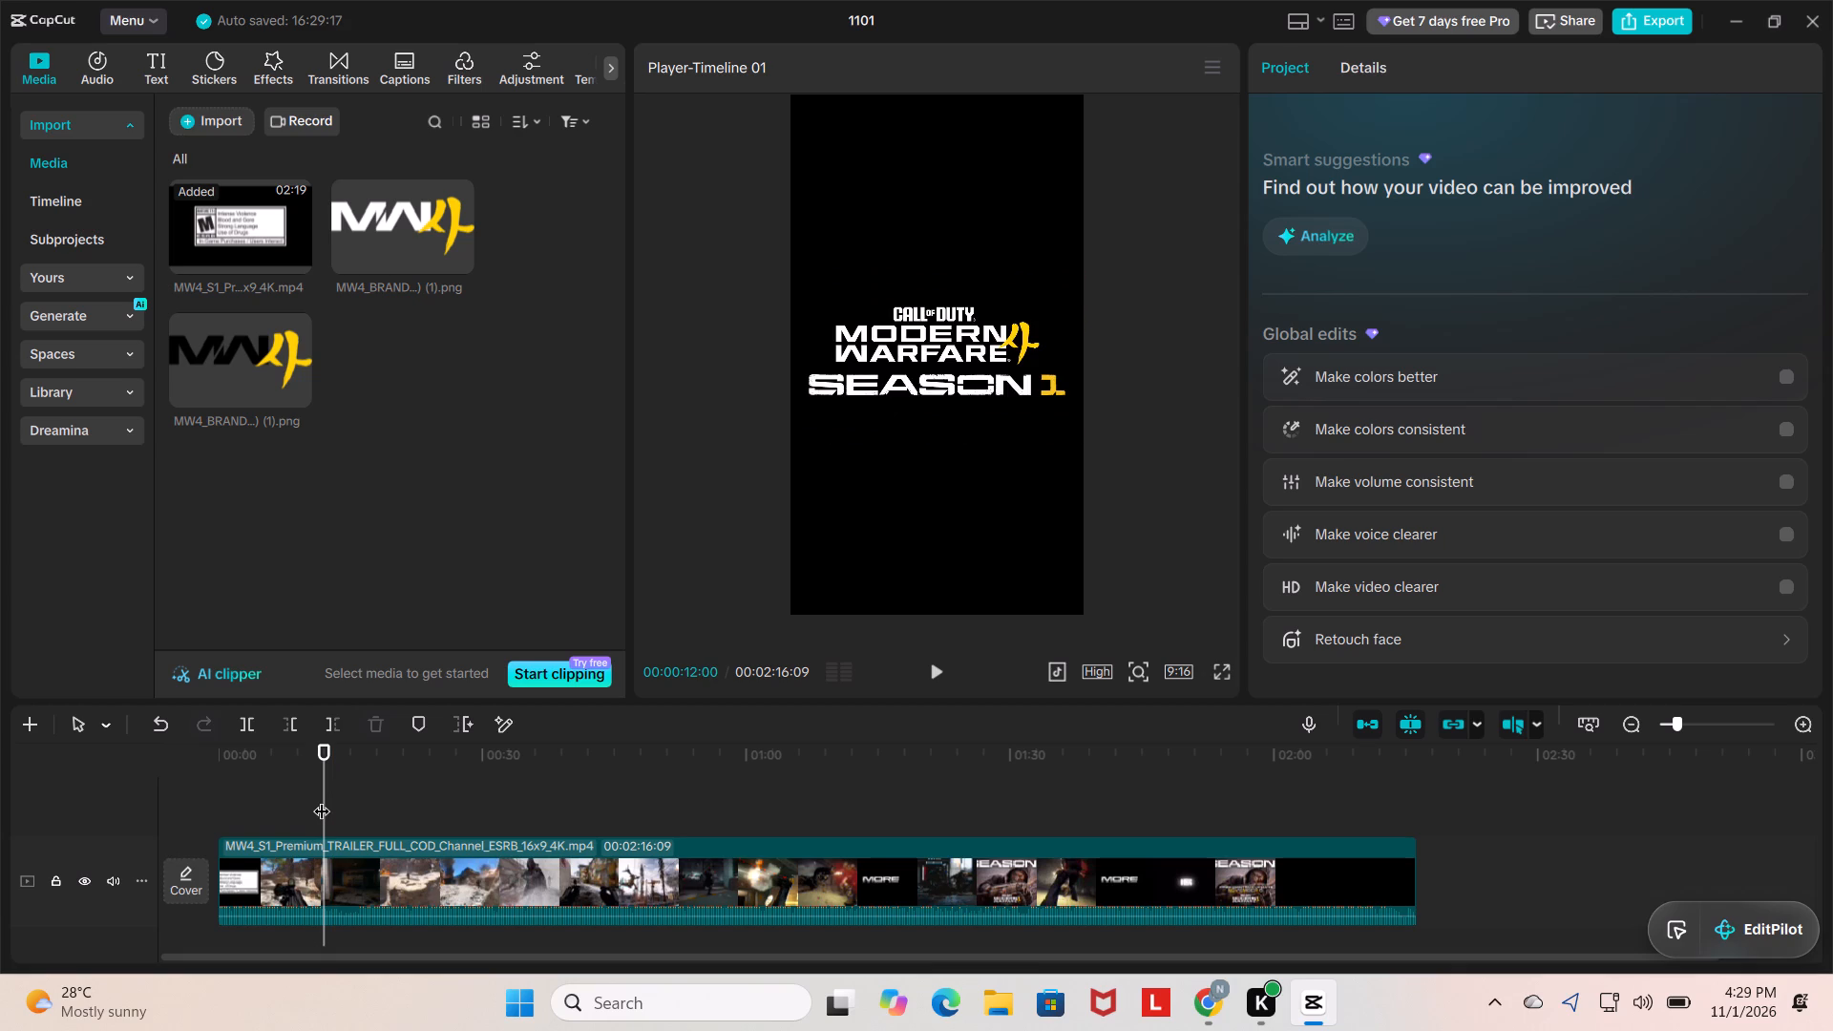
key(space)
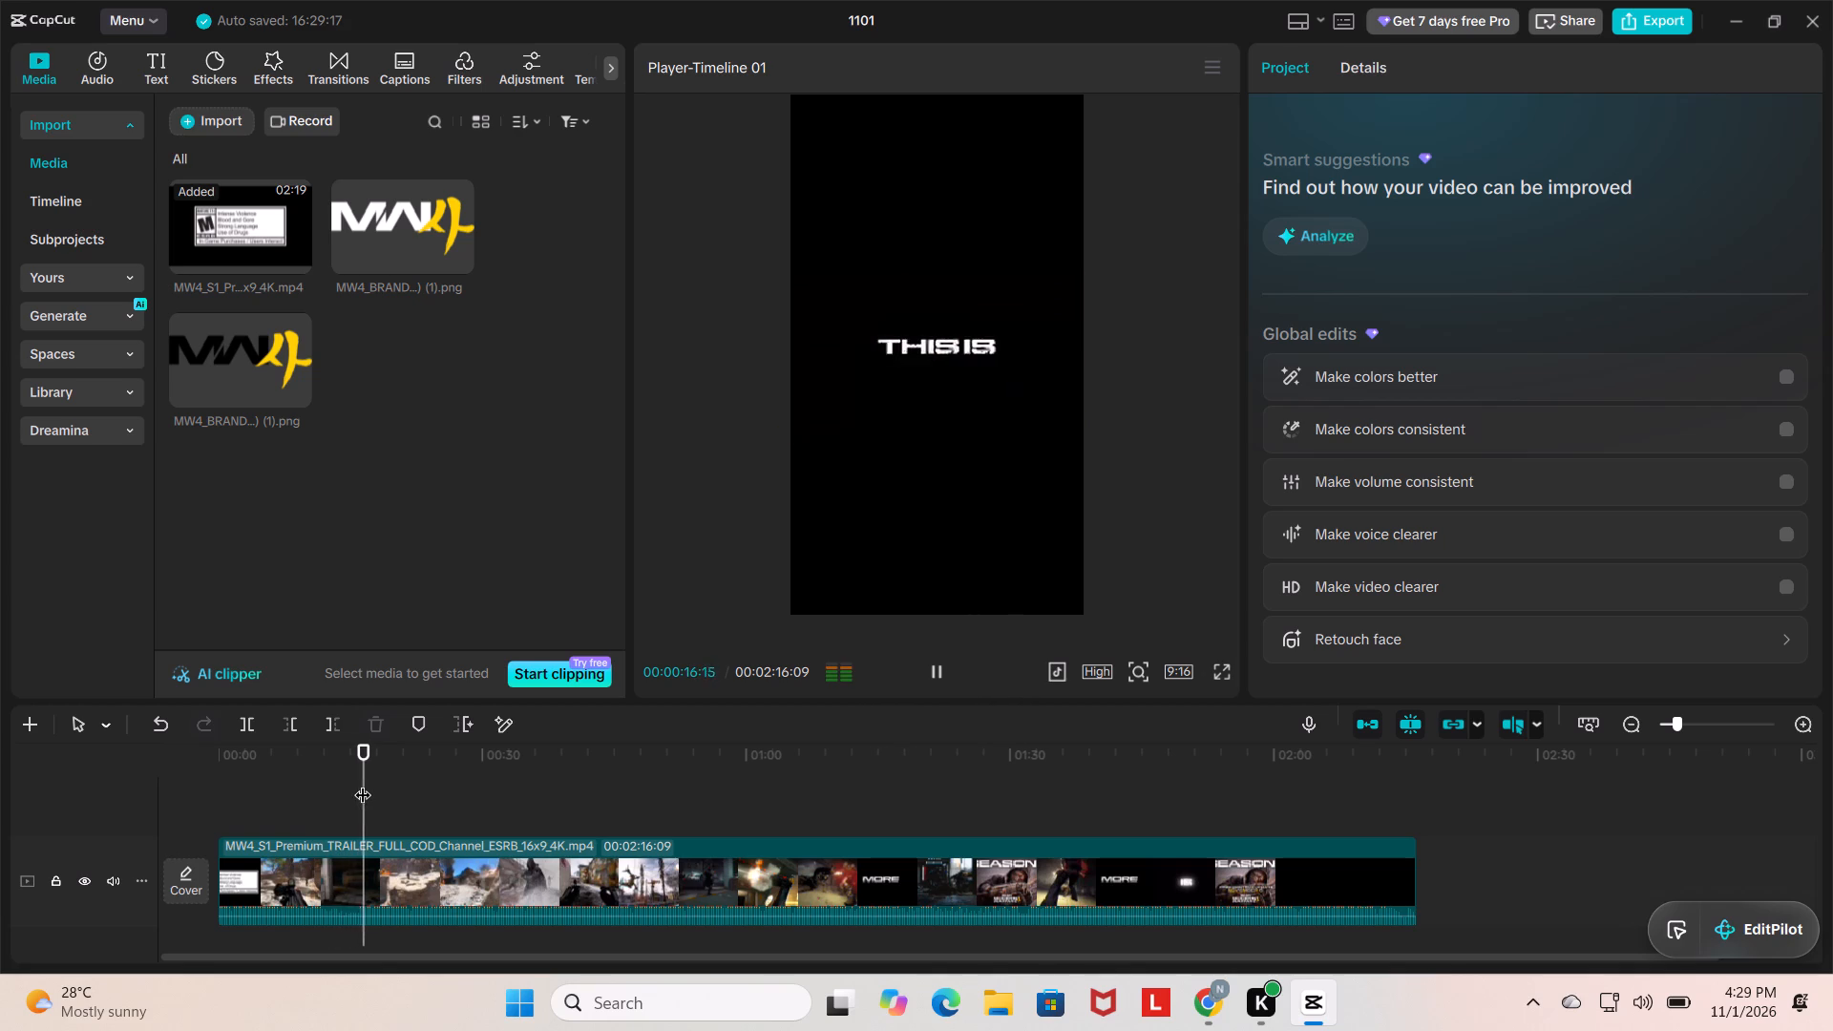
click(363, 783)
key(space)
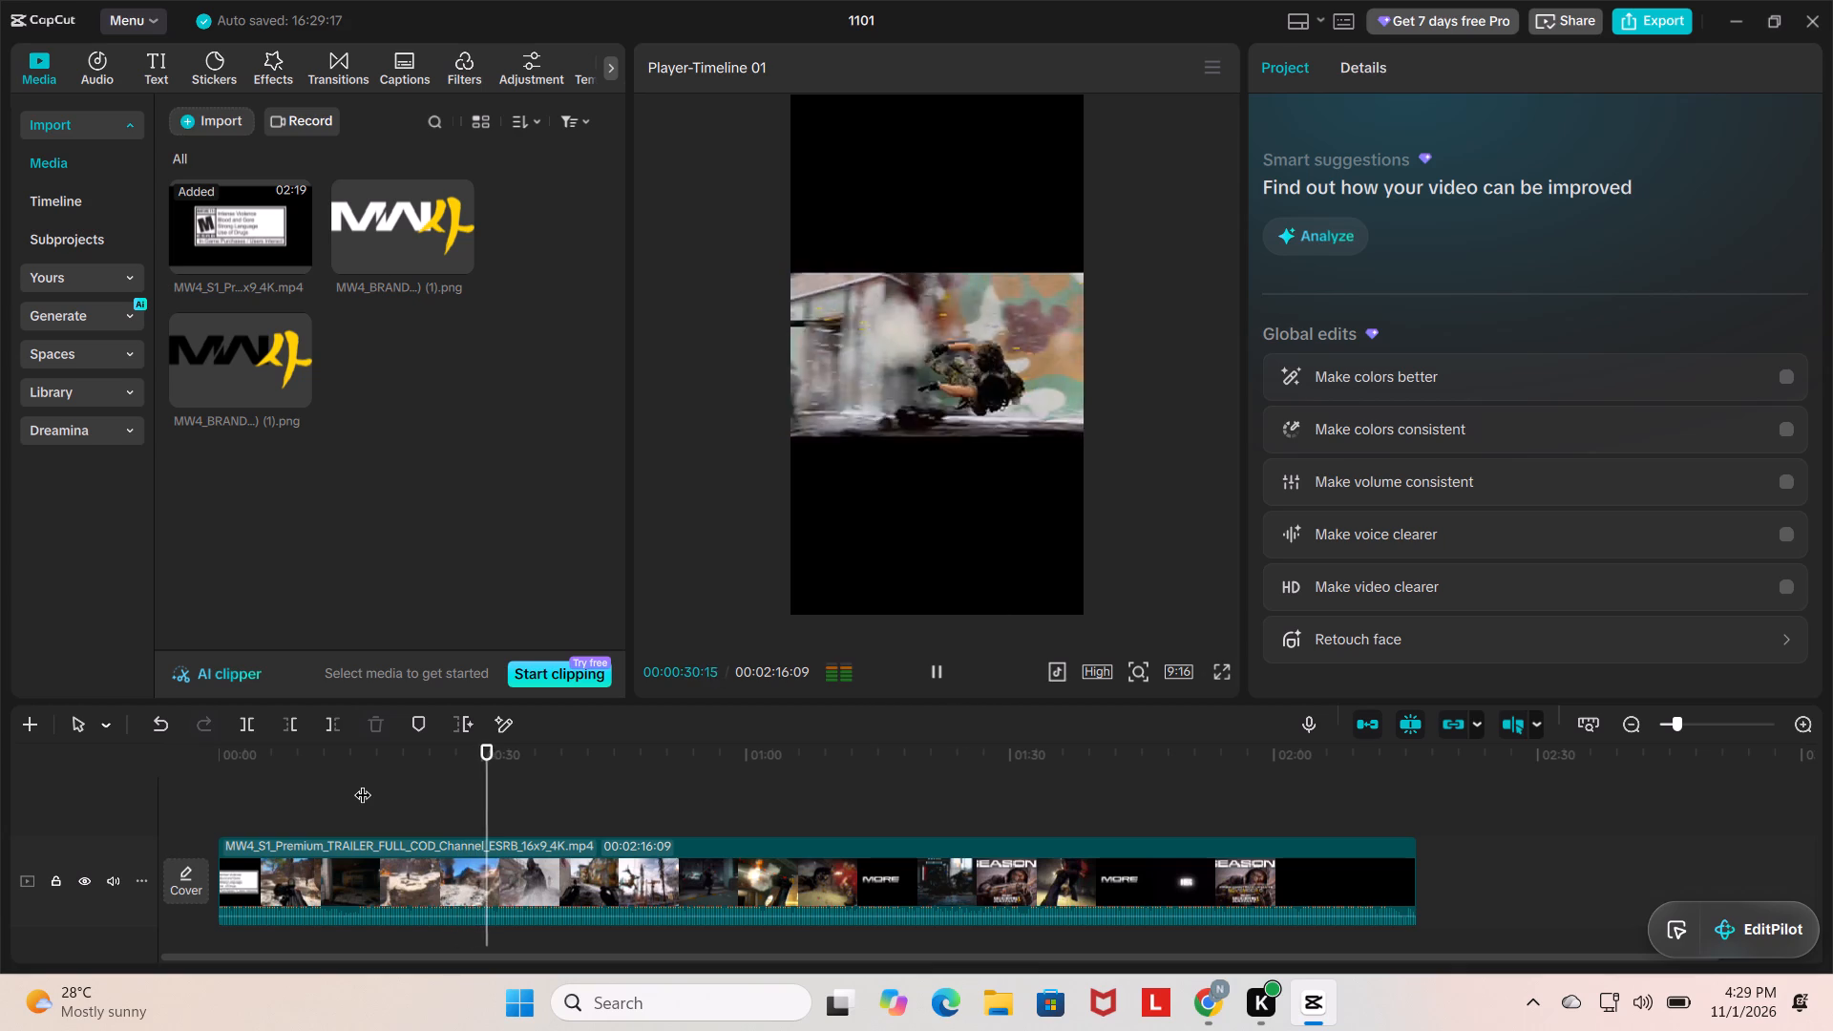
key(Left)
key(Left)
key(Left)
key(Left)
key(Left)
key(Left)
key(Left)
key(Left)
key(Left)
key(Left)
key(Left)
key(Left)
key(Left)
key(Left)
key(Left)
key(Left)
key(Left)
key(Left)
key(Left)
key(Left)
key(Left)
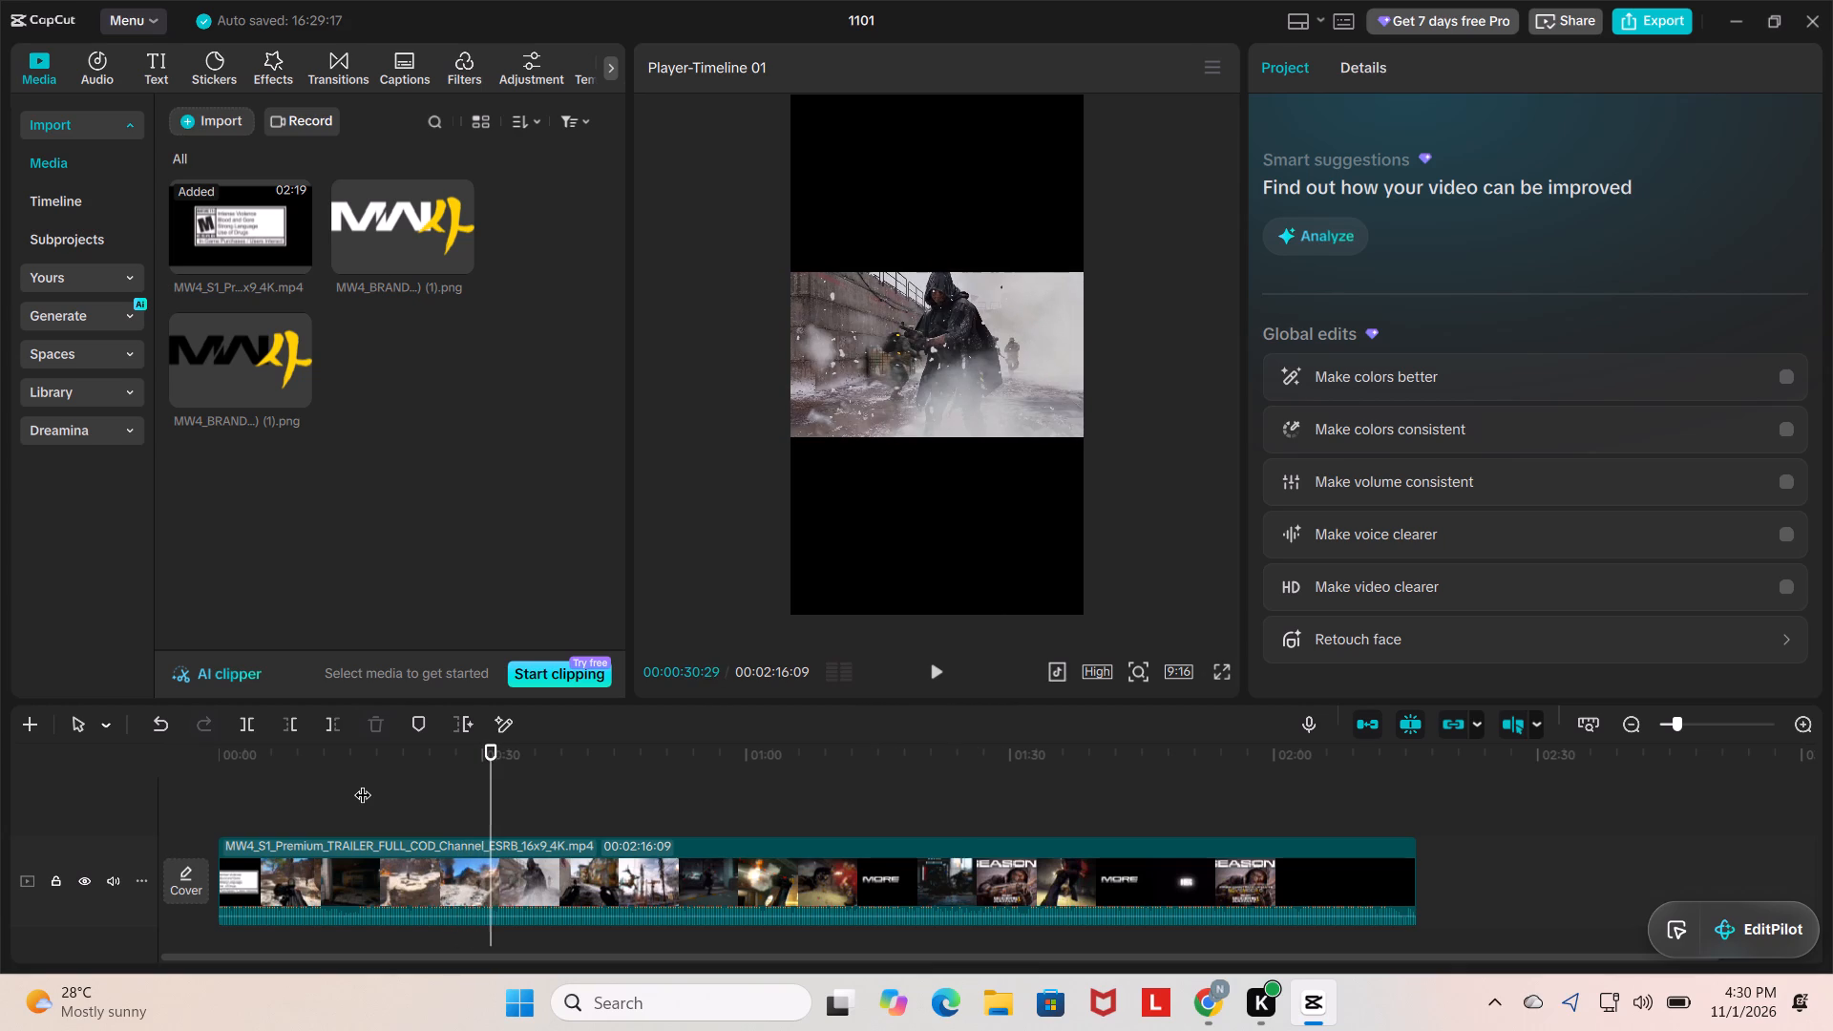
key(Left)
key(Left)
key(Left)
key(Left)
key(Left)
key(Left)
key(Left)
key(Left)
key(Left)
key(Left)
key(Left)
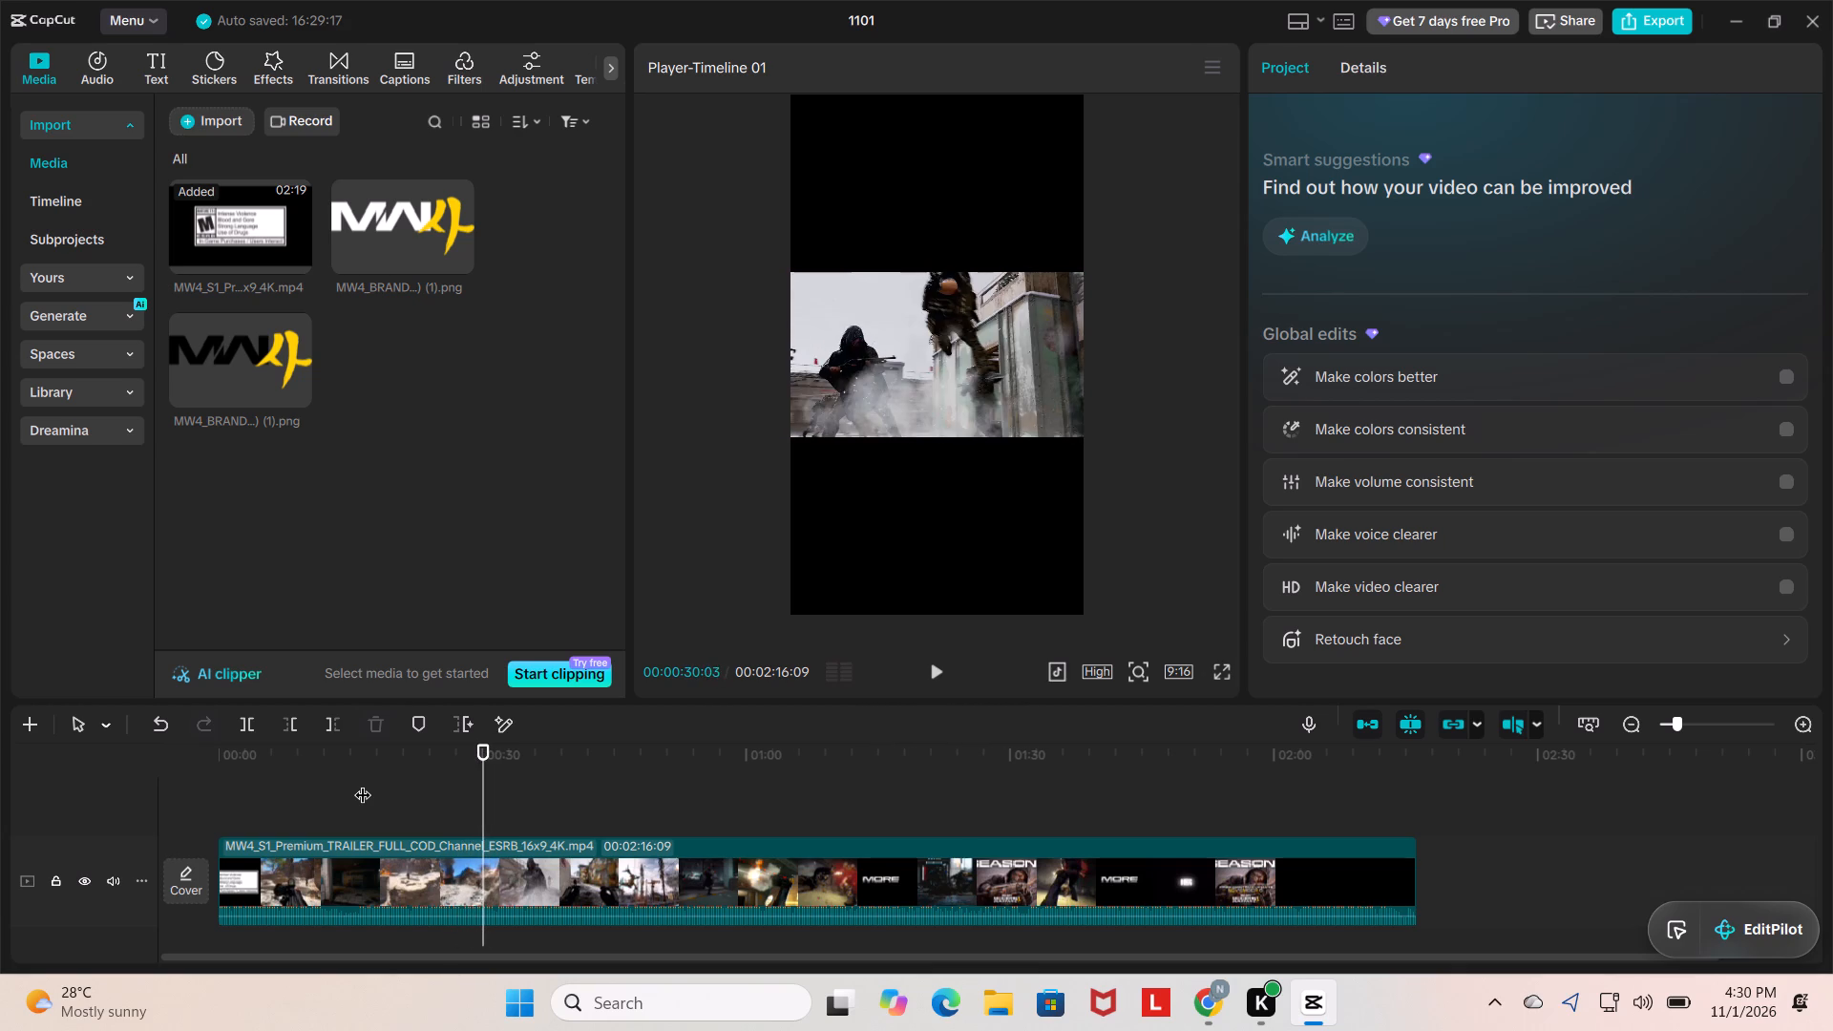
key(Left)
key(Left)
key(Left)
key(Left)
key(Left)
key(Left)
key(Left)
key(Left)
key(Left)
key(Left)
key(Left)
key(Left)
key(Left)
key(Left)
key(Left)
key(Left)
key(Left)
key(Left)
key(Left)
key(Left)
key(Left)
key(Left)
key(Left)
key(Left)
key(Left)
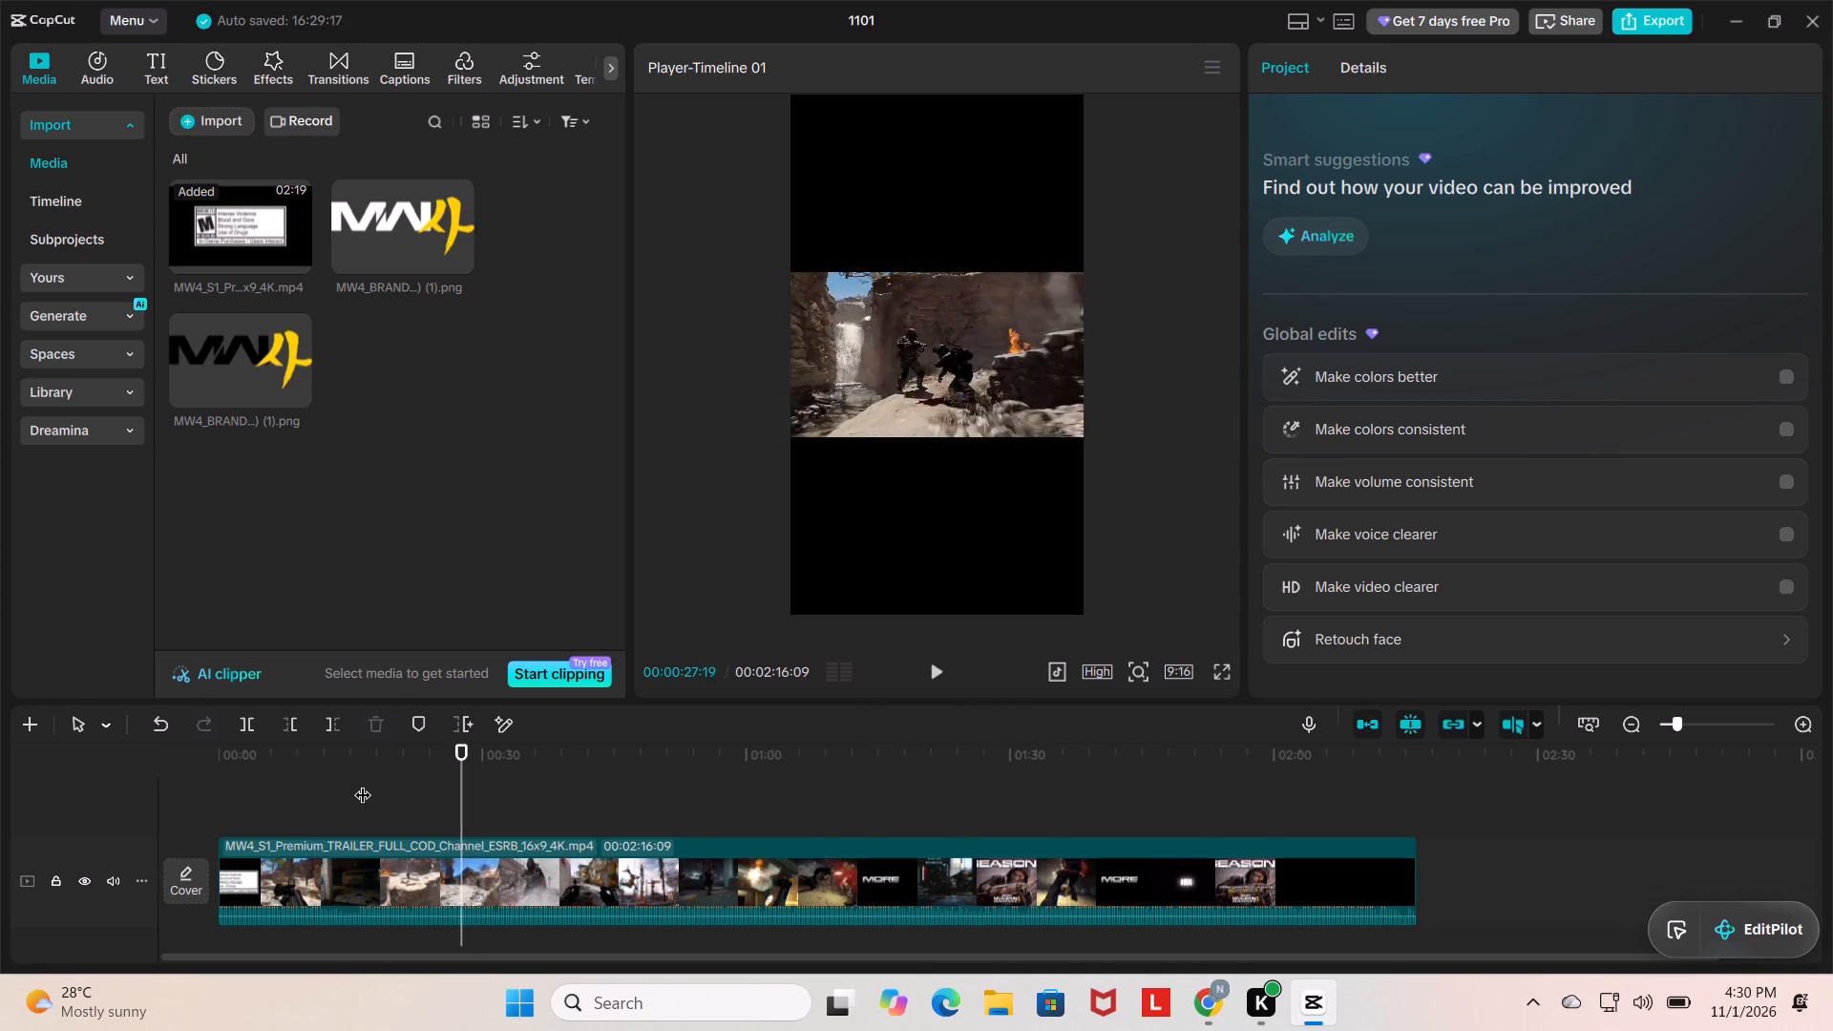
key(space)
key(space)
key(space)
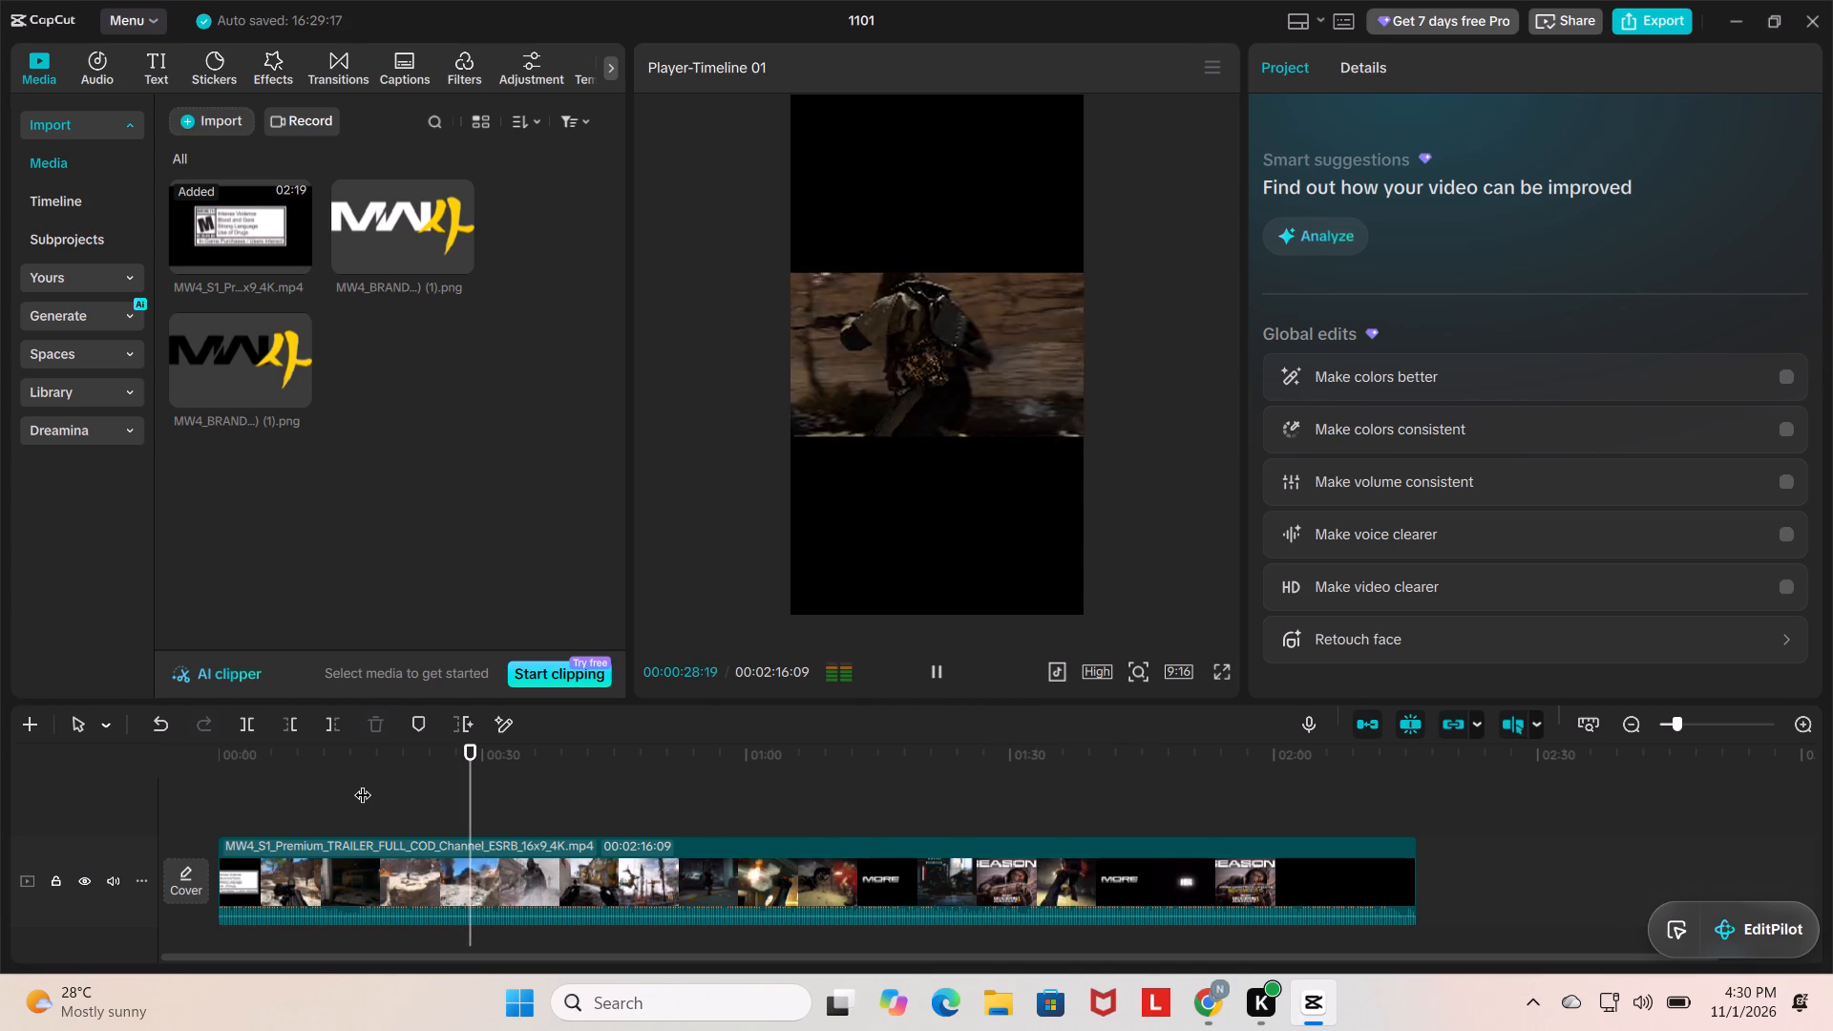
key(space)
key(Left)
key(Left)
key(Left)
key(Left)
key(Left)
key(Left)
key(Left)
key(Left)
key(Left)
key(Left)
key(Left)
key(Left)
key(Left)
key(Left)
key(Left)
key(Left)
key(Left)
key(Left)
key(Left)
key(Left)
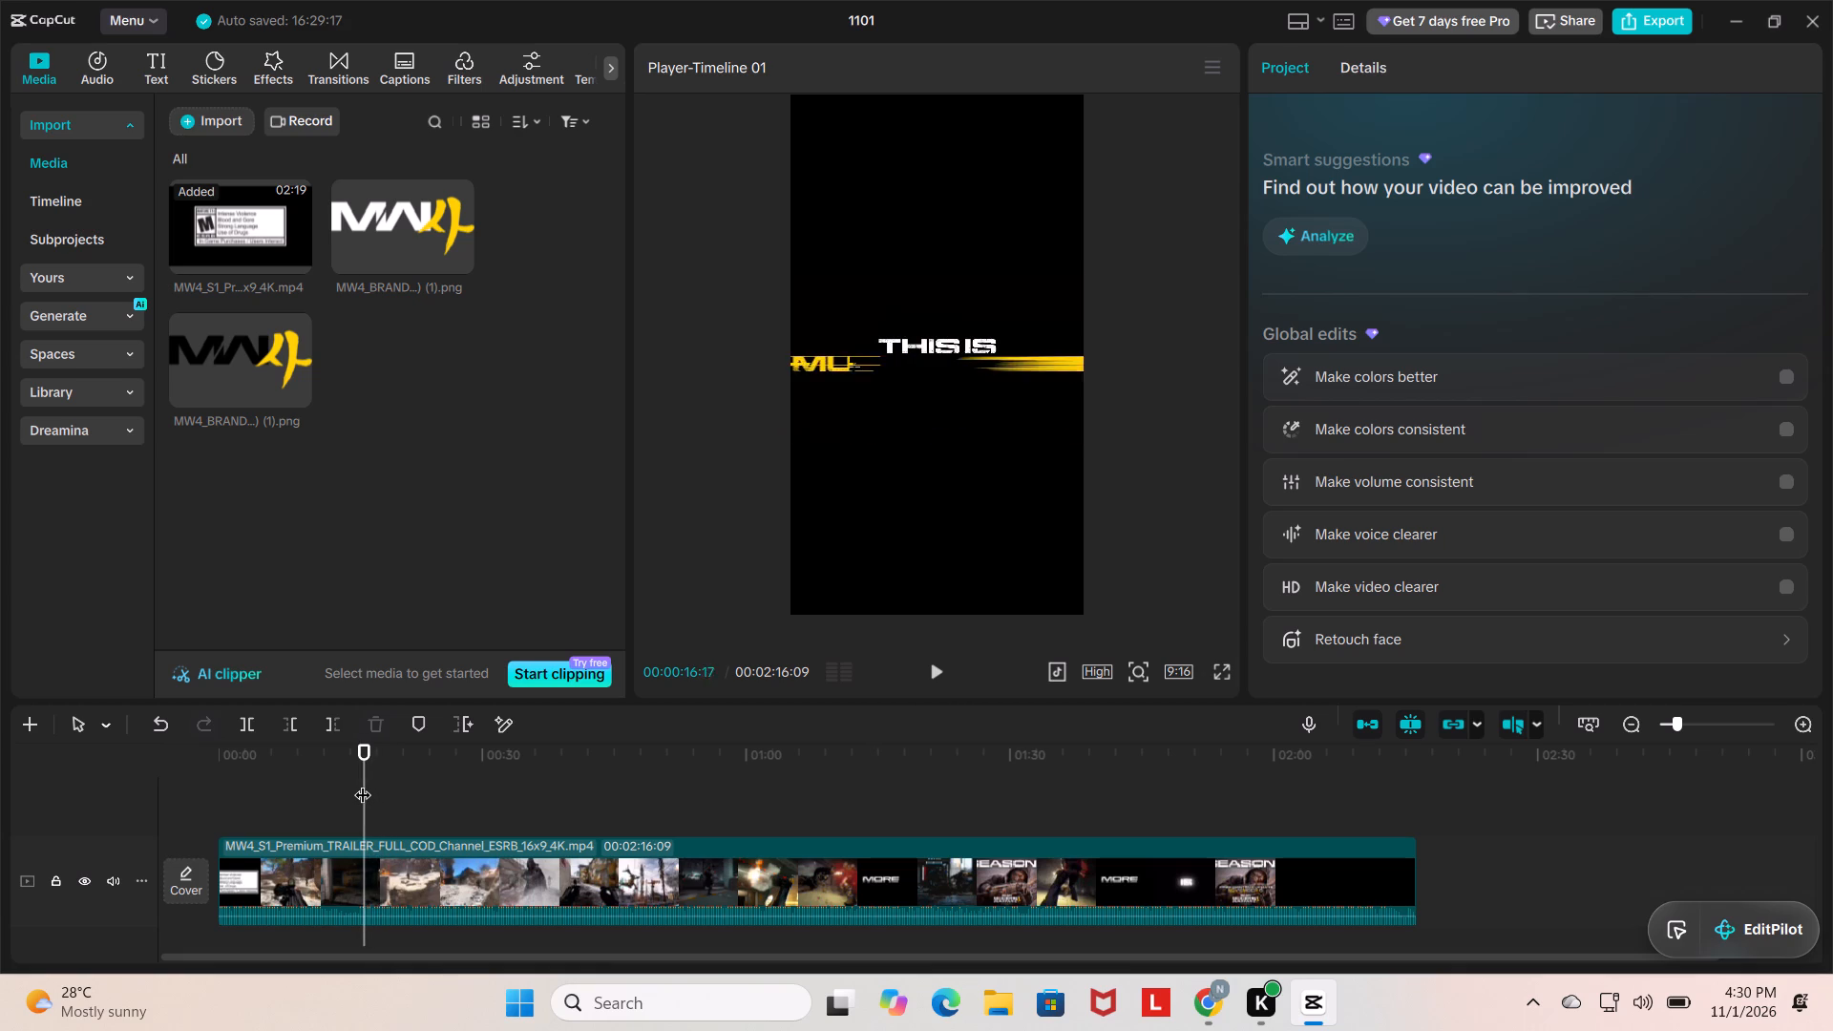
Return to the start of the timeline and step frame by frame through the opening explosion shot.
key(Right)
key(Down)
key(Right)
key(Up)
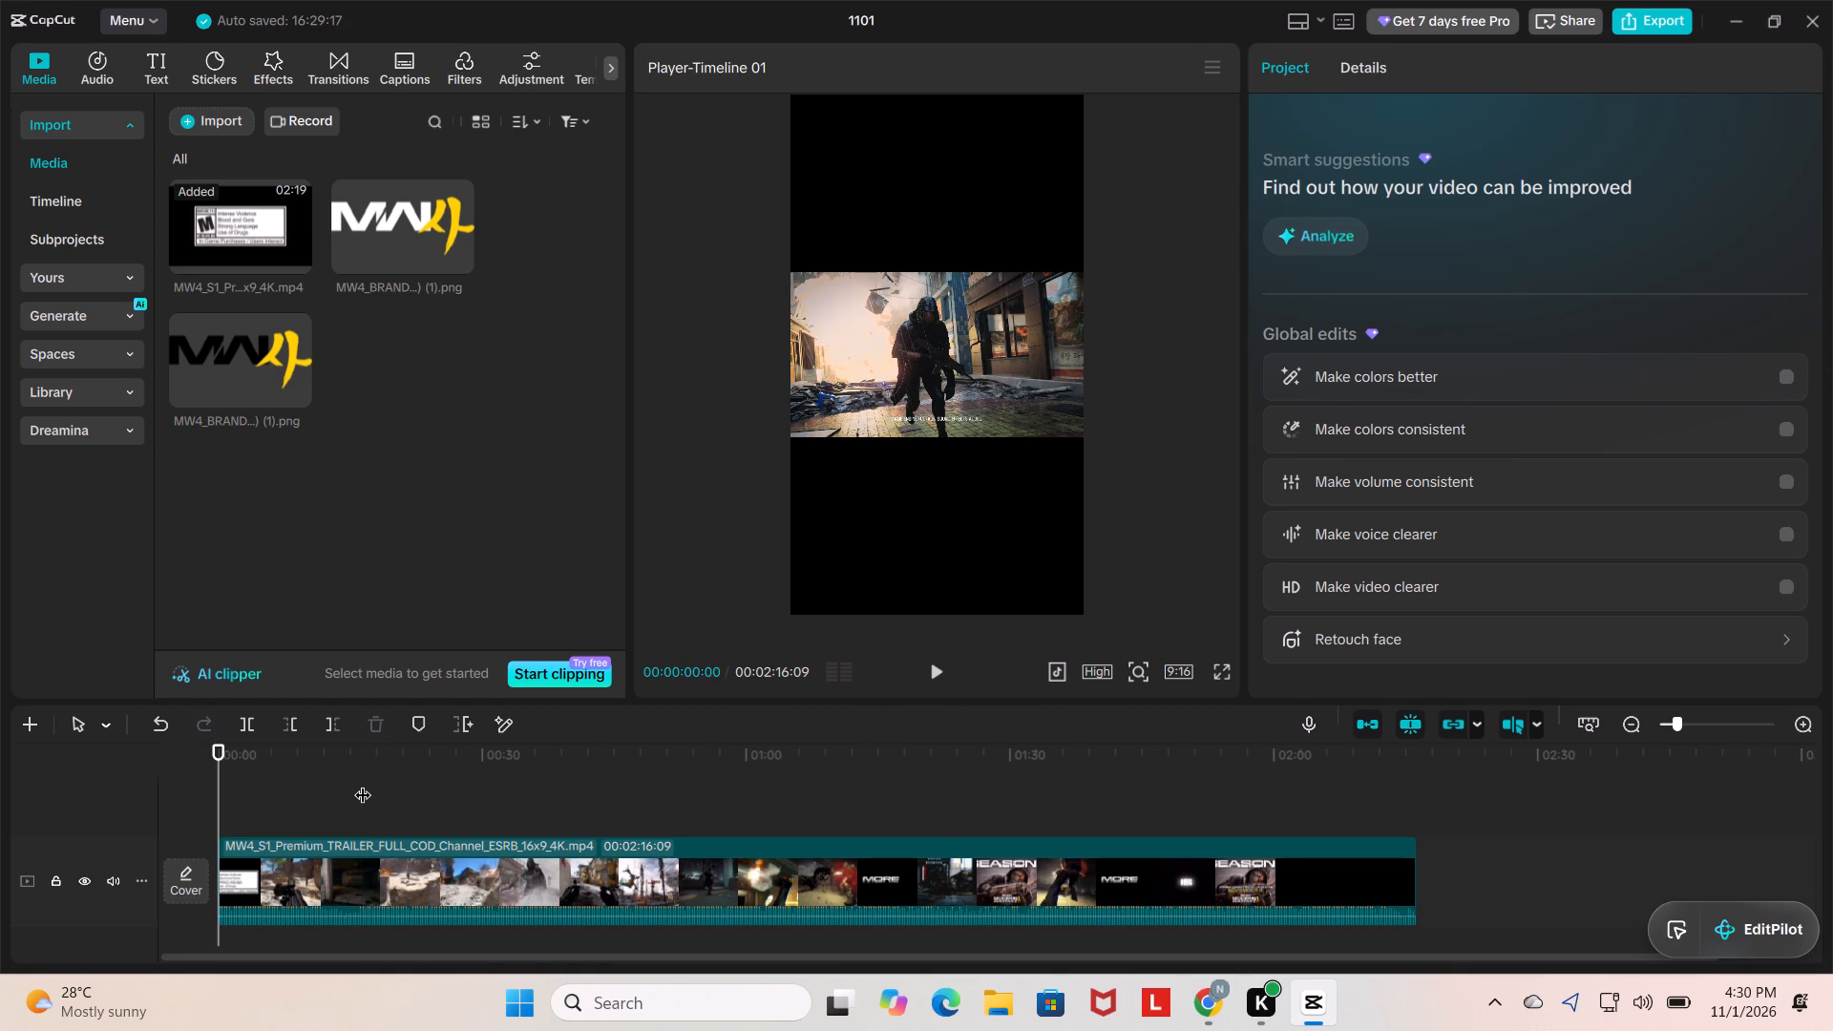
key(Right)
key(Right)
key(Right)
key(Right)
key(Right)
key(Right)
key(Right)
key(Right)
key(Right)
key(Right)
key(Right)
key(Right)
key(Right)
key(Right)
key(Right)
key(Right)
key(Right)
key(Right)
key(Right)
key(Right)
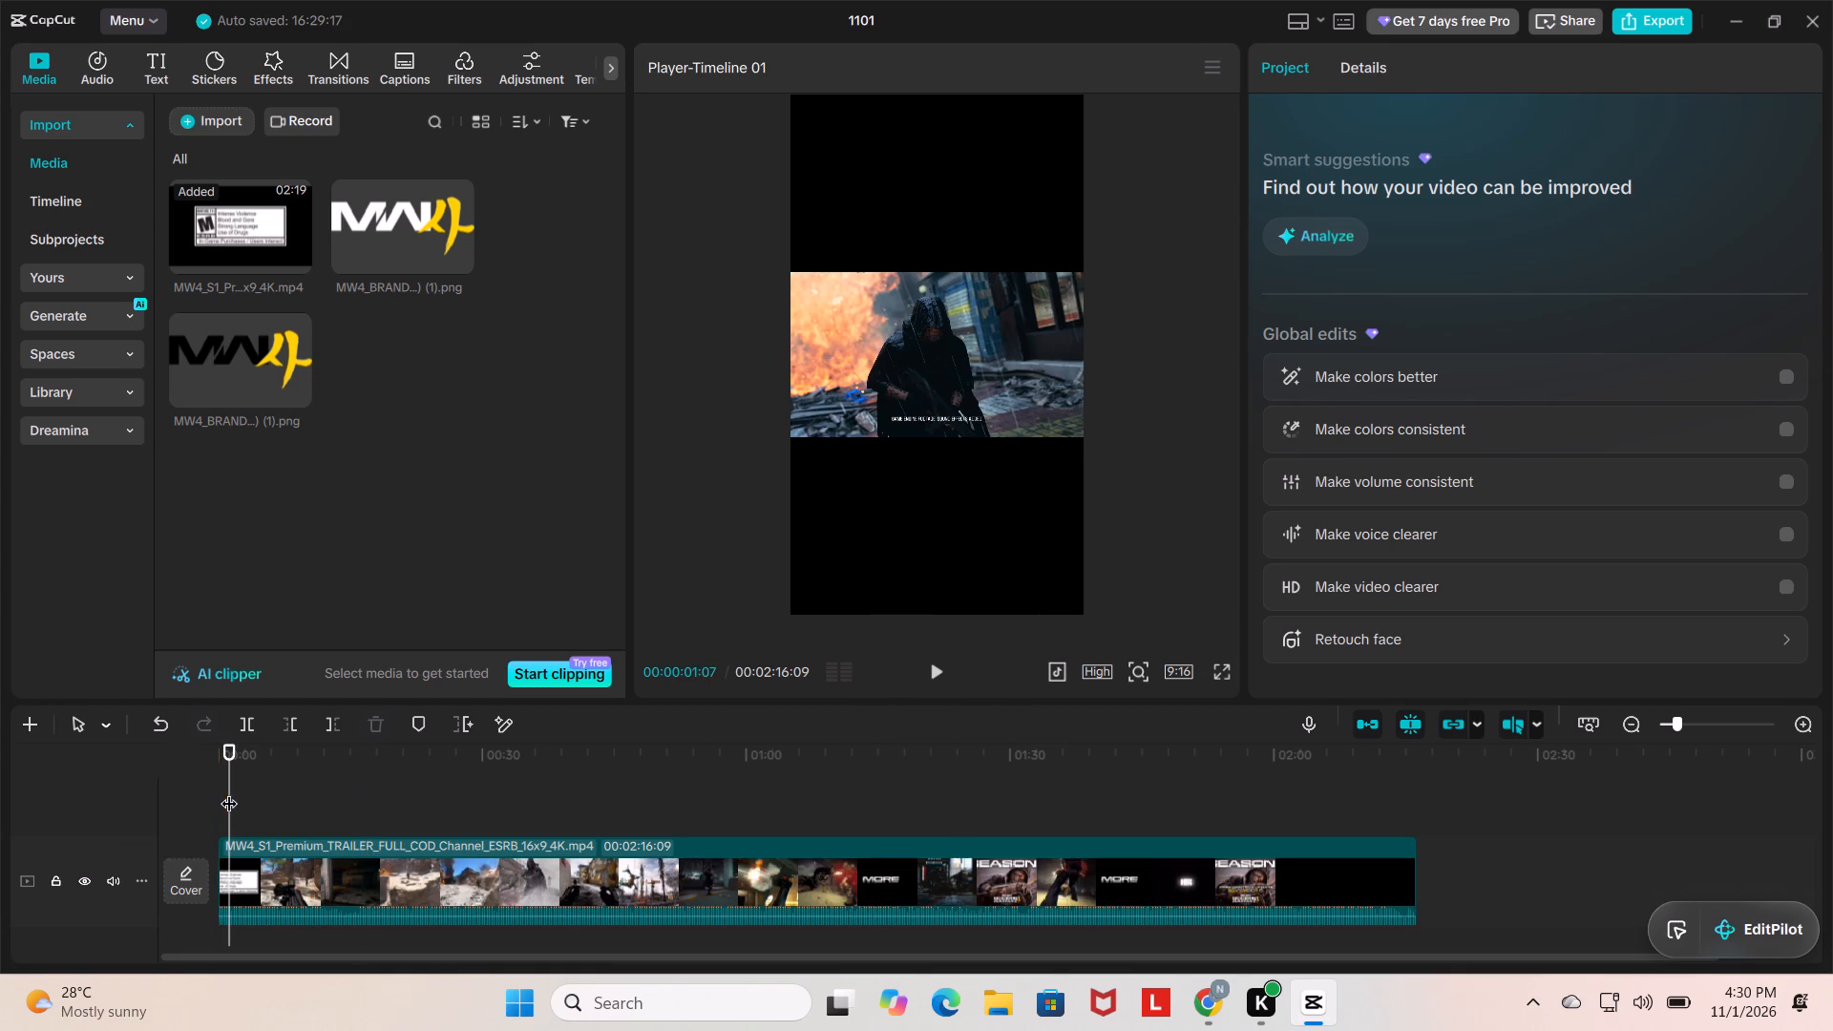
Split the trailer clip at 00:00:12:02 on the Modern Warfare 4 Season 1 title card and delete everything after it.
drag(234, 789, 365, 790)
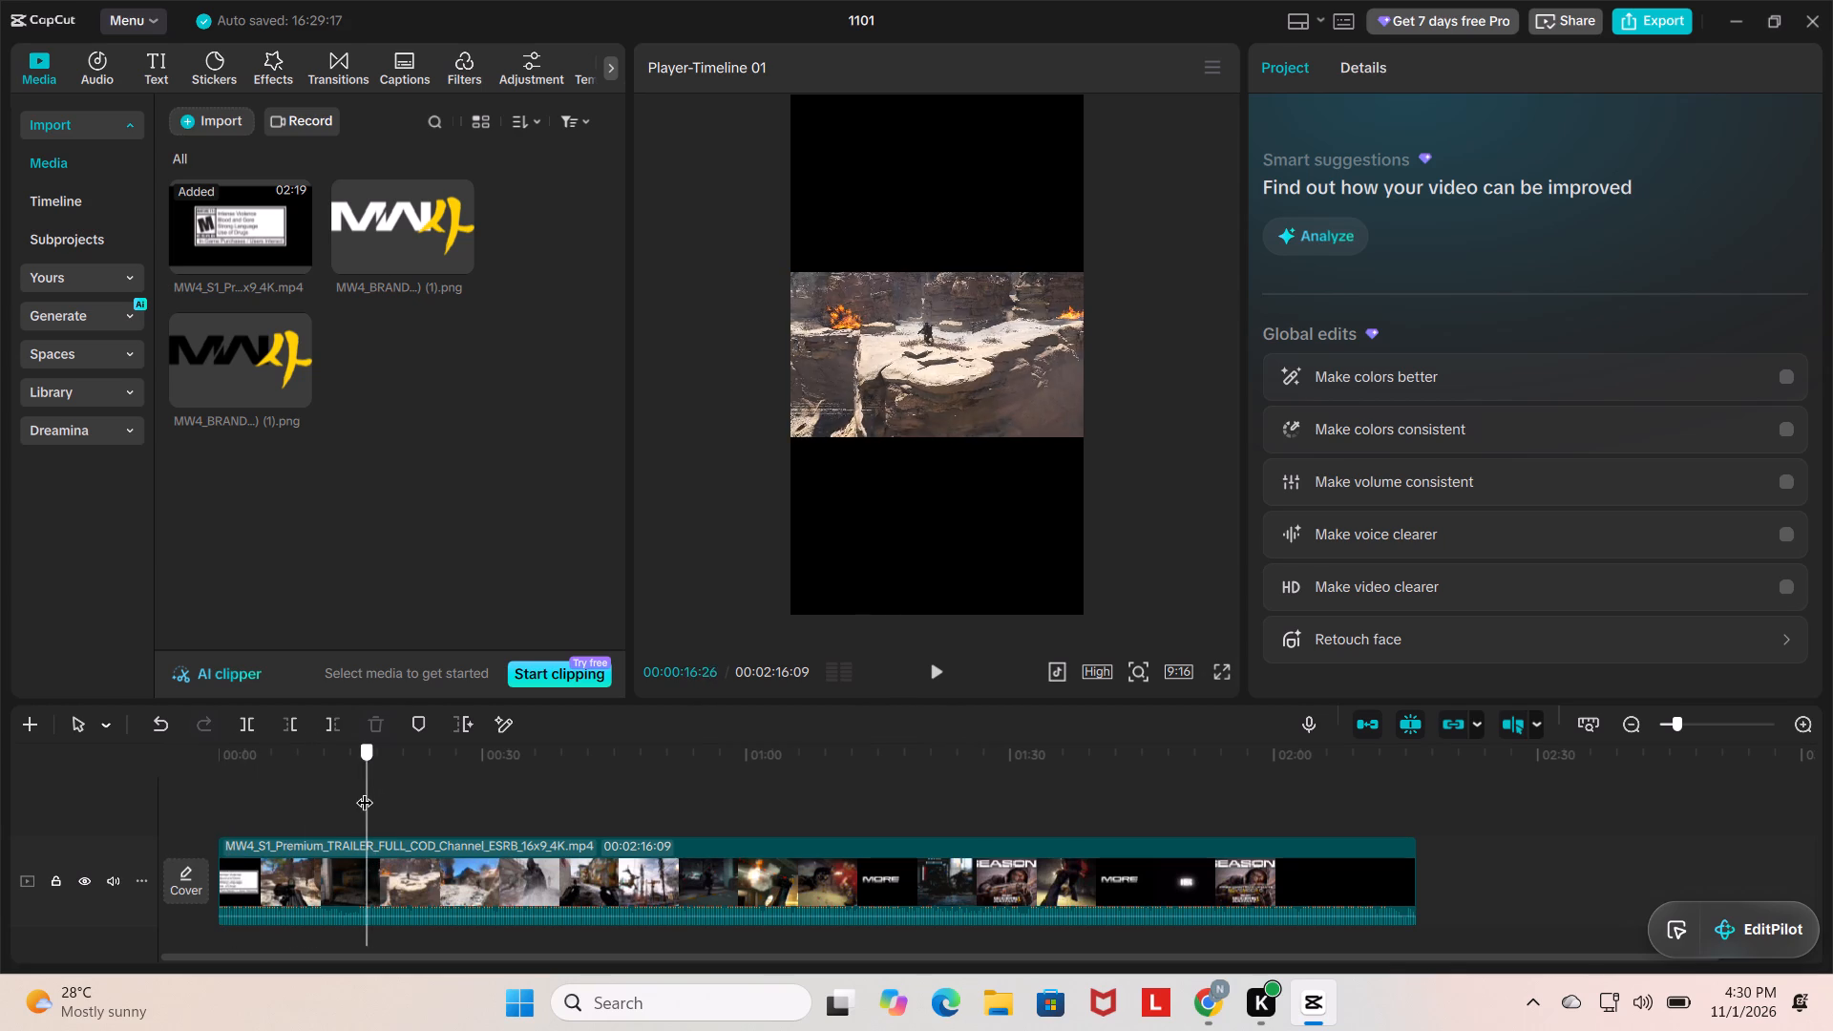
drag(365, 790, 336, 816)
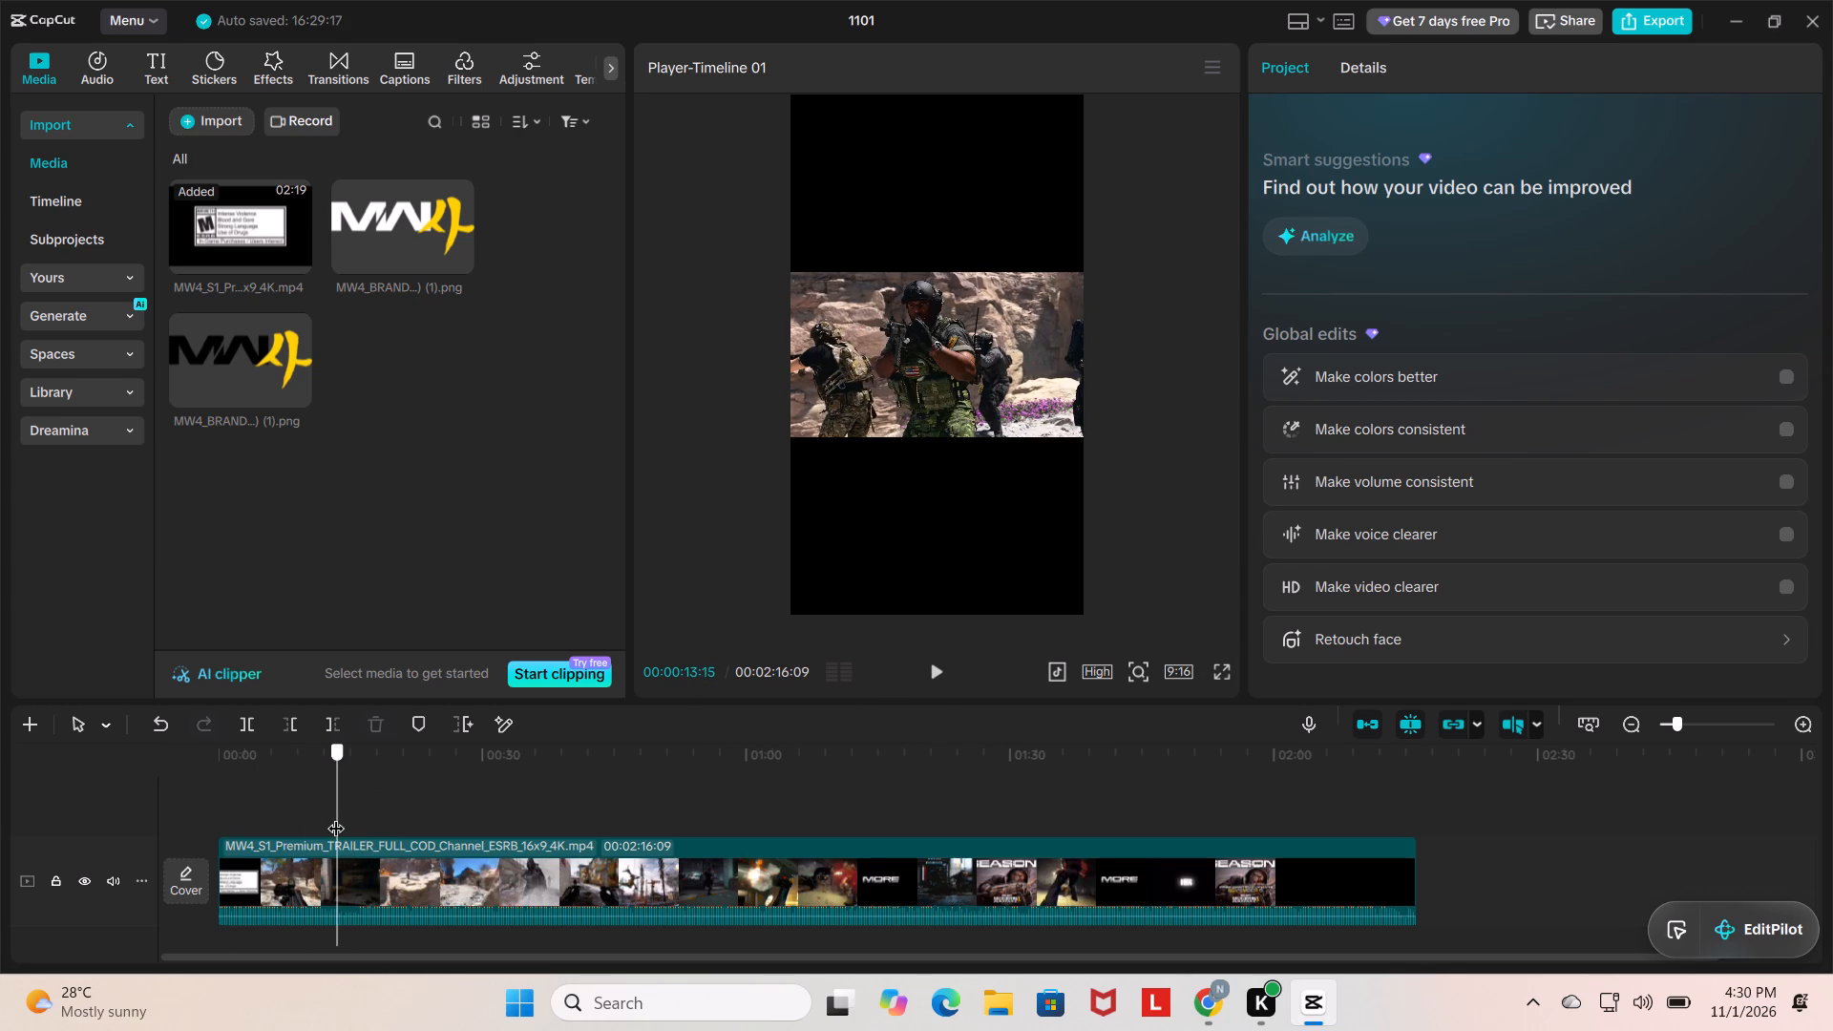
drag(336, 816, 328, 824)
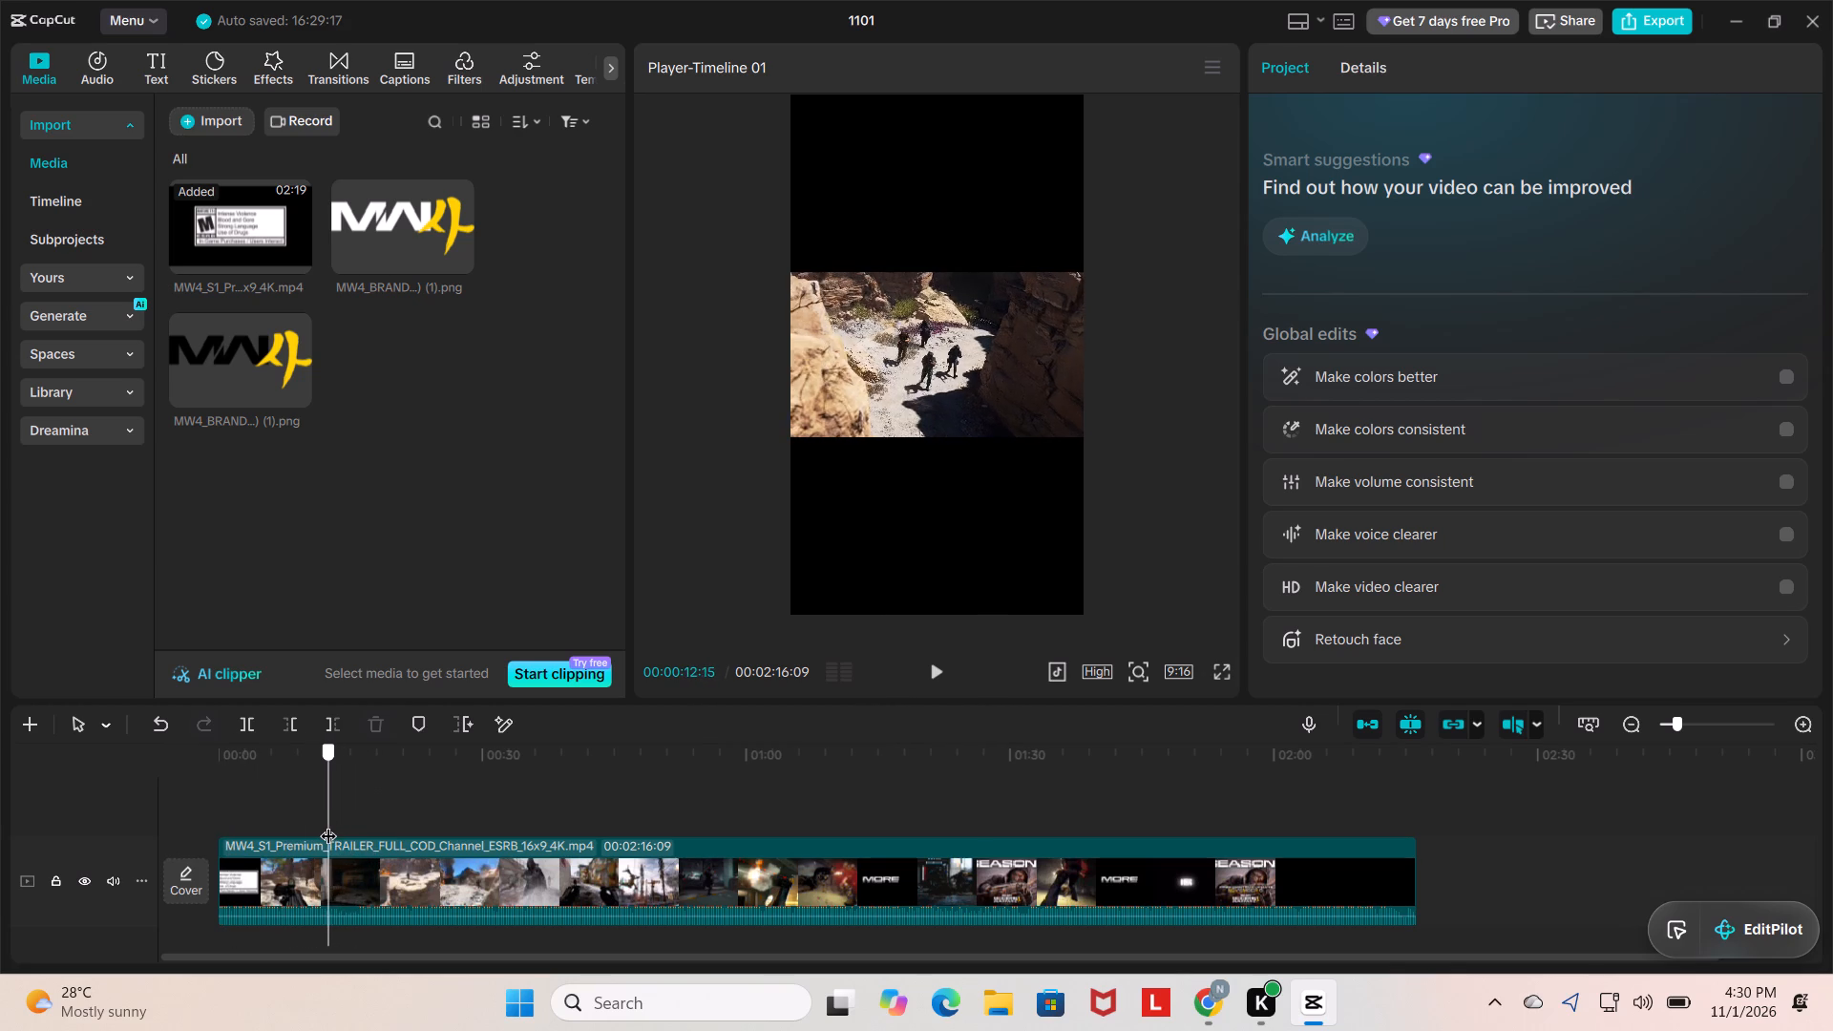
drag(328, 824, 325, 834)
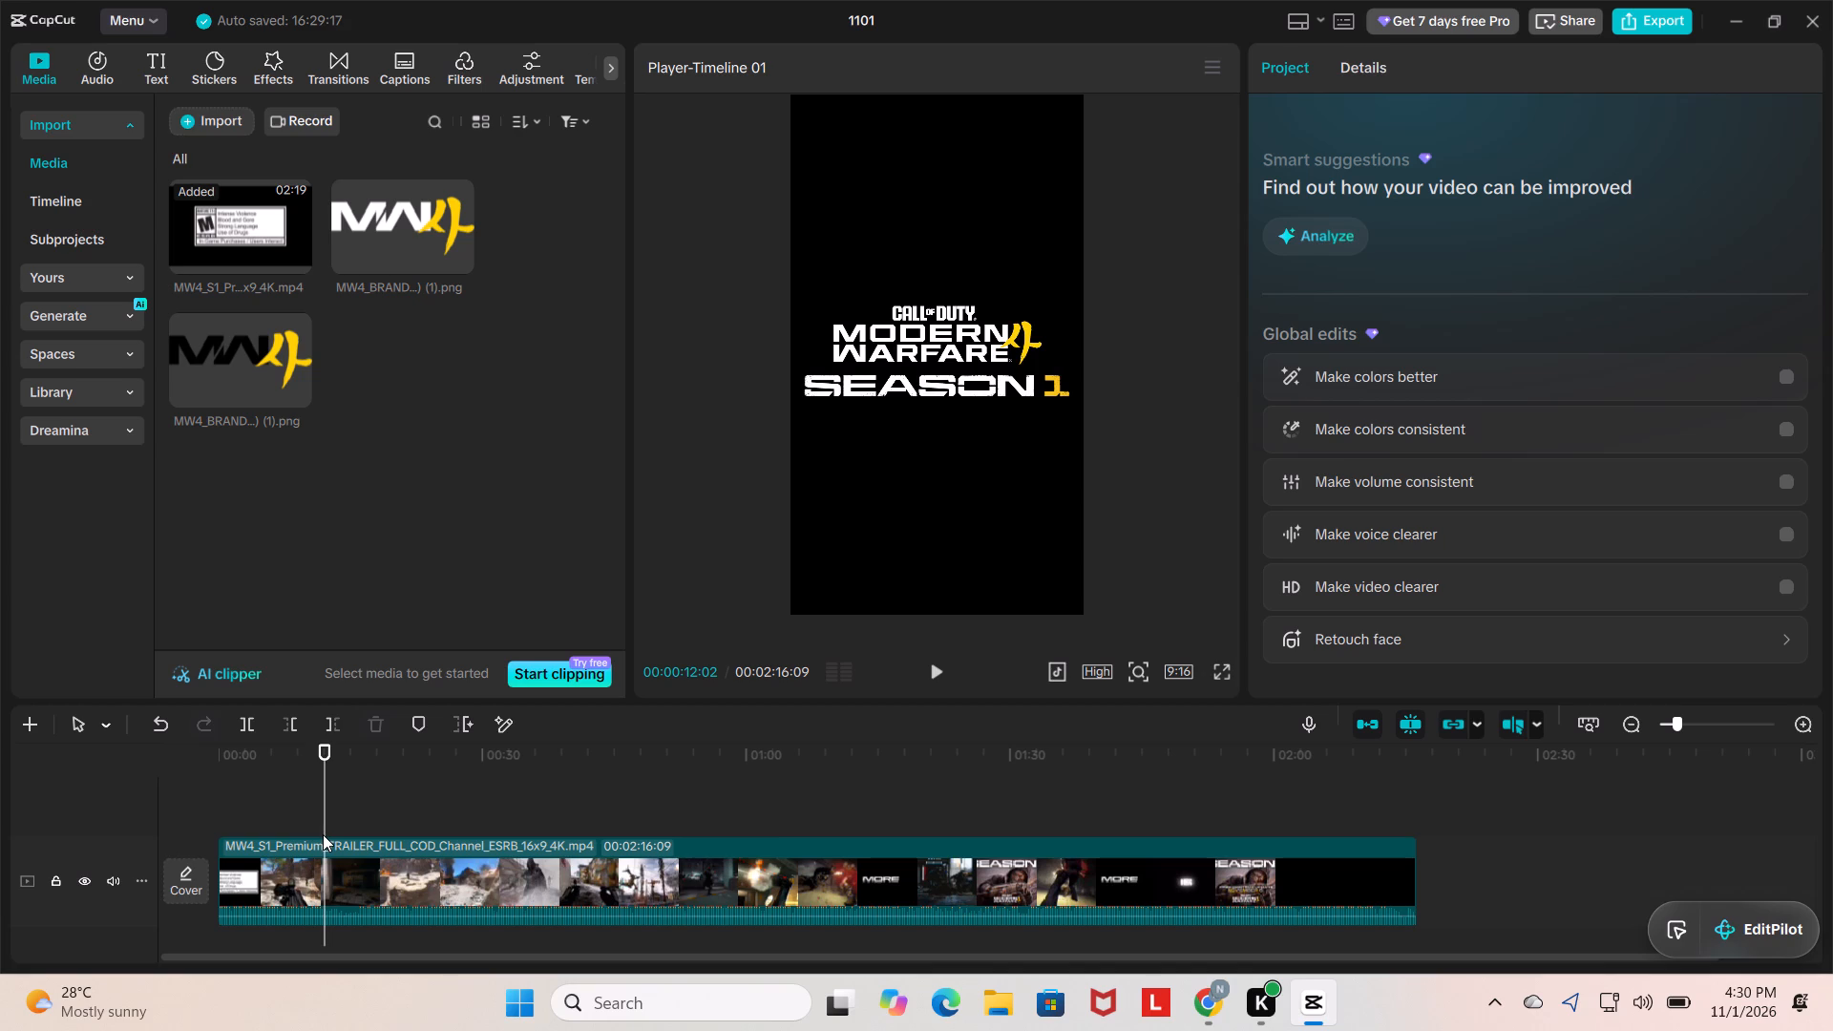
key(ctrl+b)
click(405, 908)
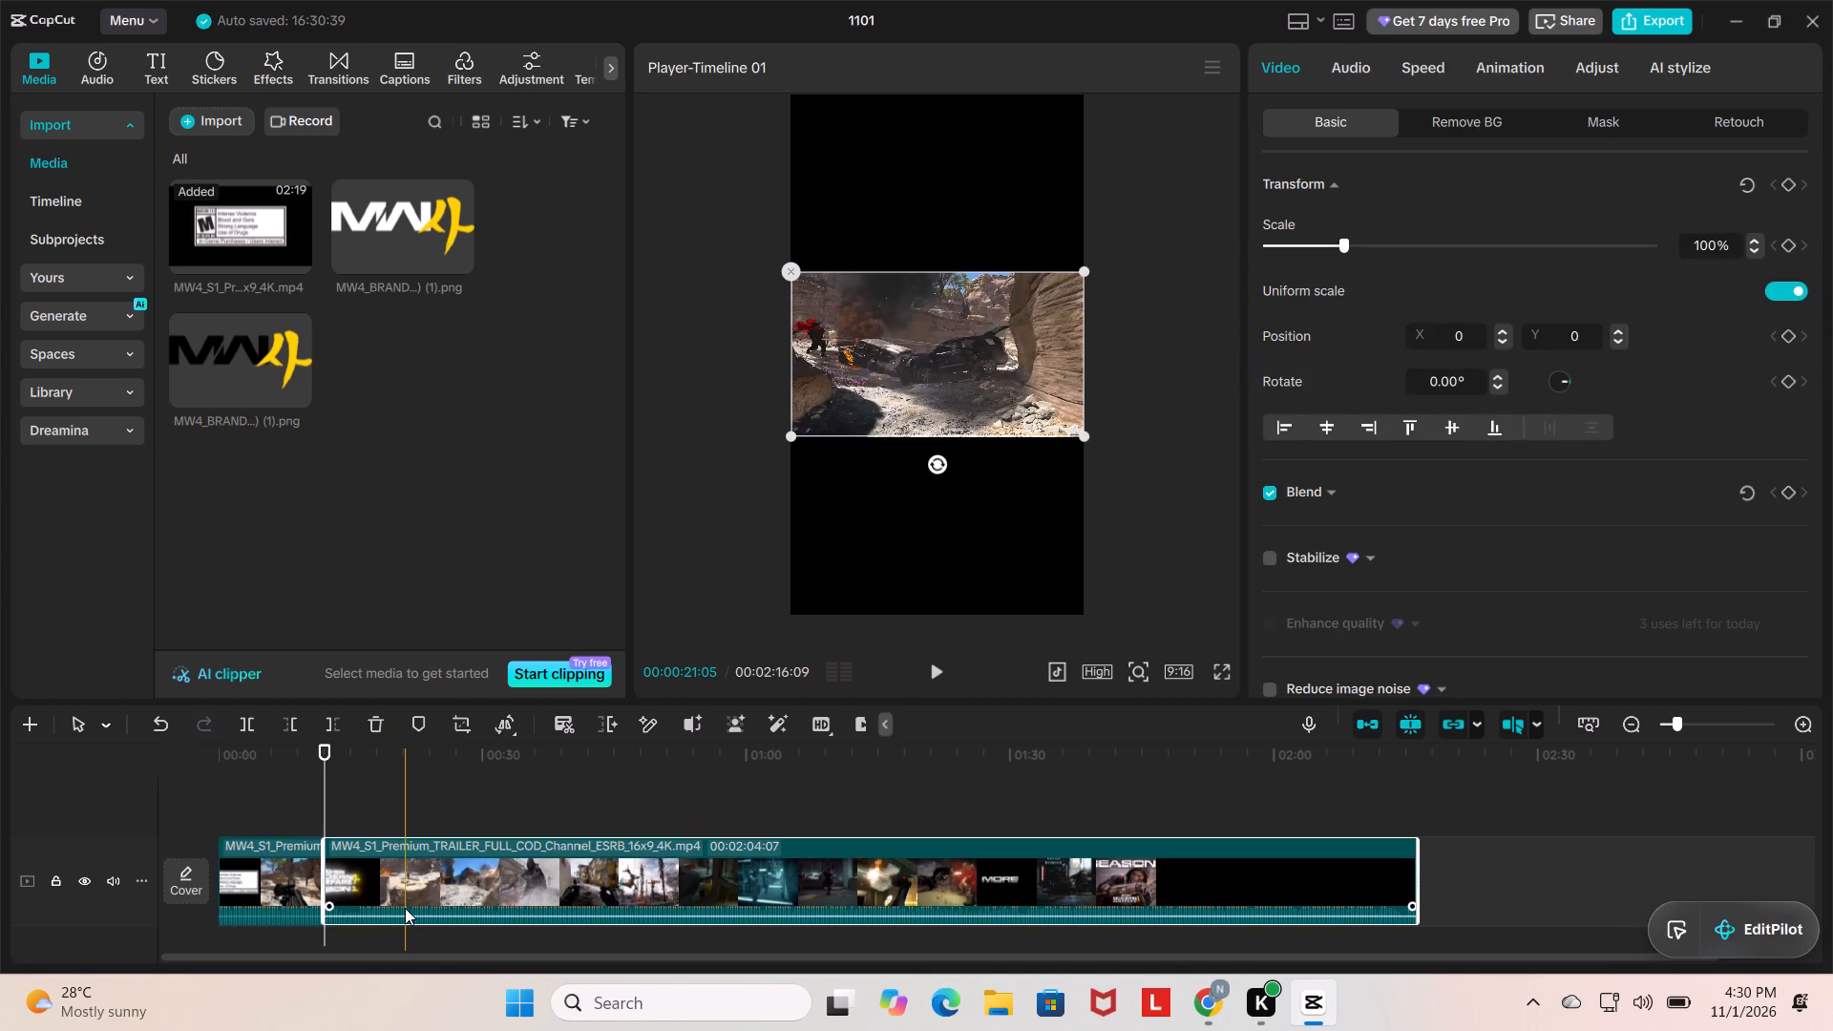
key(BackSpace)
Play the trimmed trailer clip from the start of the timeline through to its end.
ctrl+scroll(301, 811, up, 4)
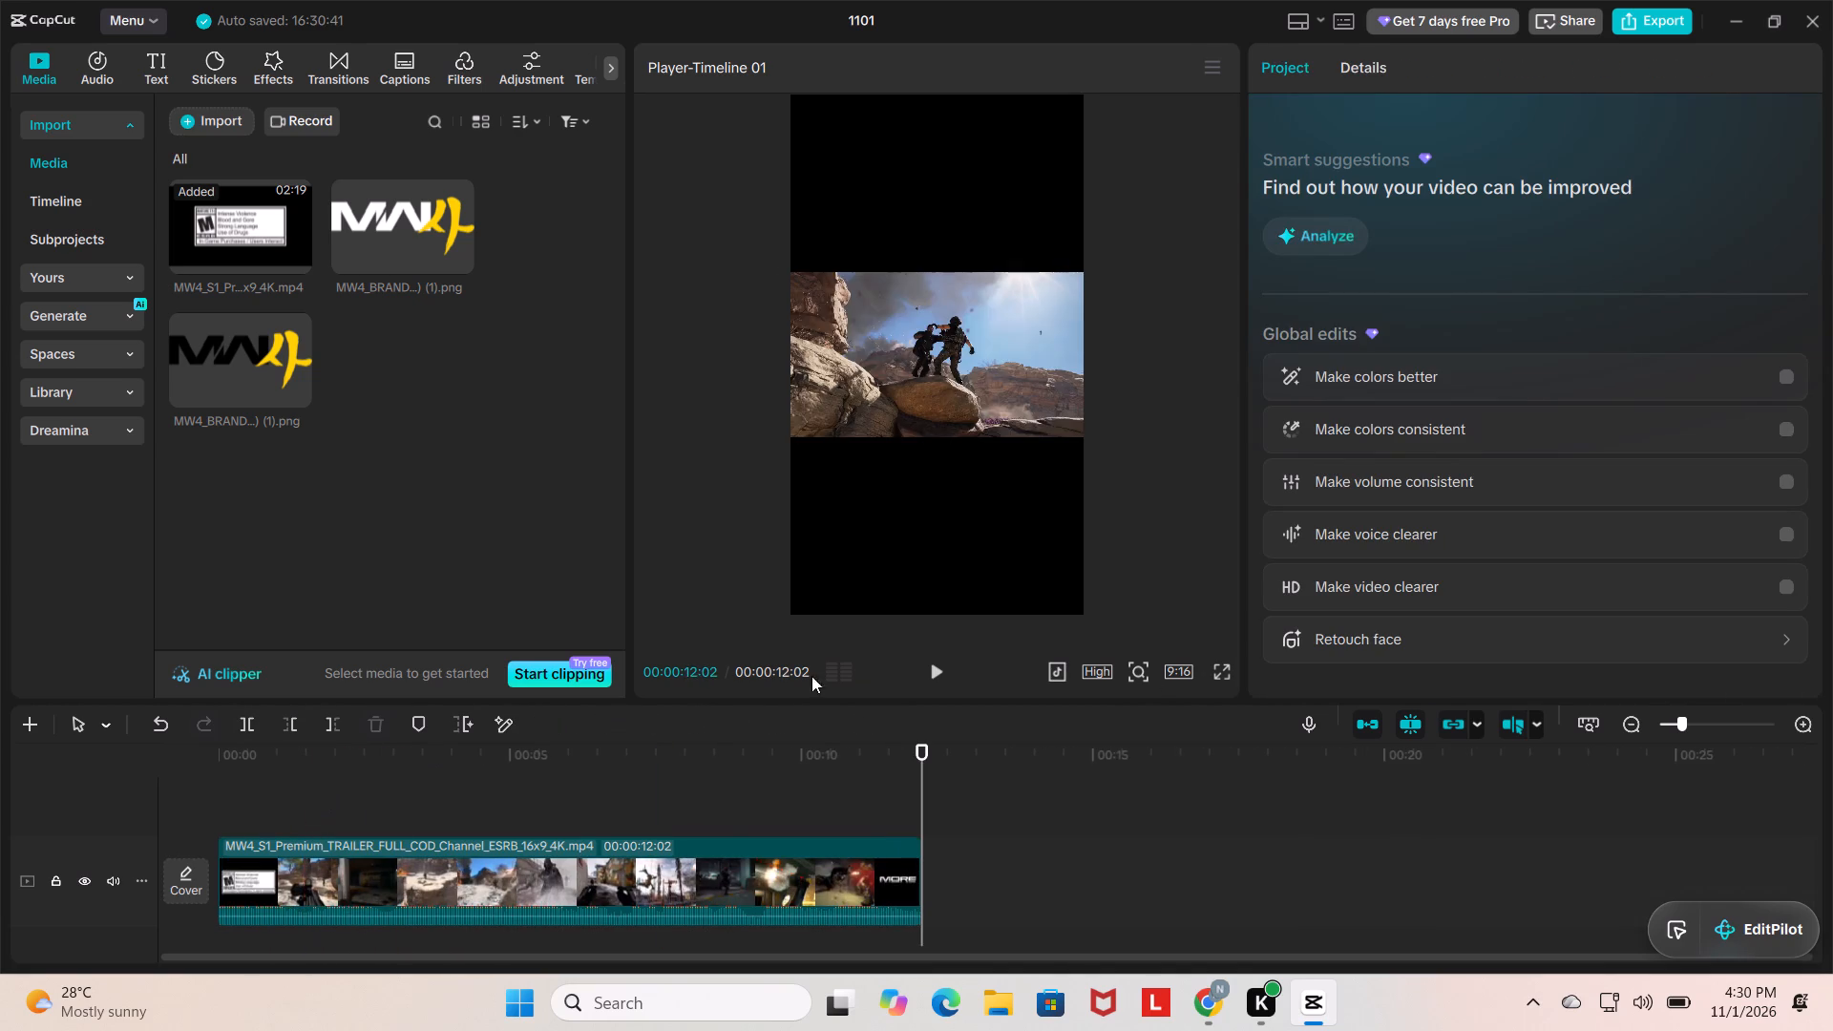
drag(928, 769, 45, 779)
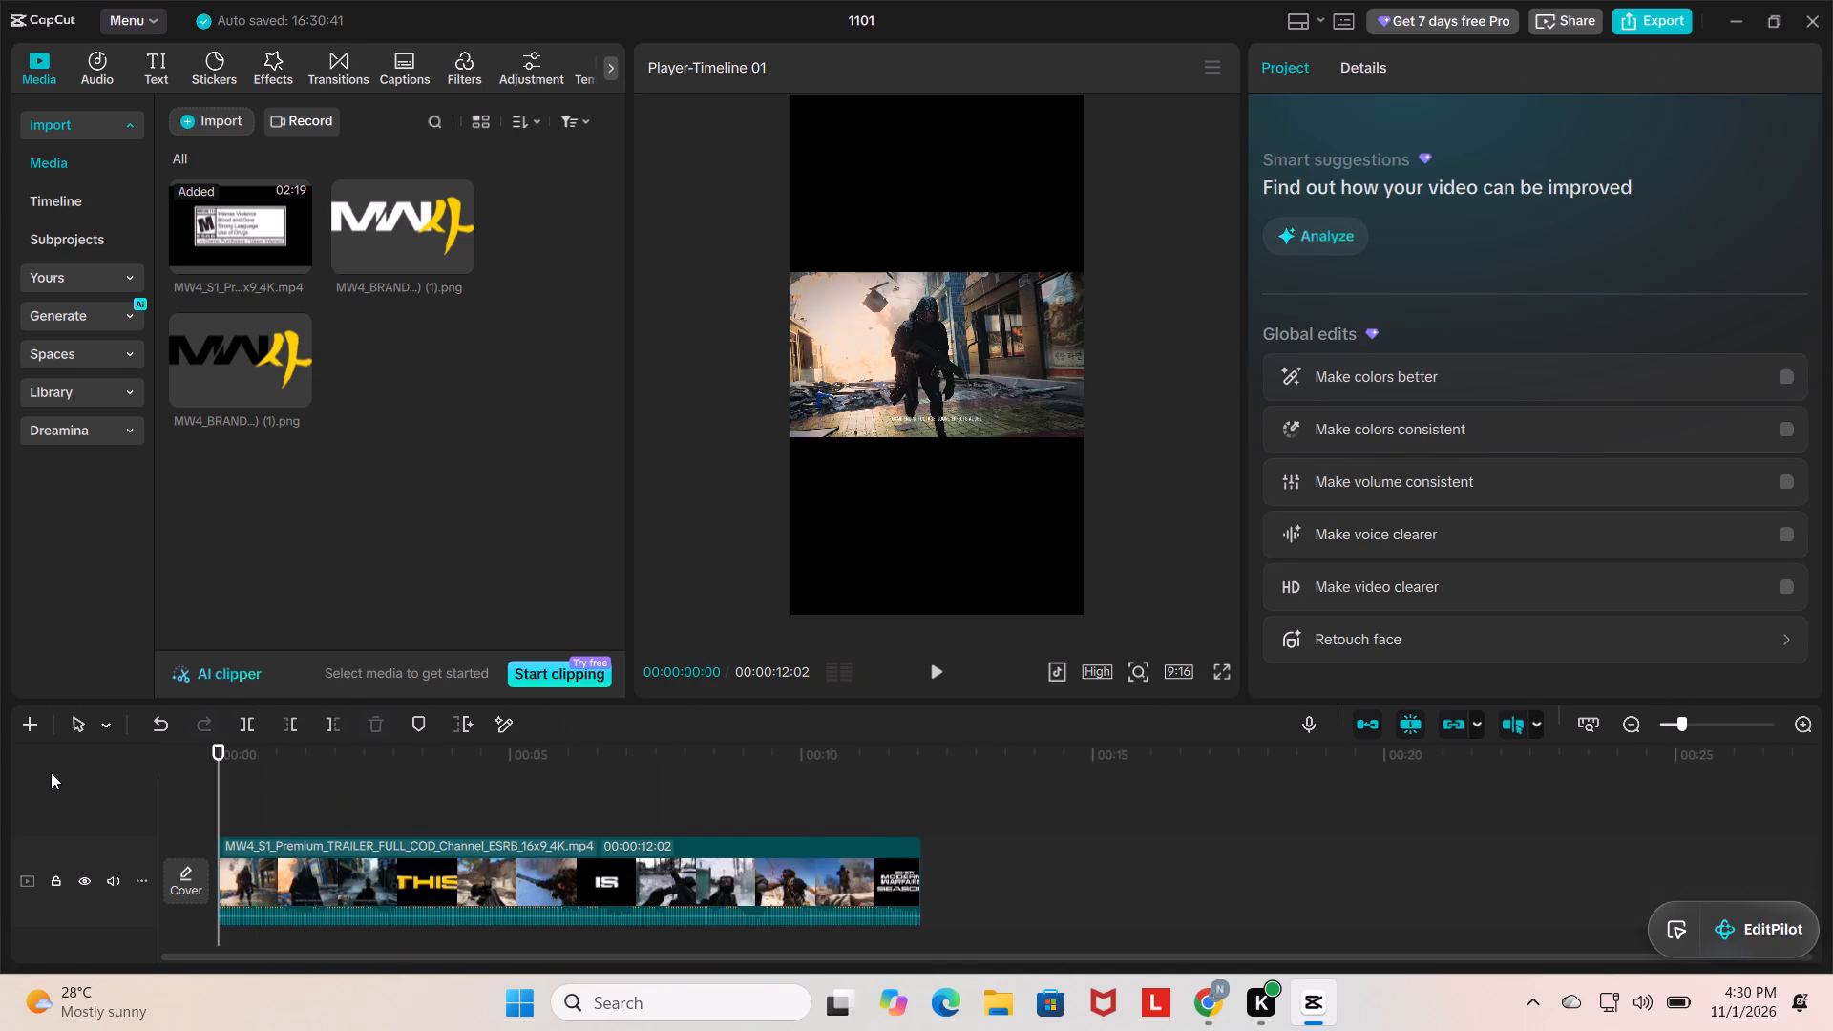
key(space)
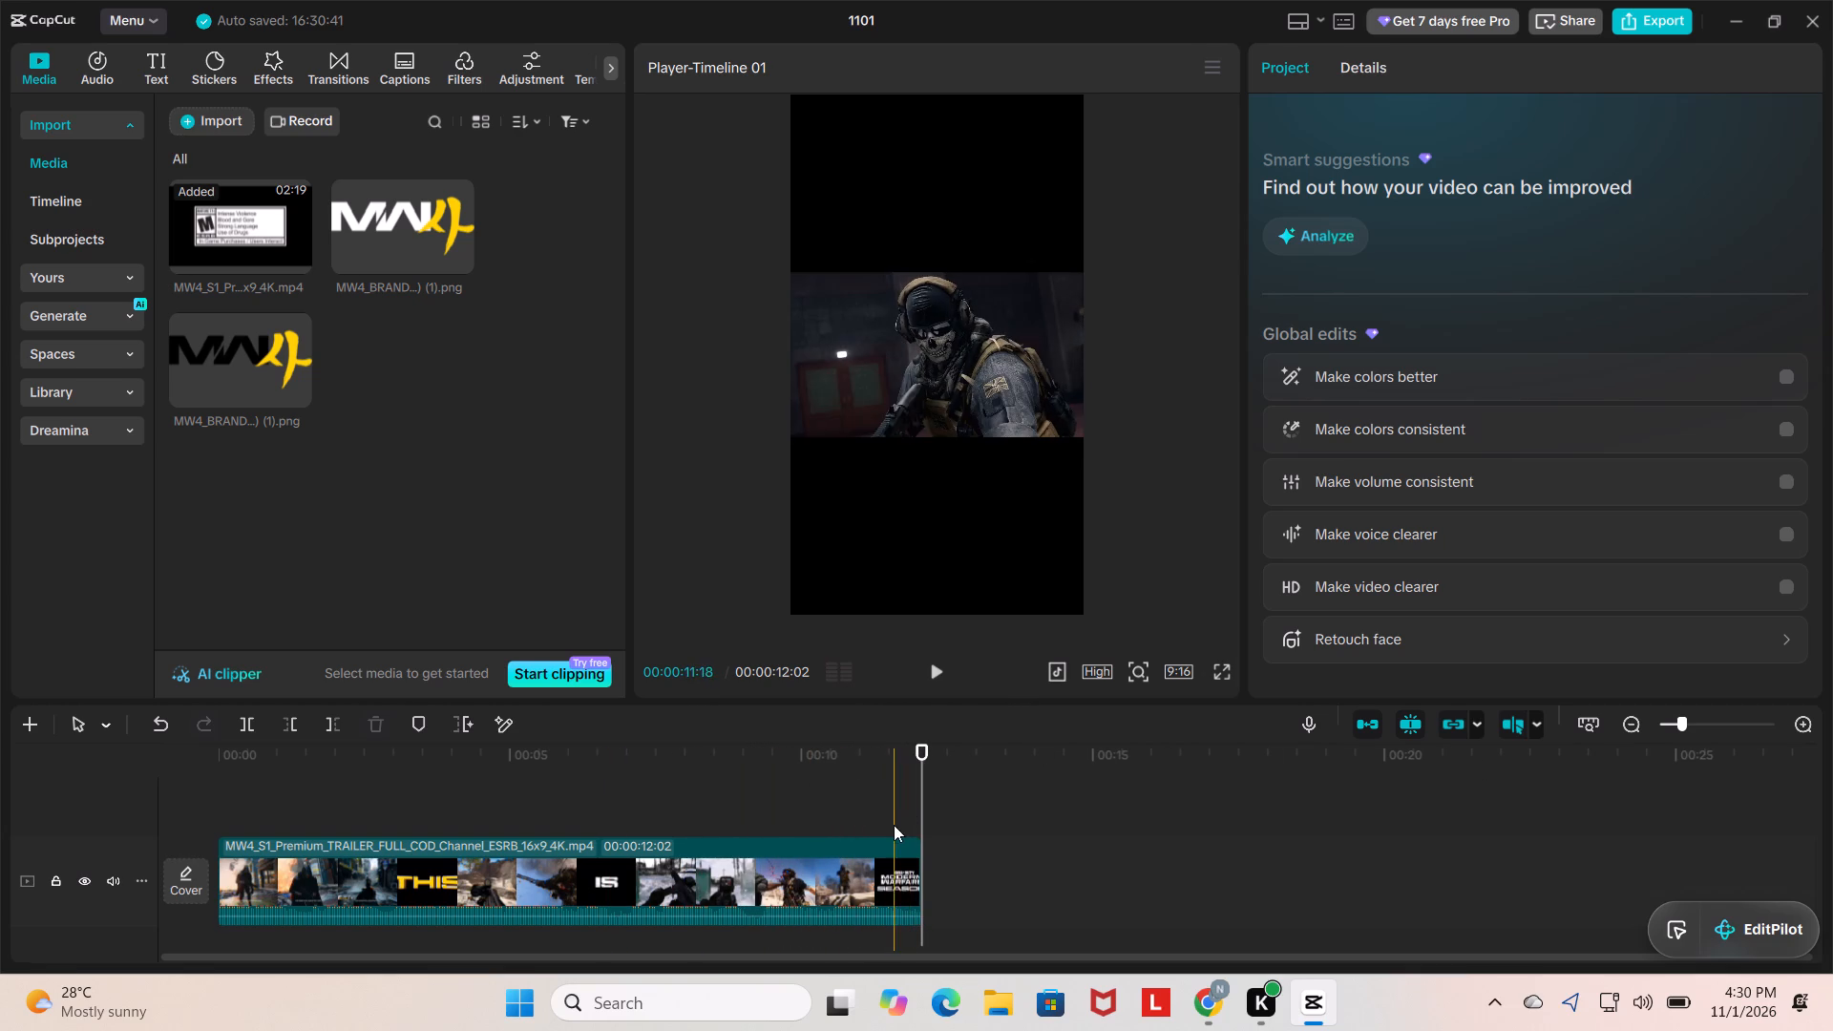
Set a 1.0 s audio fade-out on the trimmed trailer clip.
click(898, 862)
click(1421, 63)
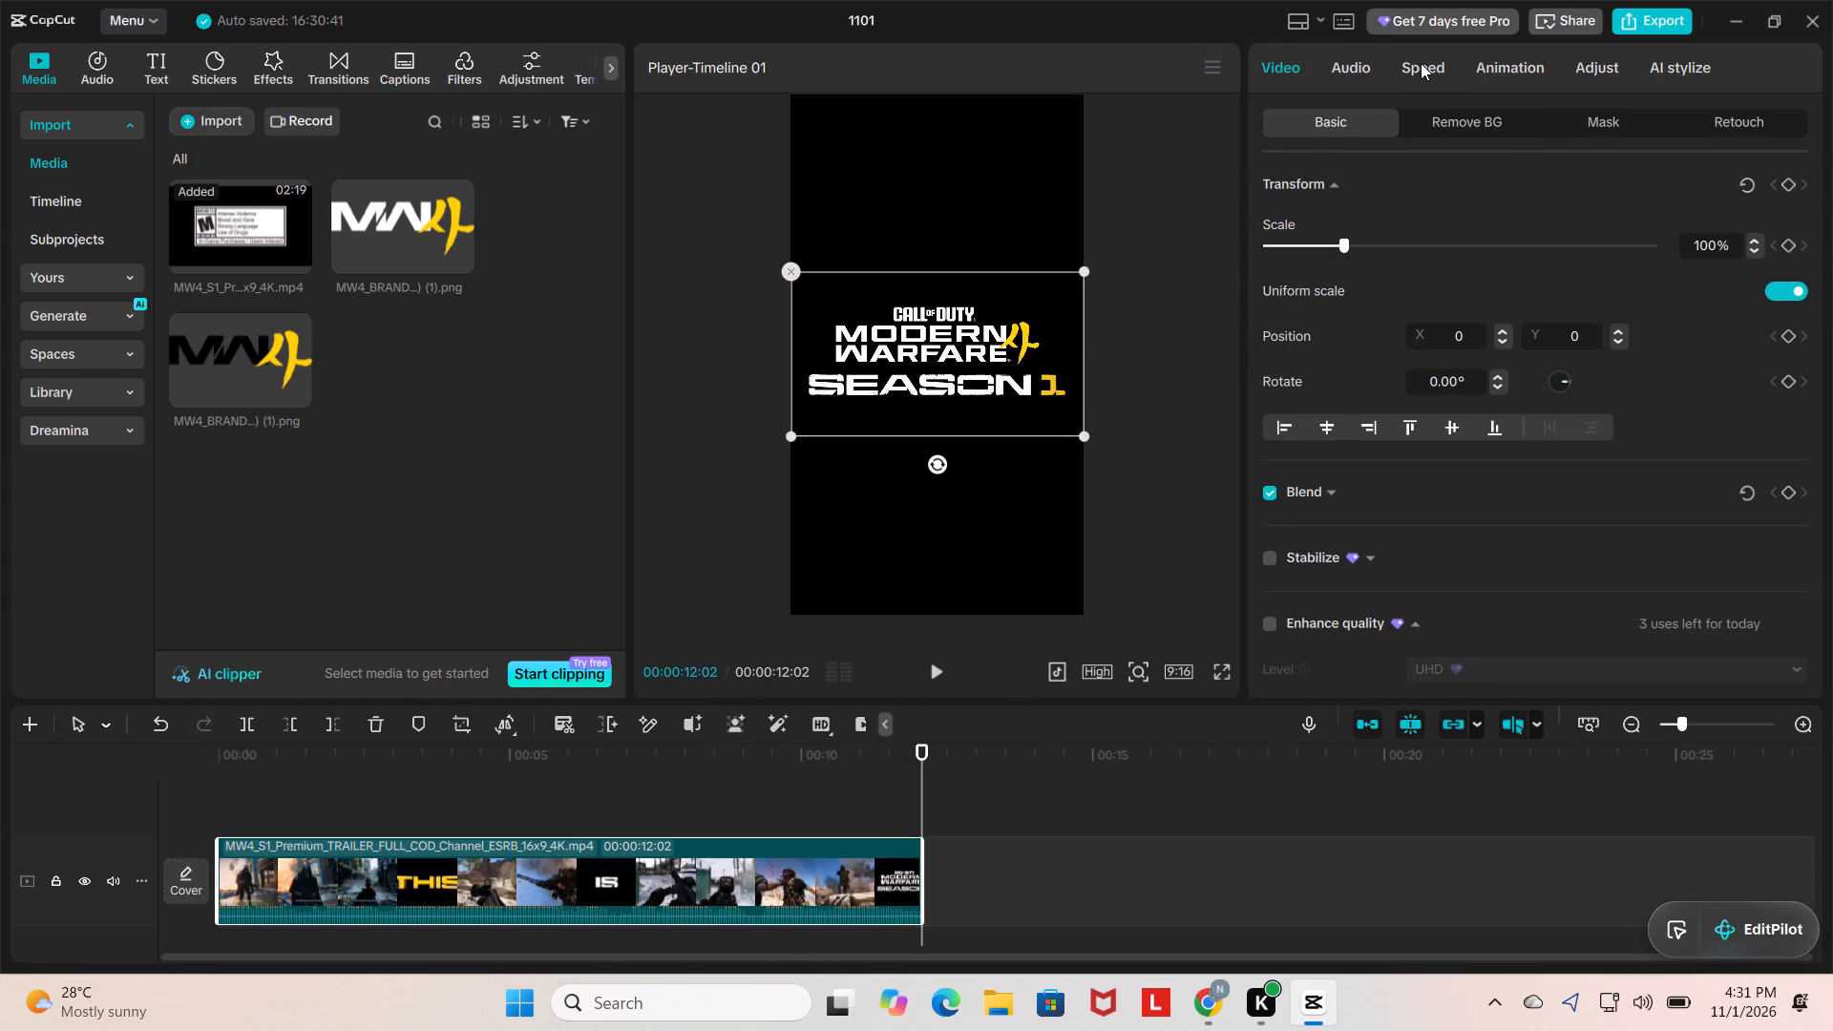
click(1333, 66)
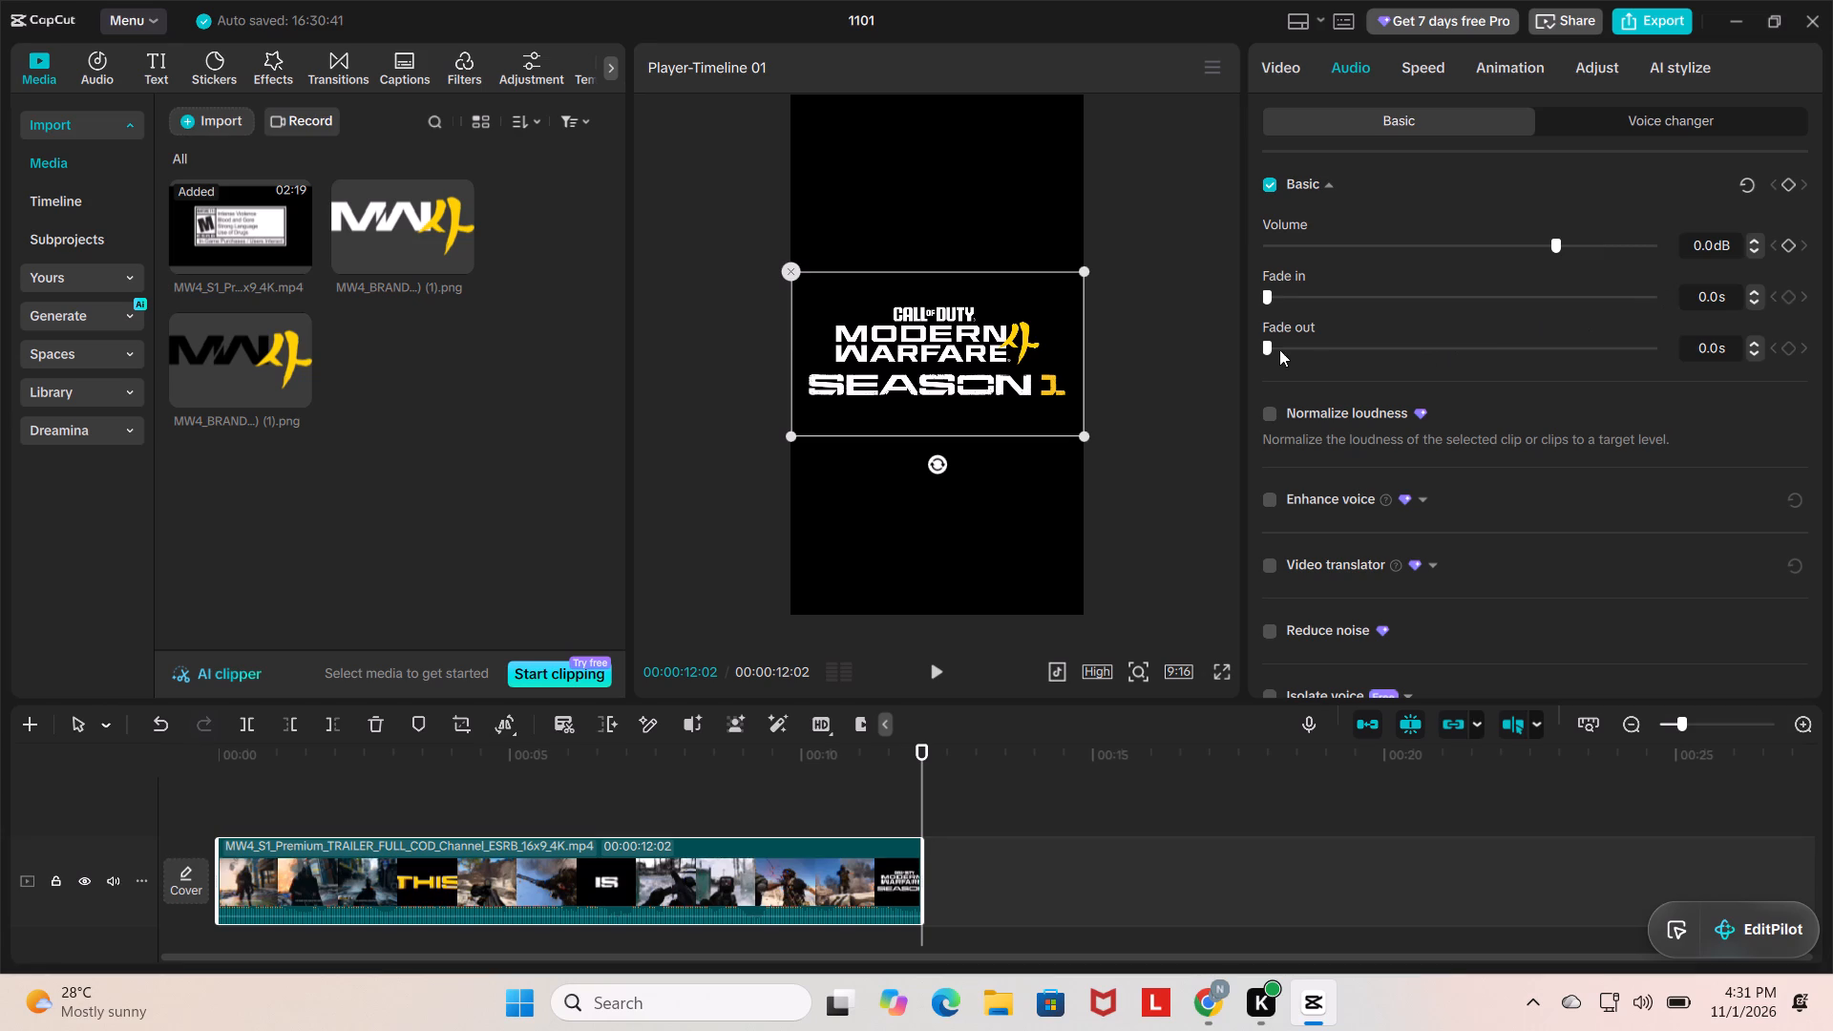
drag(1271, 343, 1308, 341)
click(1243, 71)
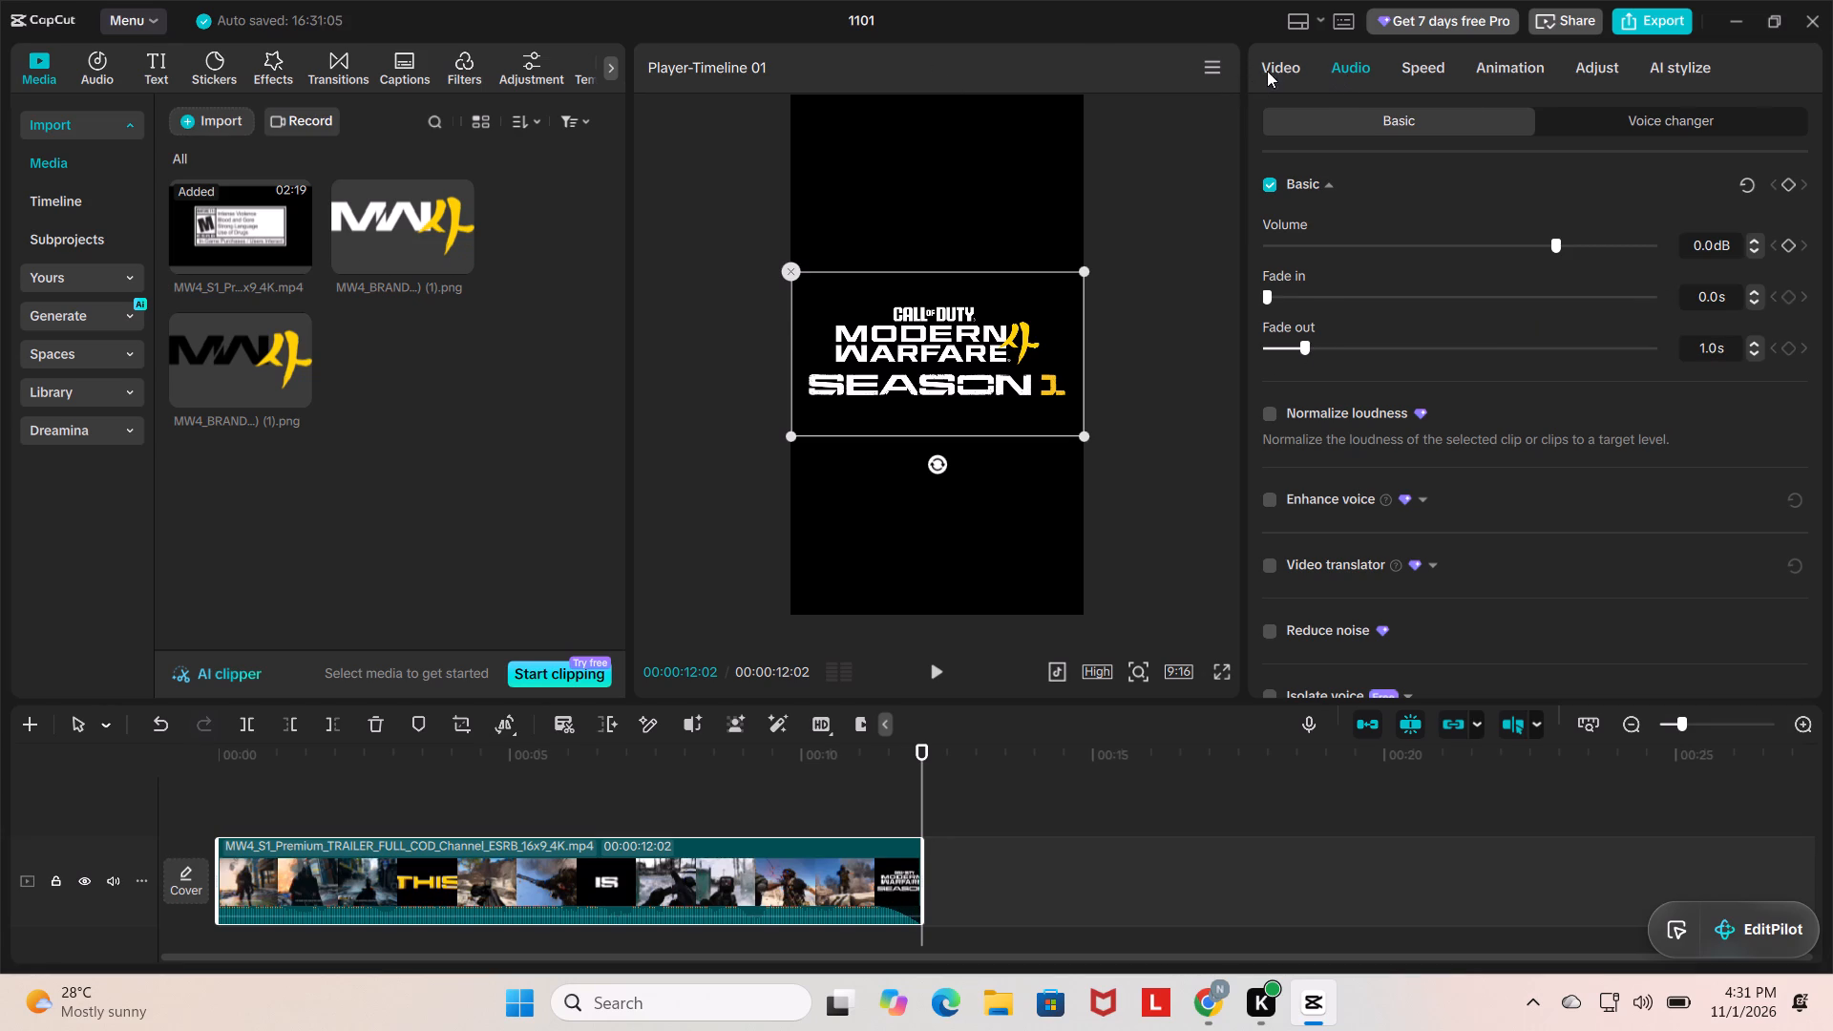
Return to the timeline start and audition trending sound effects, including swish_whoosh (large), realistic keyboard typing and Wind noise 9.
click(1267, 71)
drag(923, 757, 849, 764)
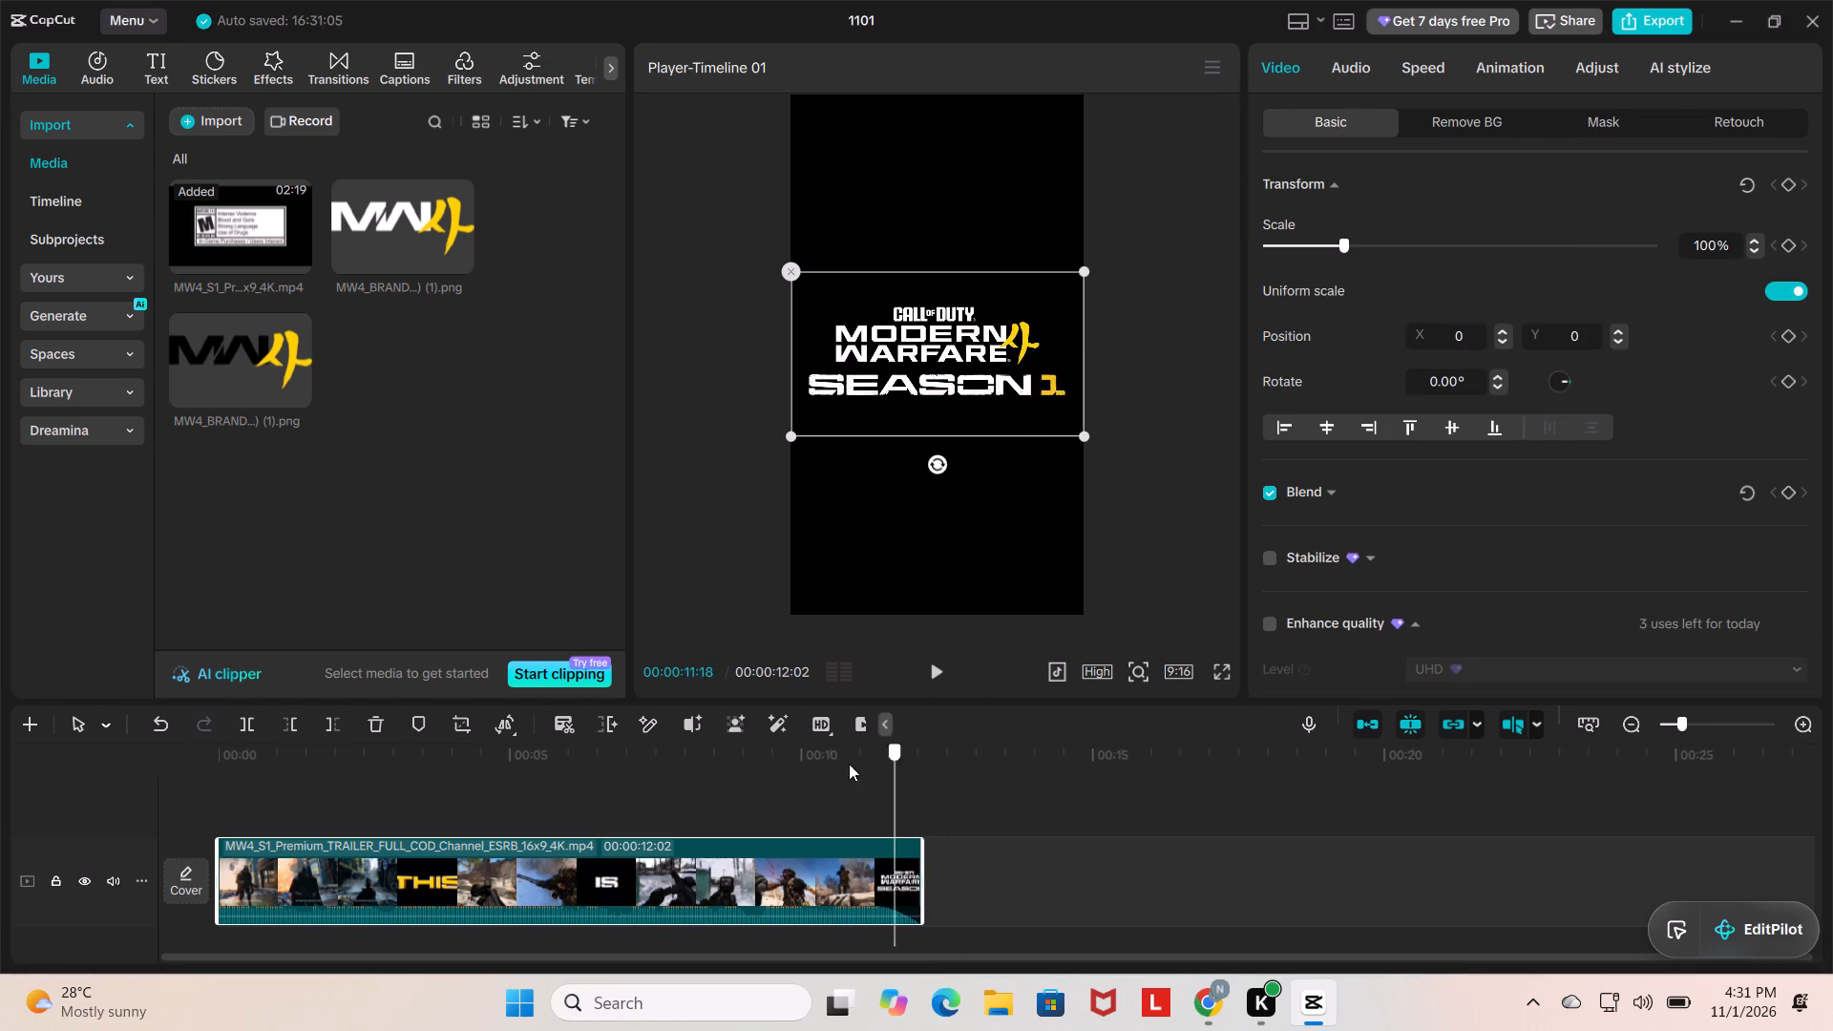
drag(849, 764, 0, 705)
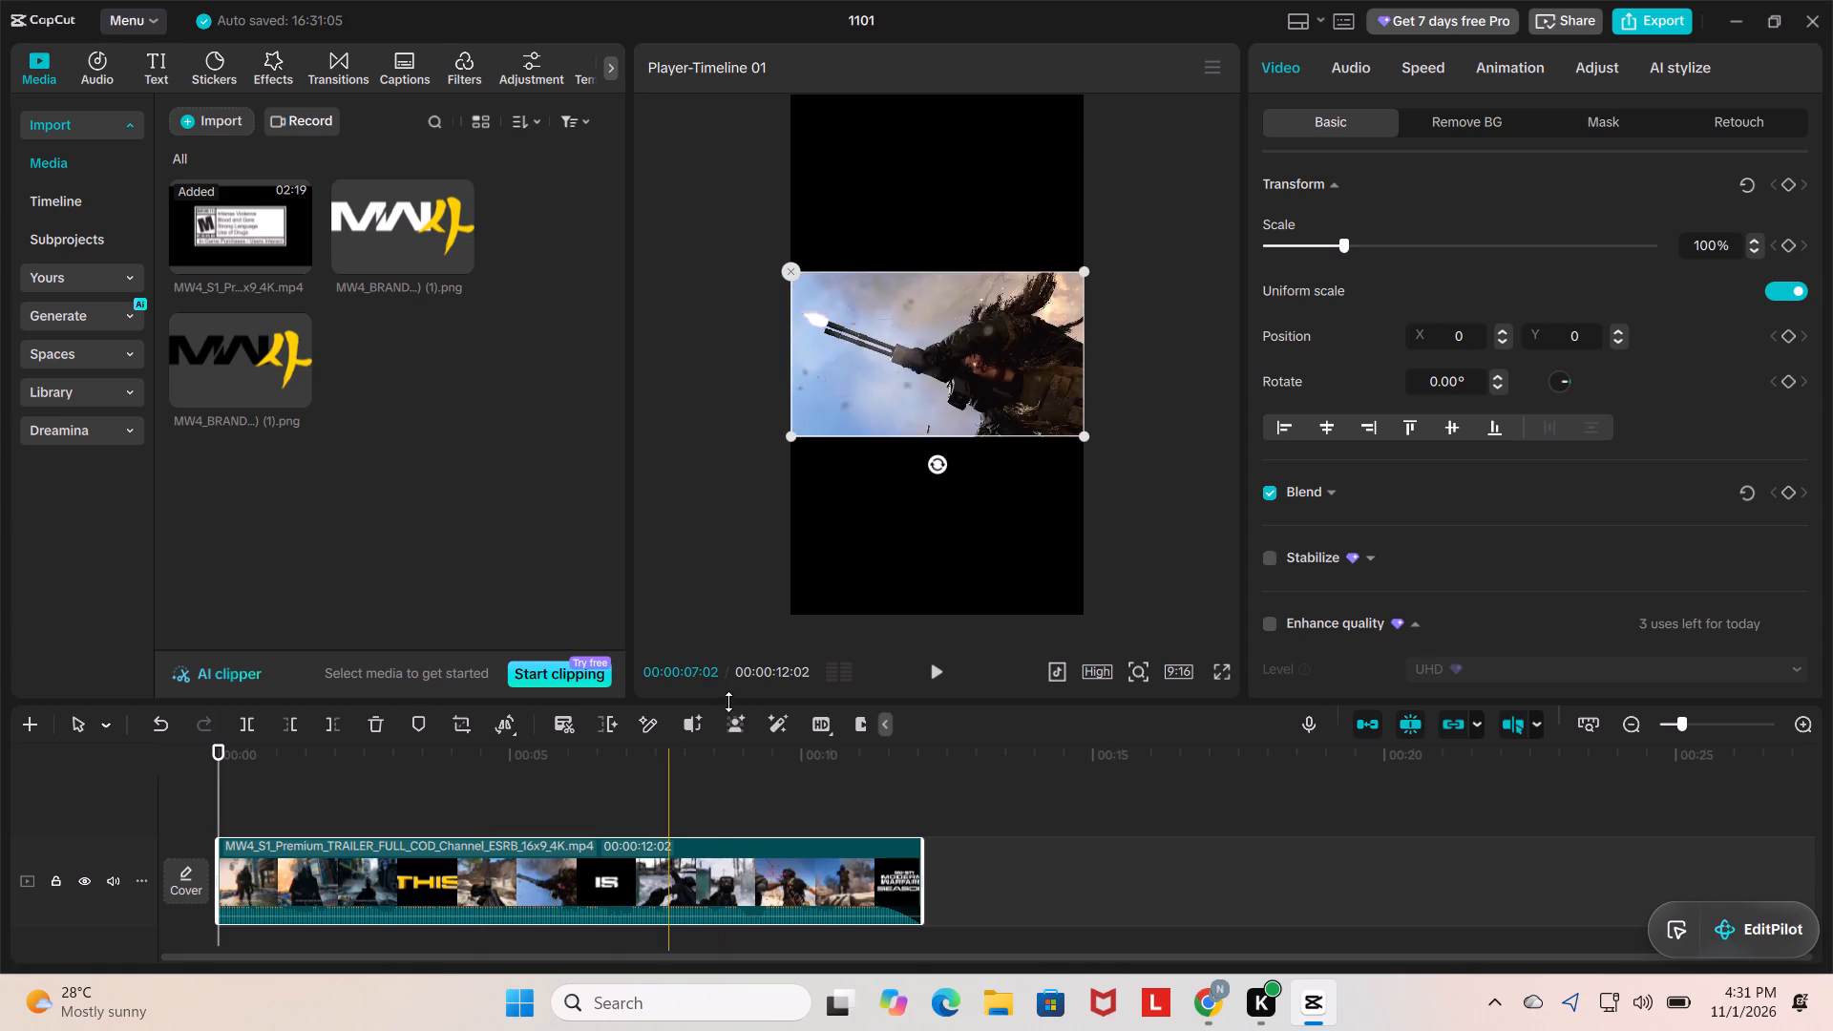
click(182, 84)
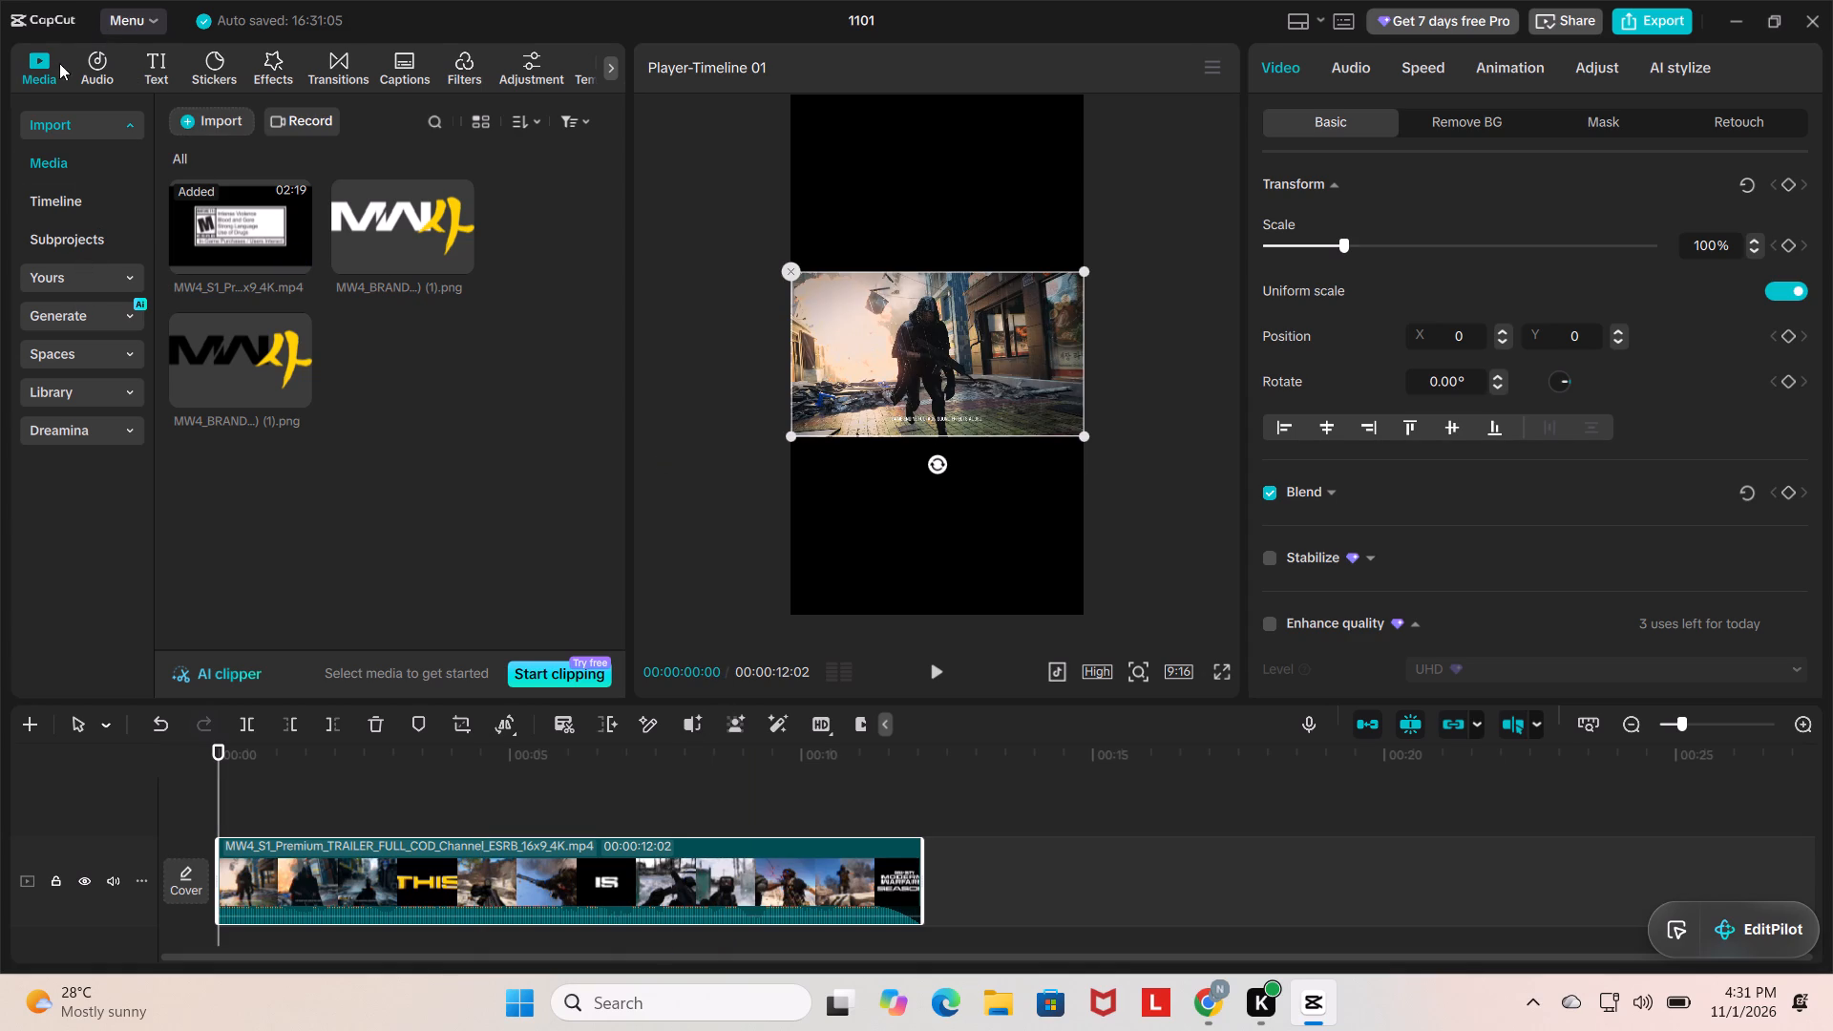
click(103, 74)
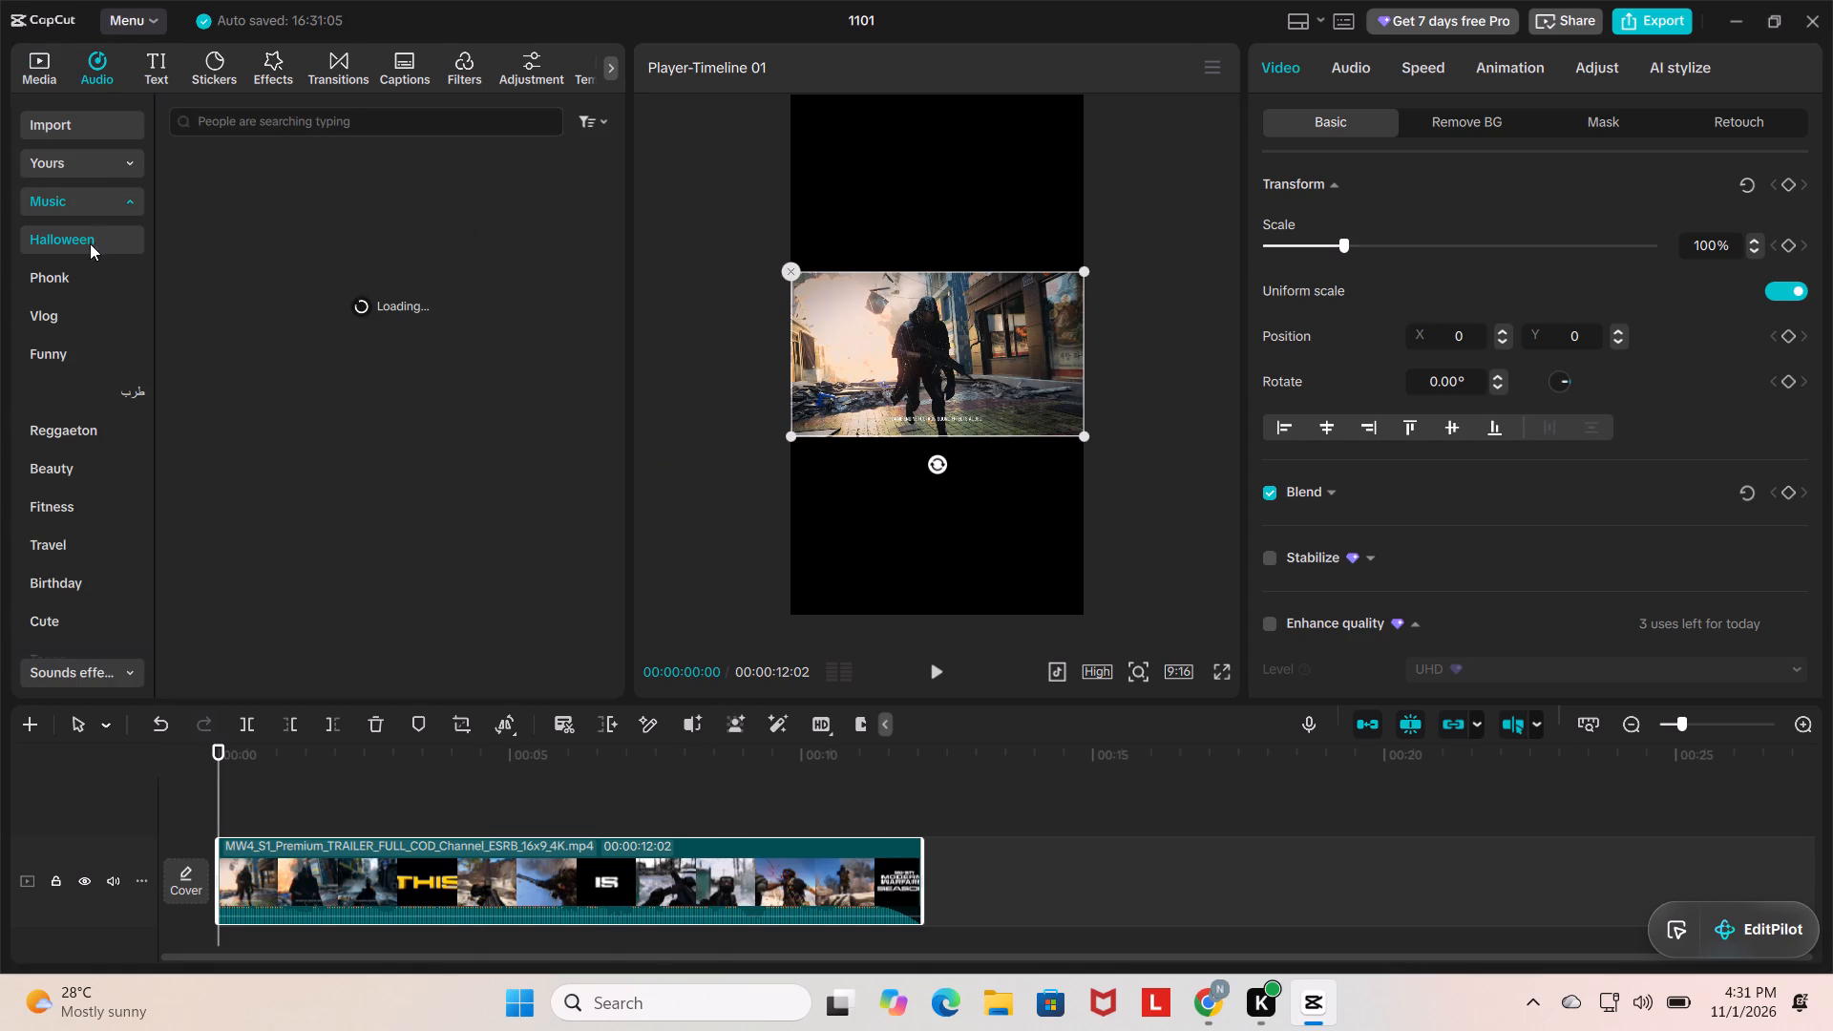
click(96, 673)
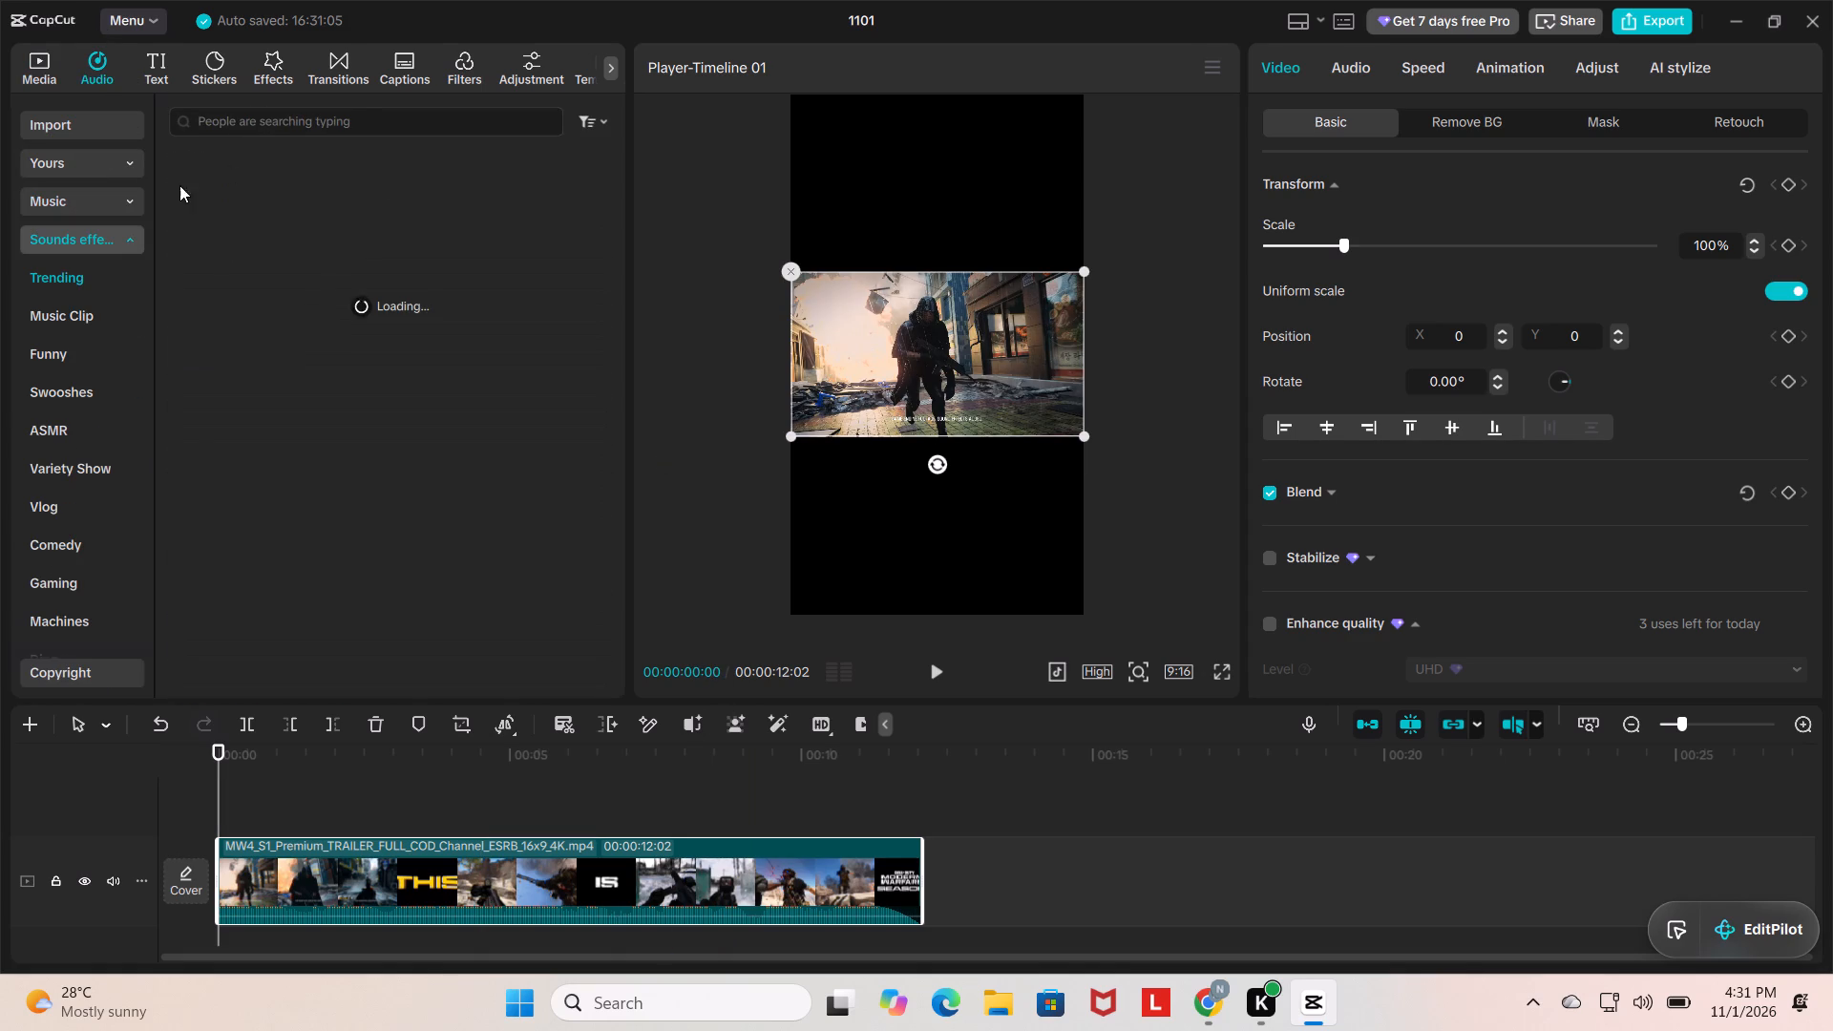
click(273, 345)
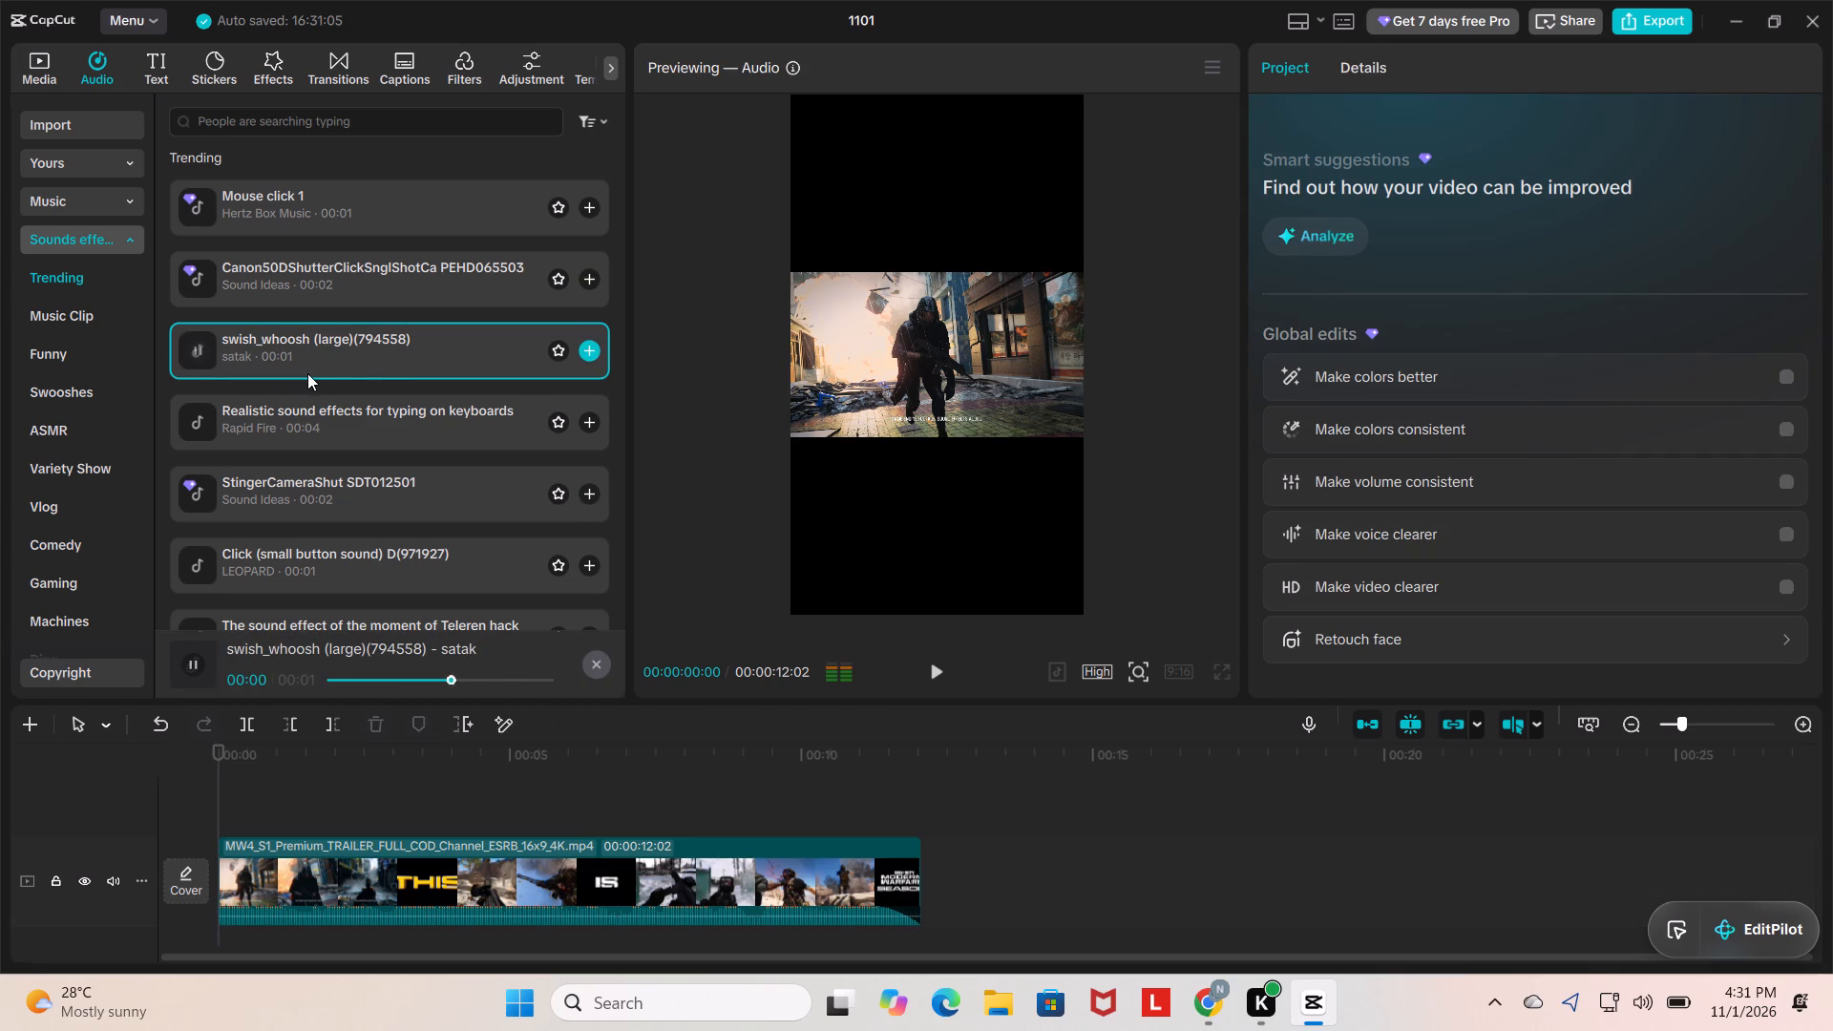
click(335, 431)
scroll(278, 365, down, 1)
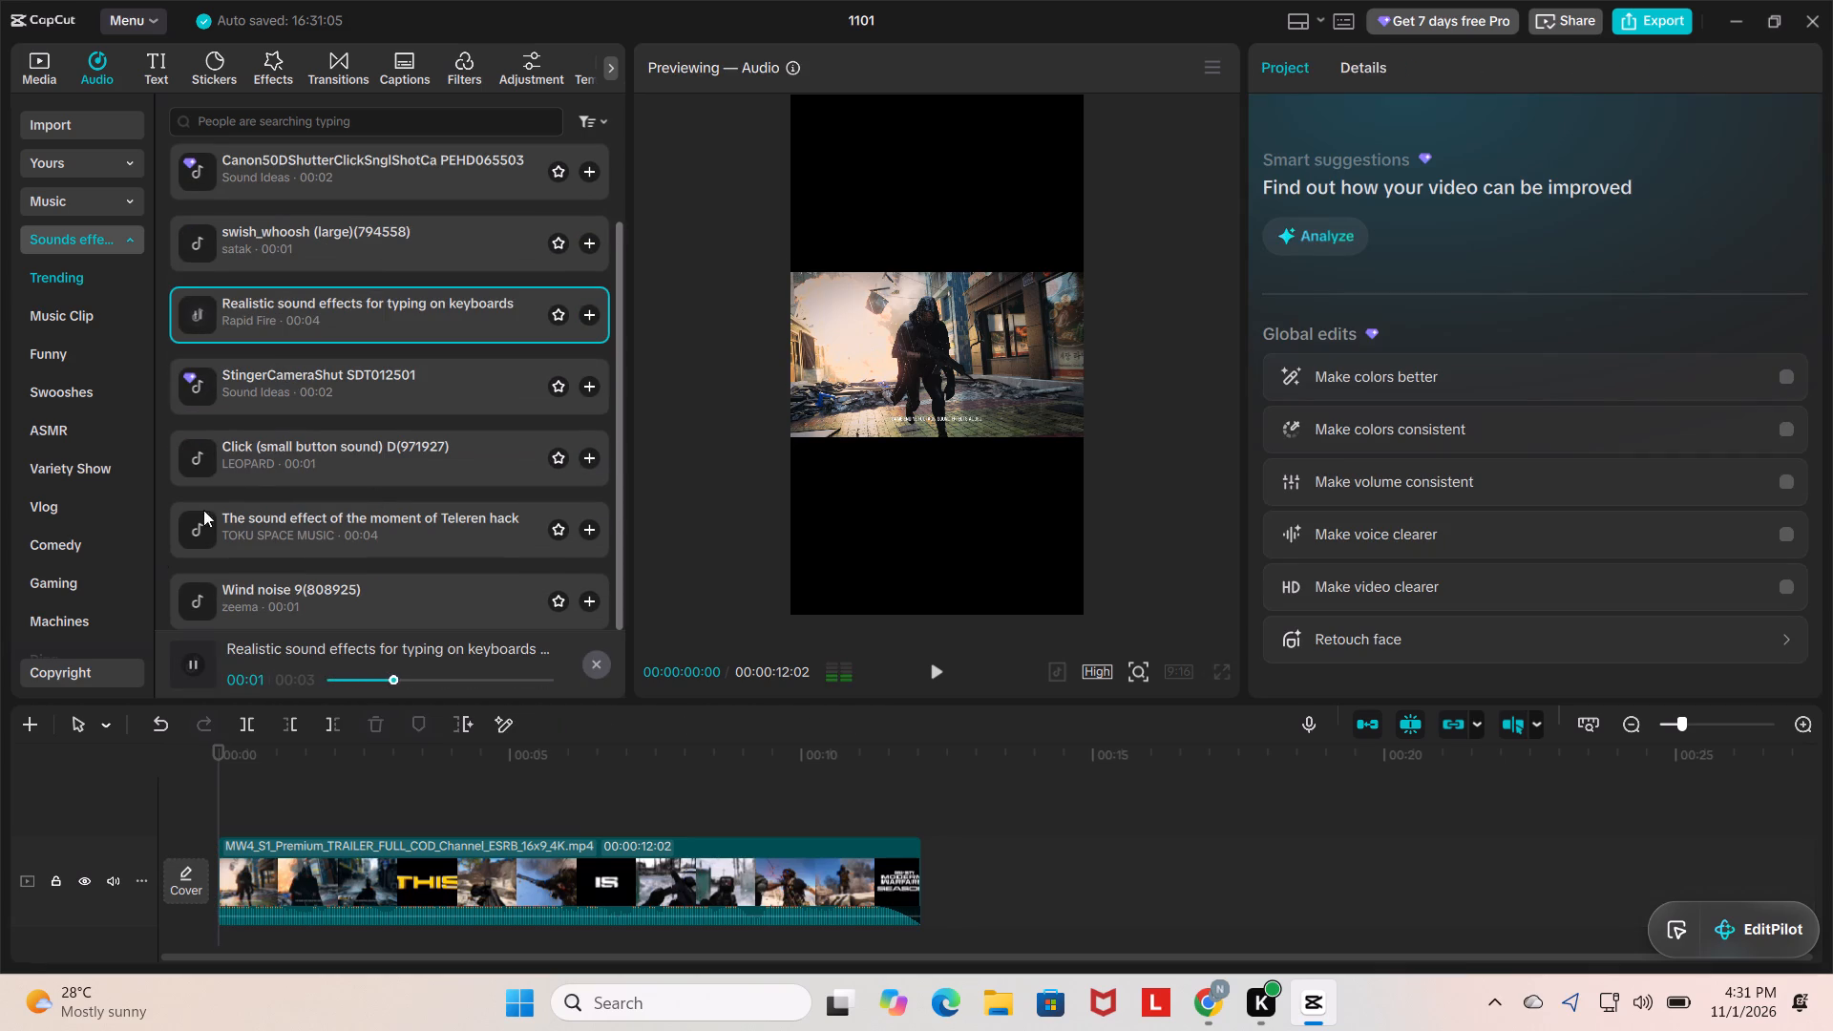
scroll(249, 469, down, 1)
click(255, 505)
scroll(276, 452, down, 3)
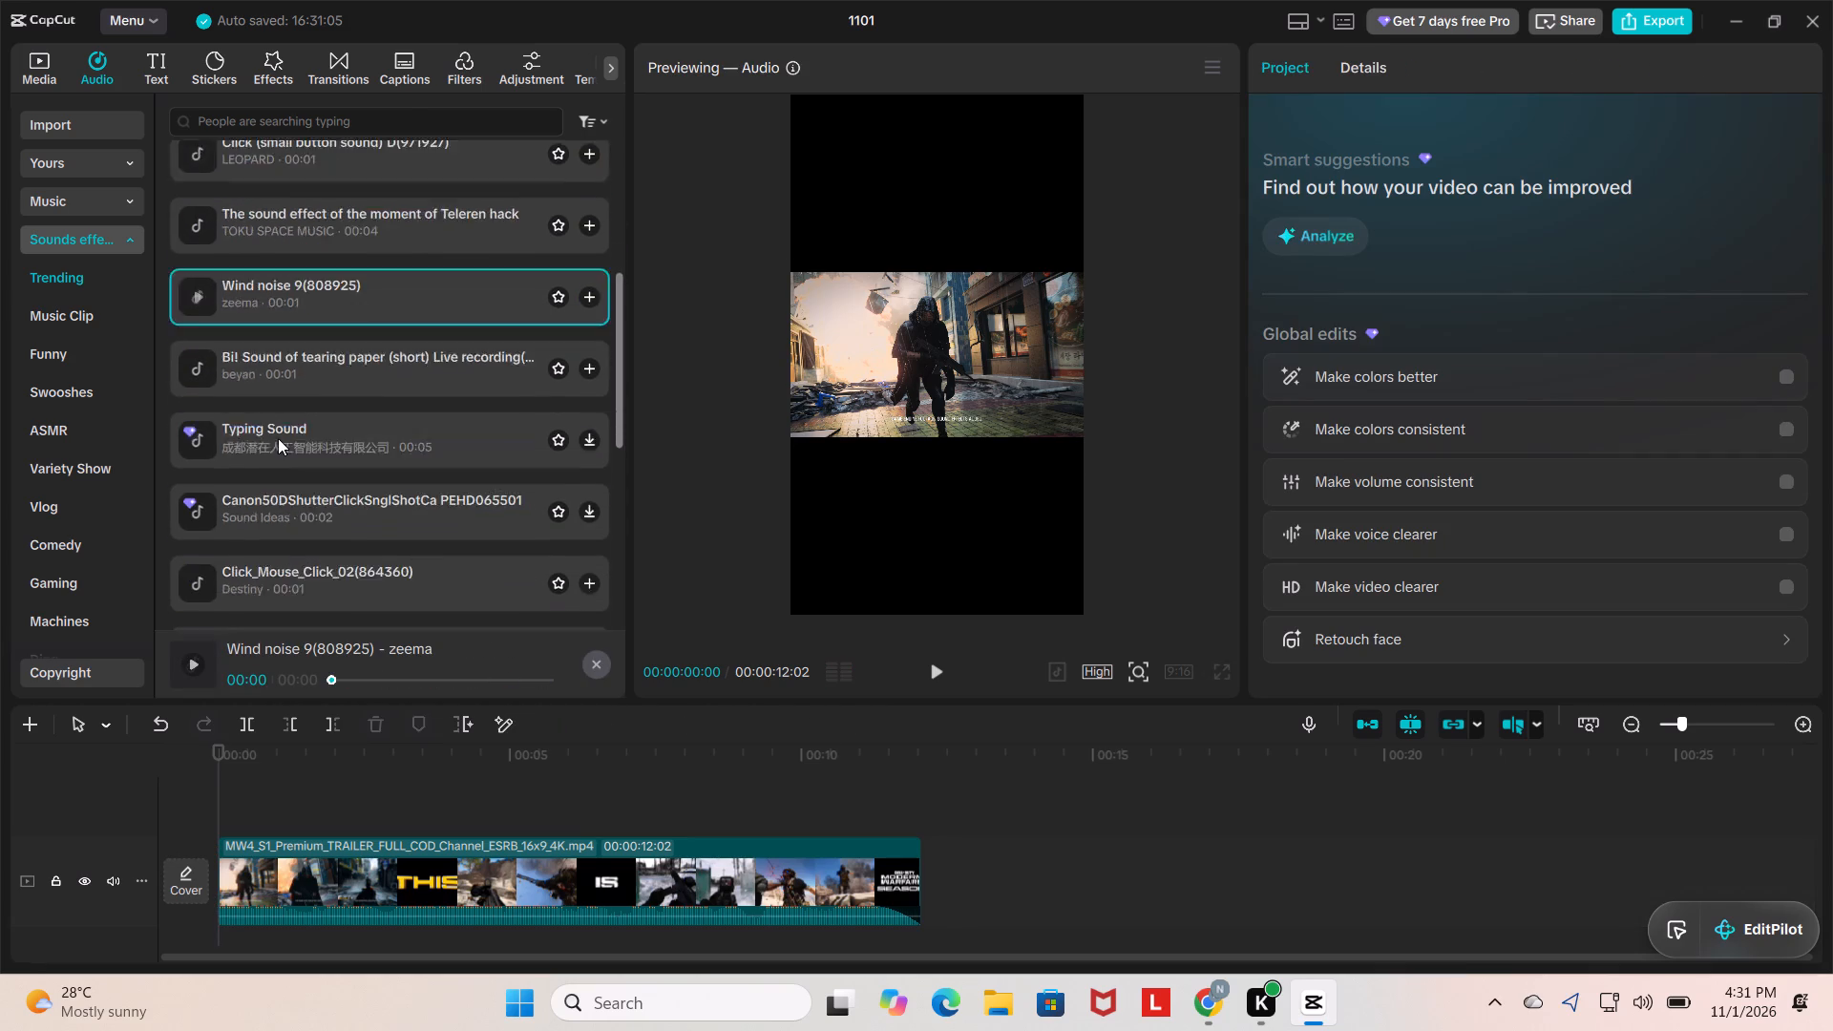
Audition more trending sound effects, including Enter / Click / Select sound, Fuwa short wind noise, Patterop and Kasha (shutter, camera).
scroll(287, 449, down, 14)
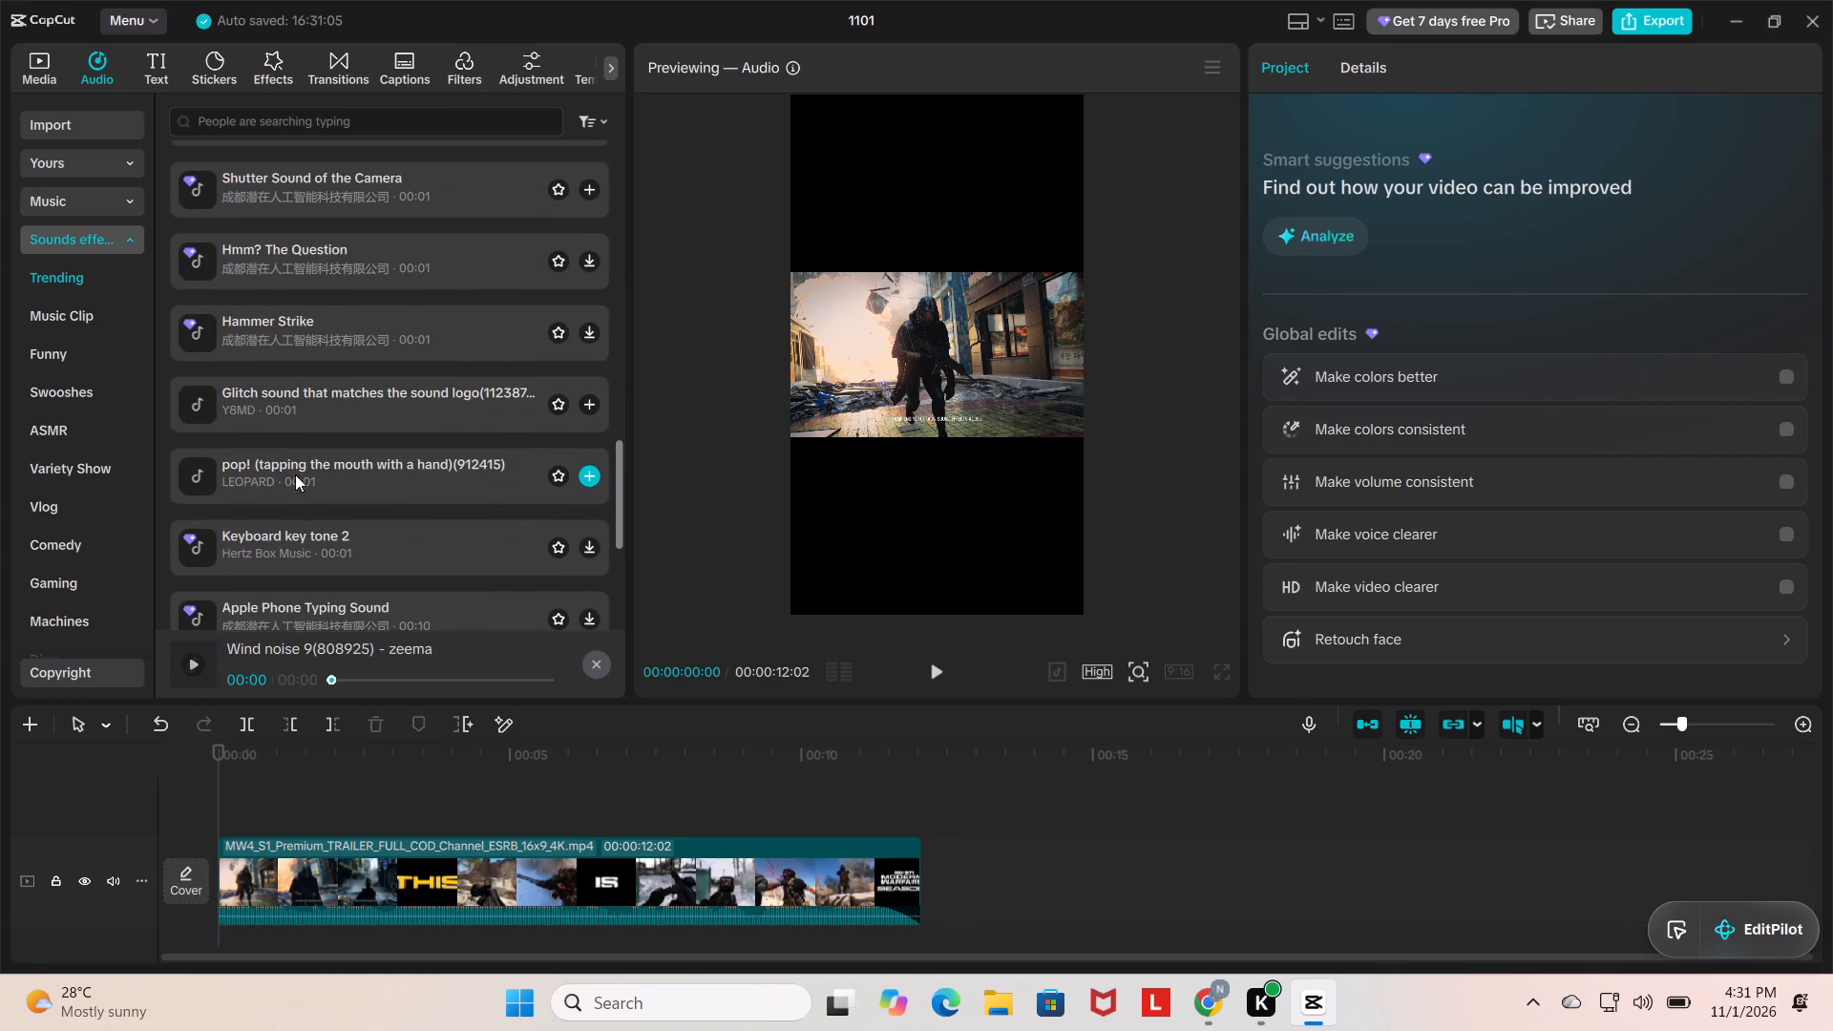
scroll(315, 502, down, 4)
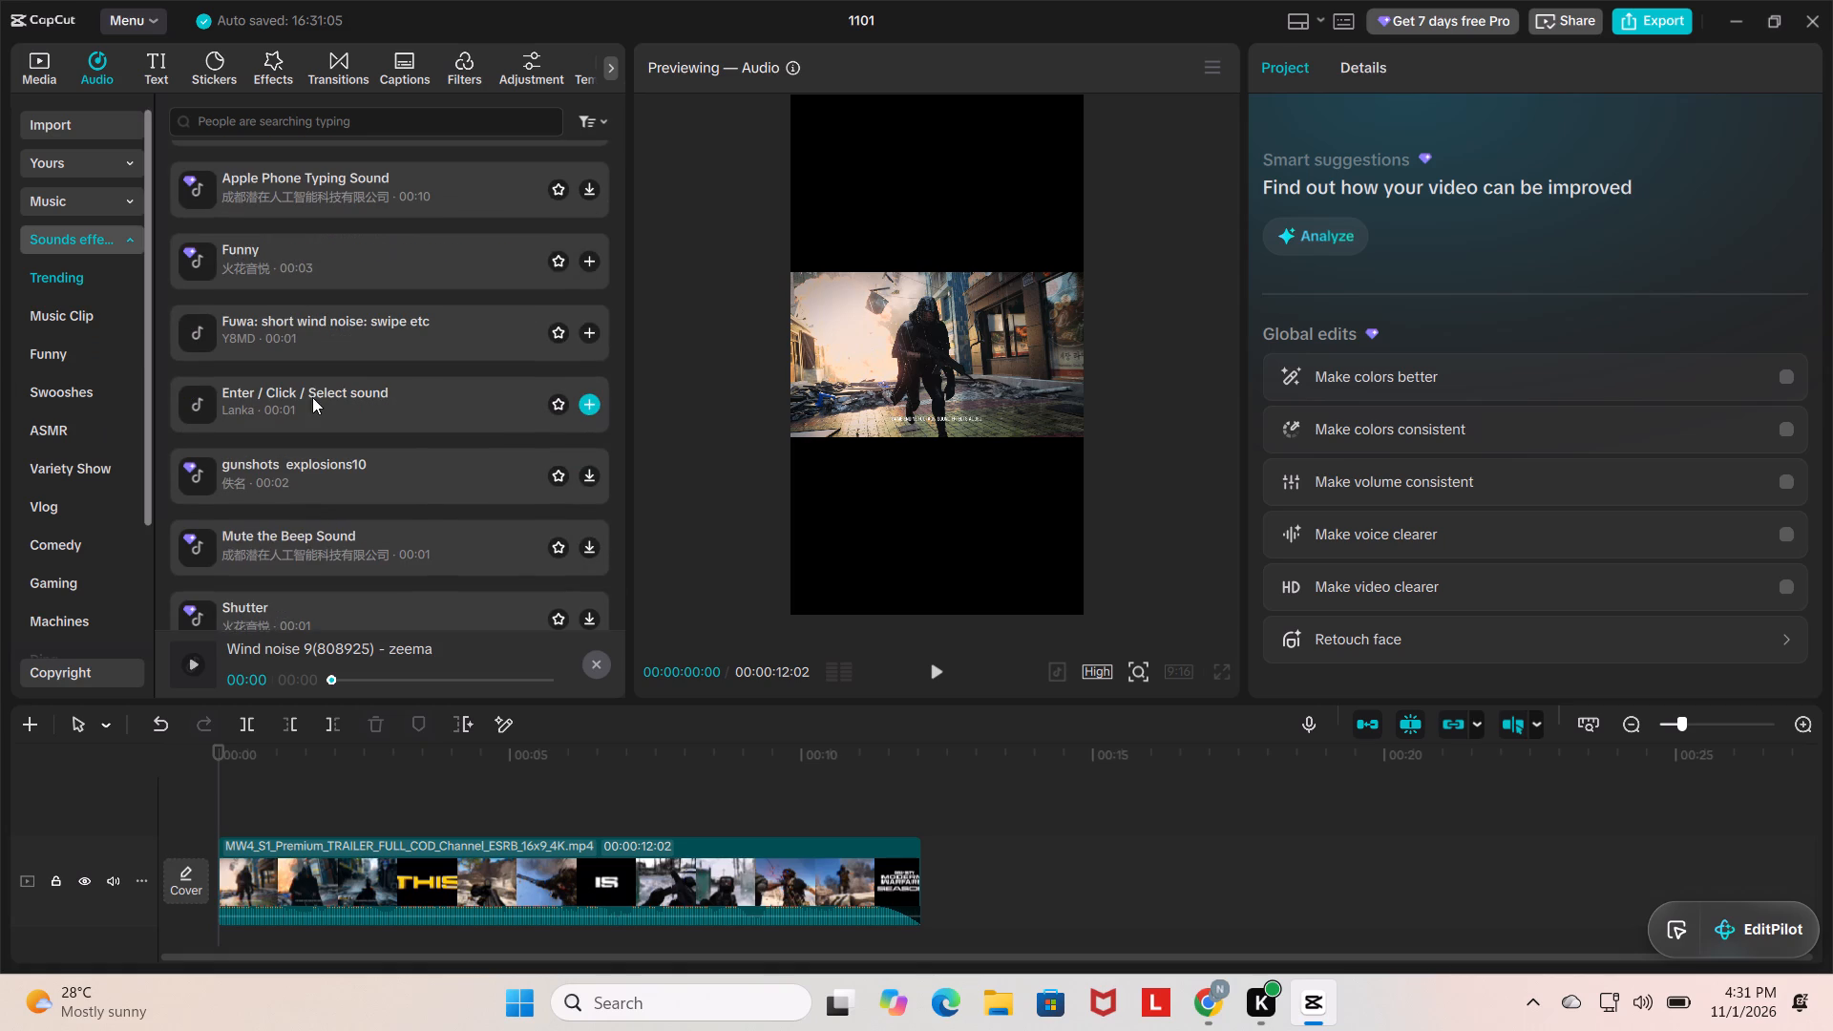
click(312, 397)
click(284, 331)
scroll(253, 480, down, 2)
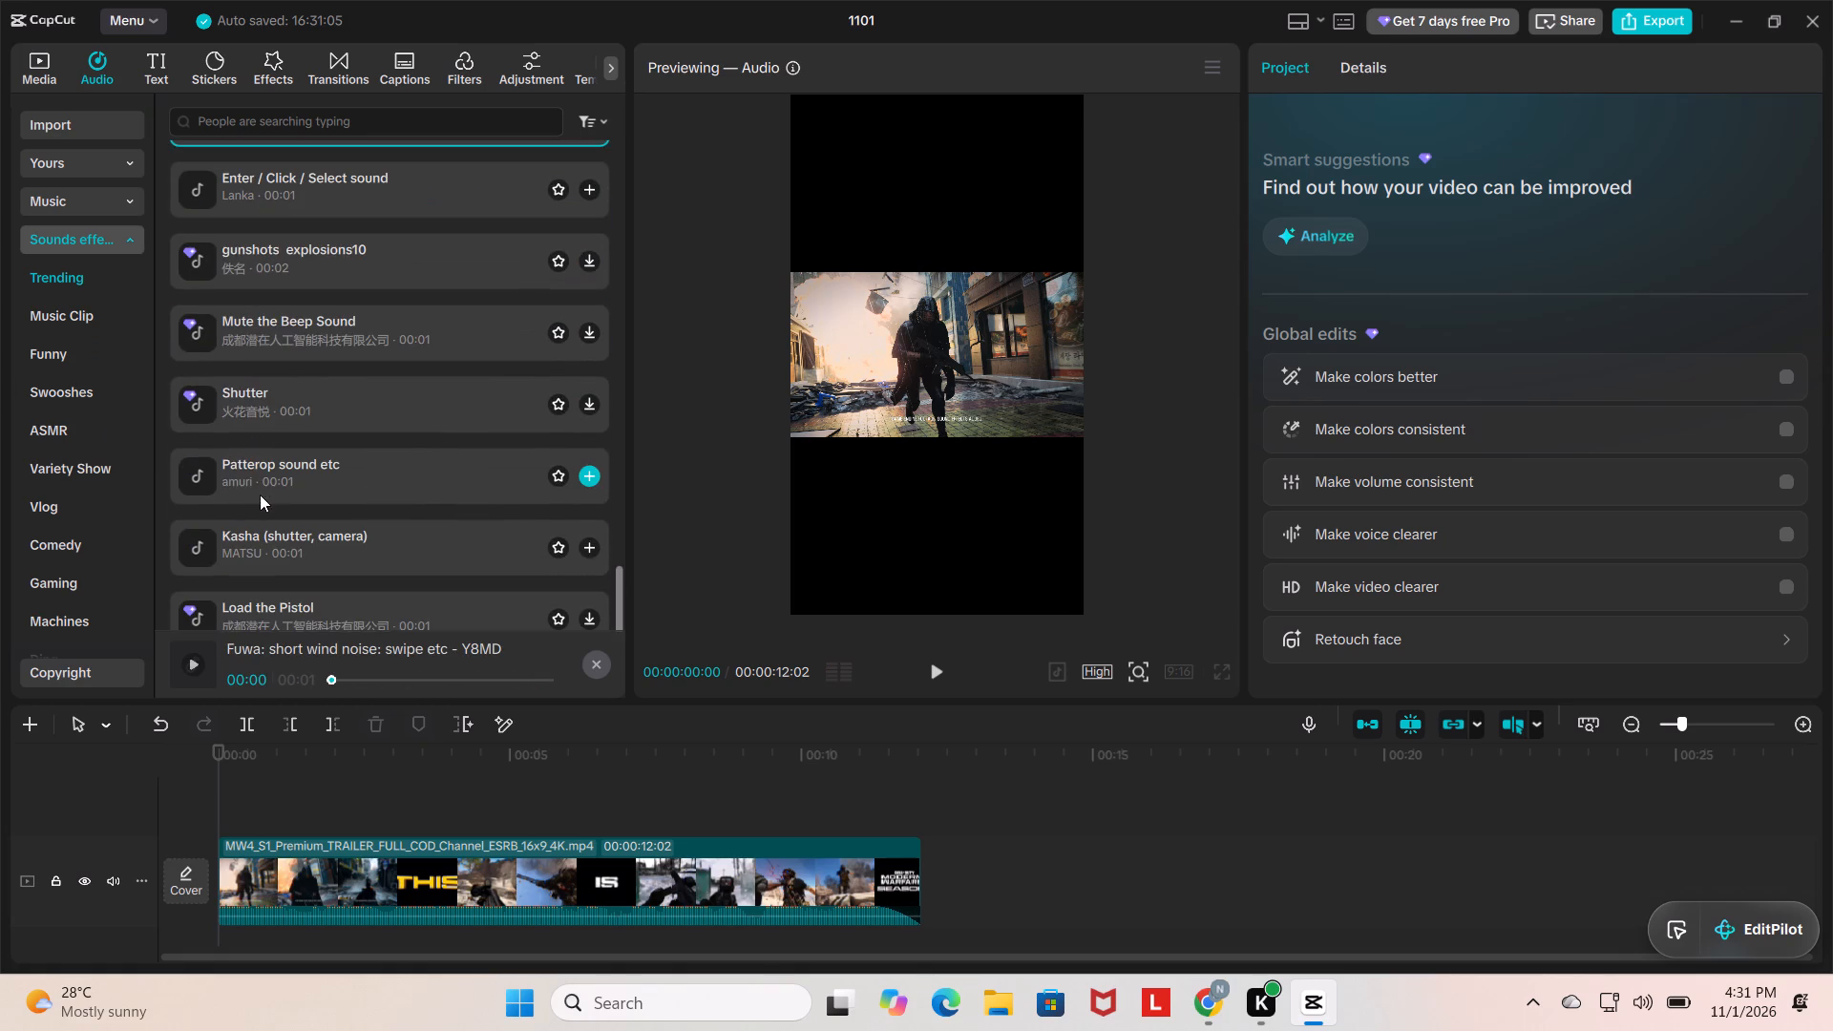
click(242, 469)
scroll(361, 447, down, 2)
click(200, 402)
scroll(348, 398, down, 1)
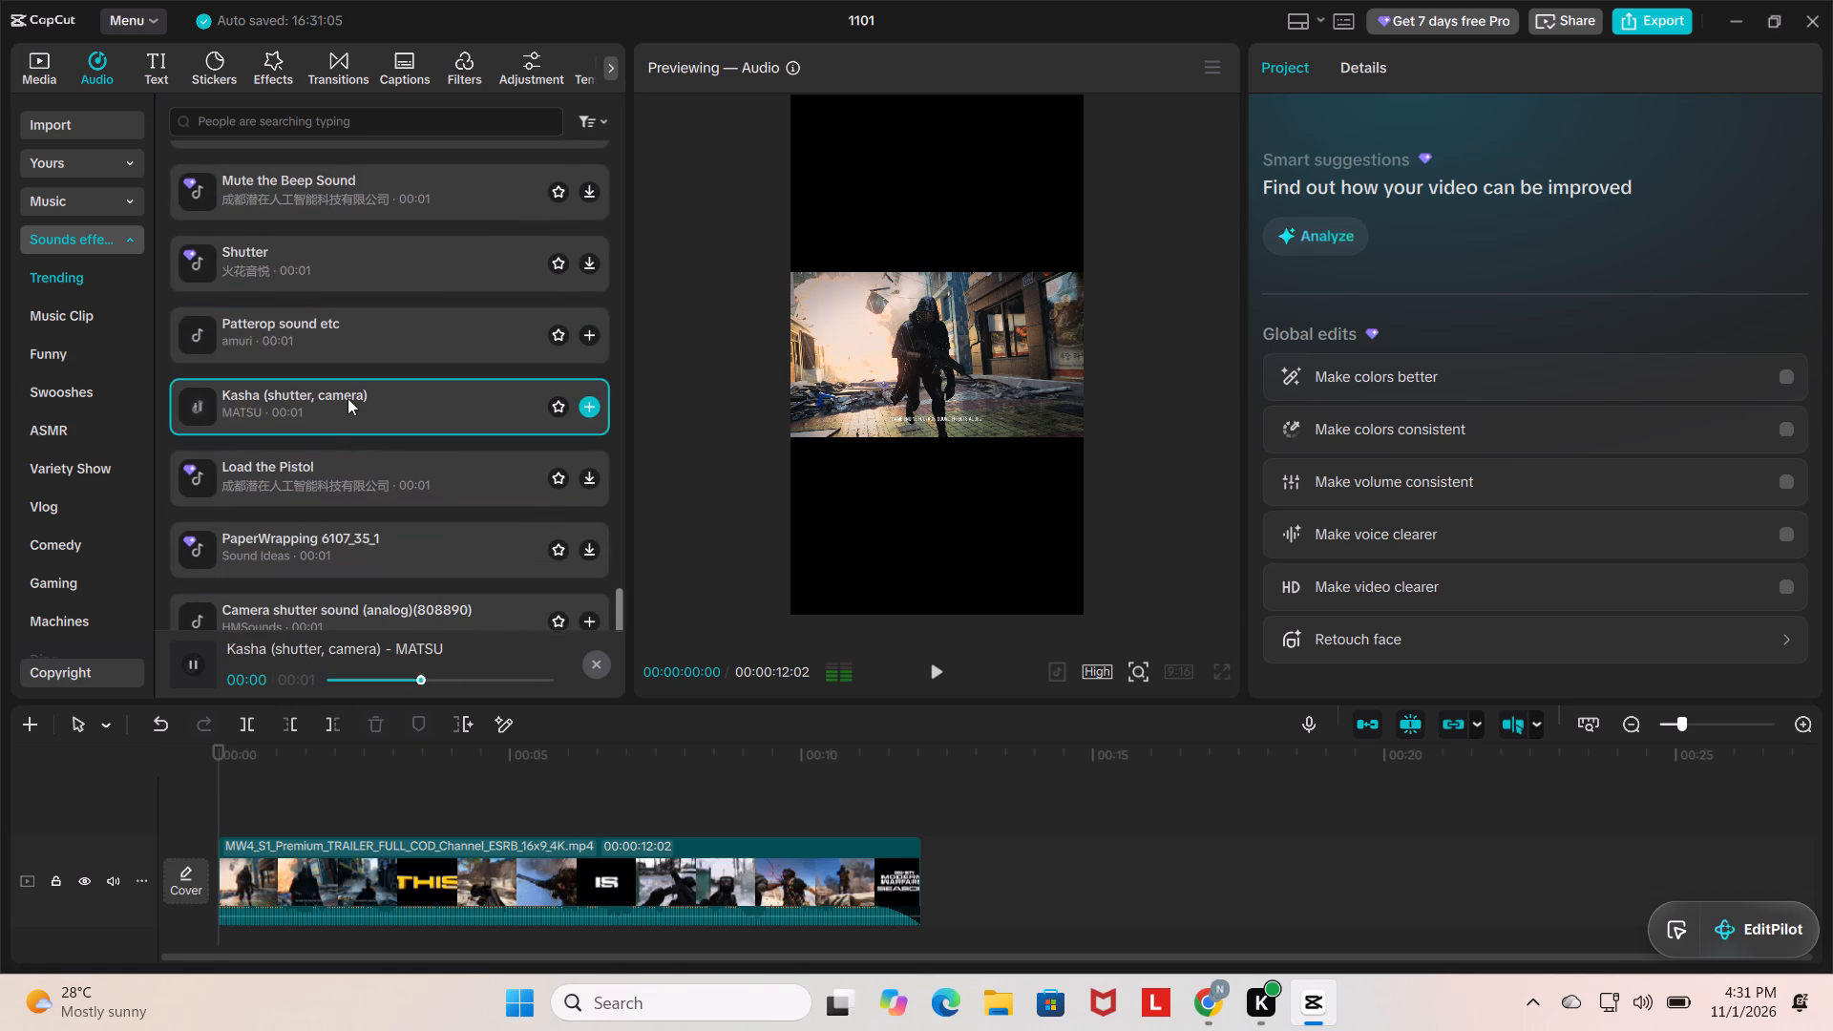
Add the Kasha (shutter, camera) sound effect below the trailer clip at the very start of the timeline.
drag(256, 443, 200, 916)
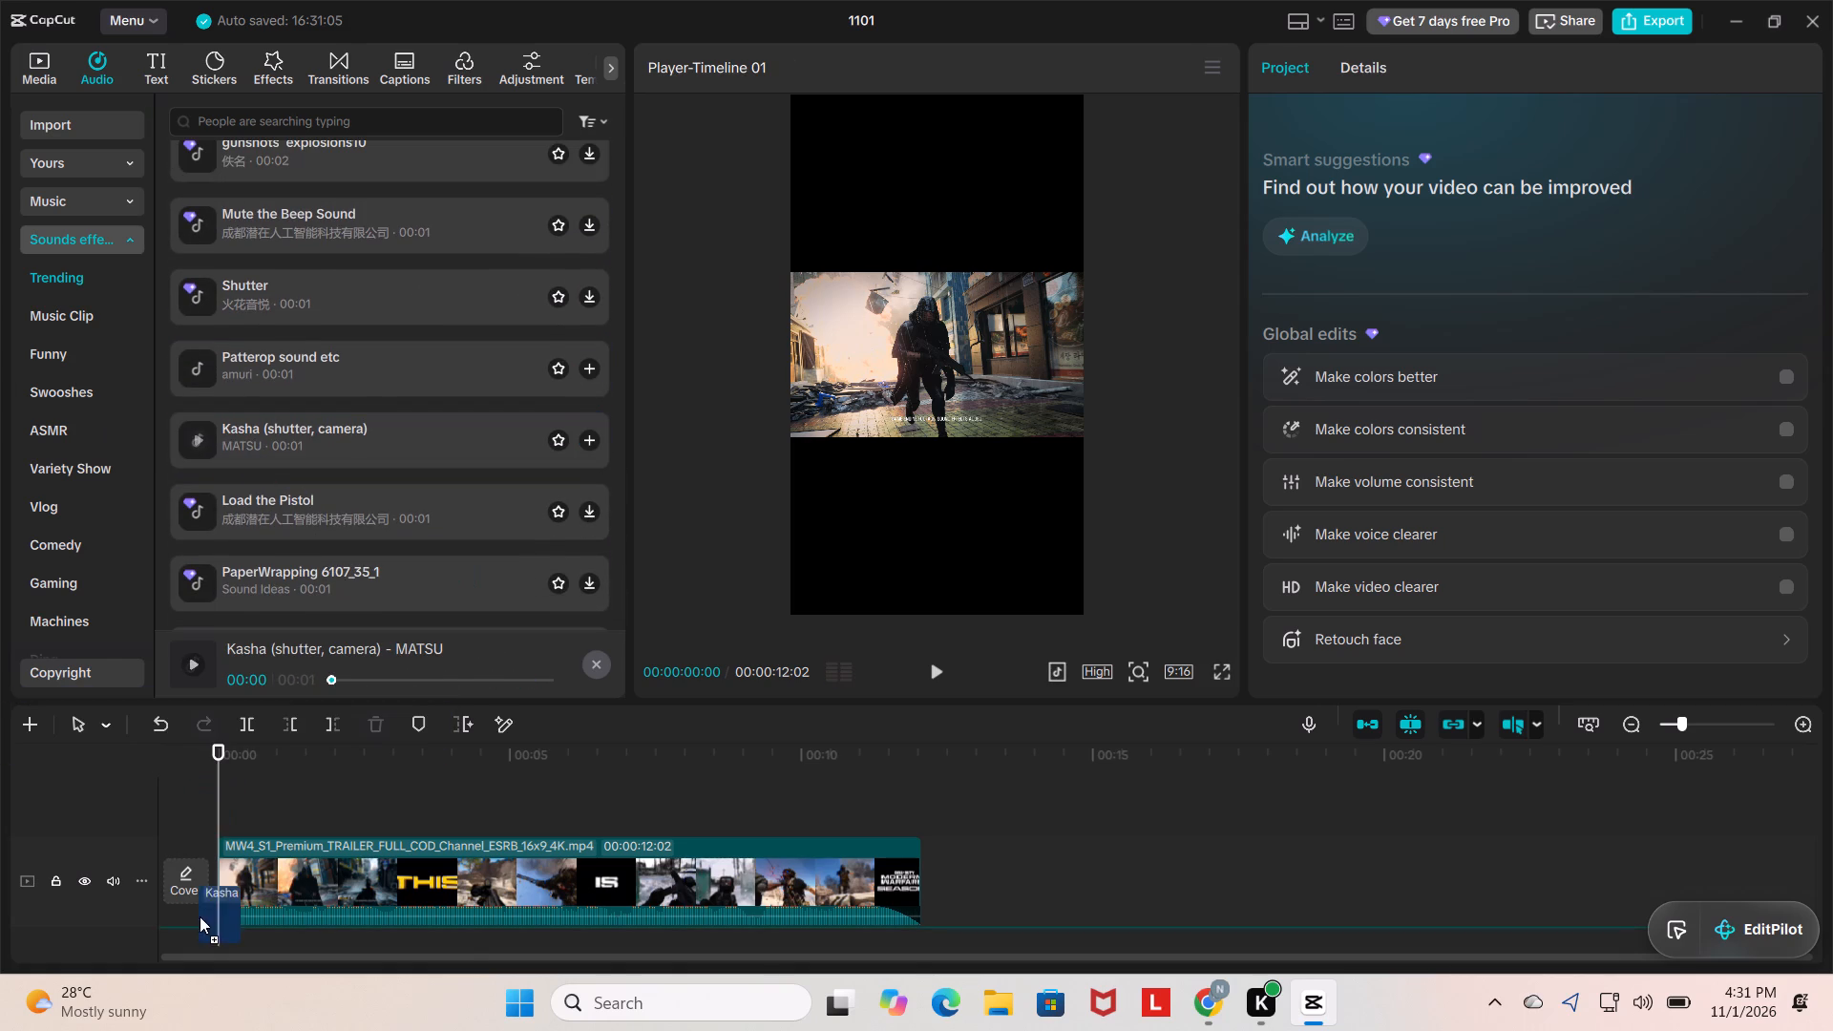
drag(200, 916, 211, 939)
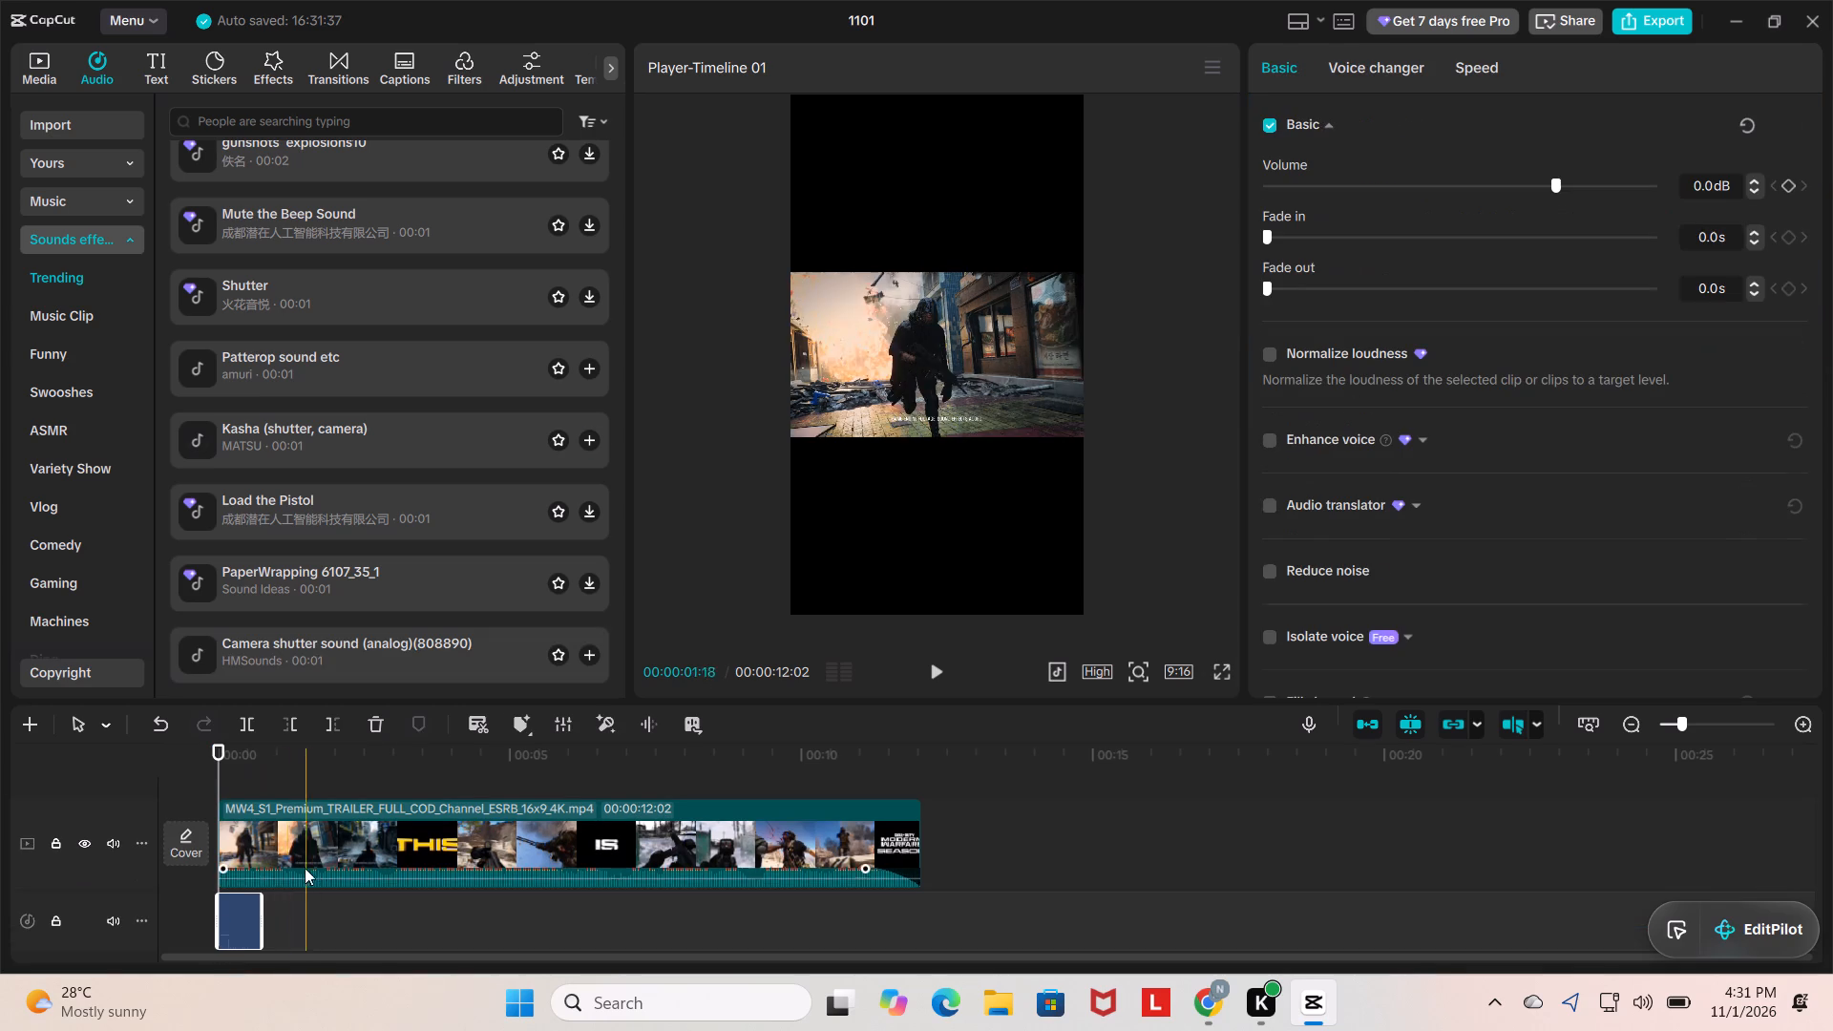
click(263, 912)
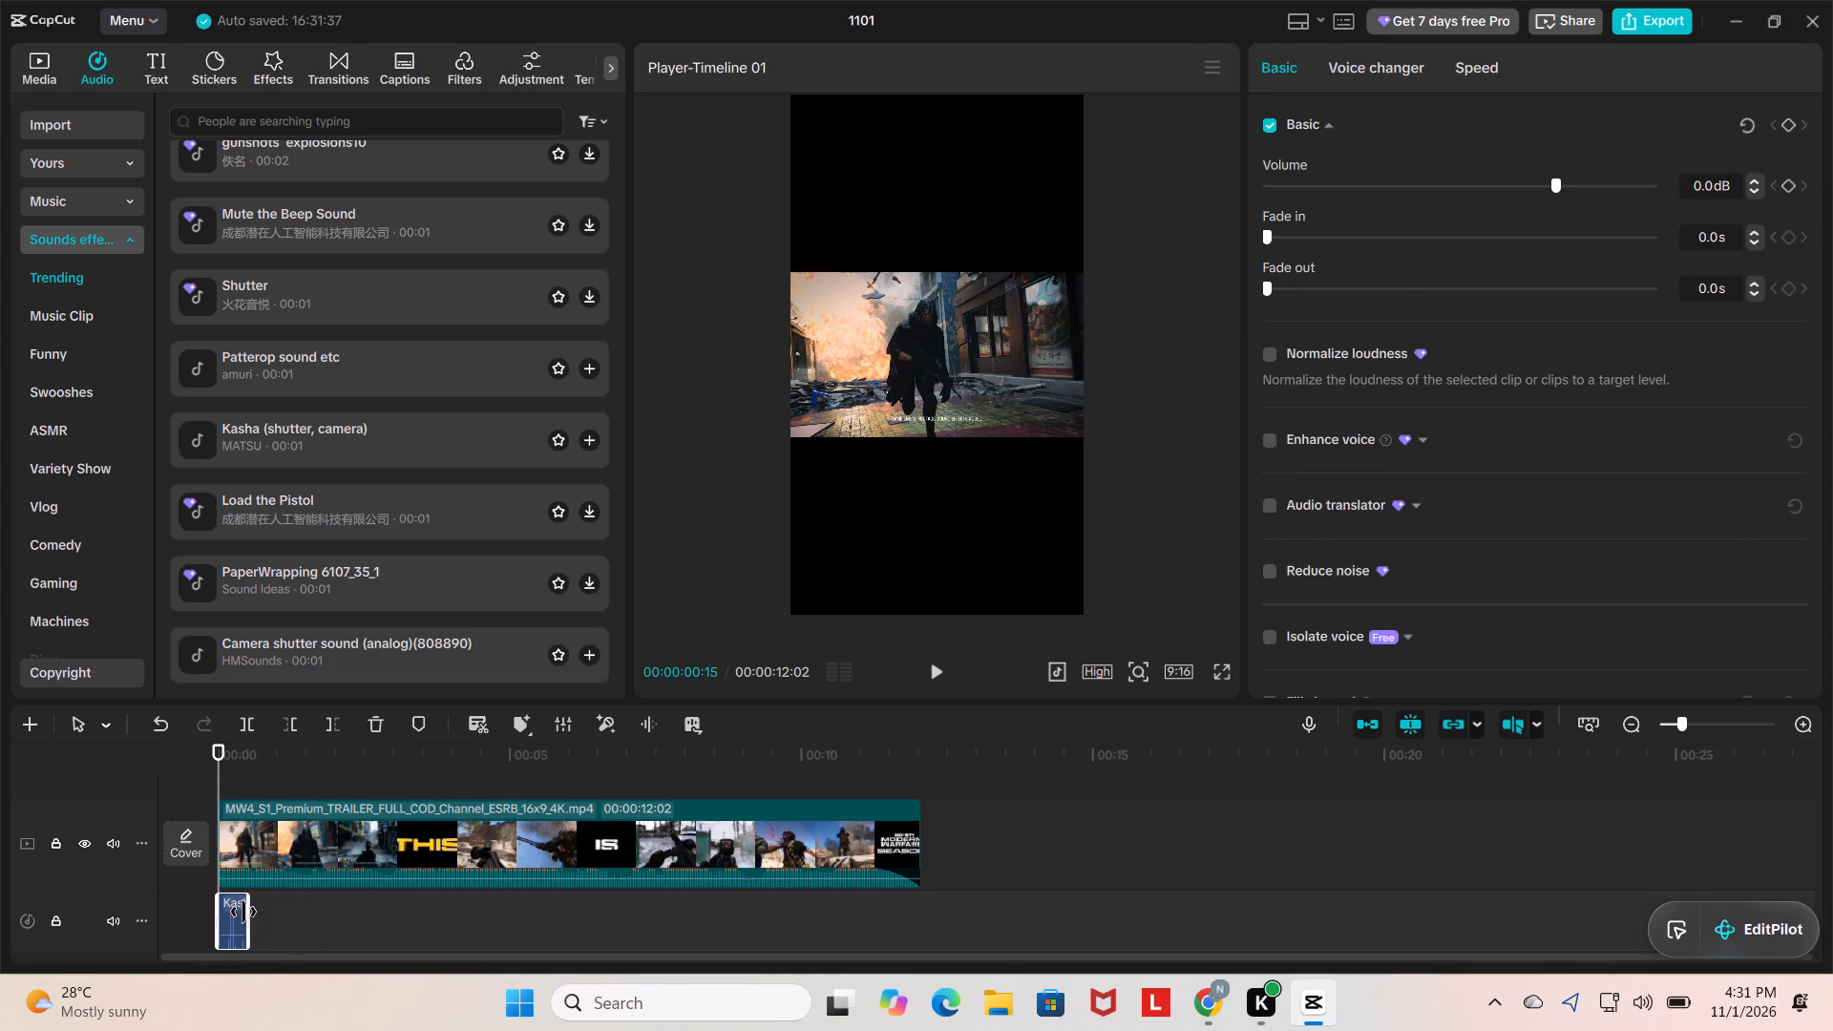
Play the opening seconds twice to check the shutter sound against the trailer, returning to the timeline start.
key(space)
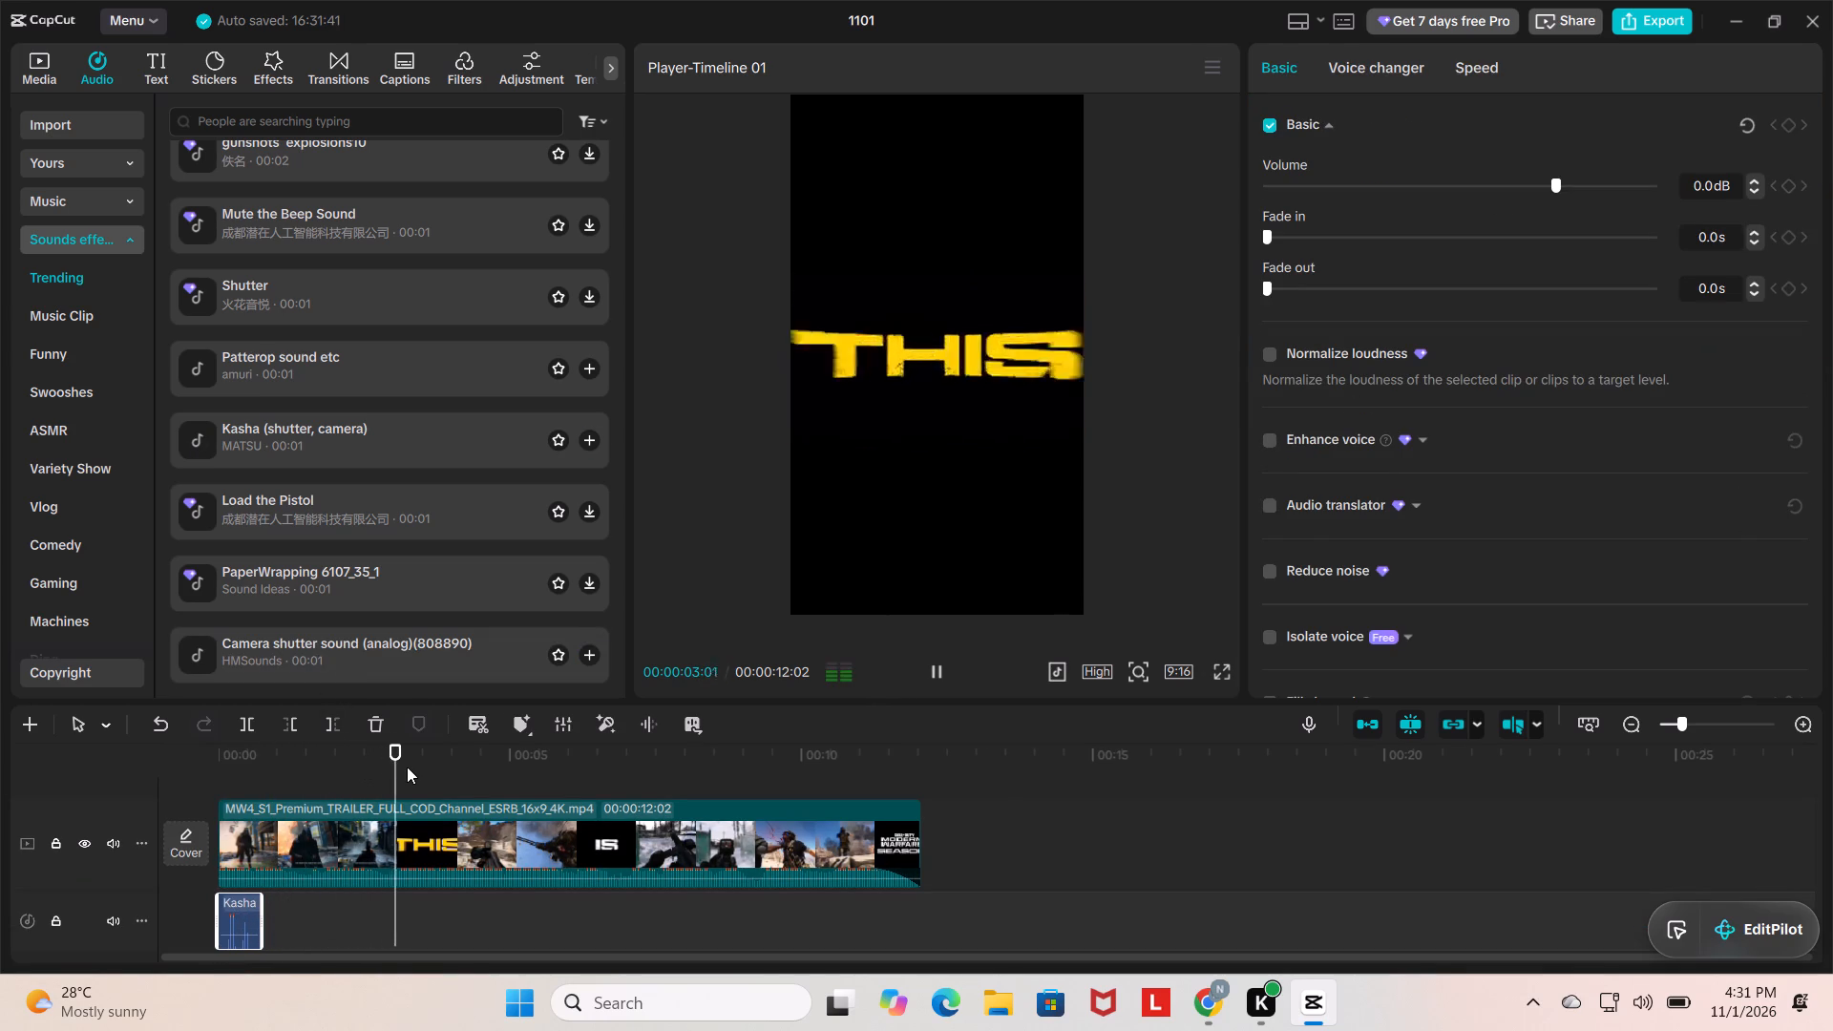
key(space)
drag(397, 768, 34, 710)
key(space)
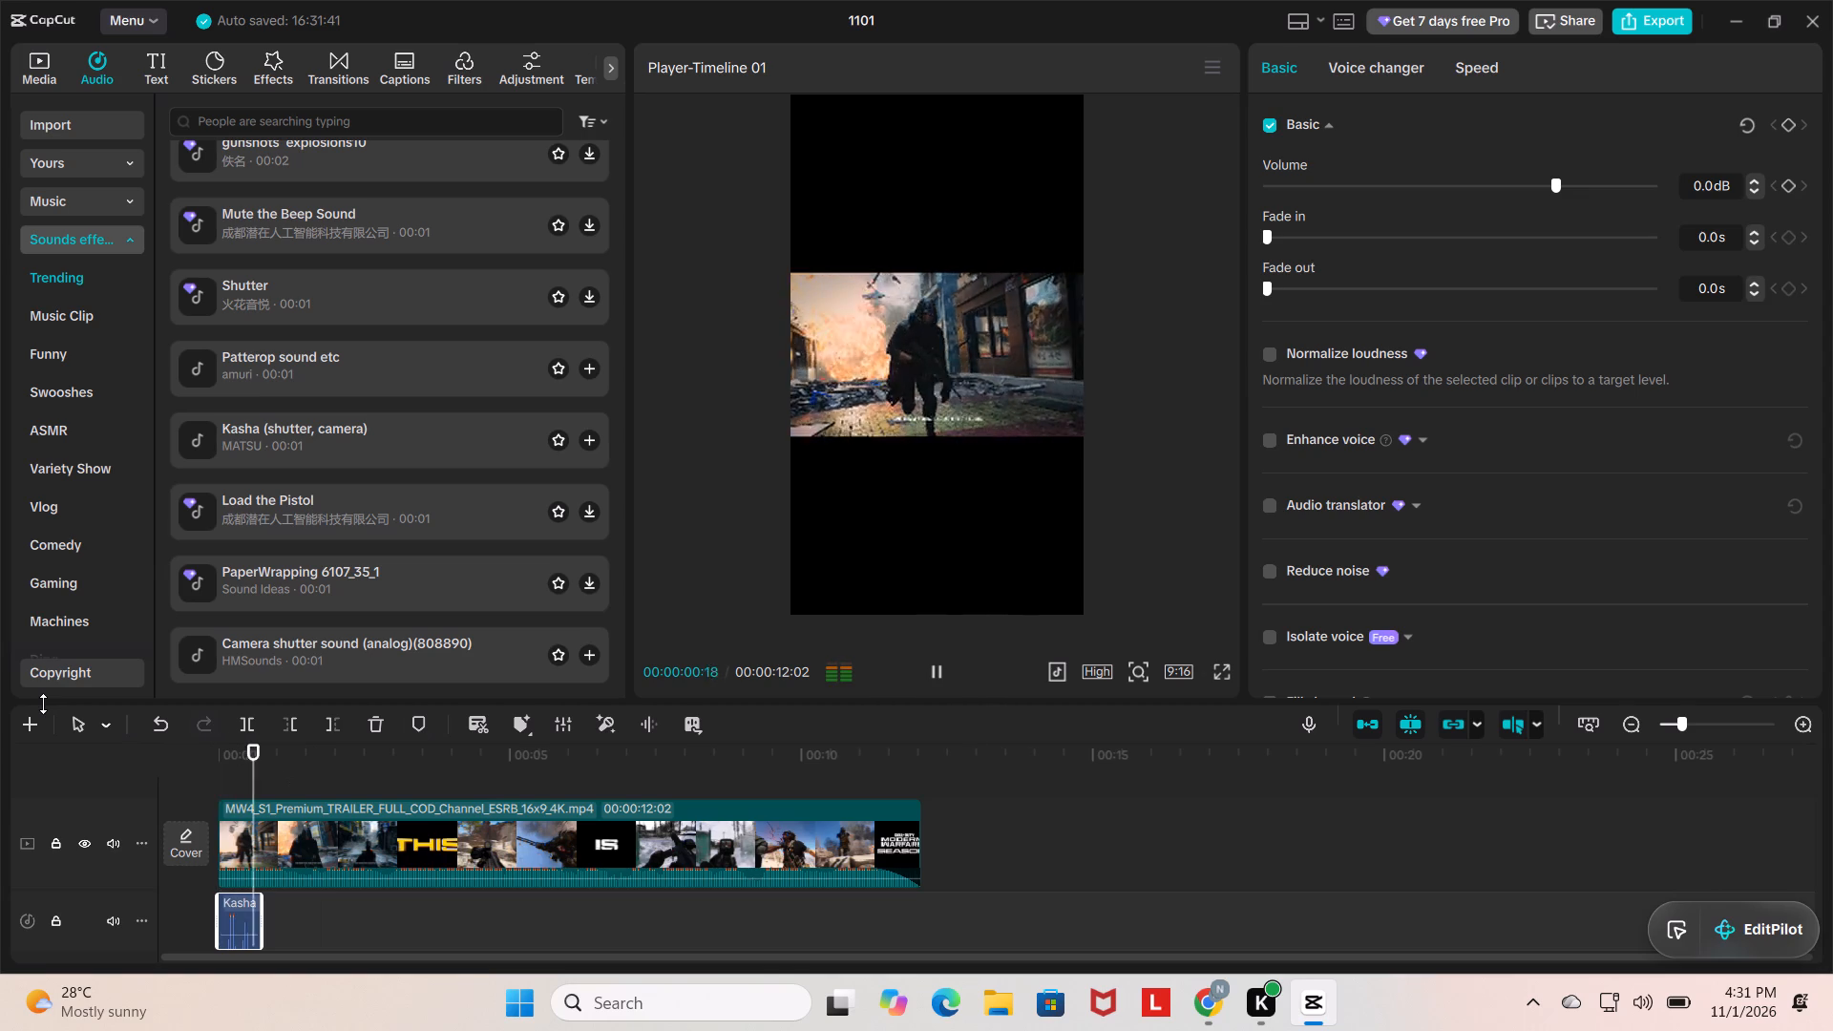
key(space)
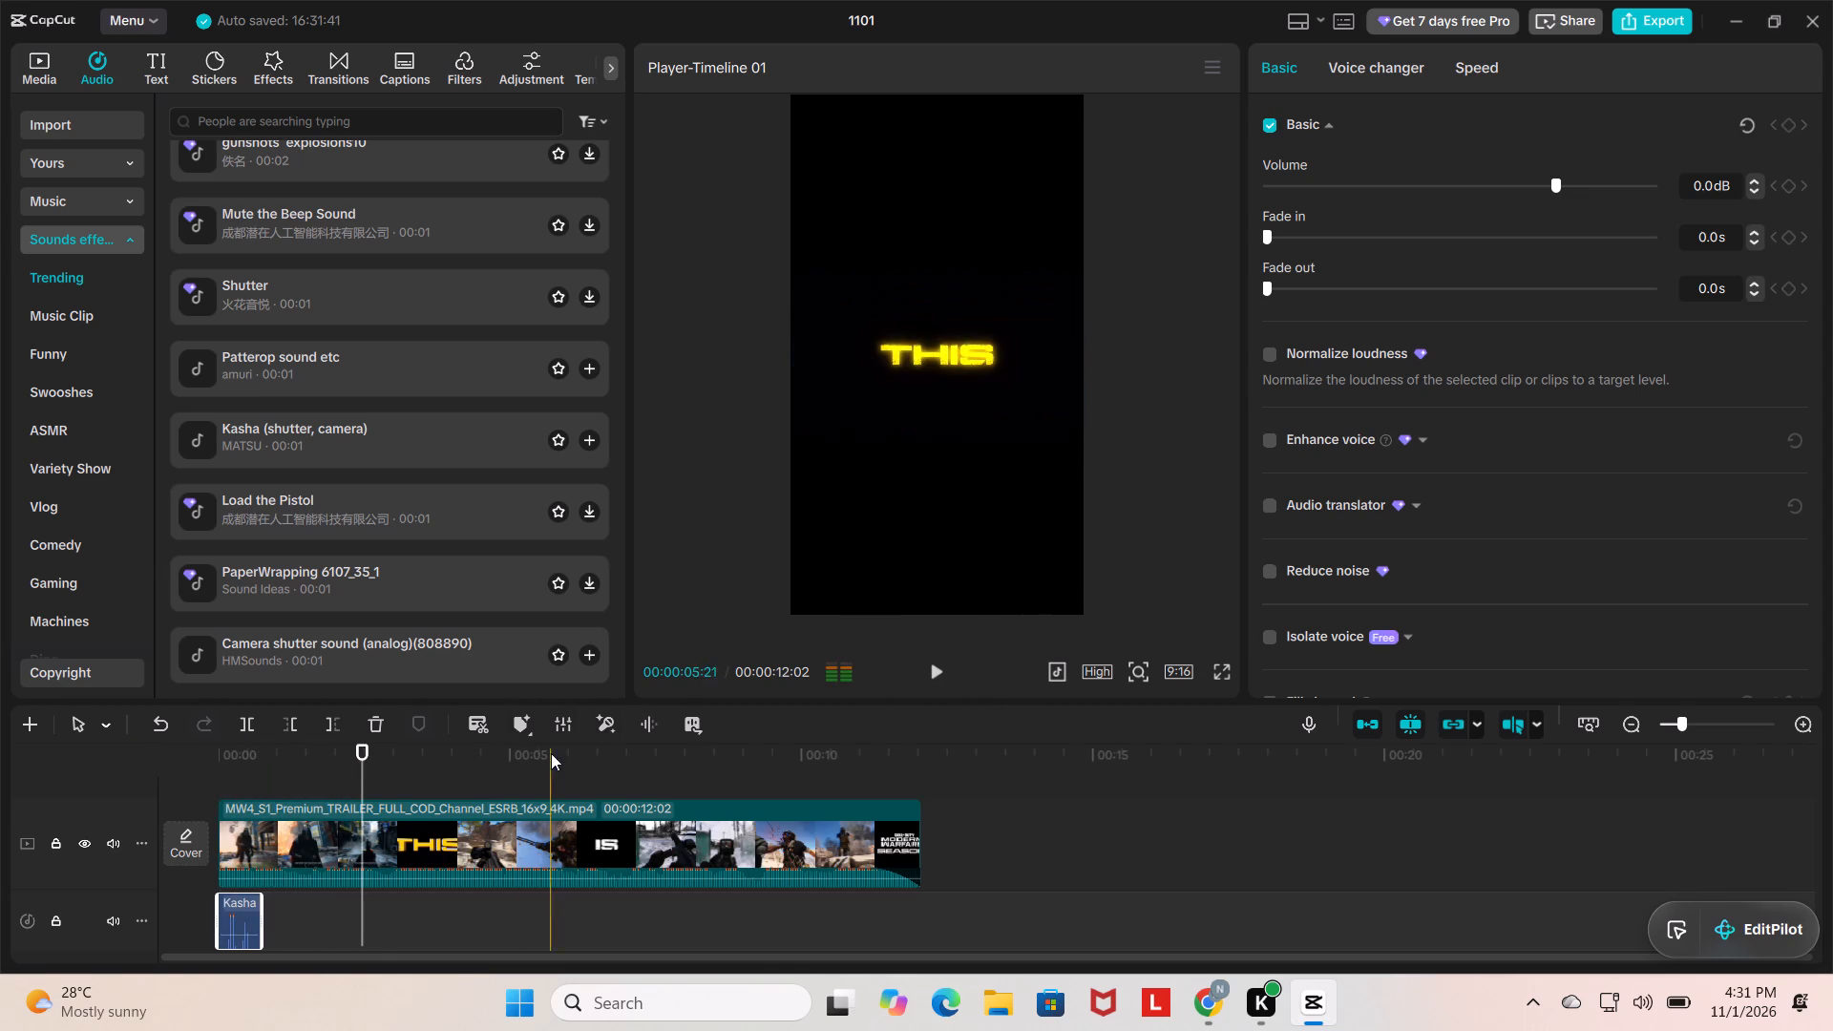
click(371, 759)
drag(365, 763, 45, 743)
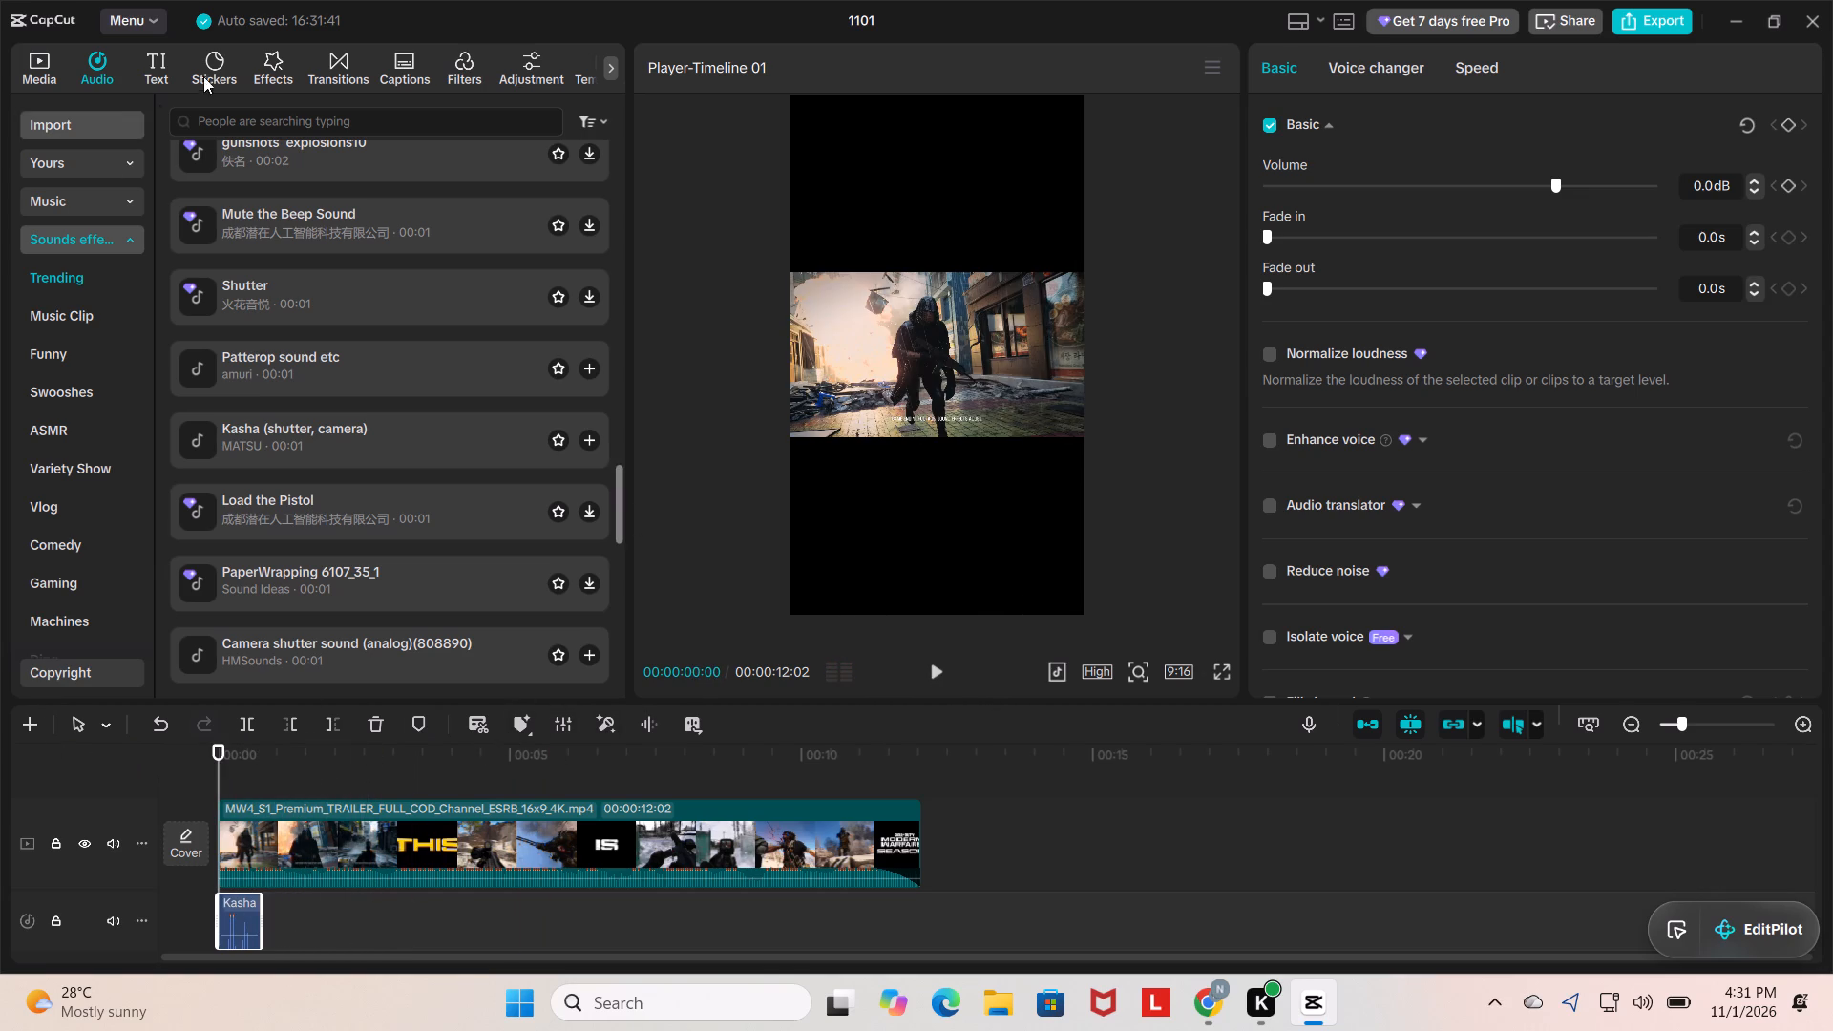
Add a default text layer at the timeline start above the trailer clip and extend it to the clip's end at 00:00:12:02.
click(147, 68)
click(29, 62)
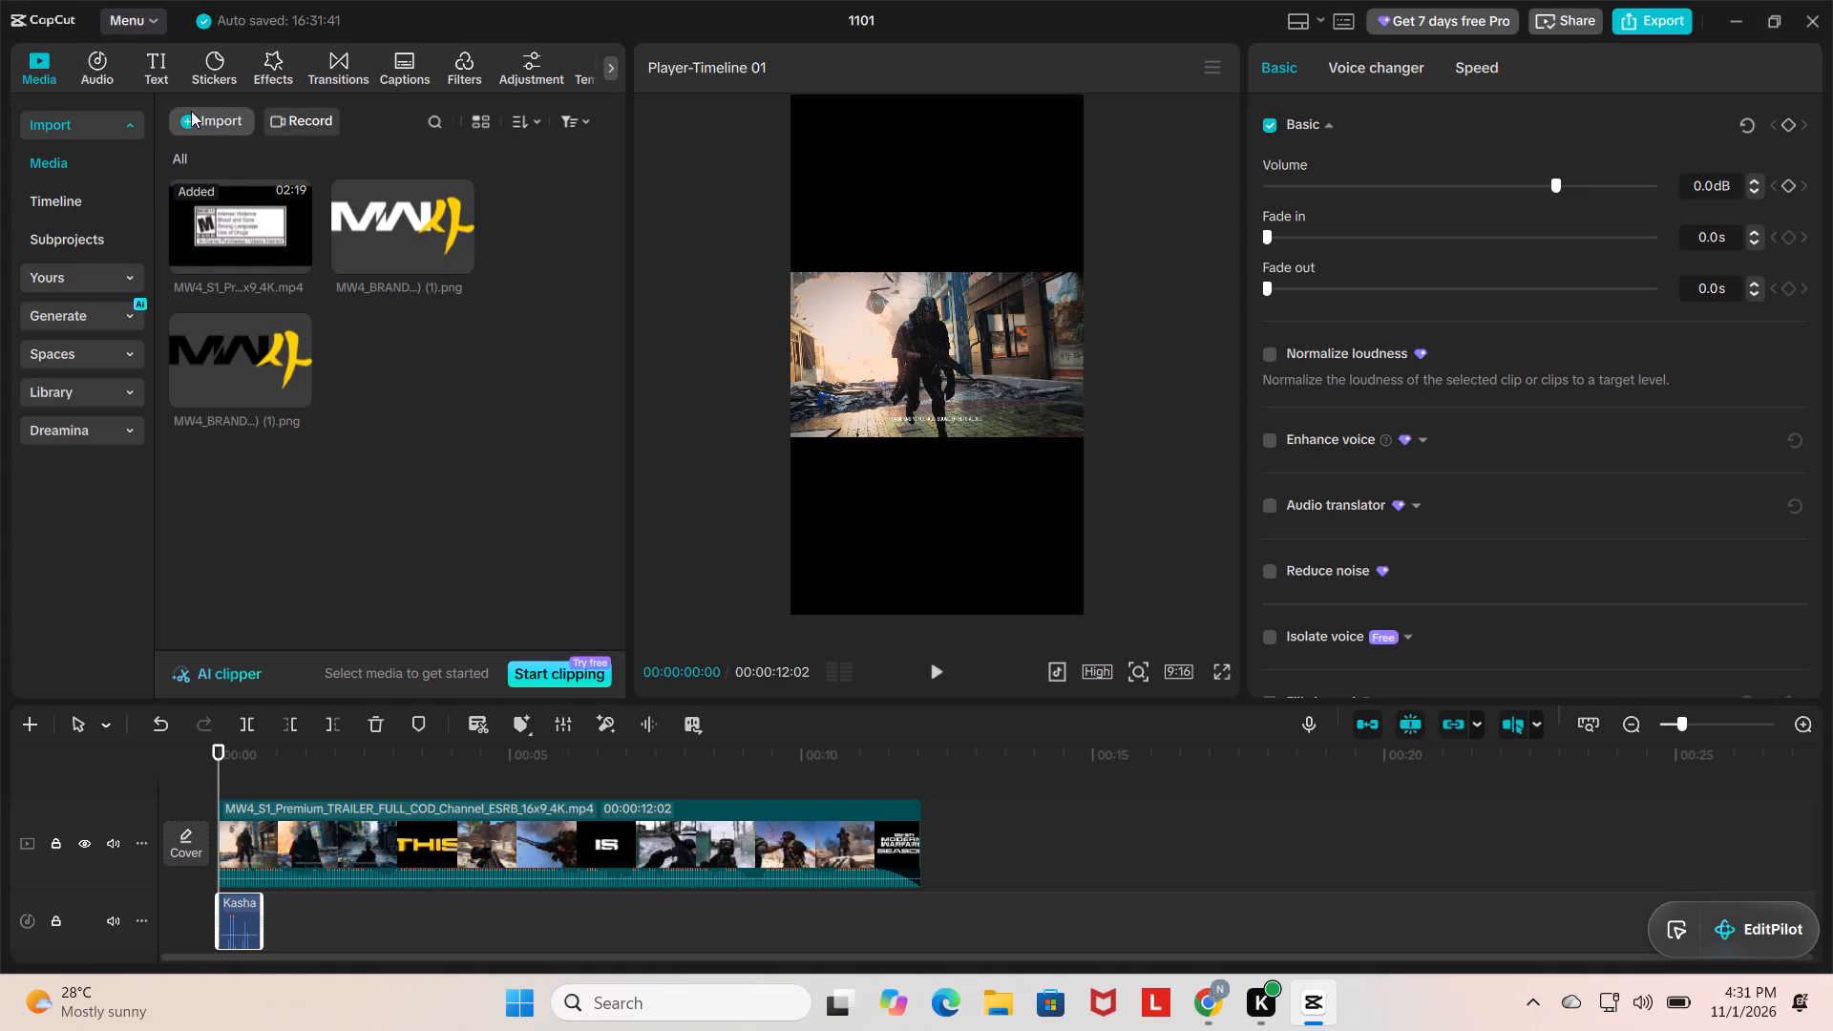
click(138, 60)
click(202, 157)
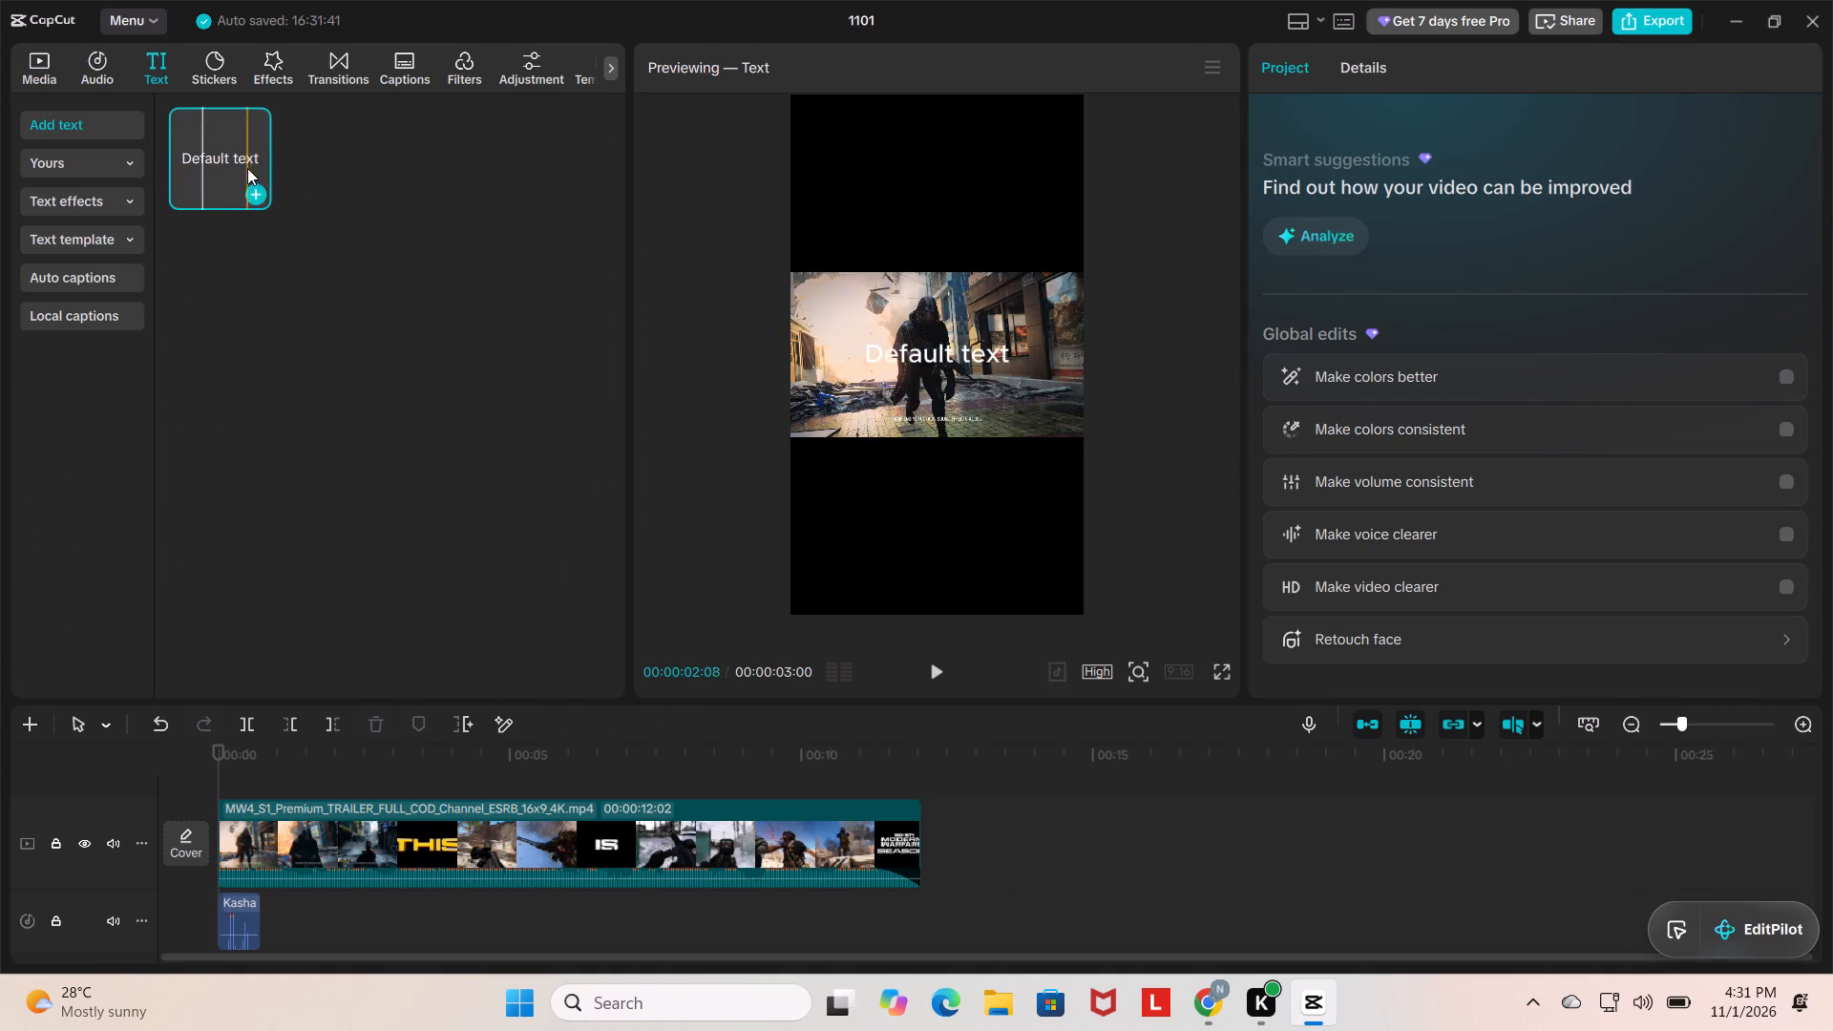
drag(247, 168, 202, 774)
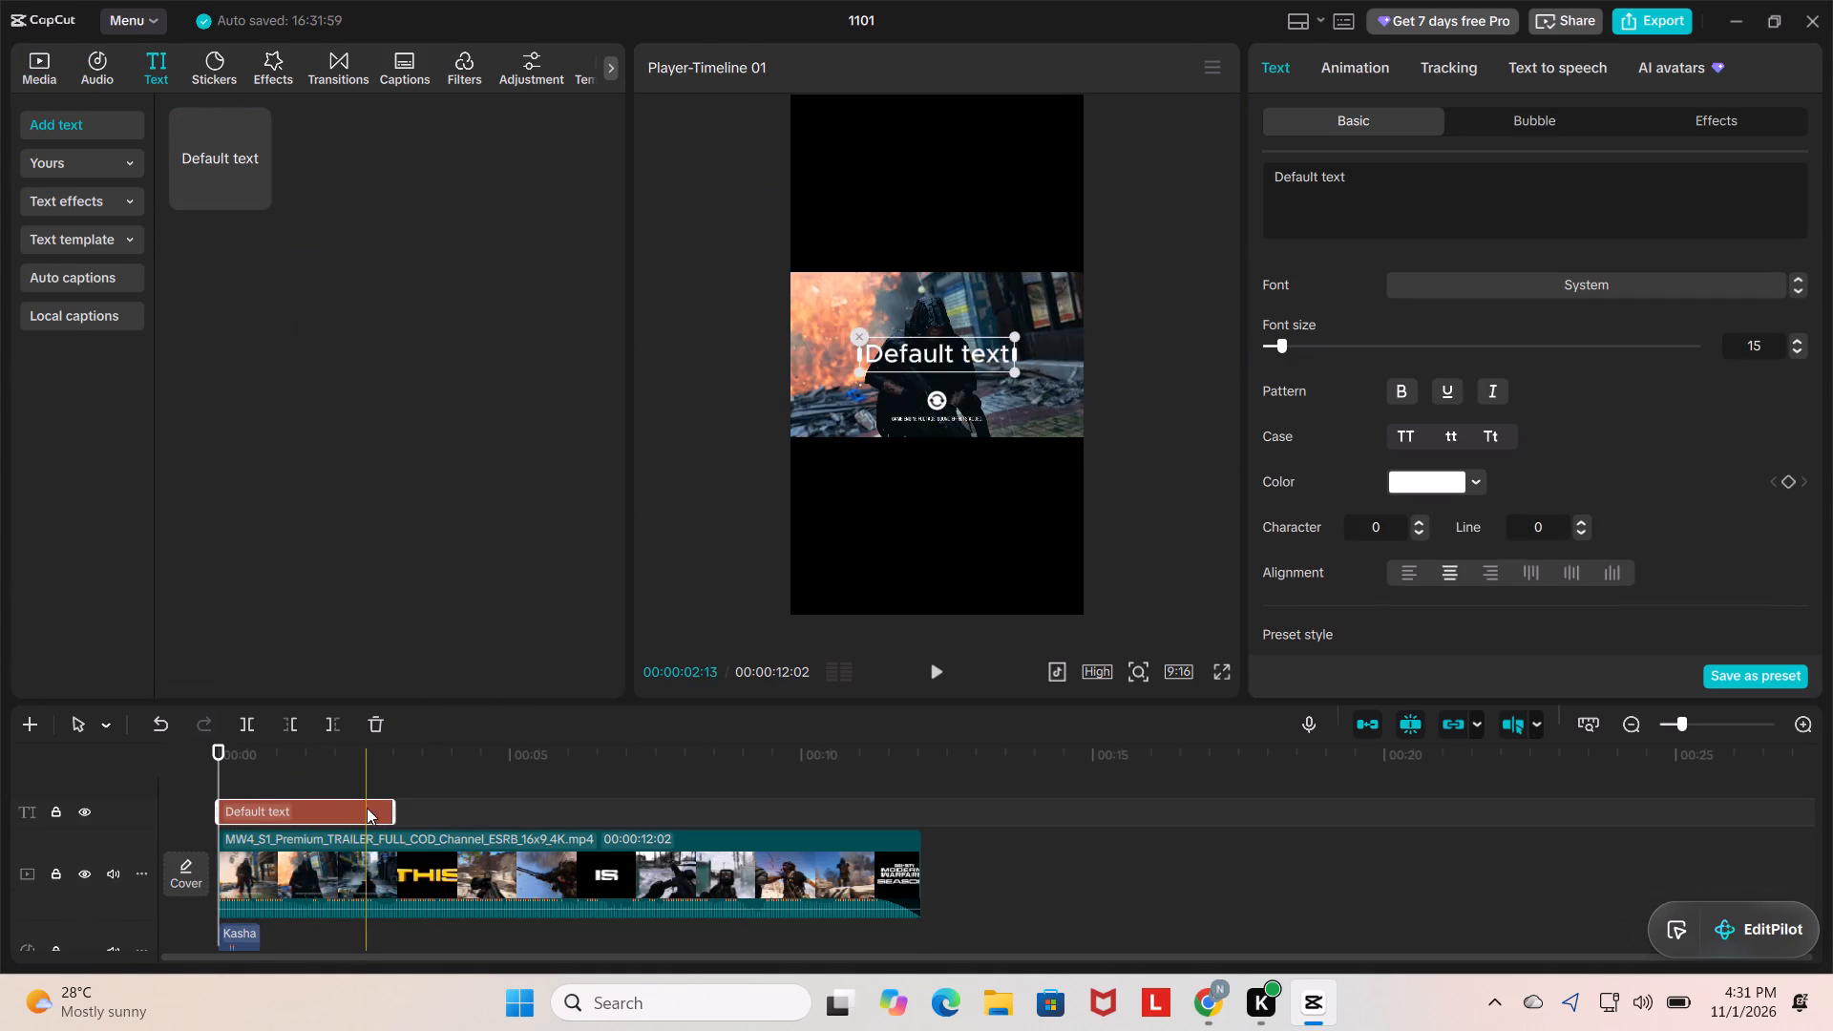
click(401, 803)
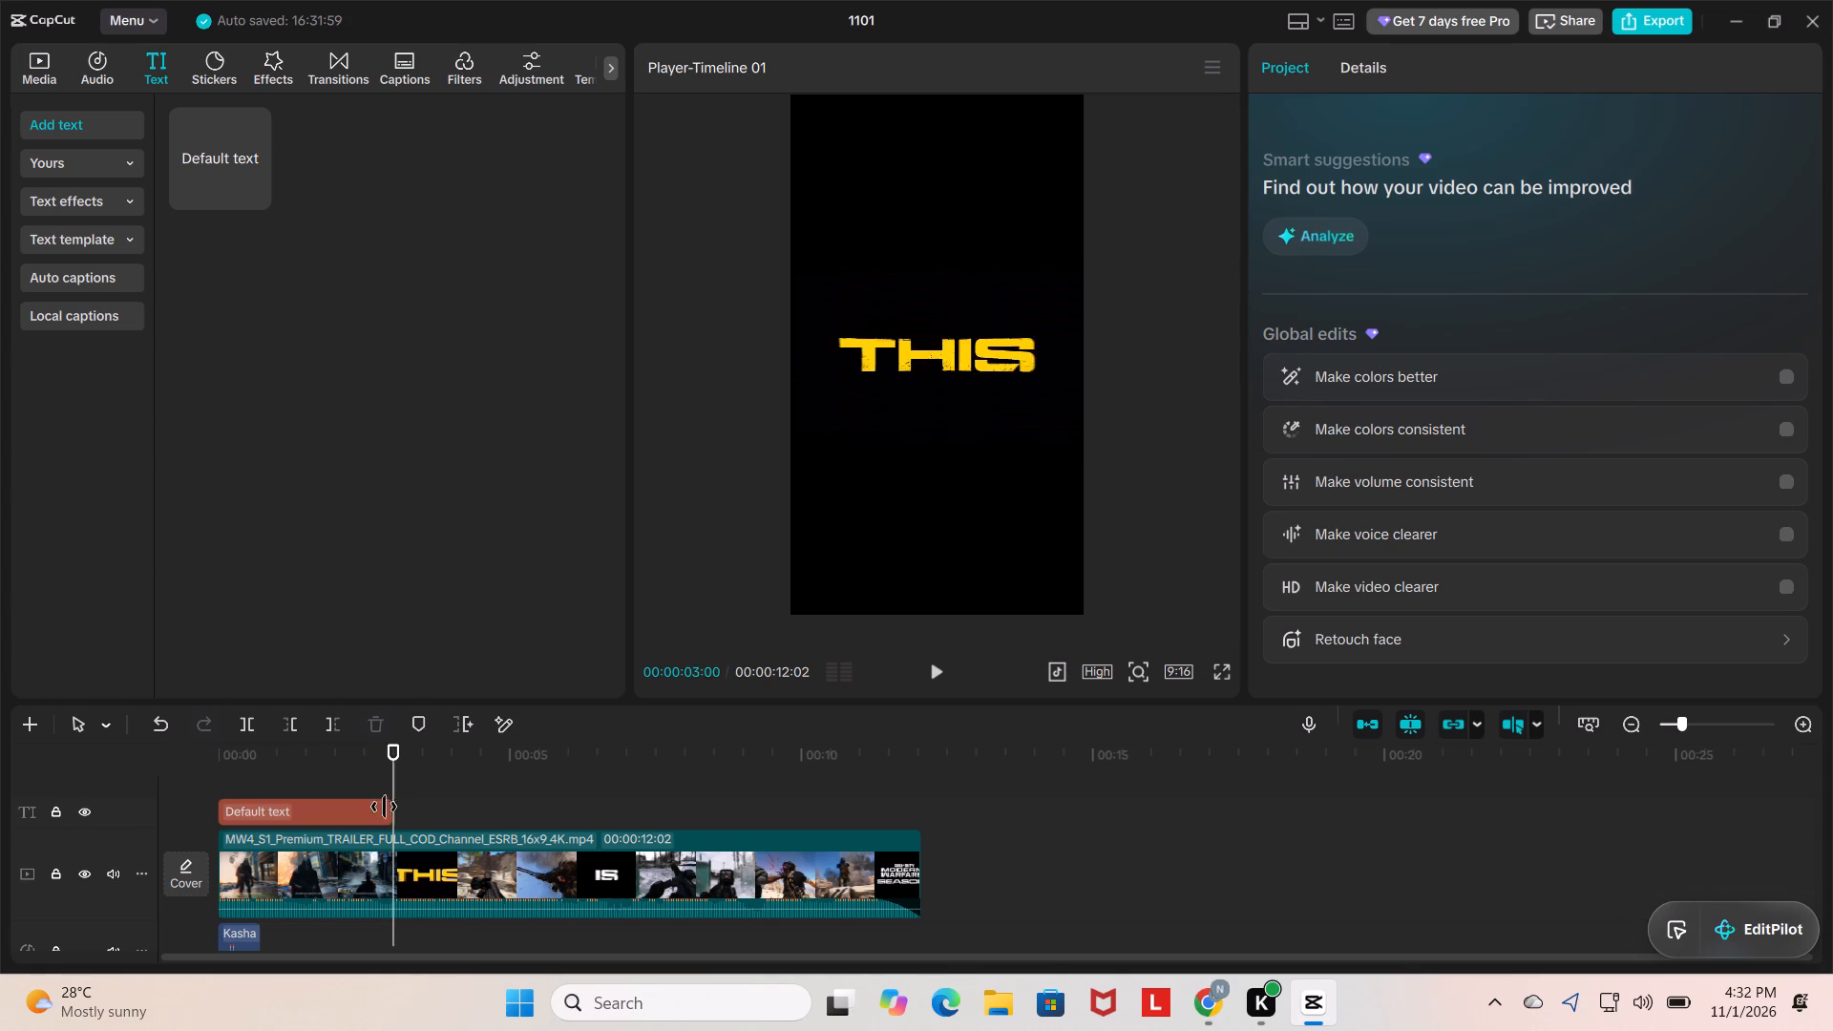
click(359, 805)
drag(393, 803, 916, 850)
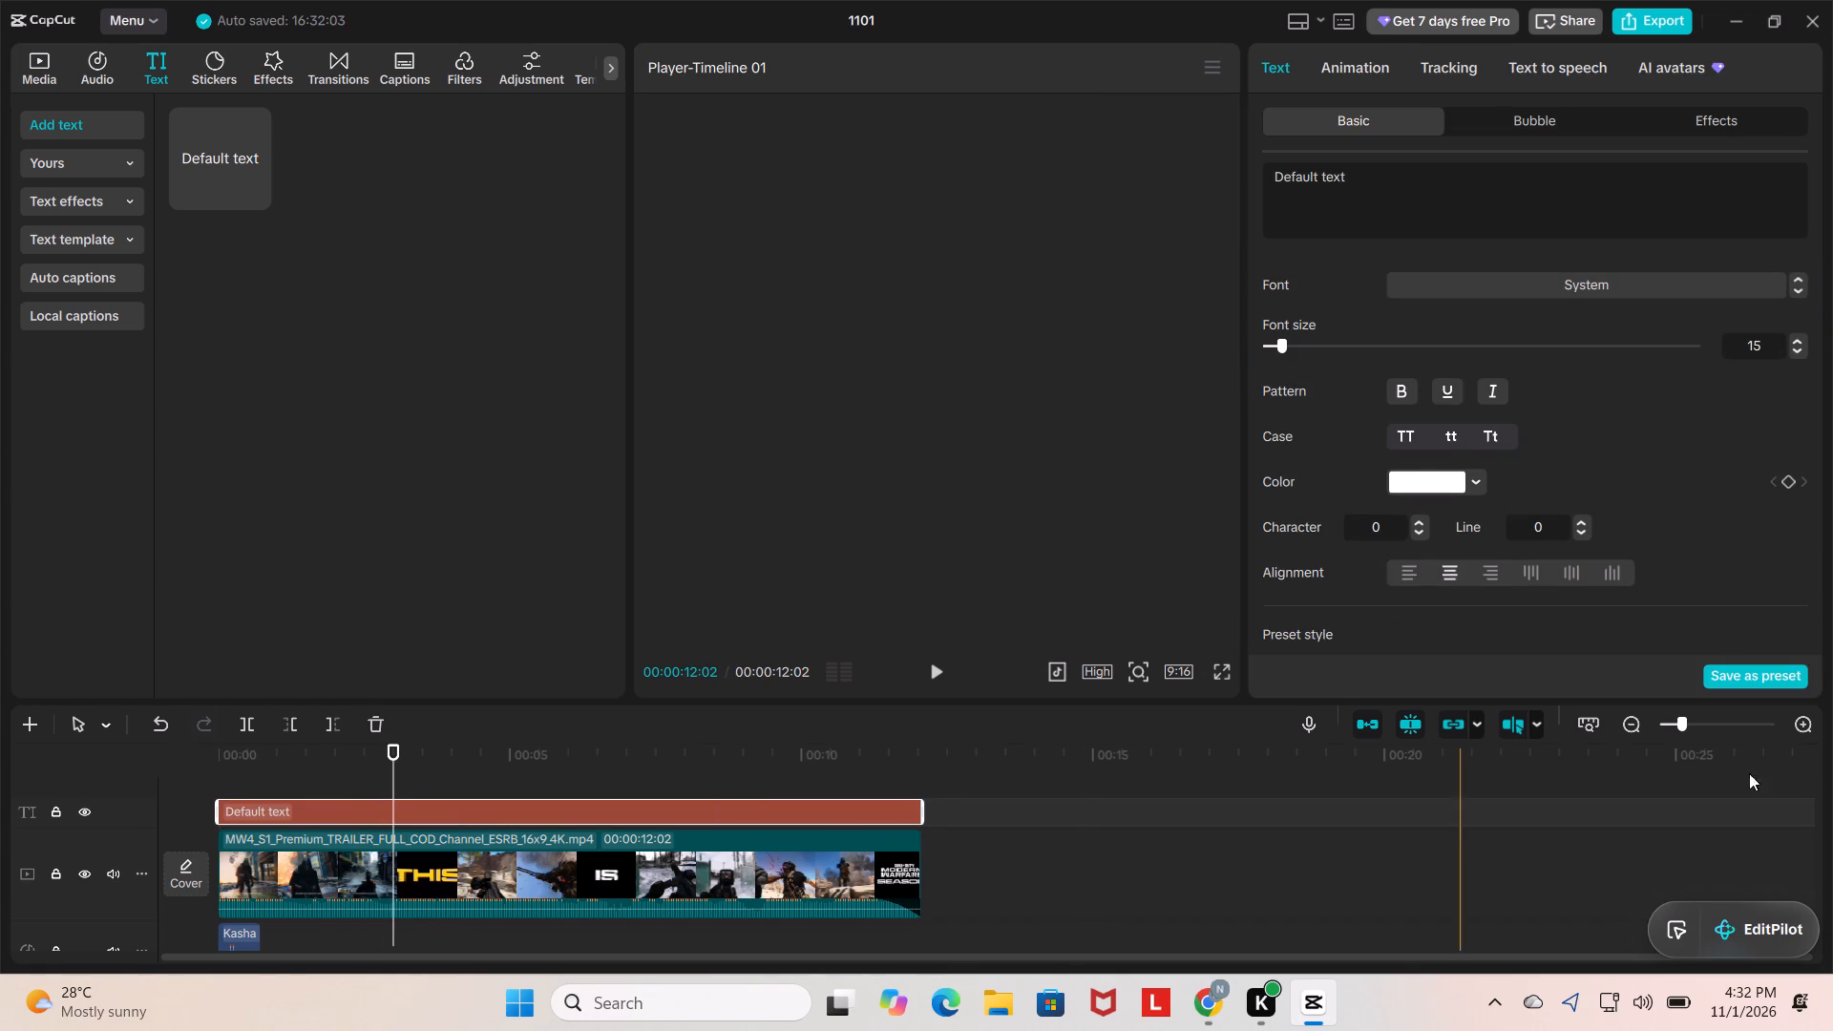
Clear the placeholder wording from the new text layer.
click(1454, 153)
click(1420, 181)
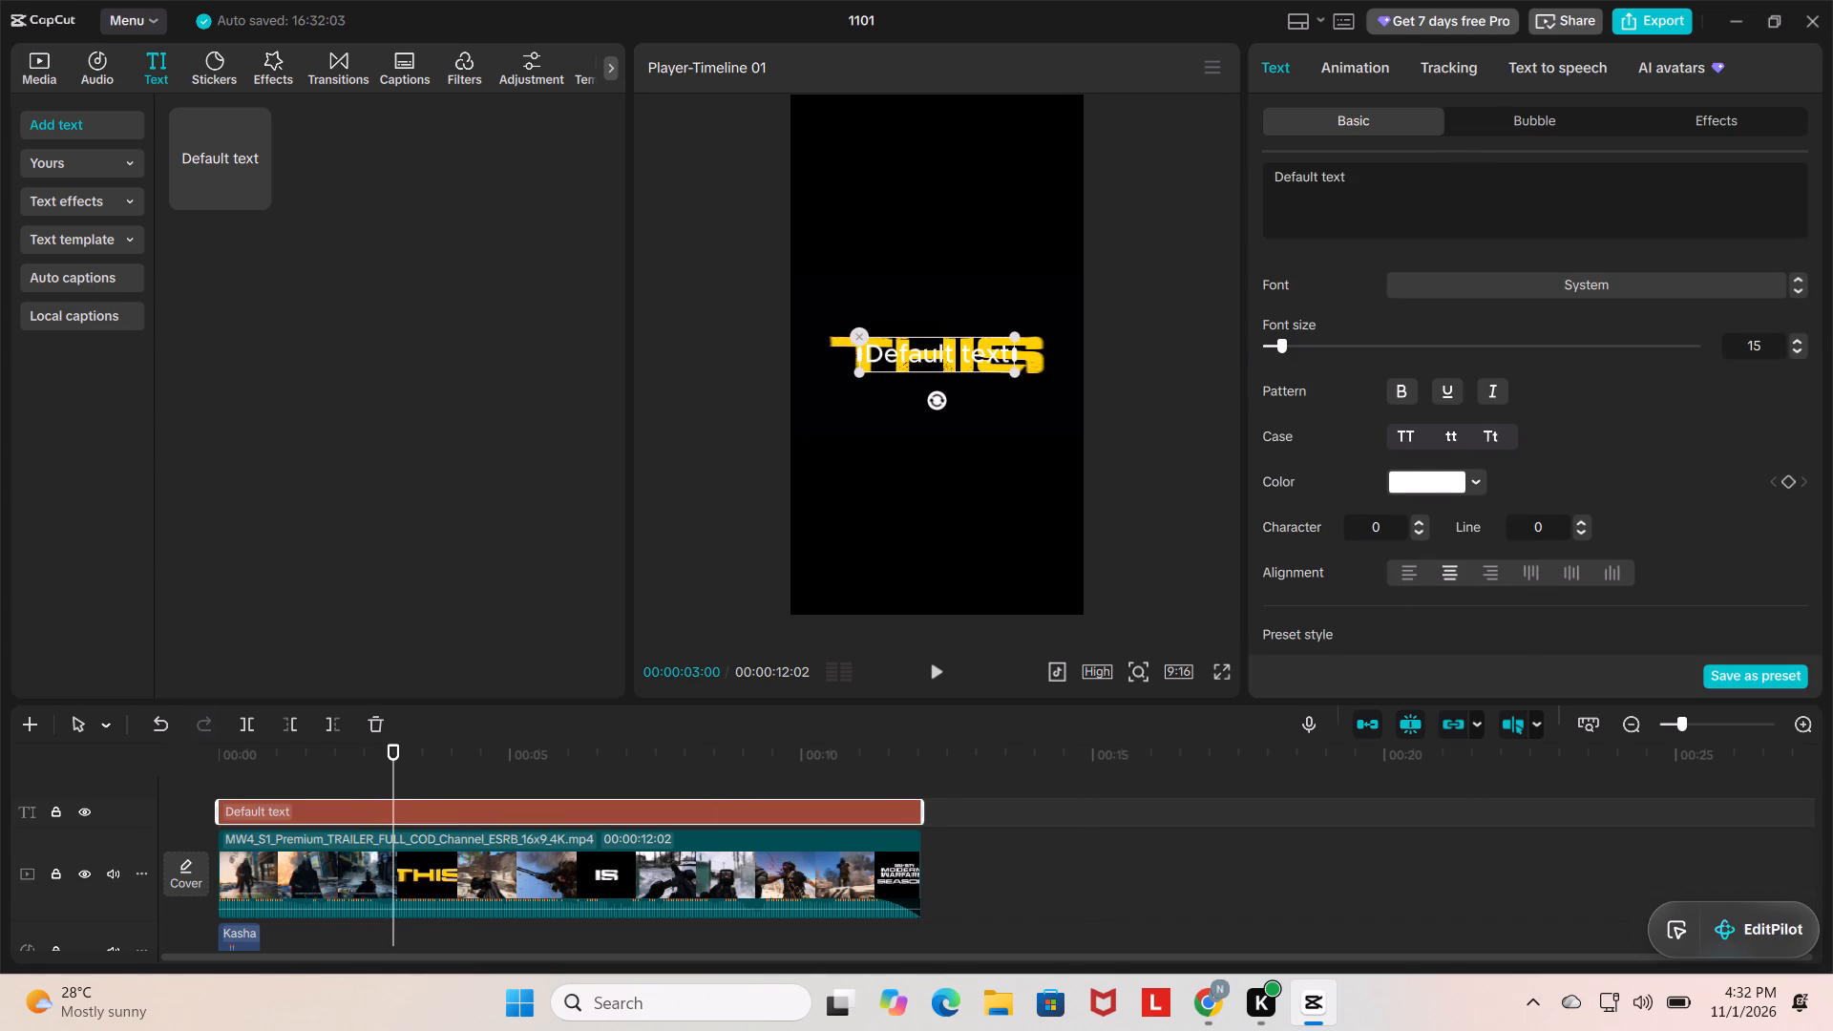
key(BackSpace)
key(BackSpace)
key(BackSpace)
key(BackSpace)
key(BackSpace)
key(BackSpace)
key(BackSpace)
key(BackSpace)
key(BackSpace)
key(BackSpace)
key(BackSpace)
key(BackSpace)
key(BackSpace)
key(BackSpace)
key(BackSpace)
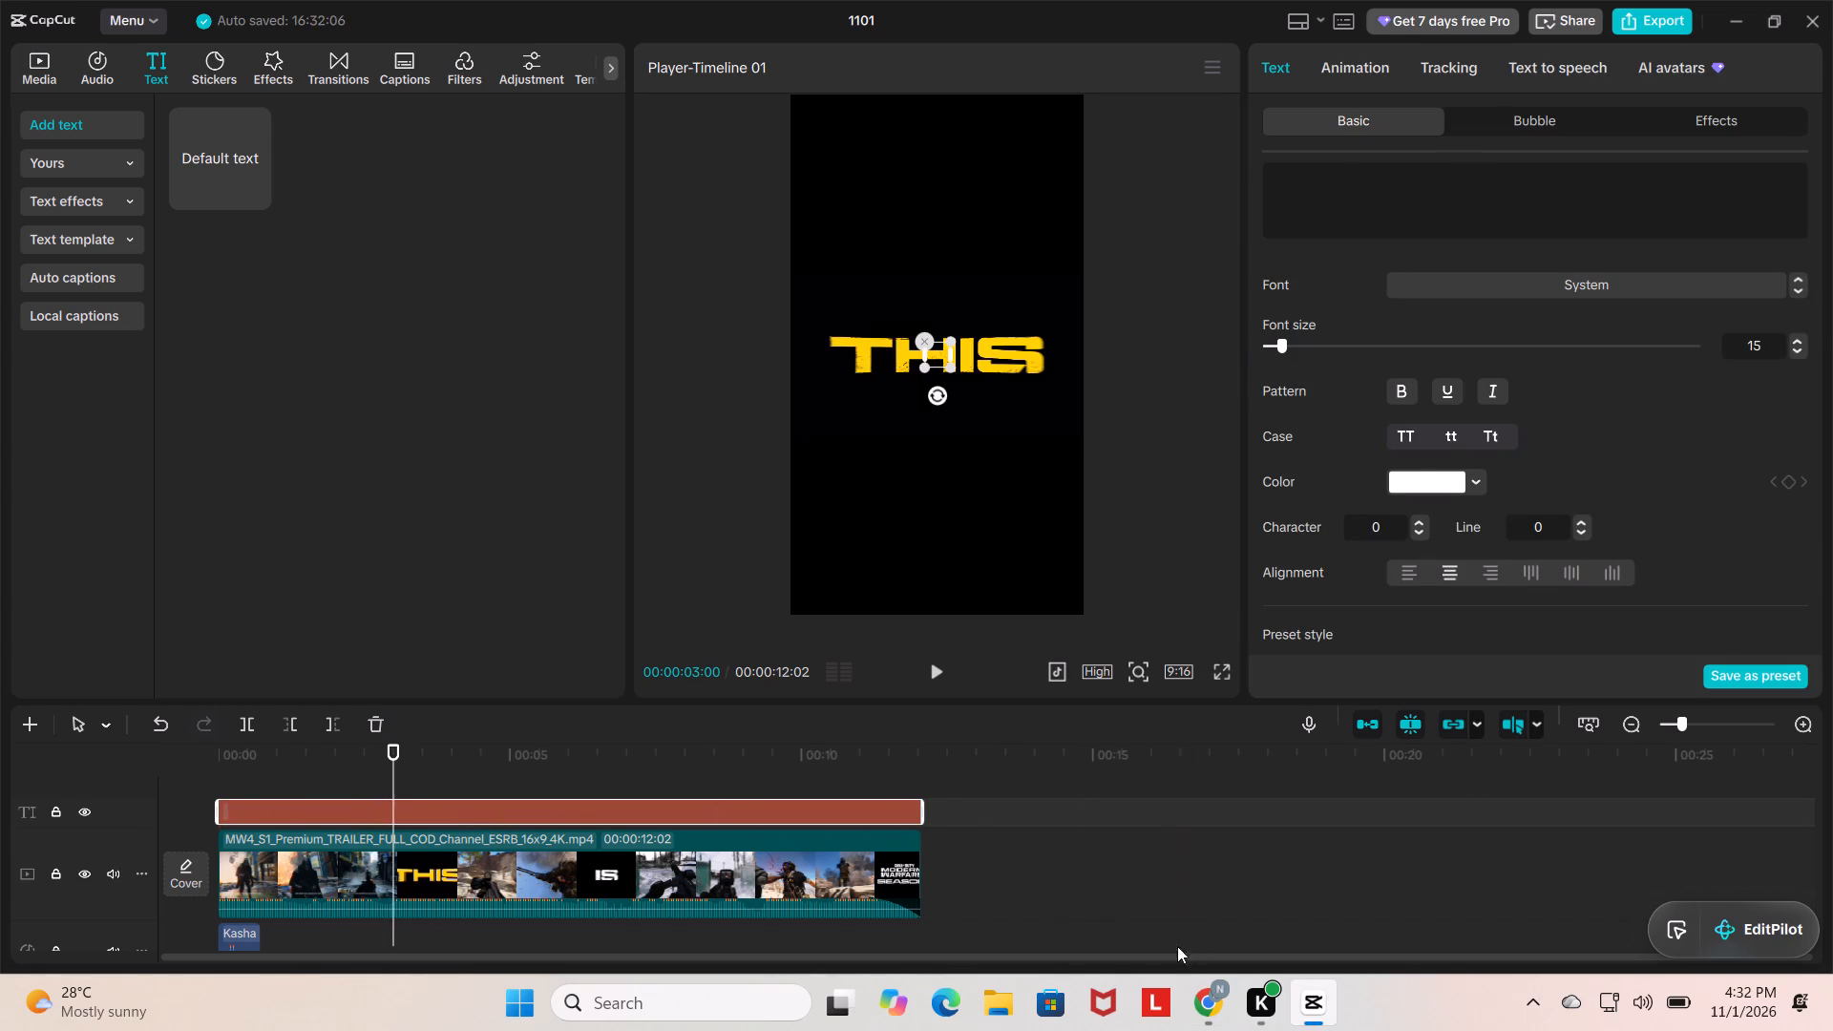
drag(390, 762, 530, 777)
click(1226, 1014)
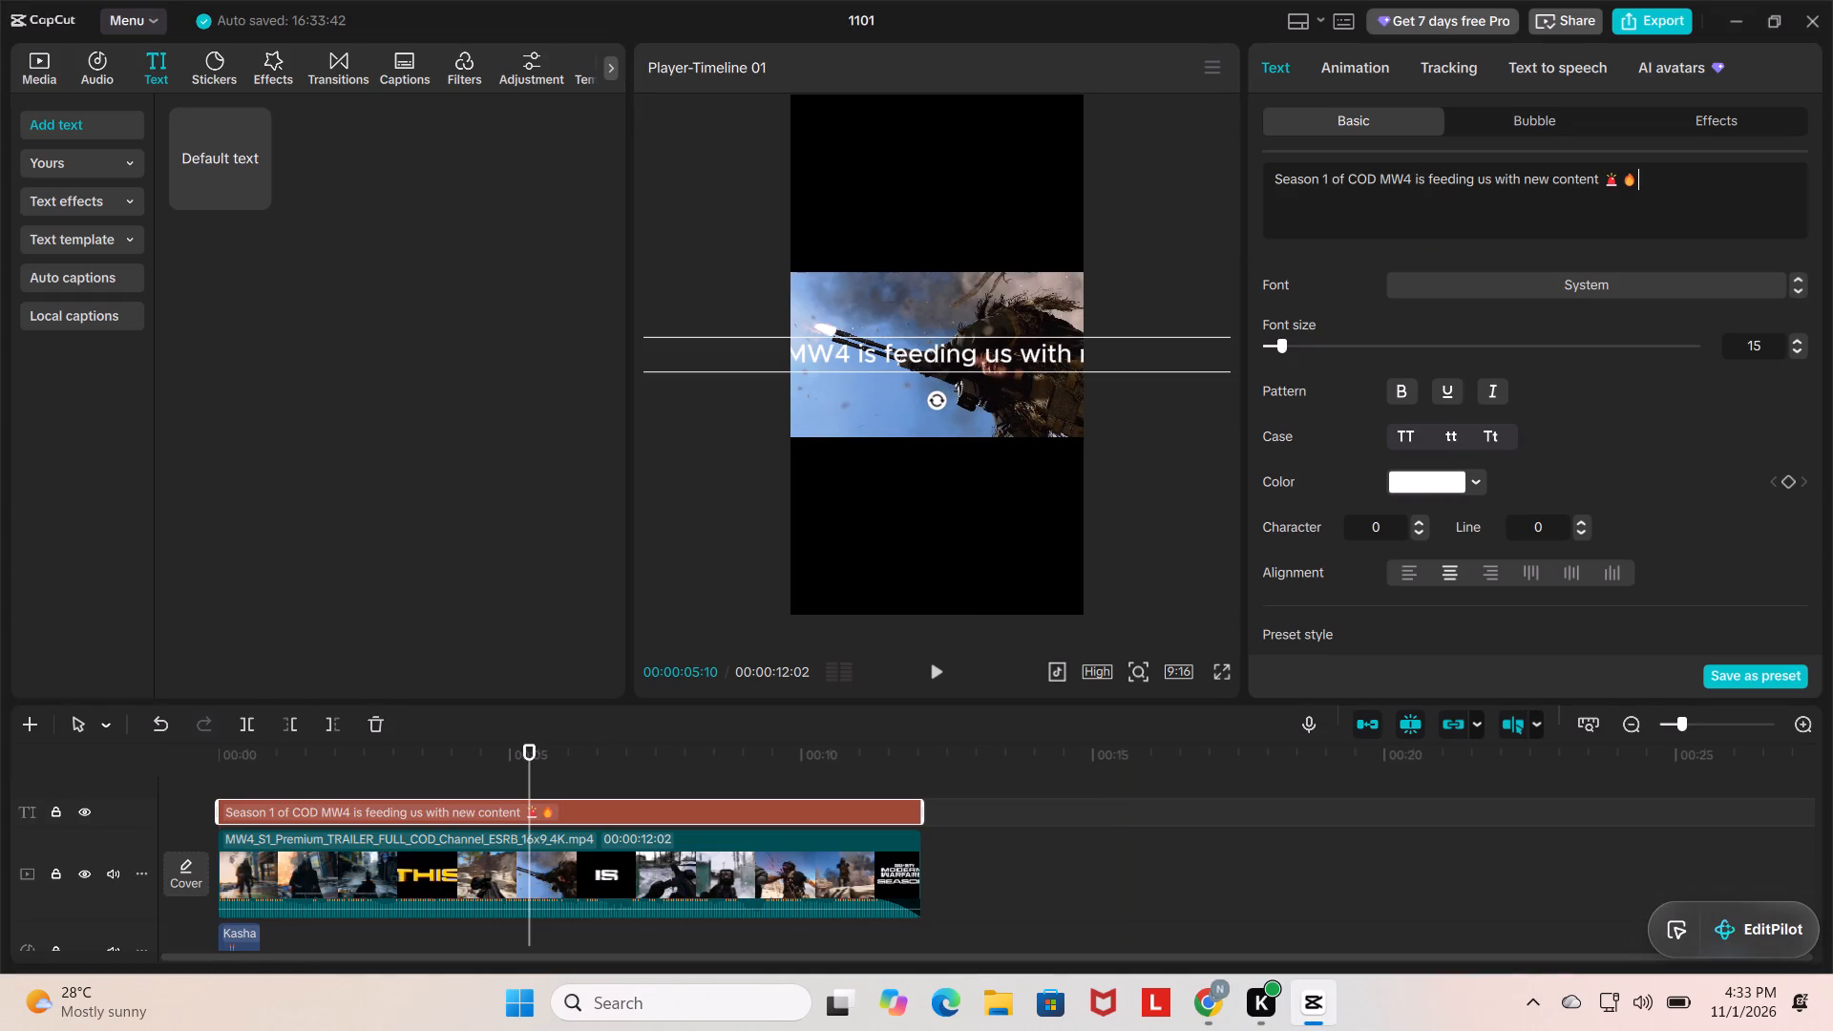
Break the caption into two lines after "Season 1 of COD MW4 is".
click(1425, 174)
key(shift+Return)
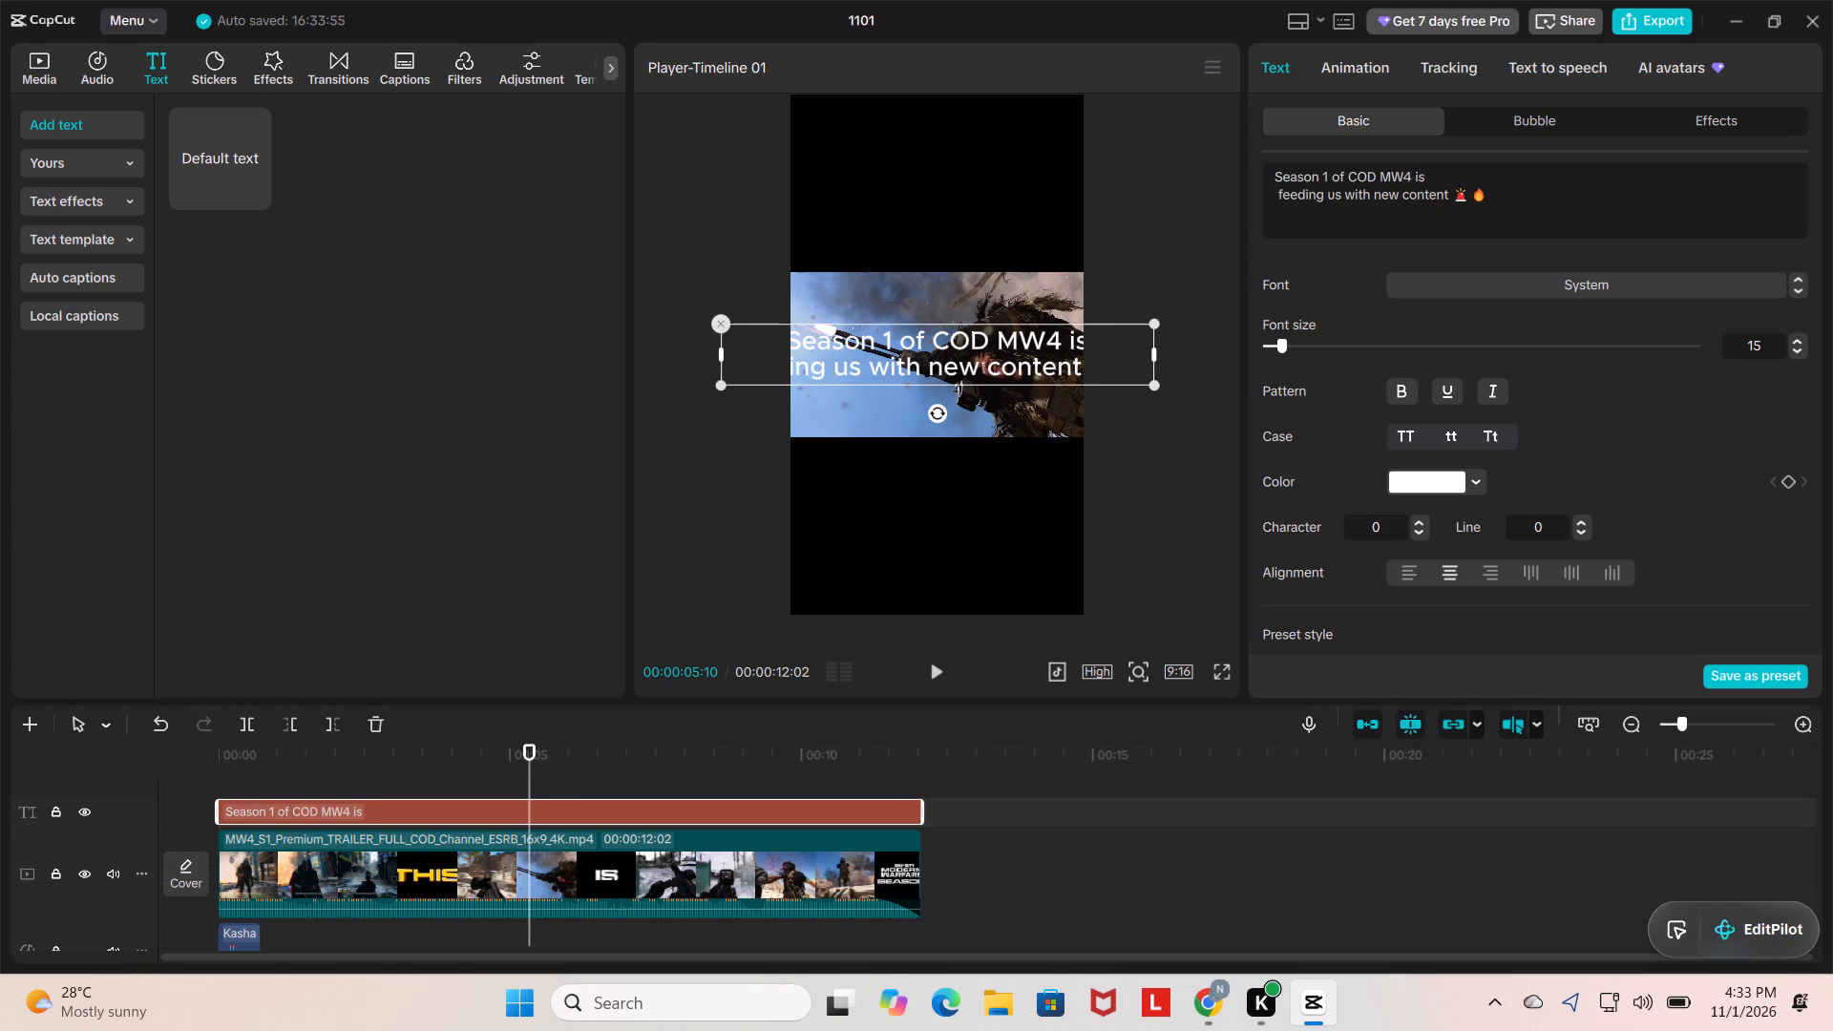
Shrink the two-line caption to the frame's width and centre it in the black area just above the footage.
drag(1148, 378, 1140, 372)
drag(1140, 372, 1055, 320)
drag(991, 349, 964, 210)
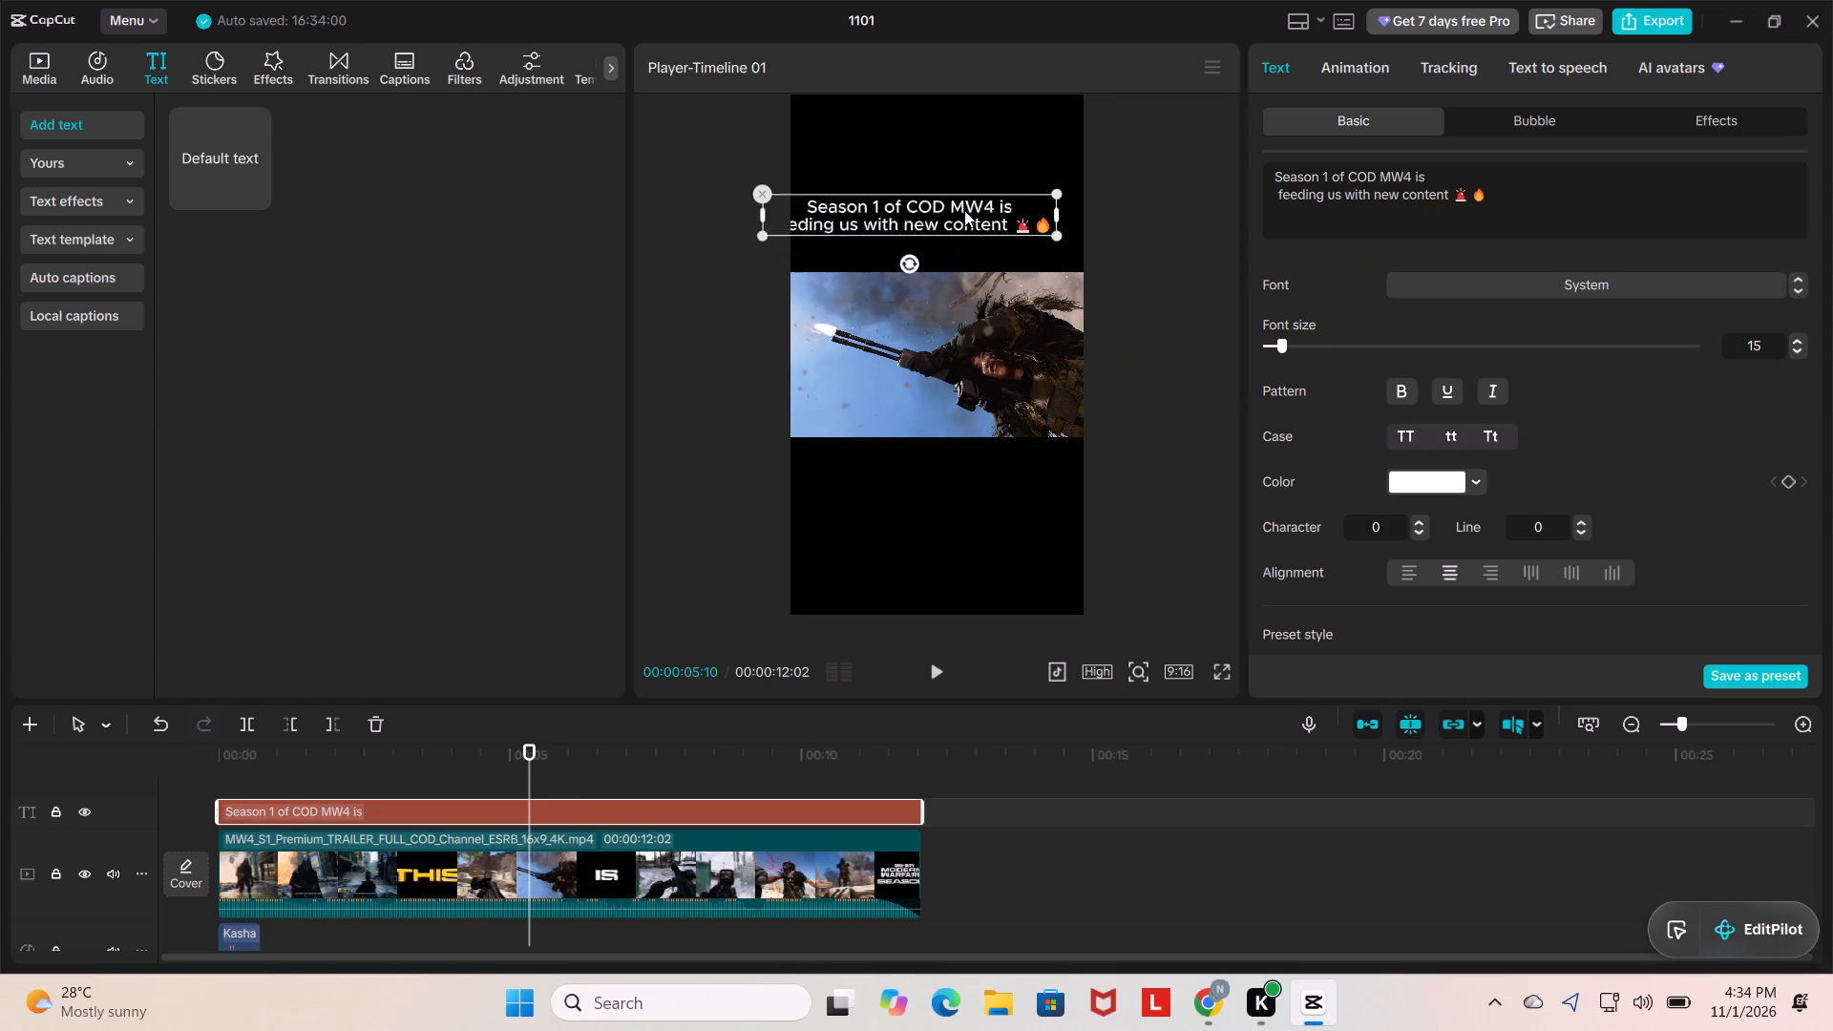
drag(964, 210, 992, 240)
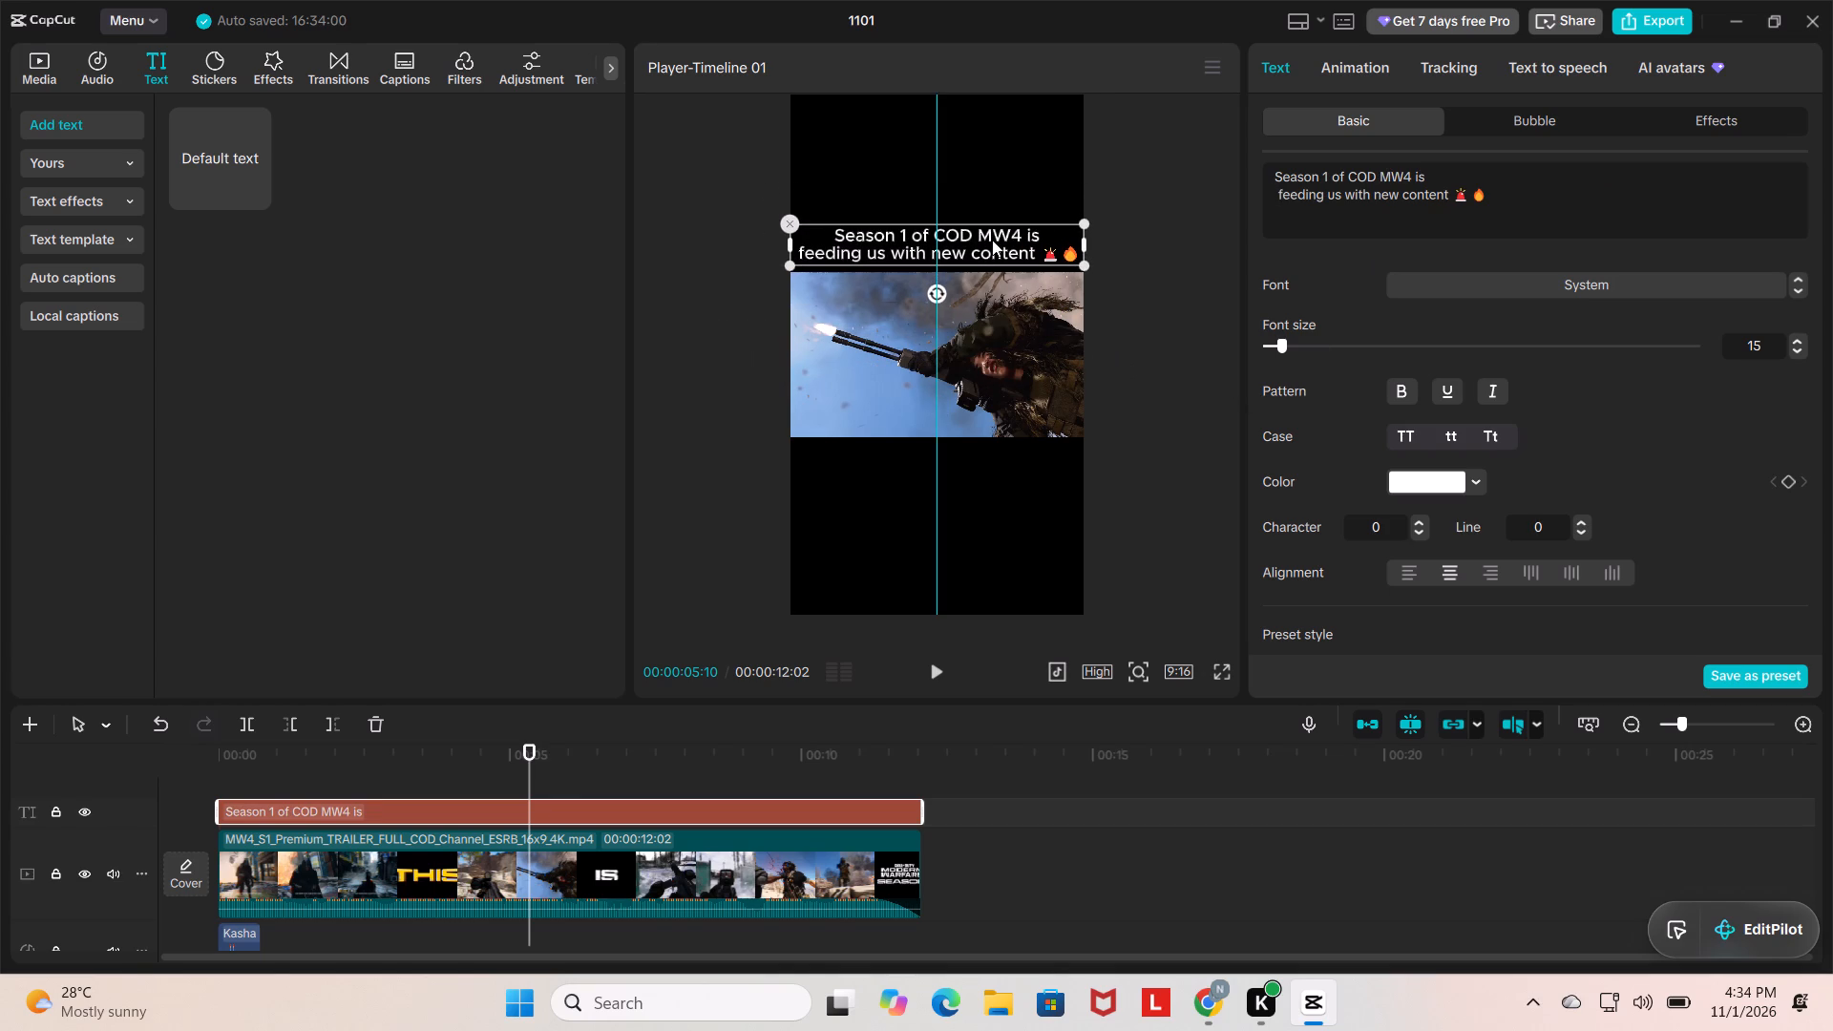
drag(992, 240, 991, 242)
Set the caption's font to Impact.
click(1562, 298)
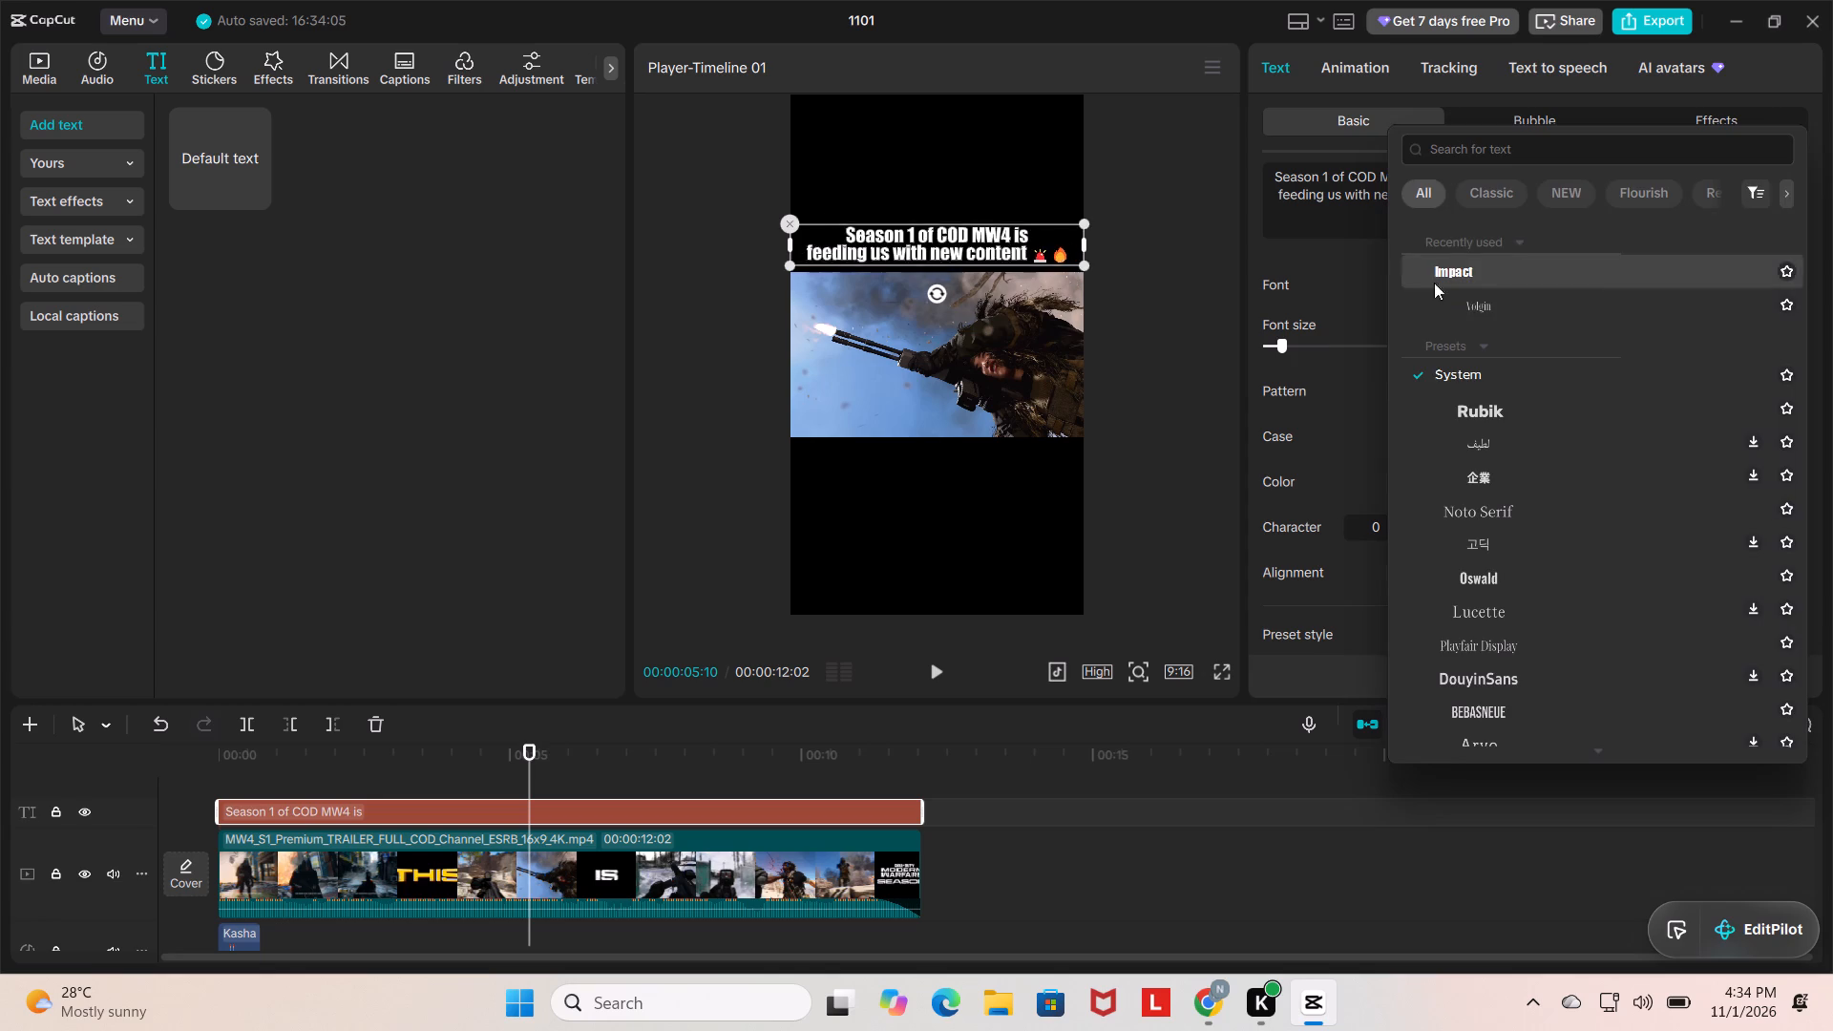
click(1502, 276)
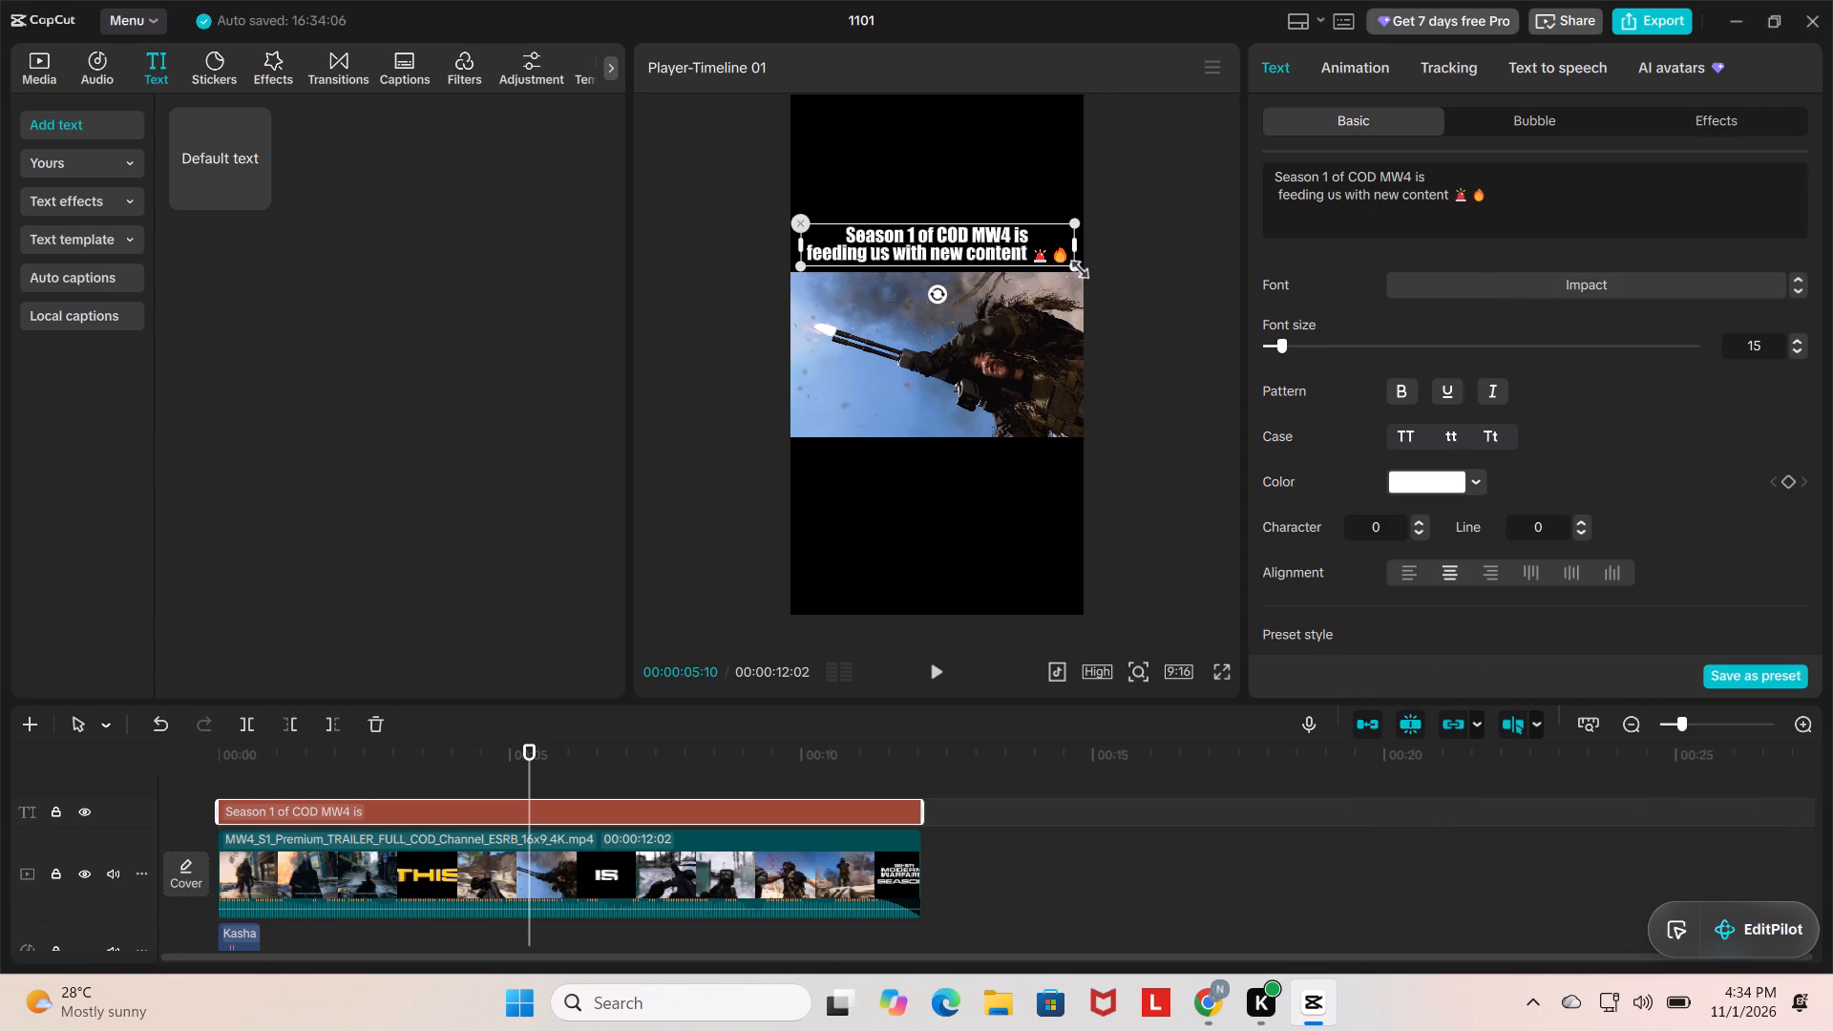
Enlarge the caption slightly to fill the frame's width and nudge it down to sit directly above the footage.
click(1070, 267)
click(1213, 304)
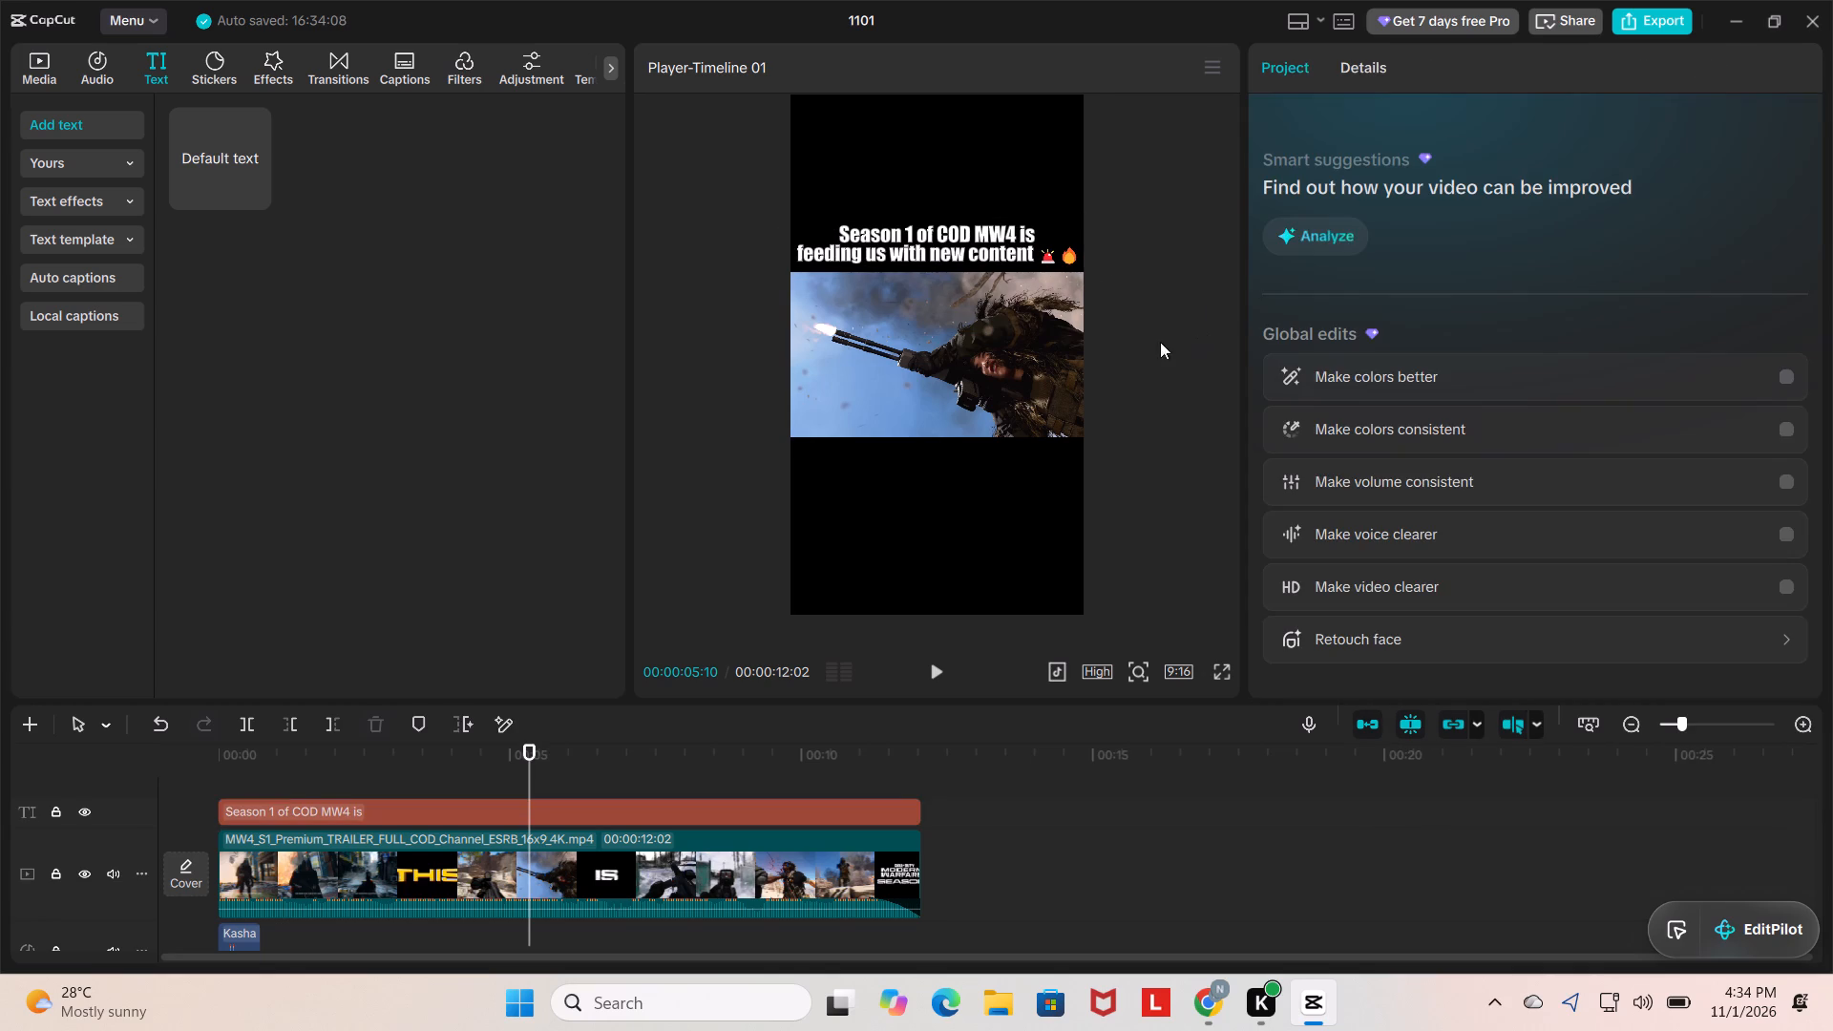
click(961, 223)
drag(966, 220, 962, 231)
double_click(967, 230)
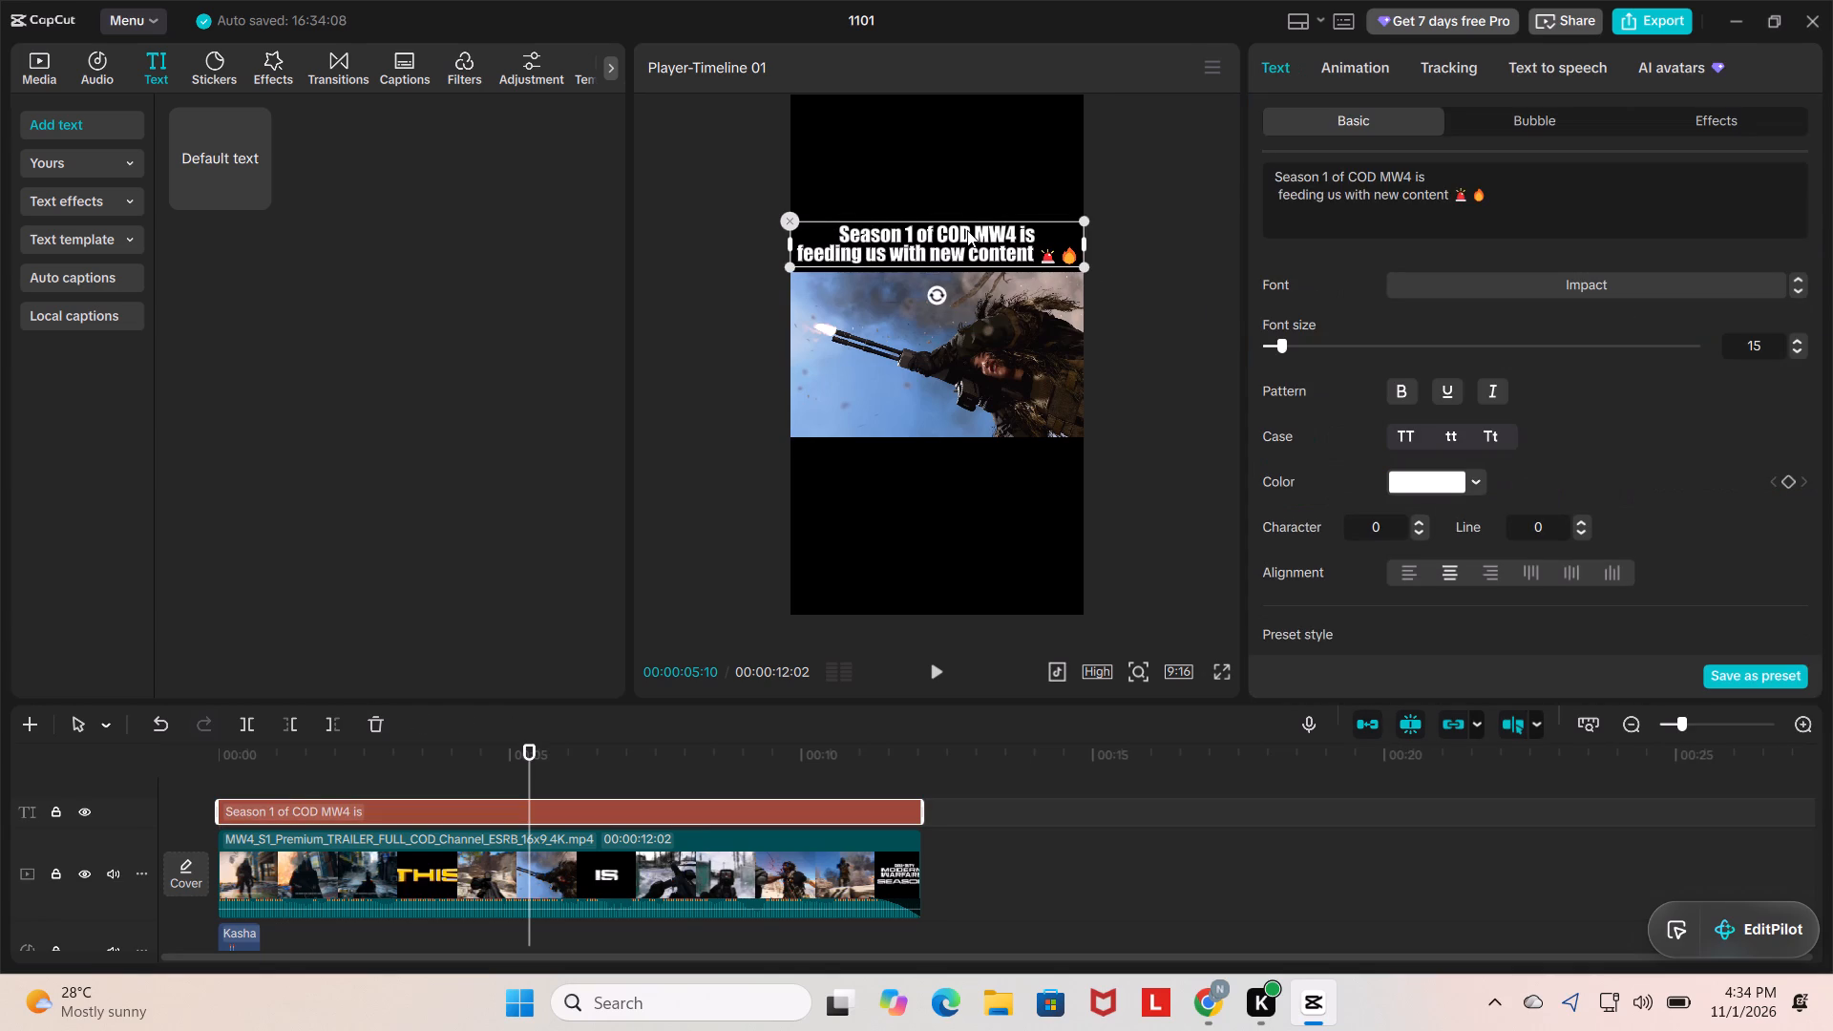
click(1230, 232)
click(1124, 260)
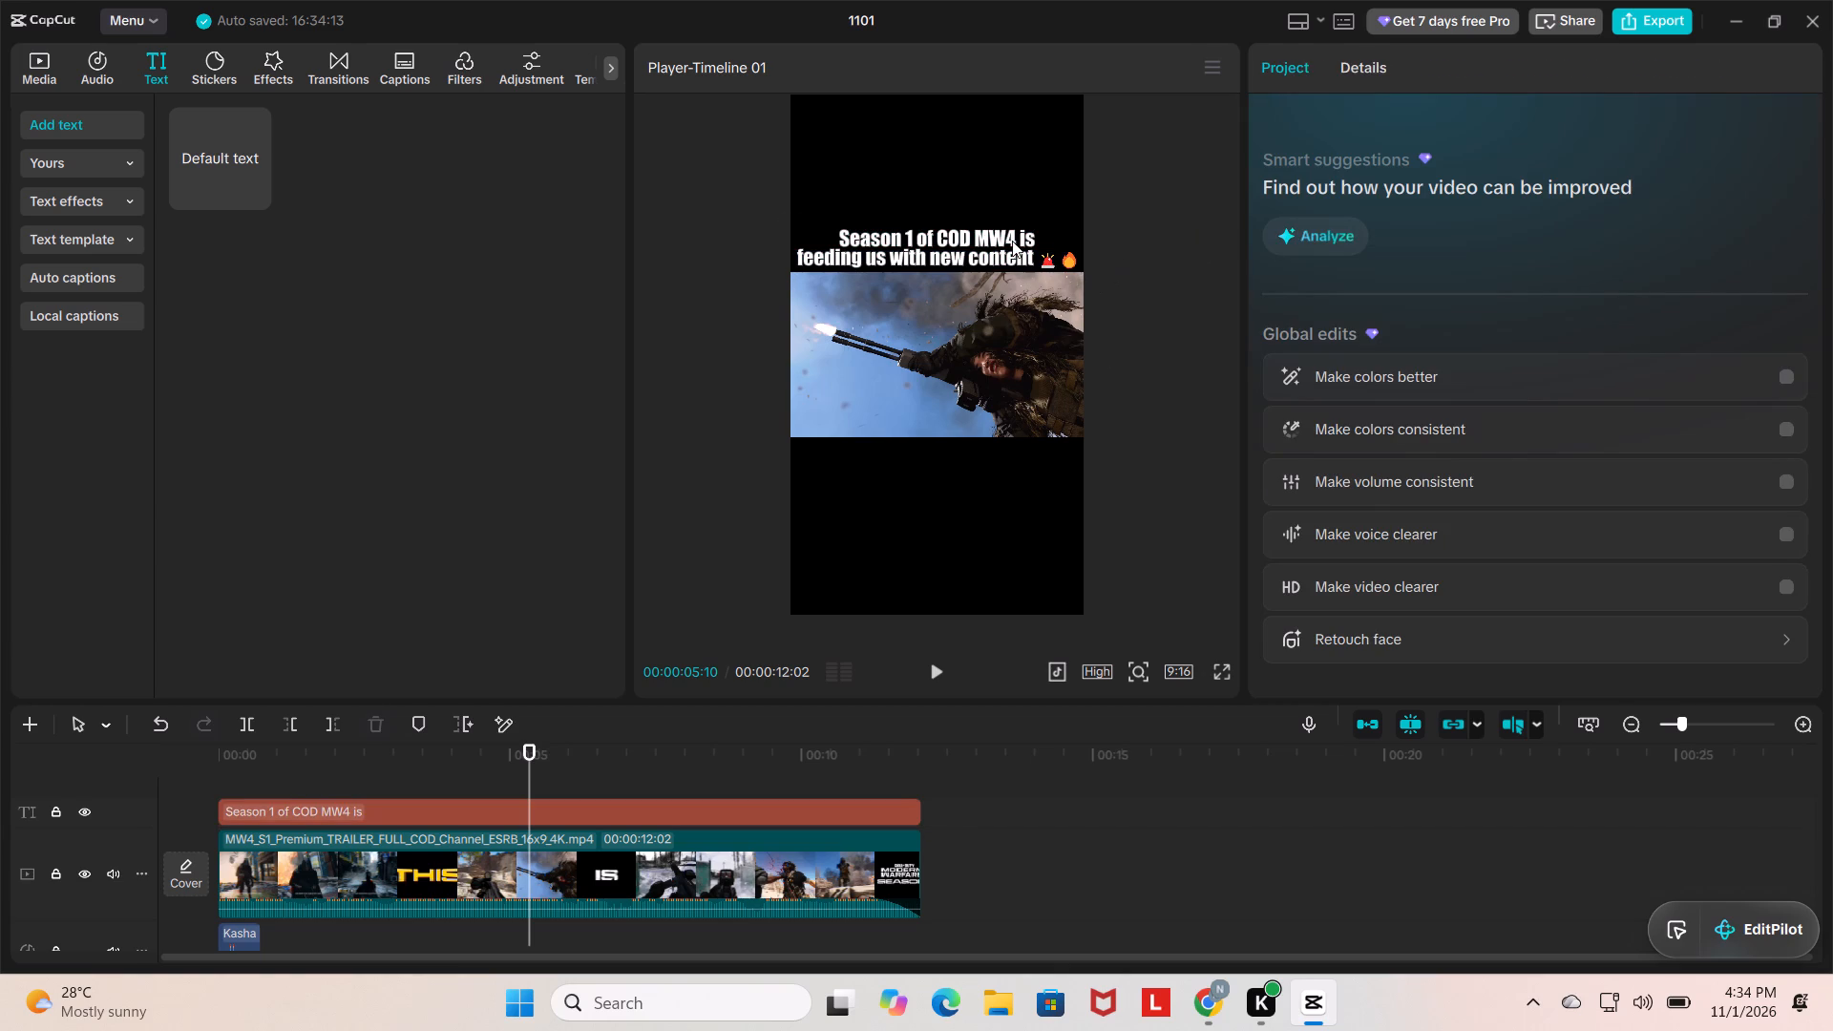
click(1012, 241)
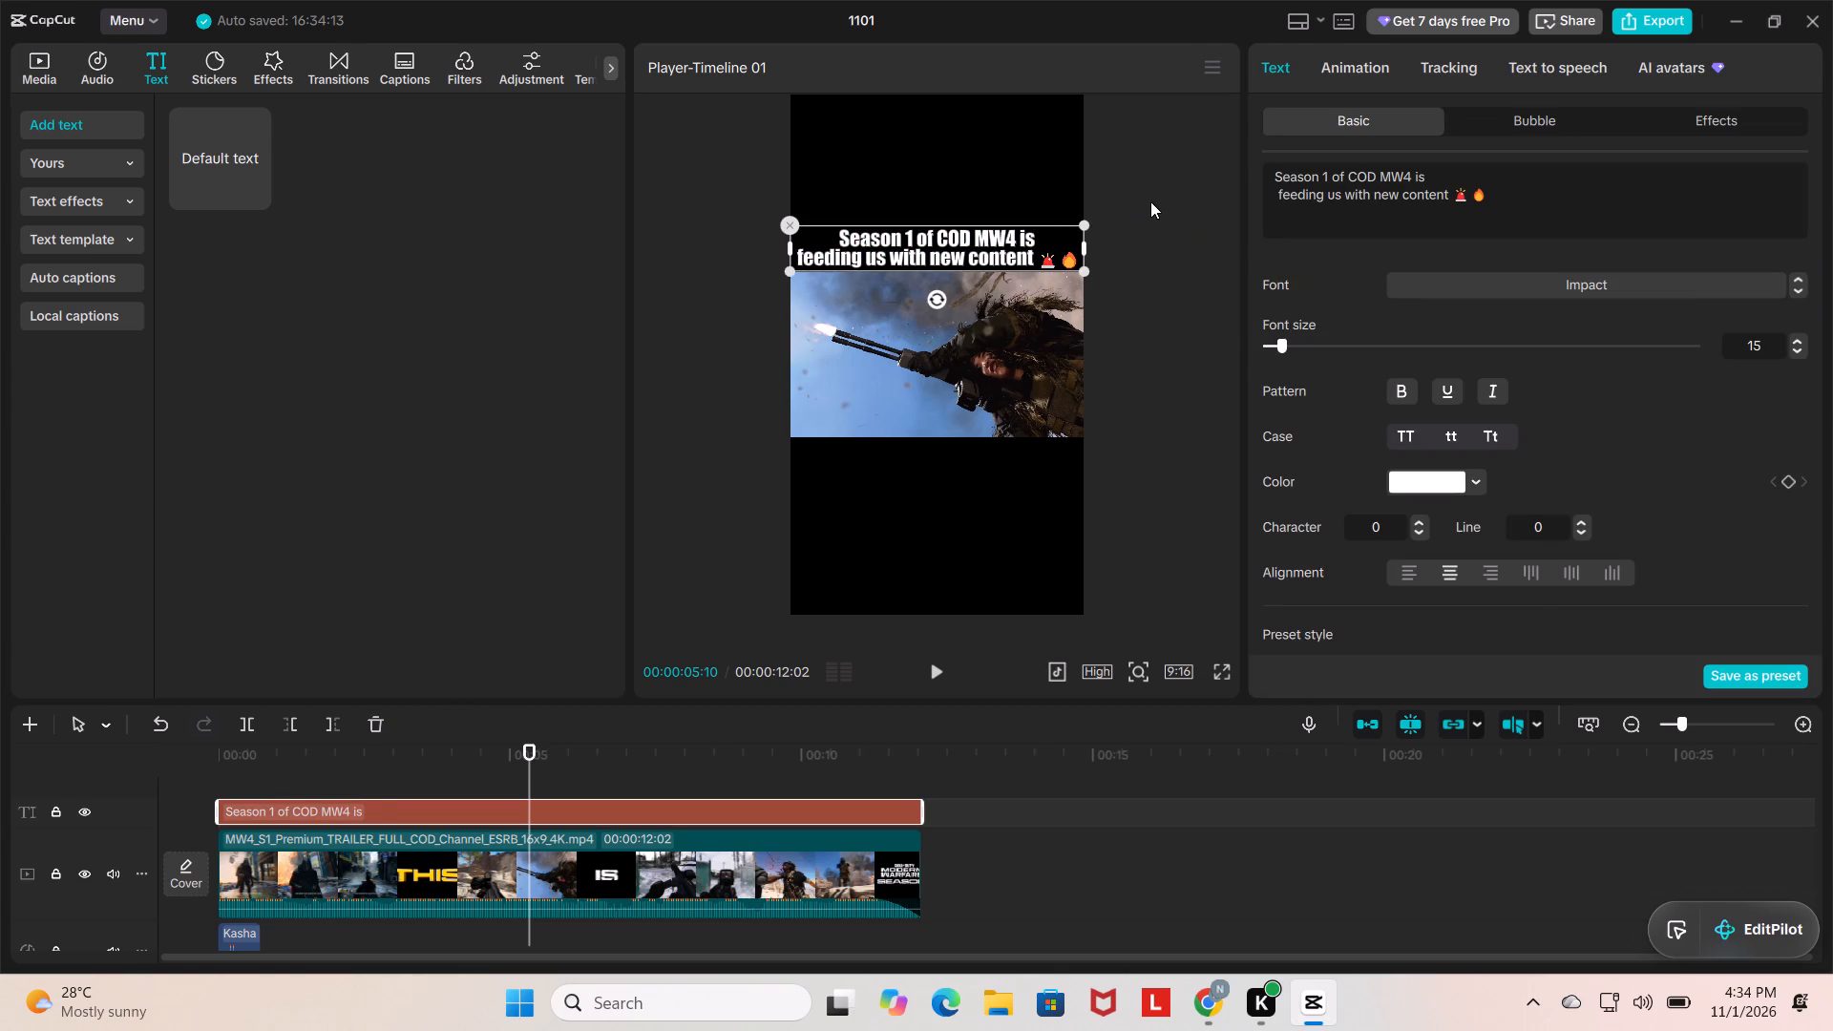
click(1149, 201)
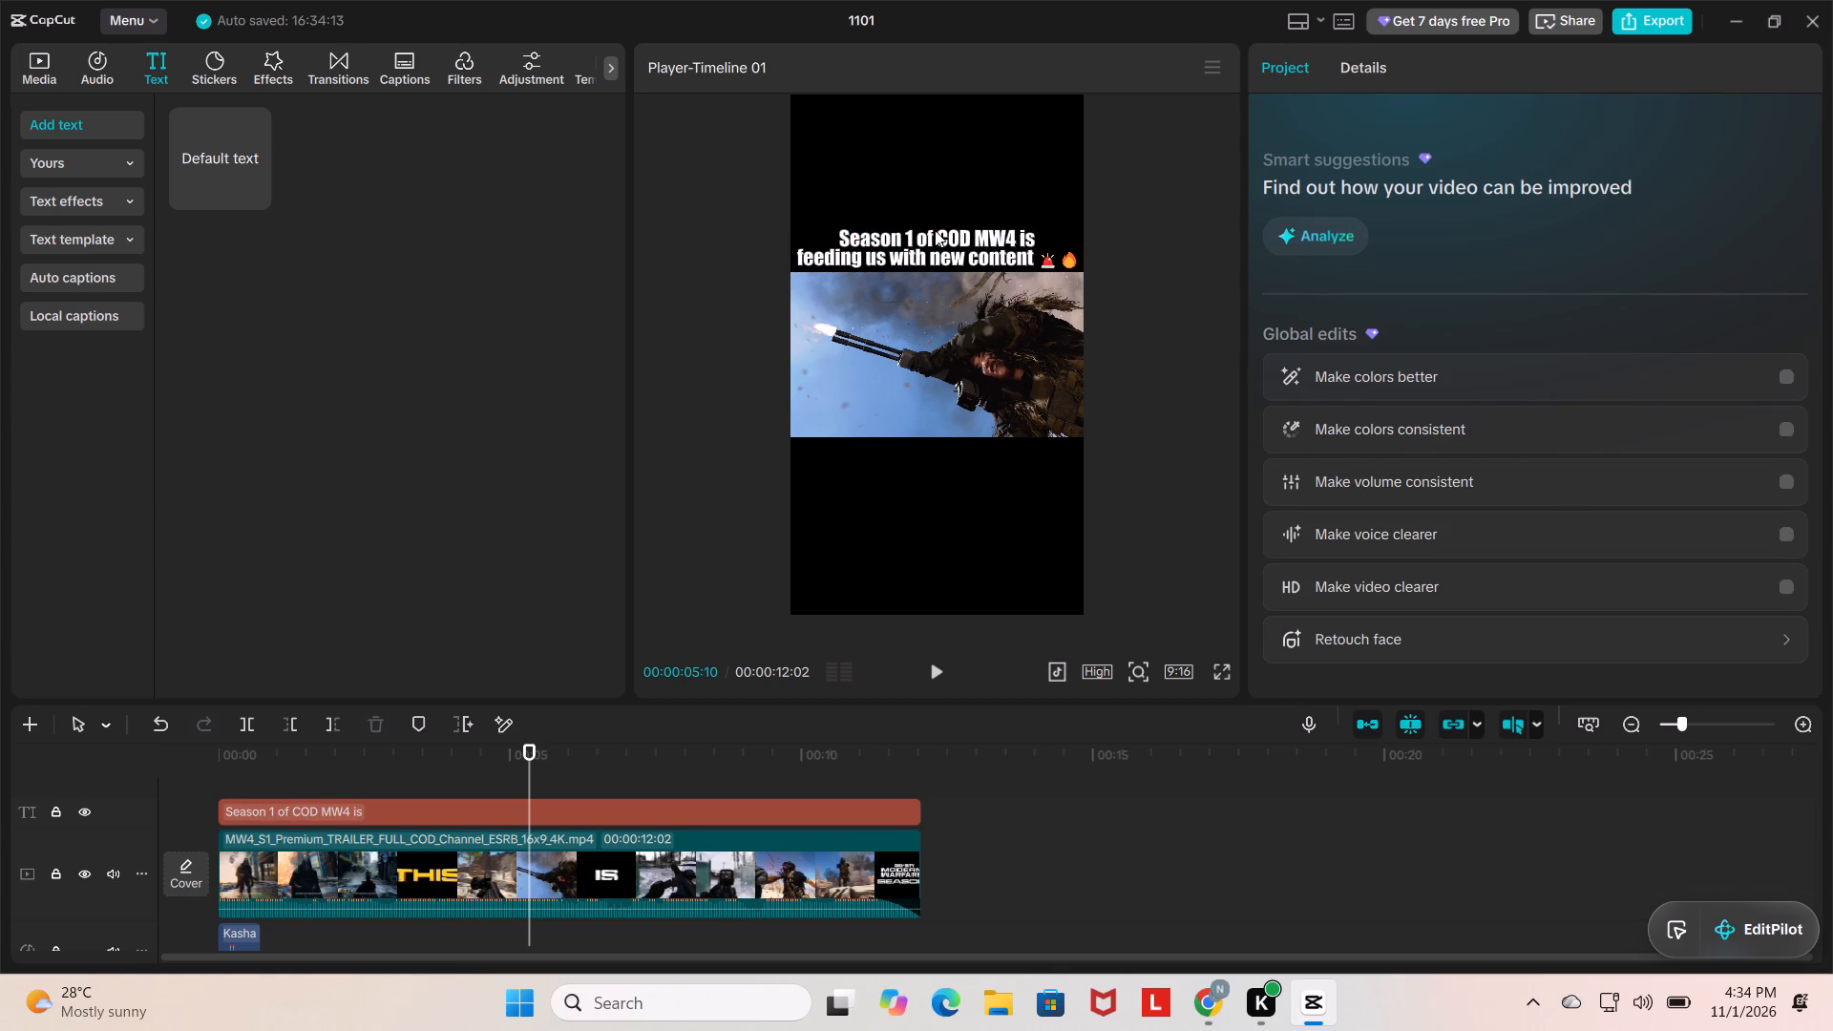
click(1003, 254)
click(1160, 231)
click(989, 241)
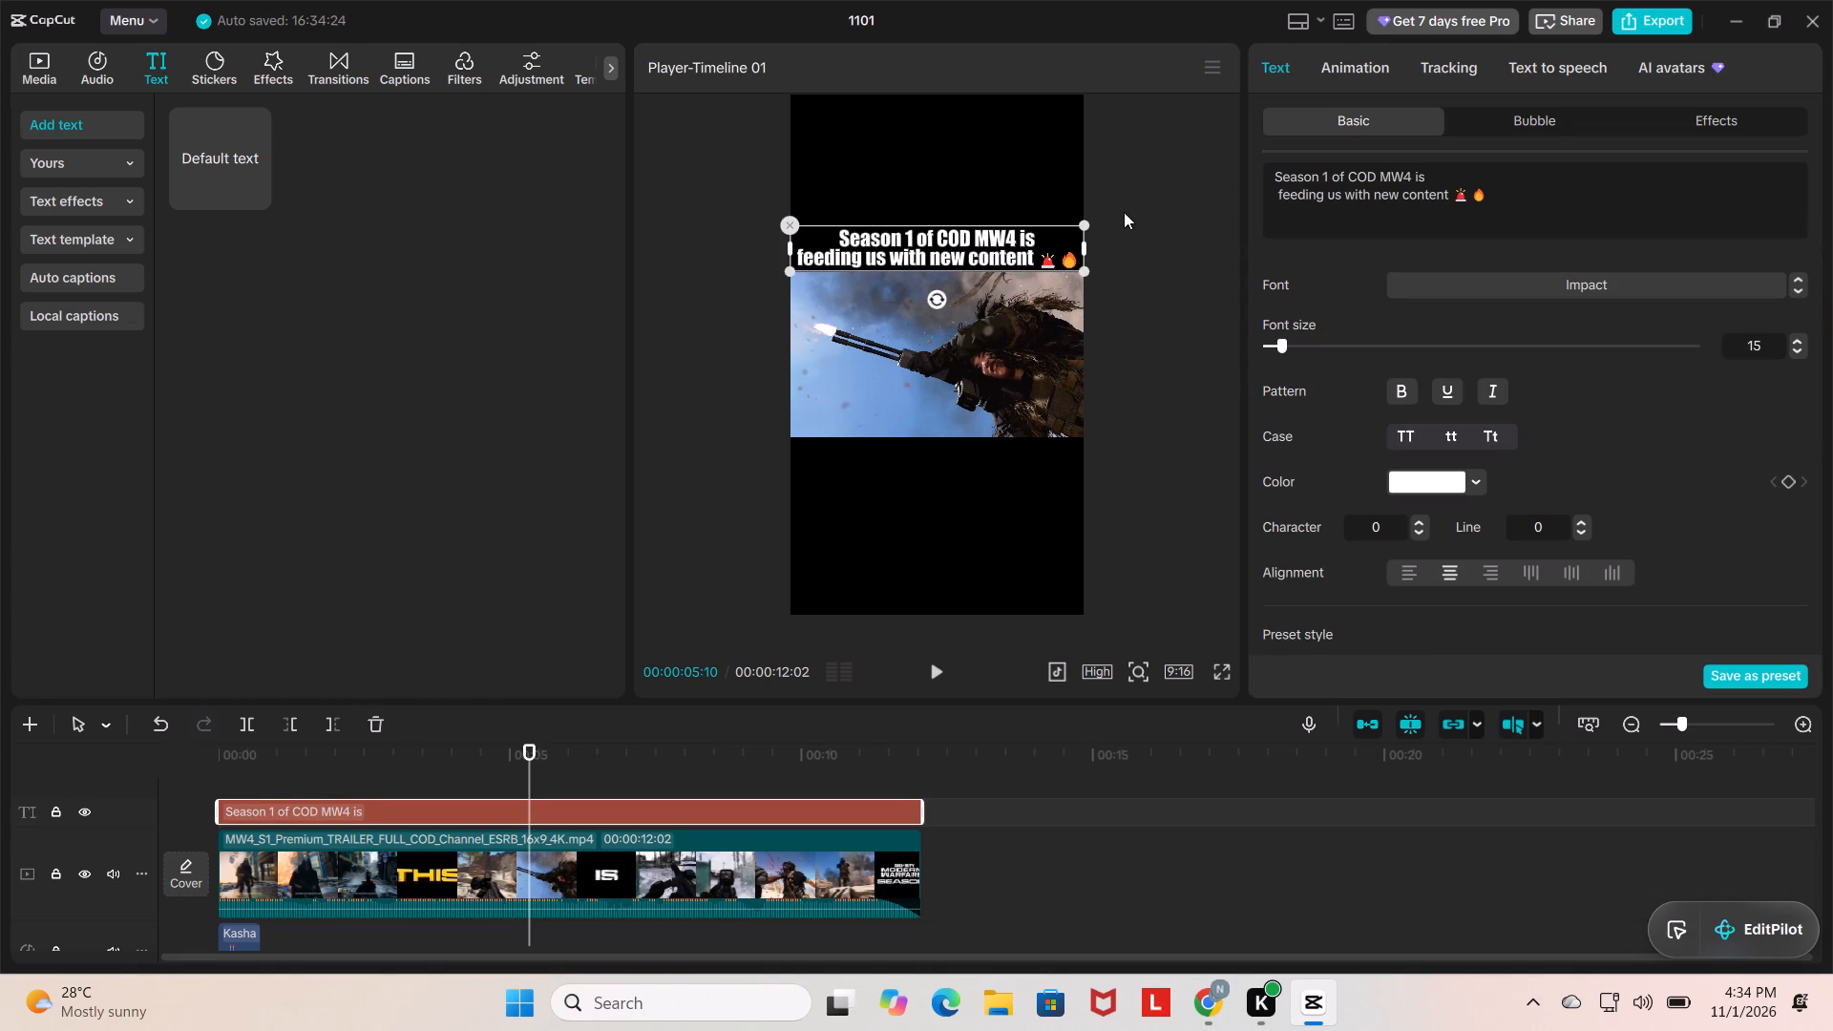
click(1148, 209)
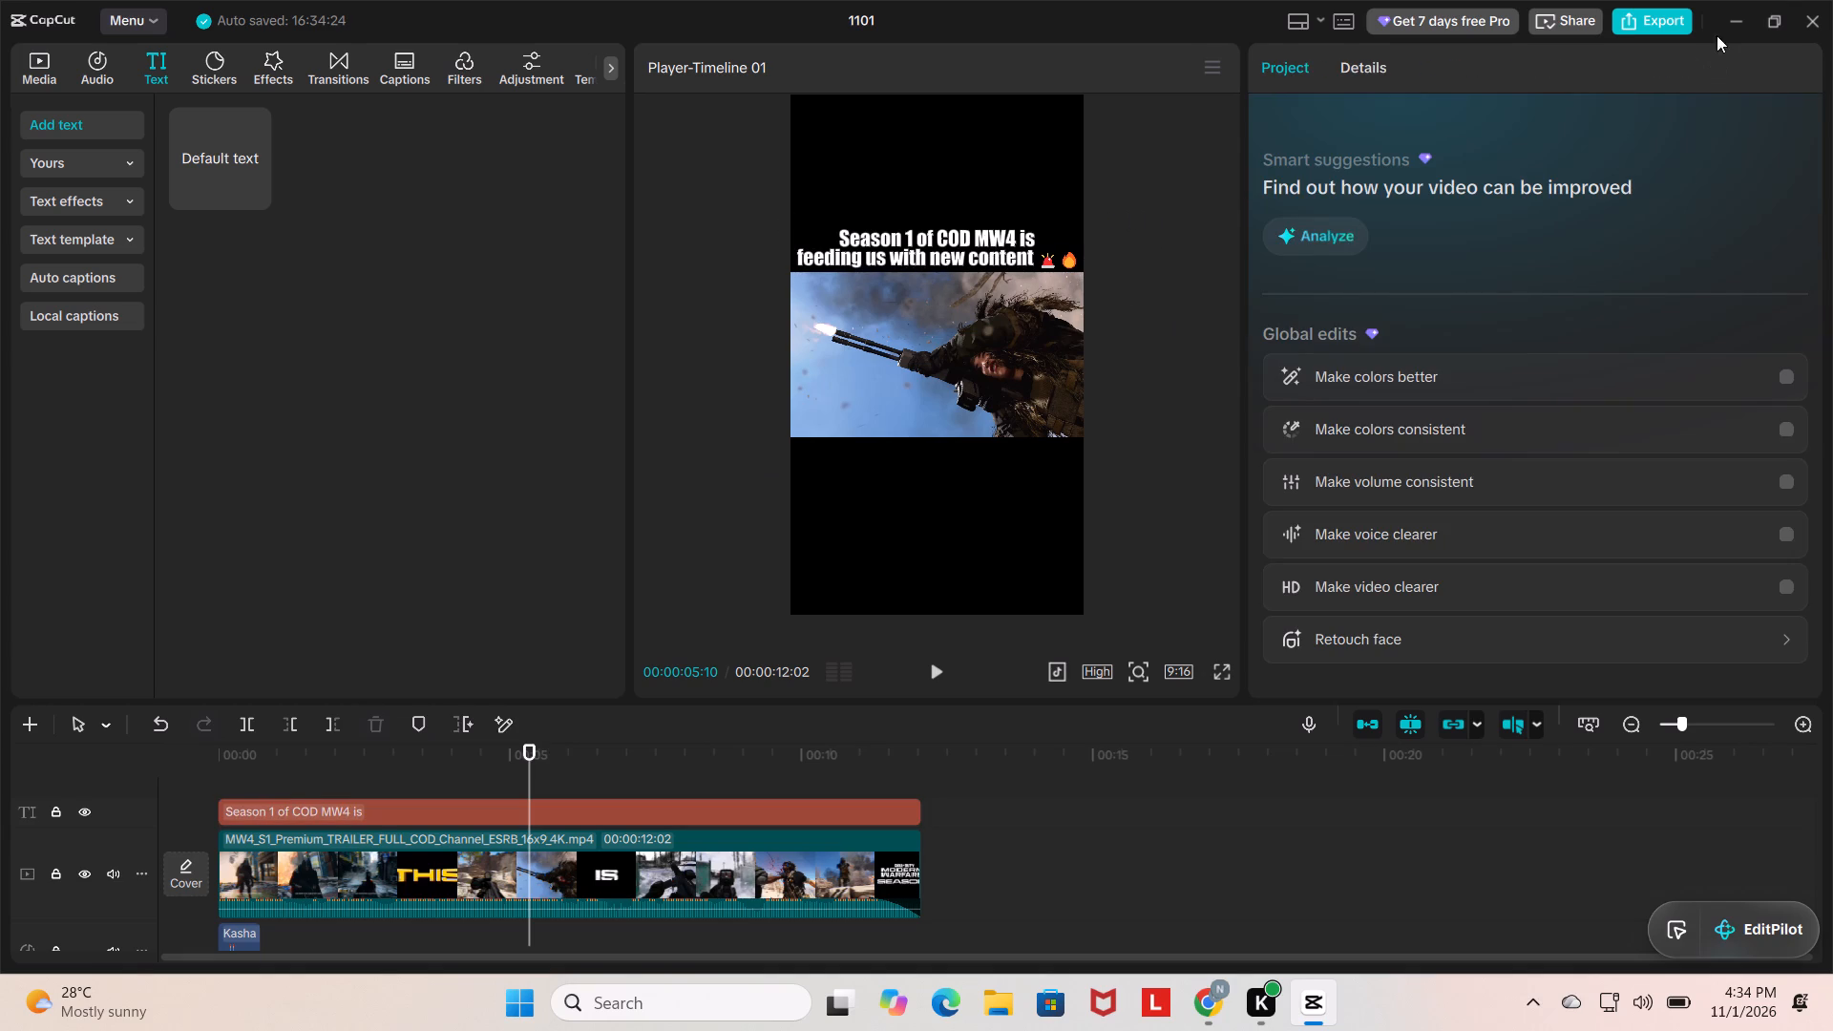
Export the captioned clip as 1101 in 2K, HEVC, mp4 at 30fps without audio-only output, and close the export window when it is saved.
click(1632, 14)
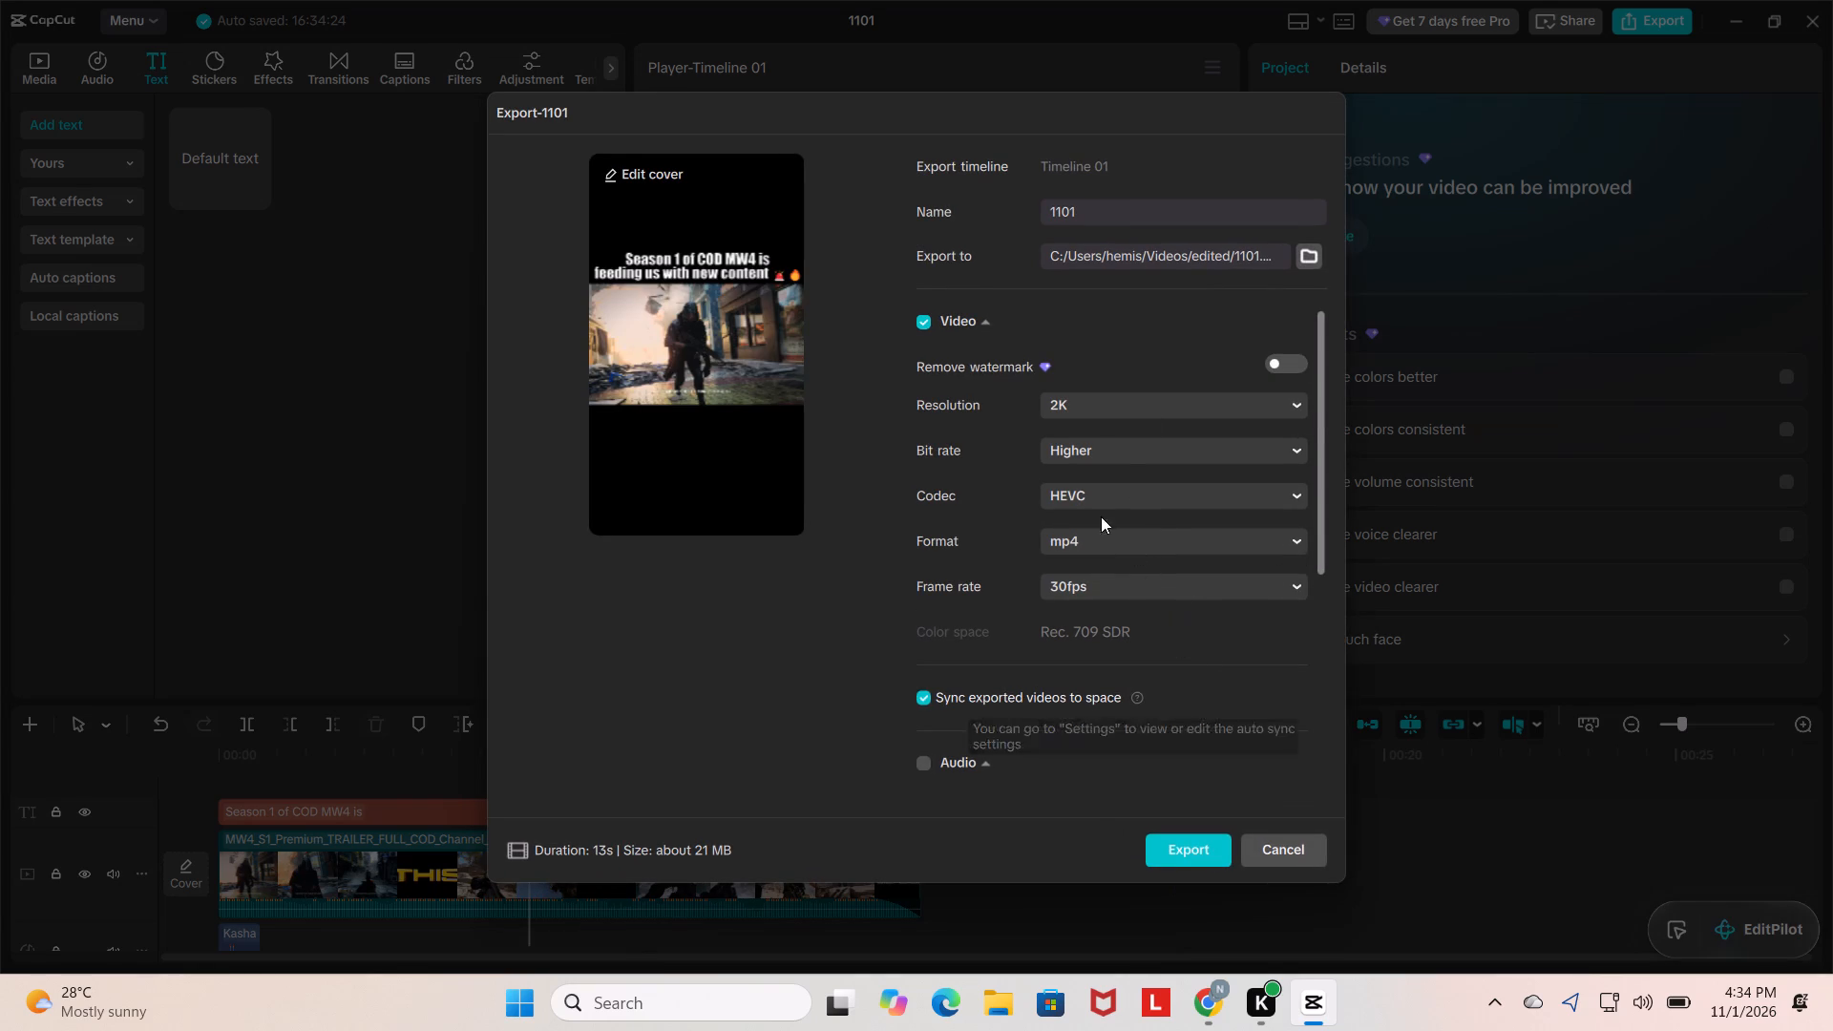
scroll(1007, 503, down, 2)
click(1177, 835)
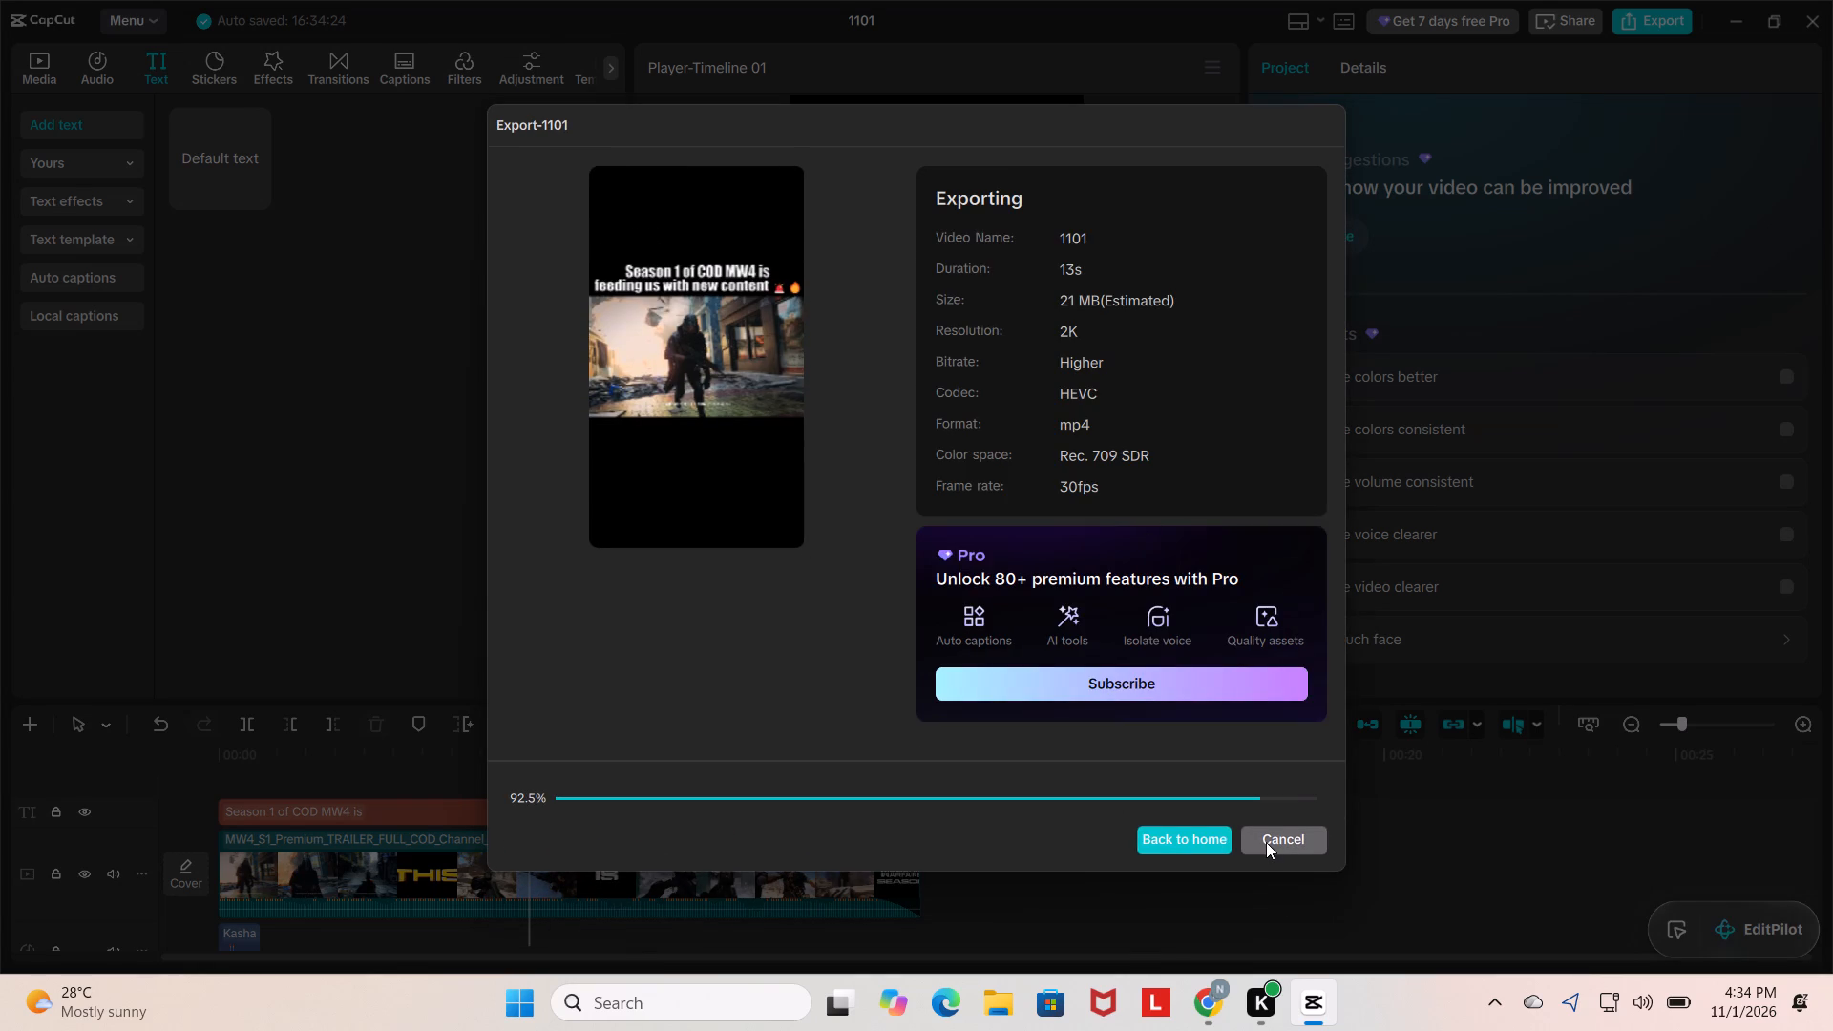
double_click(1298, 847)
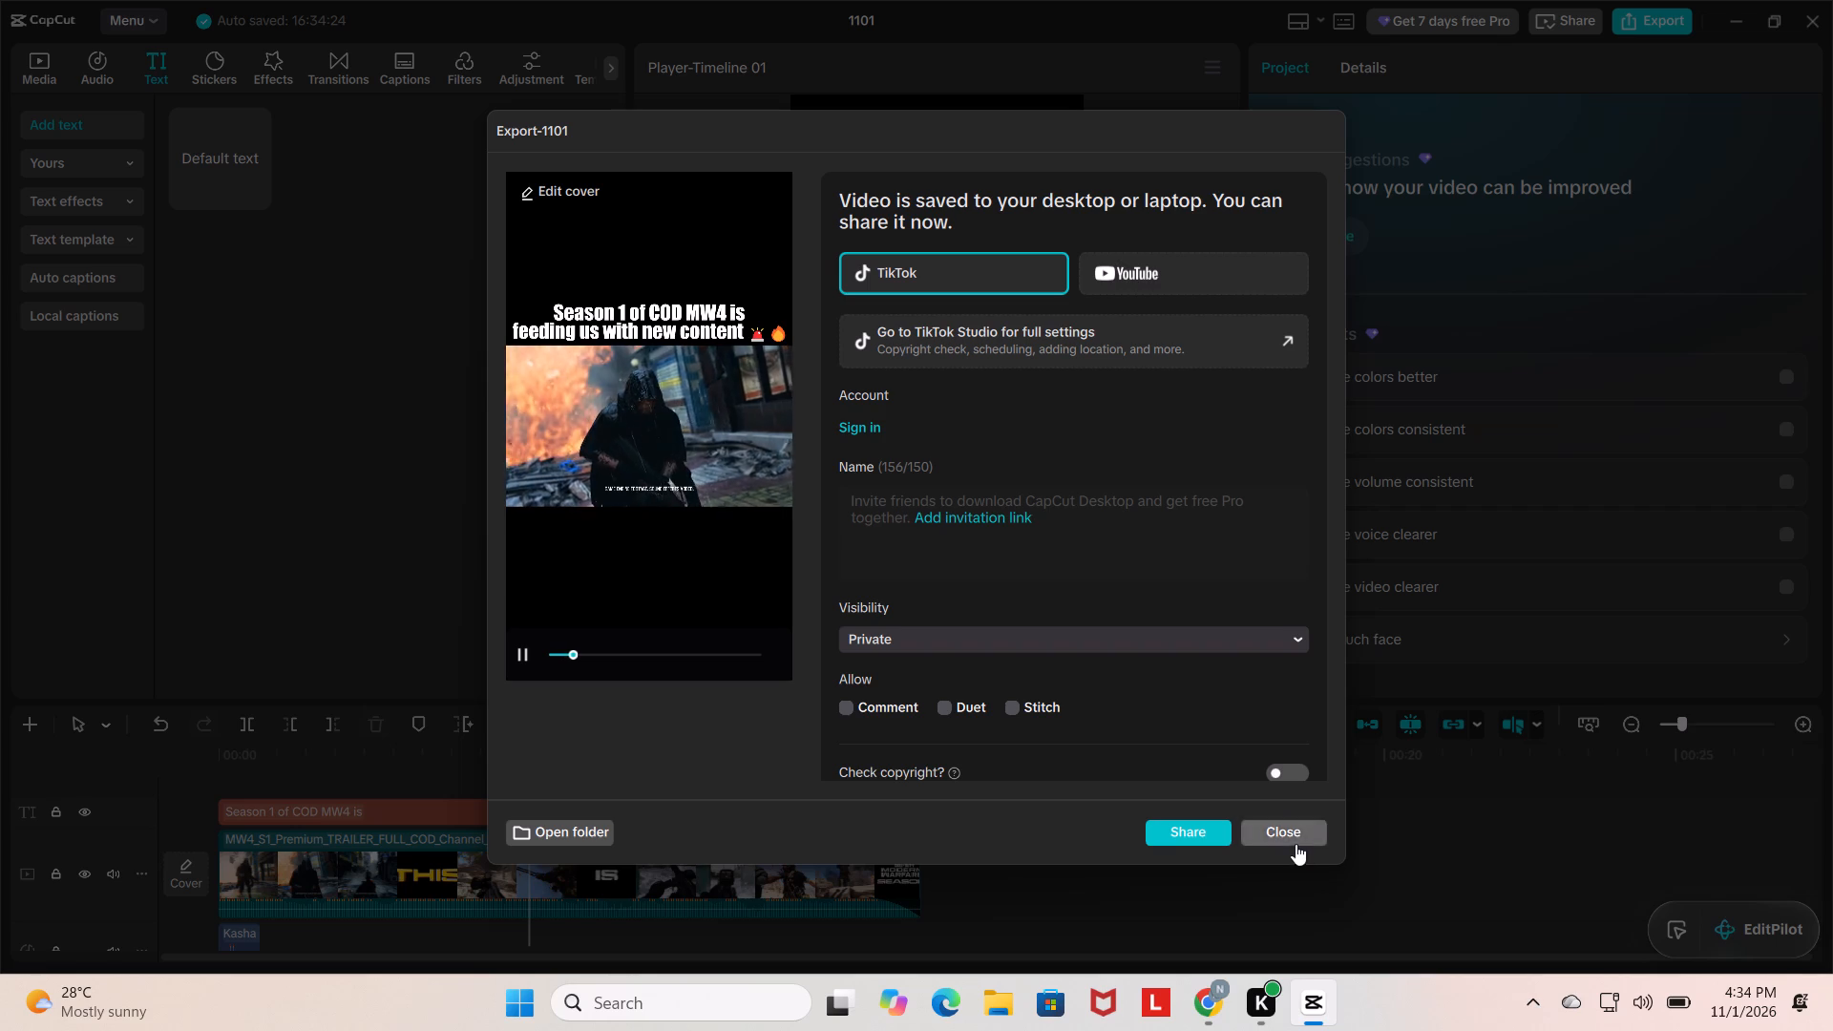
click(1301, 837)
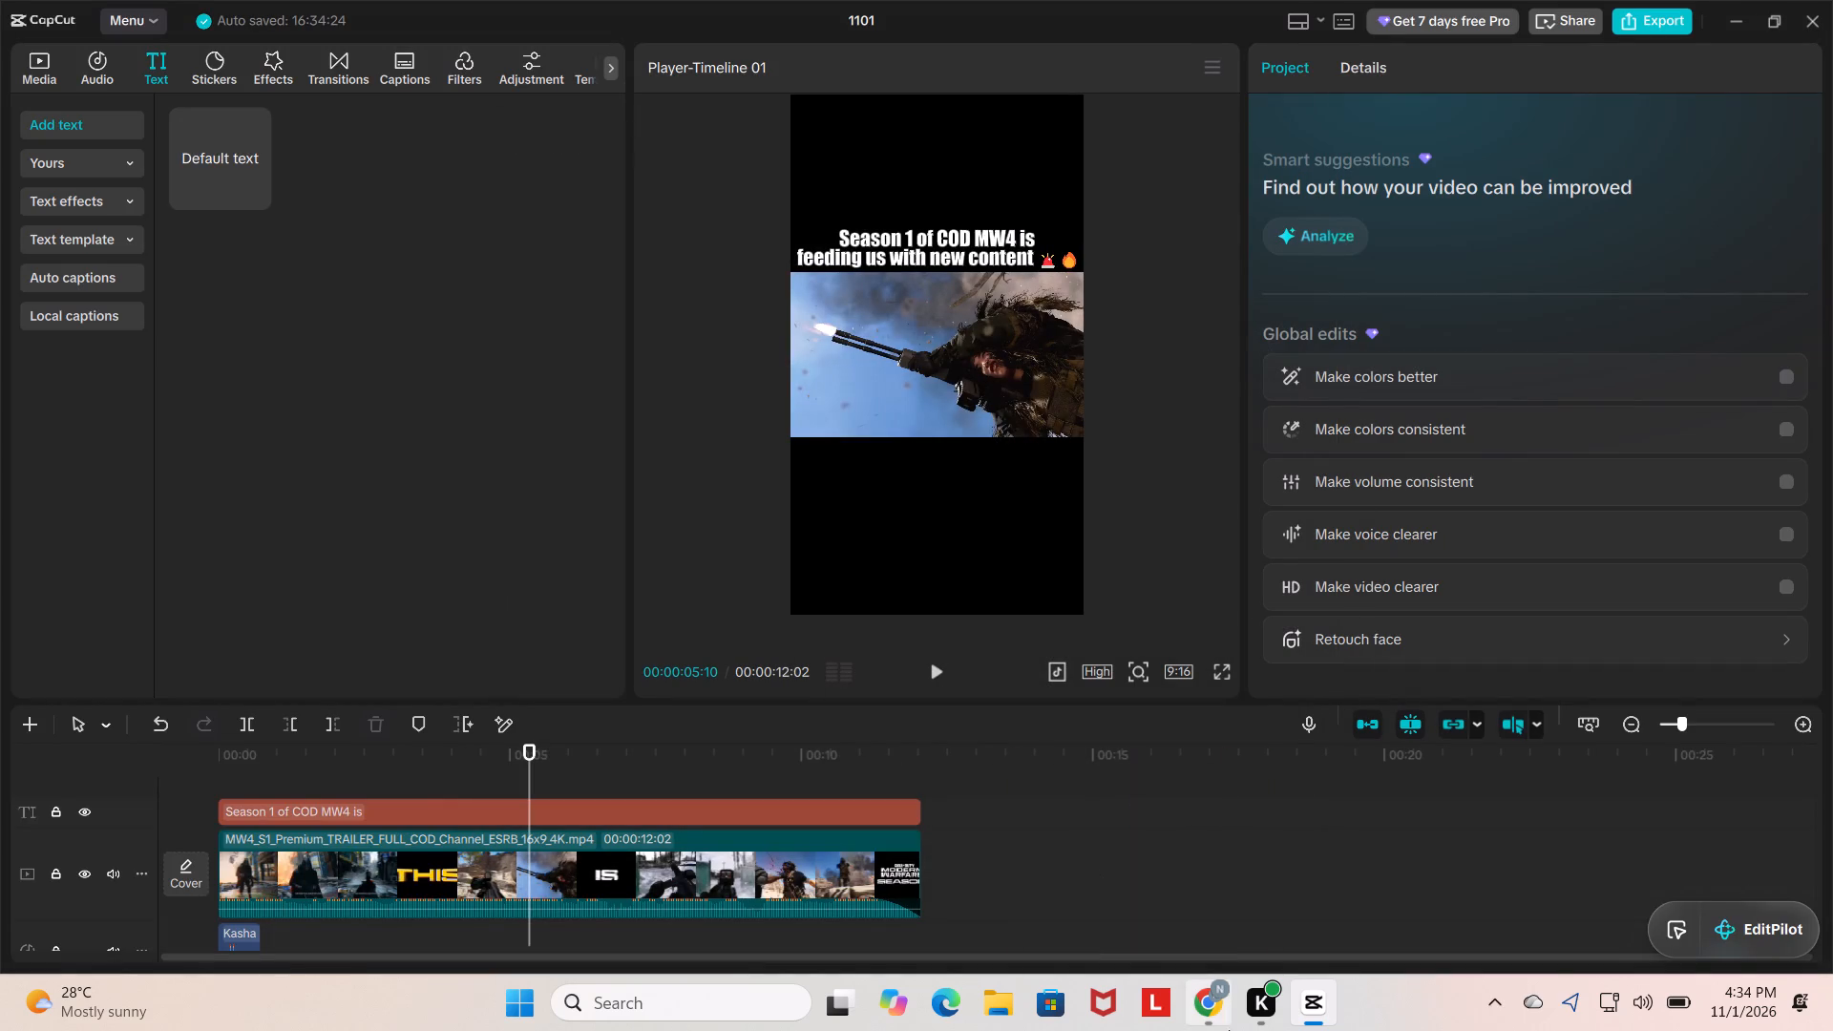
Switch to Google Drive in Chrome to check the upload progress of TopPlaysFinalists102726_16x9.mp4, and return to CapCut.
click(1217, 989)
click(1322, 9)
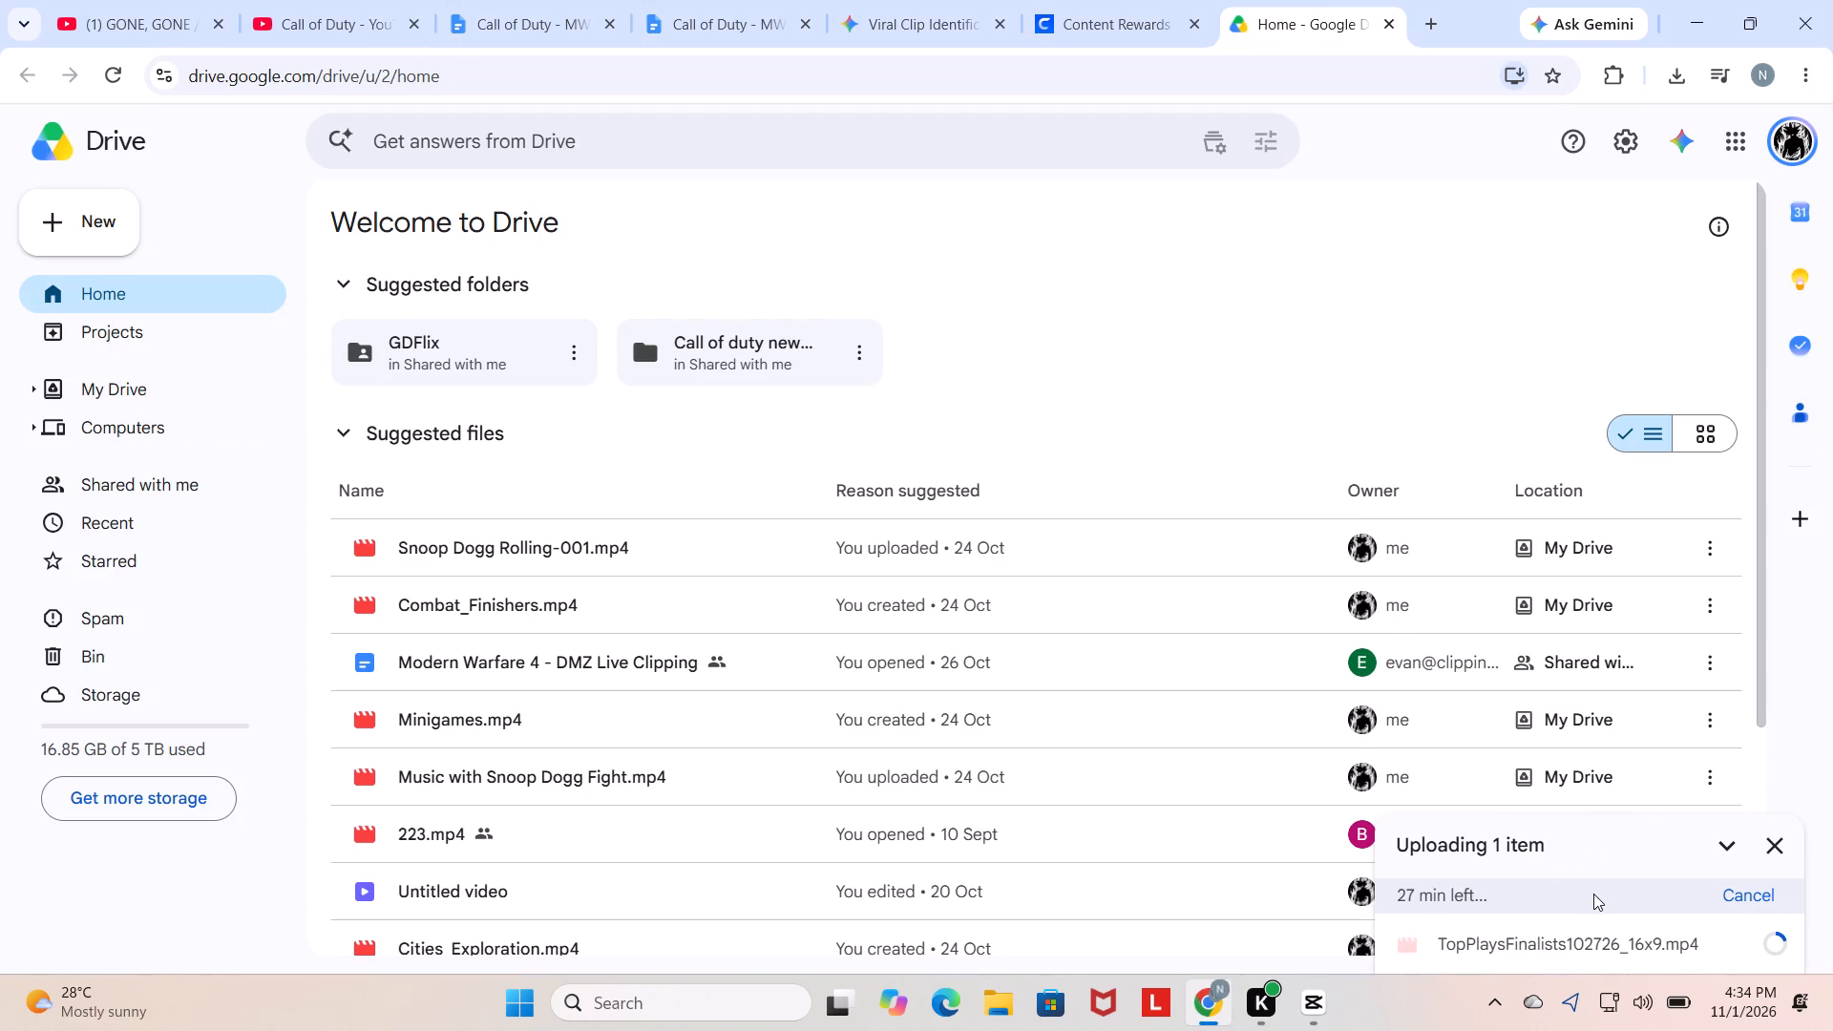
click(1659, 1023)
click(1702, 15)
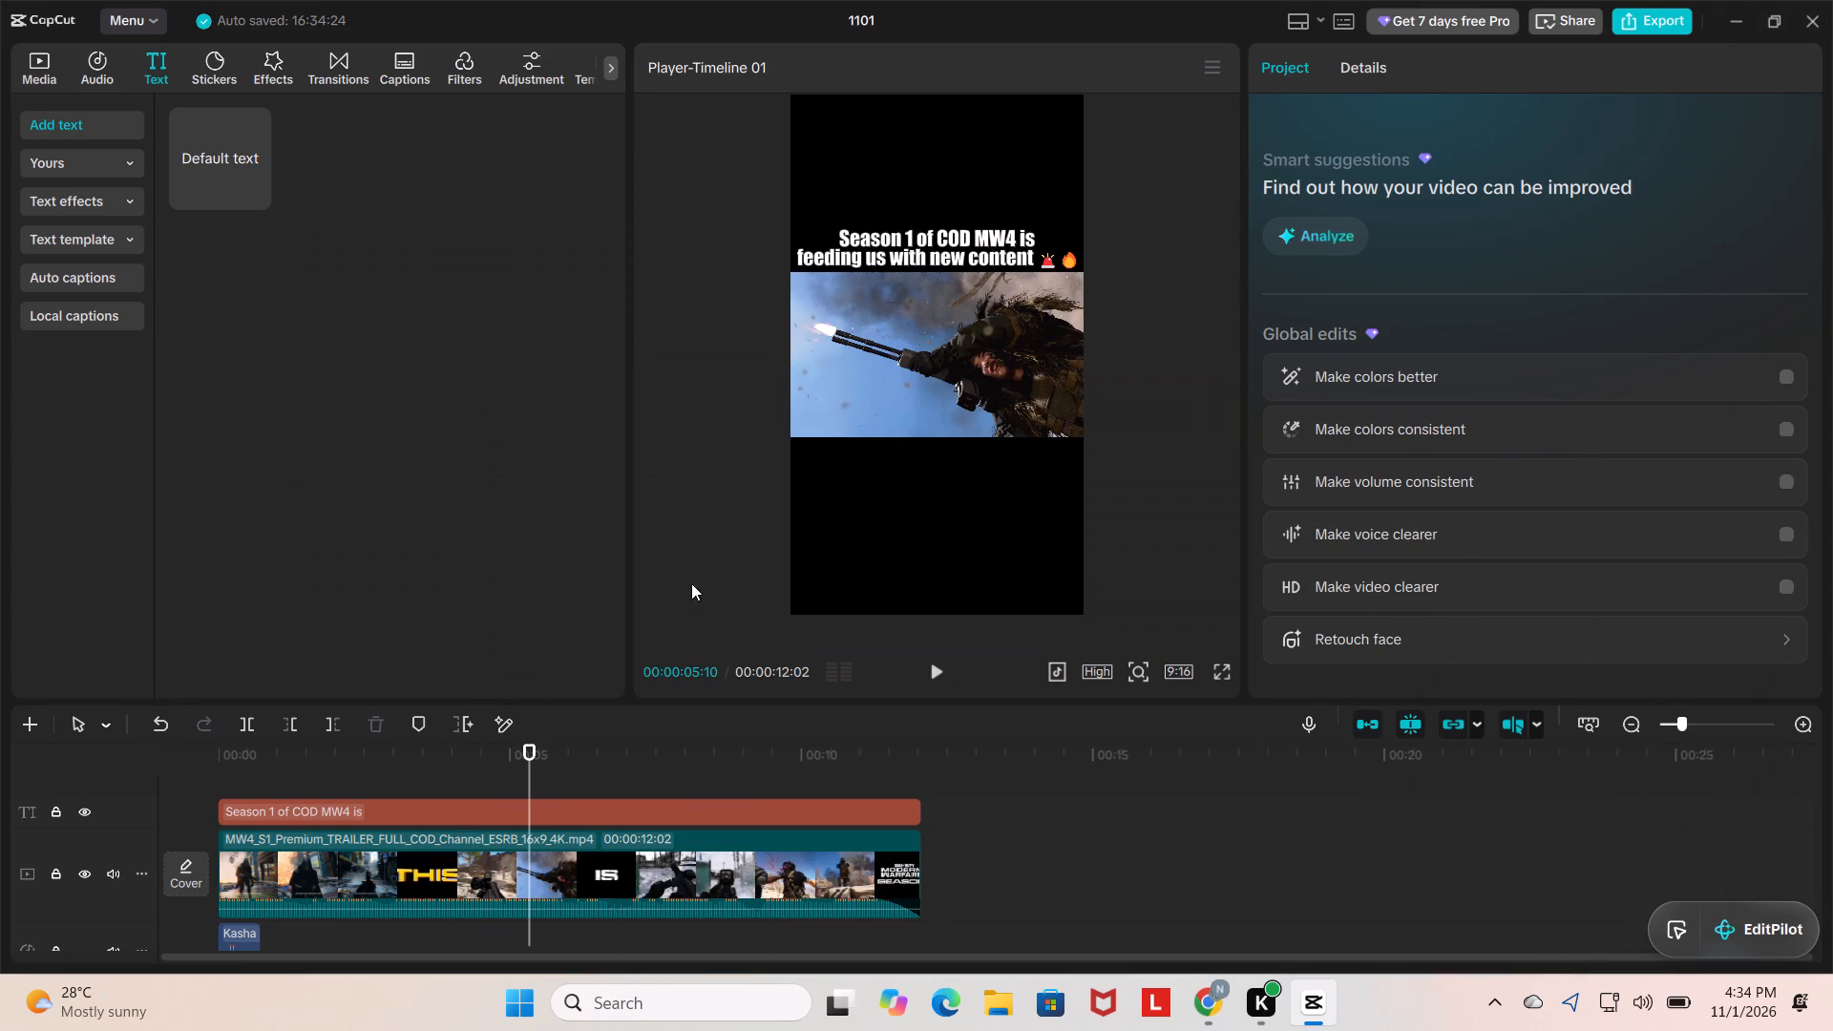
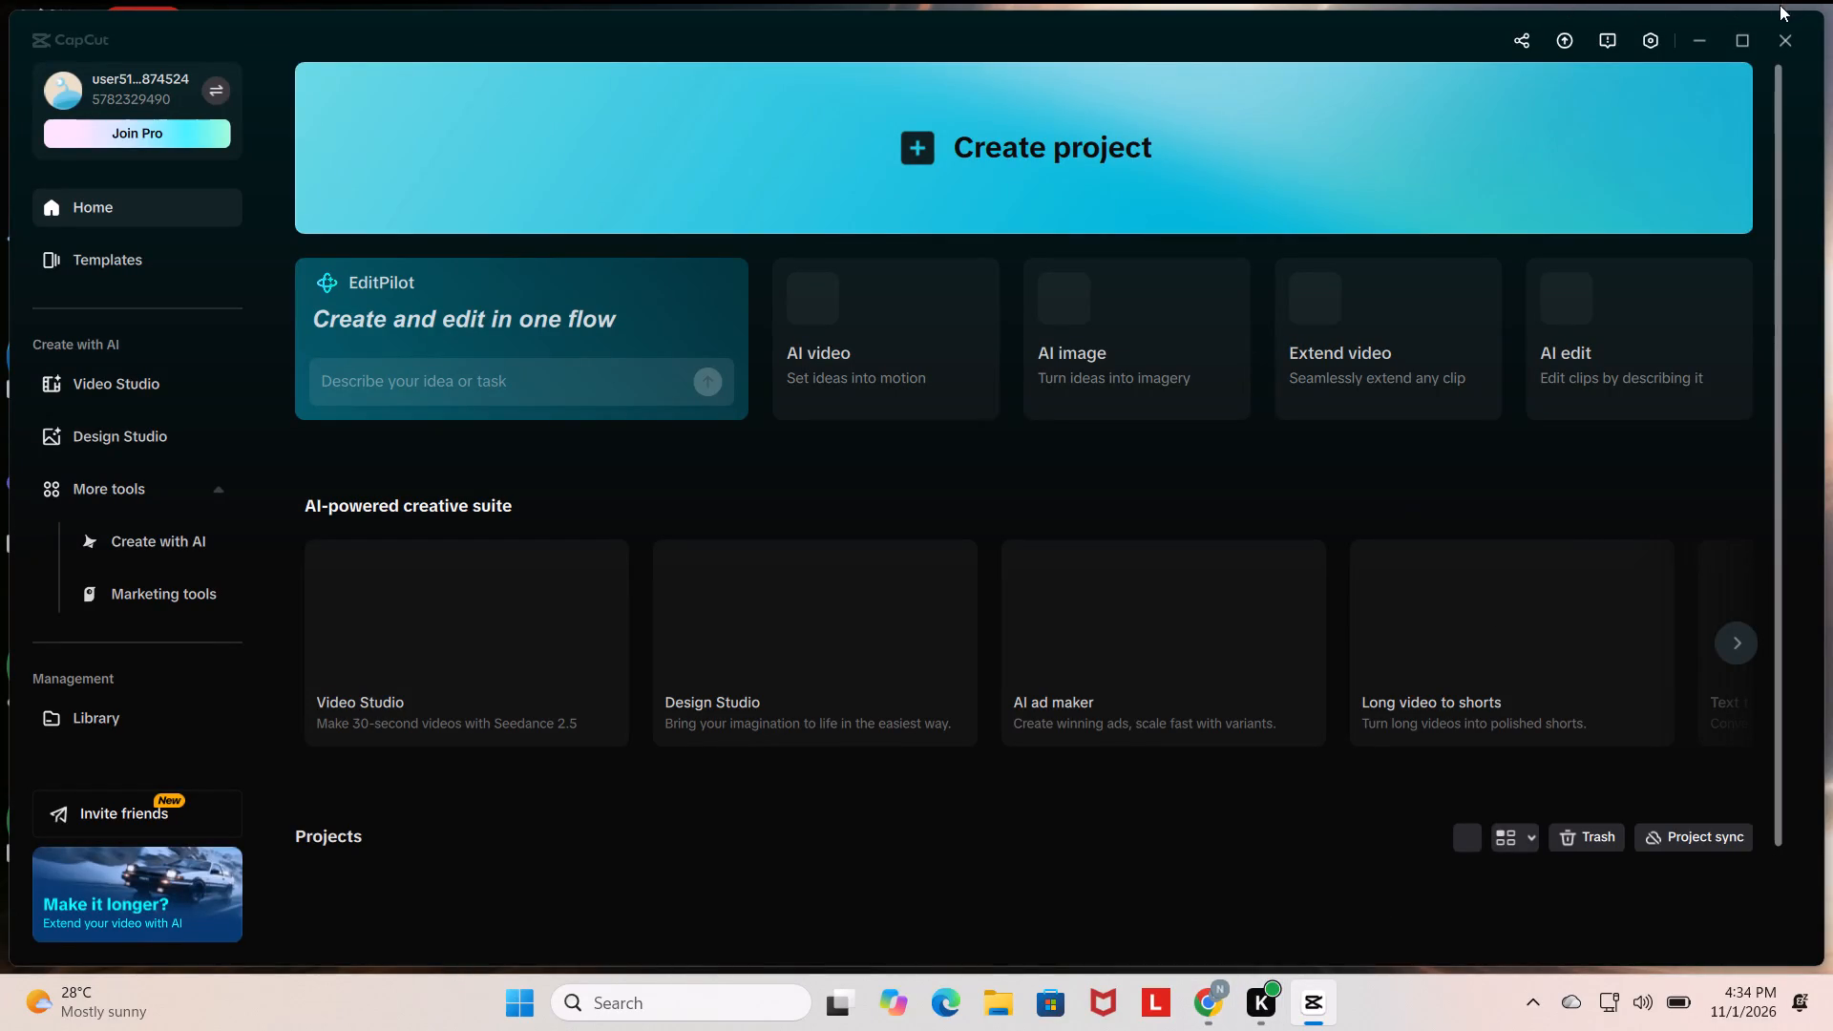
Switch to Chrome to check the Google Drive upload, and leave Chrome and CapCut minimized to the desktop.
click(1699, 34)
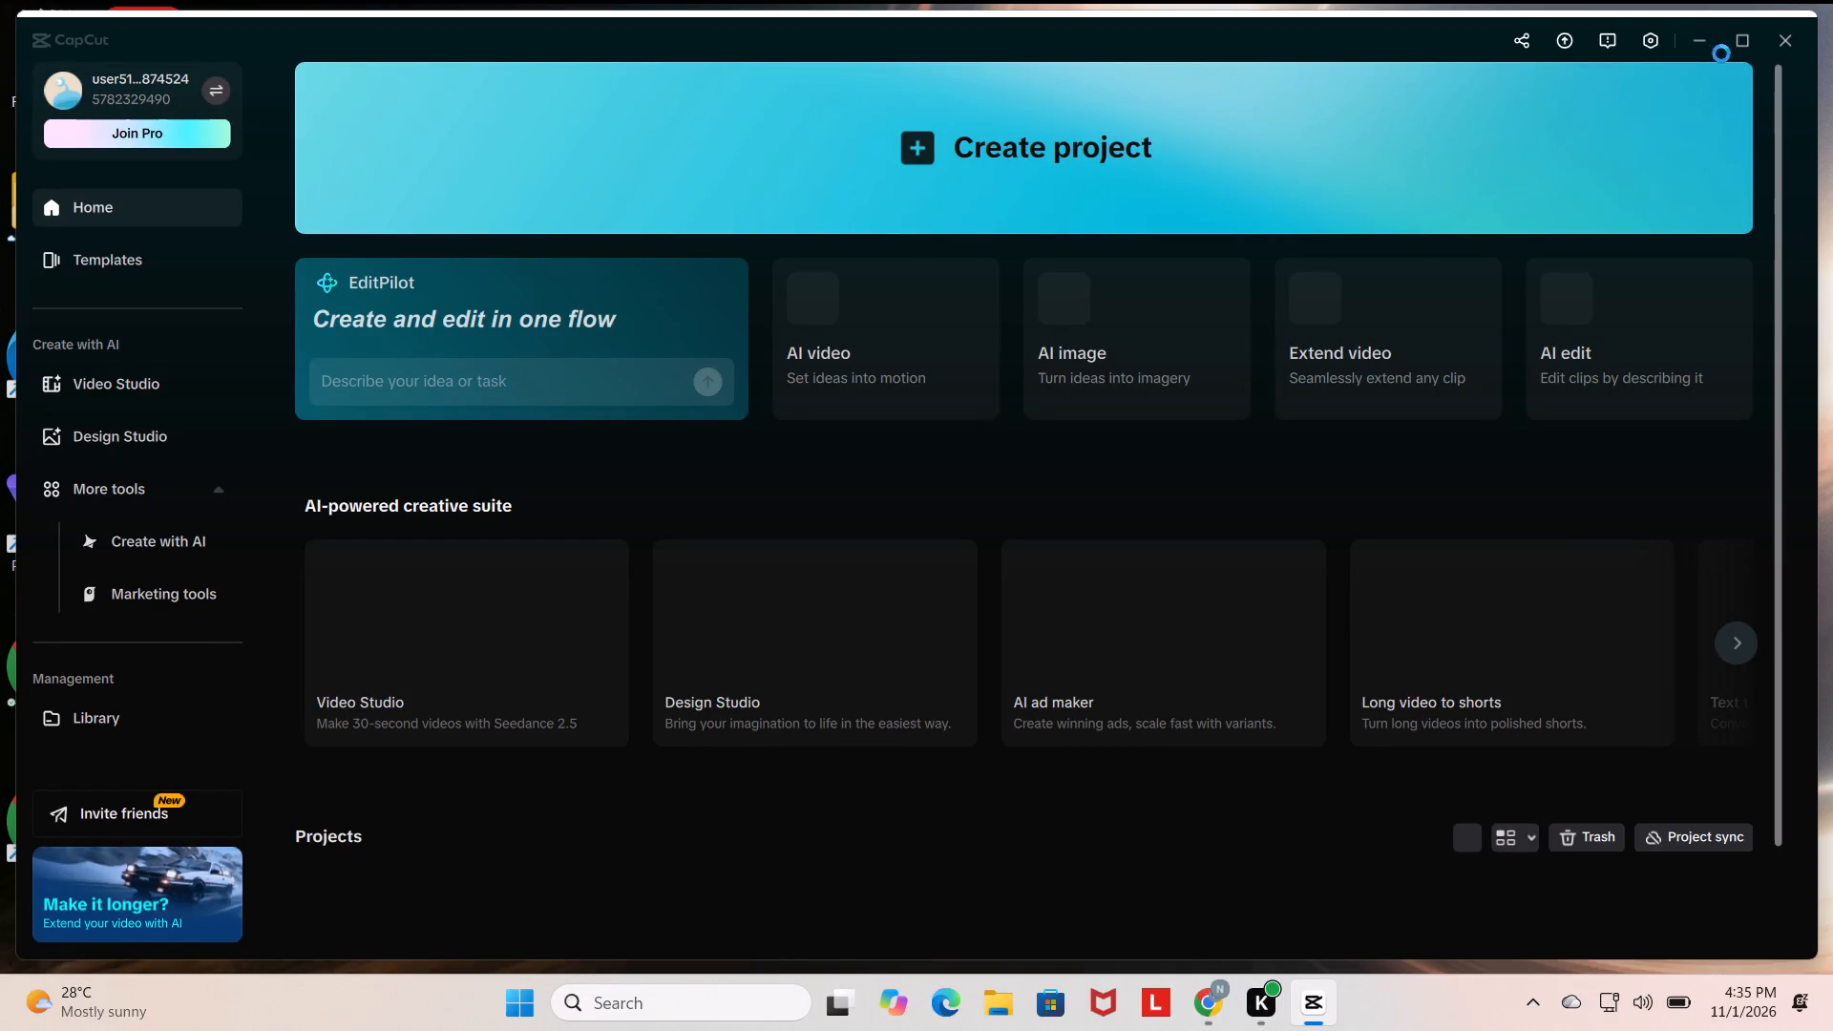
click(1215, 986)
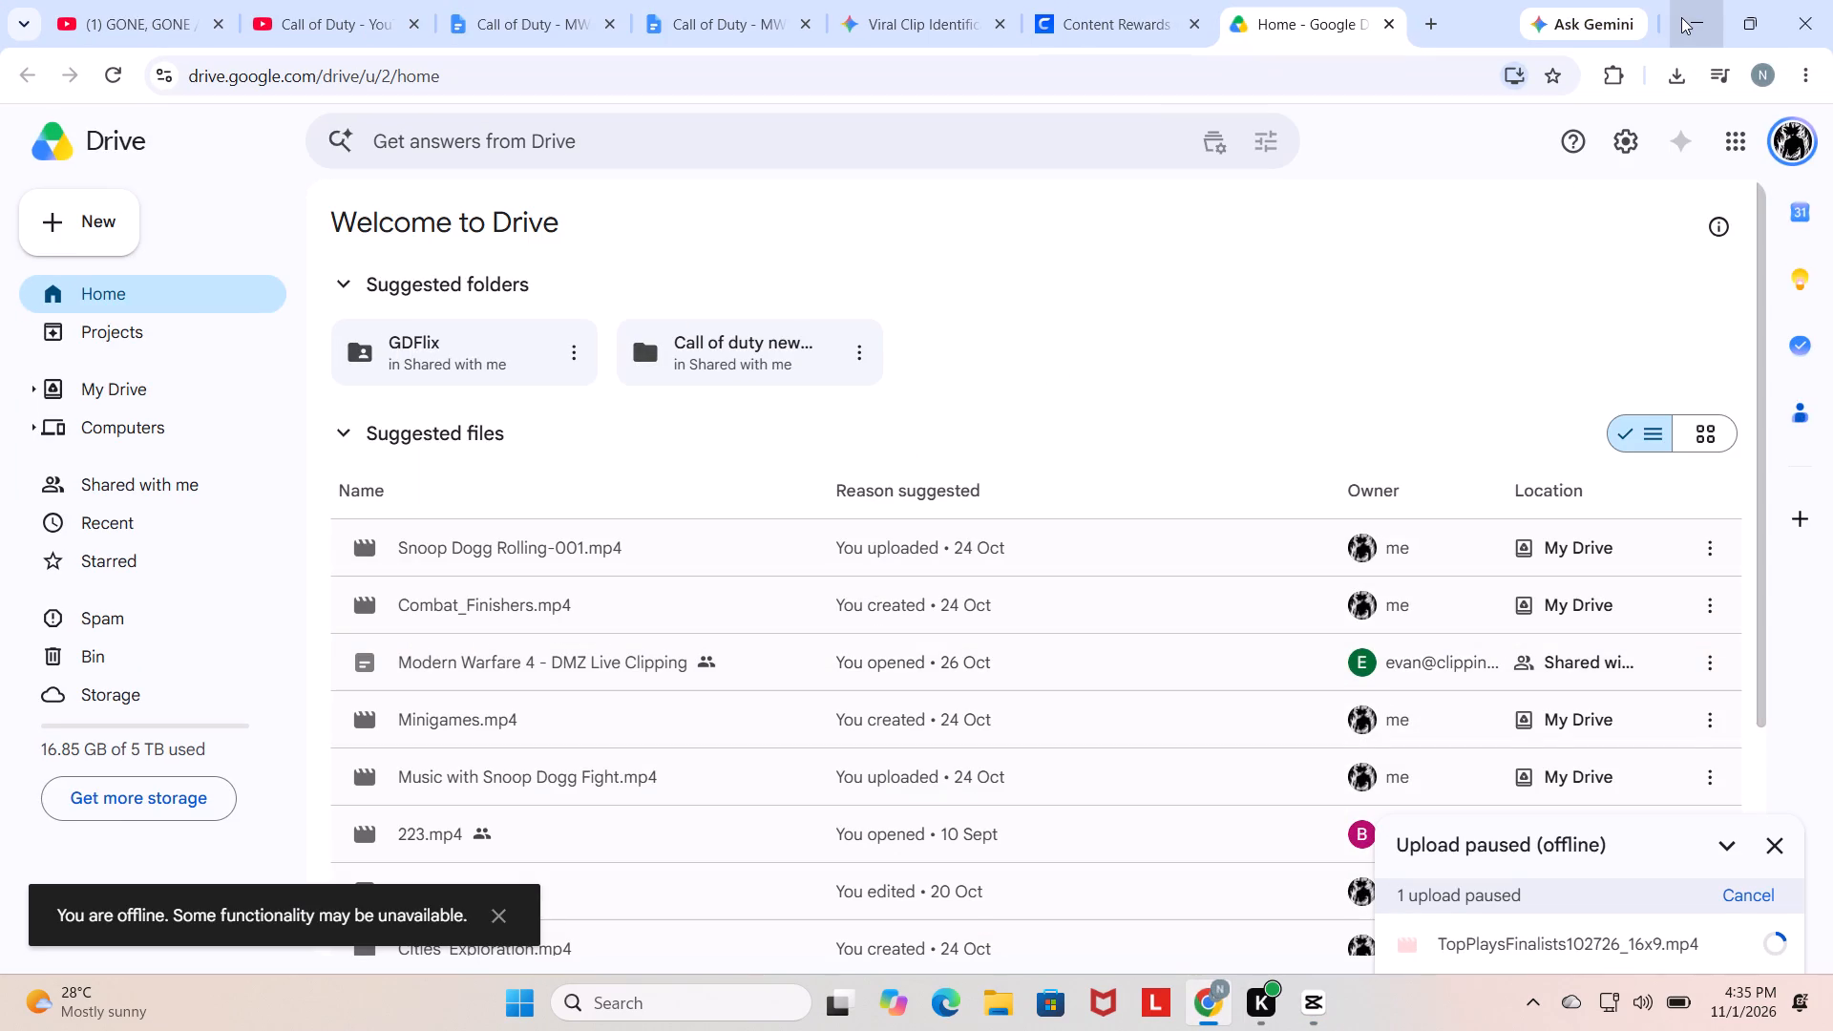
click(1681, 17)
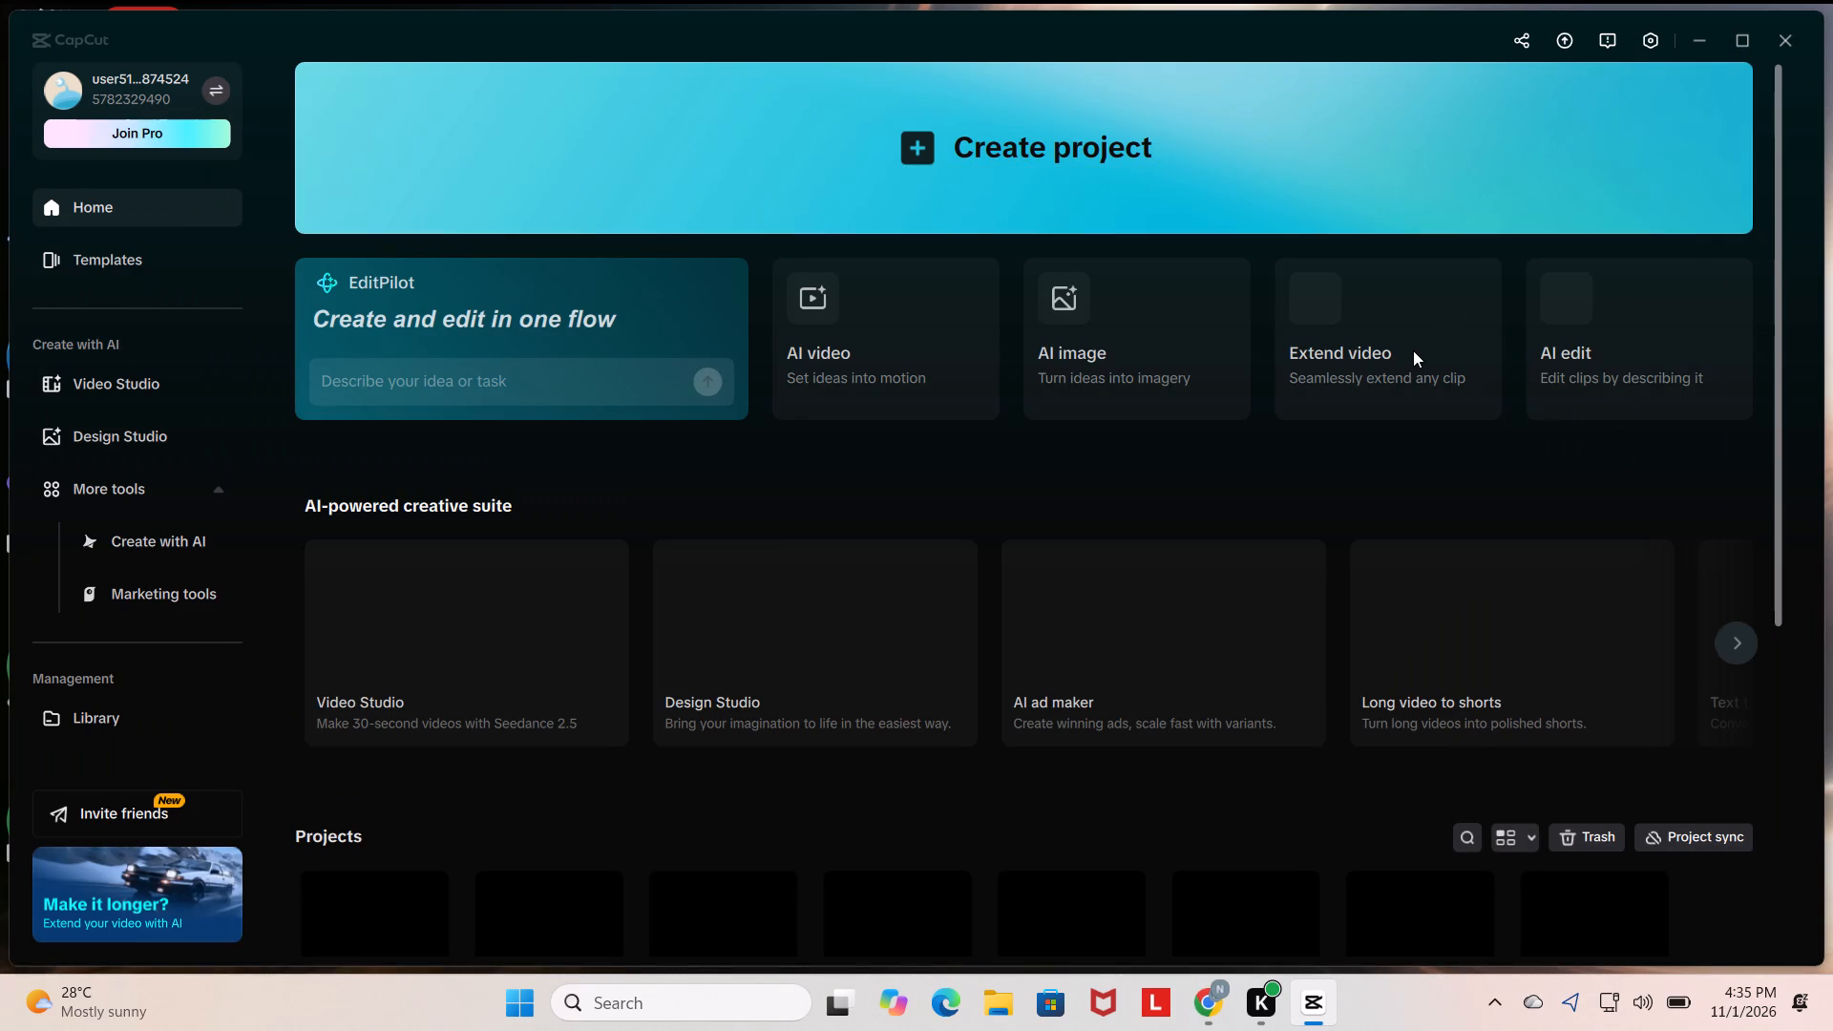
key(space)
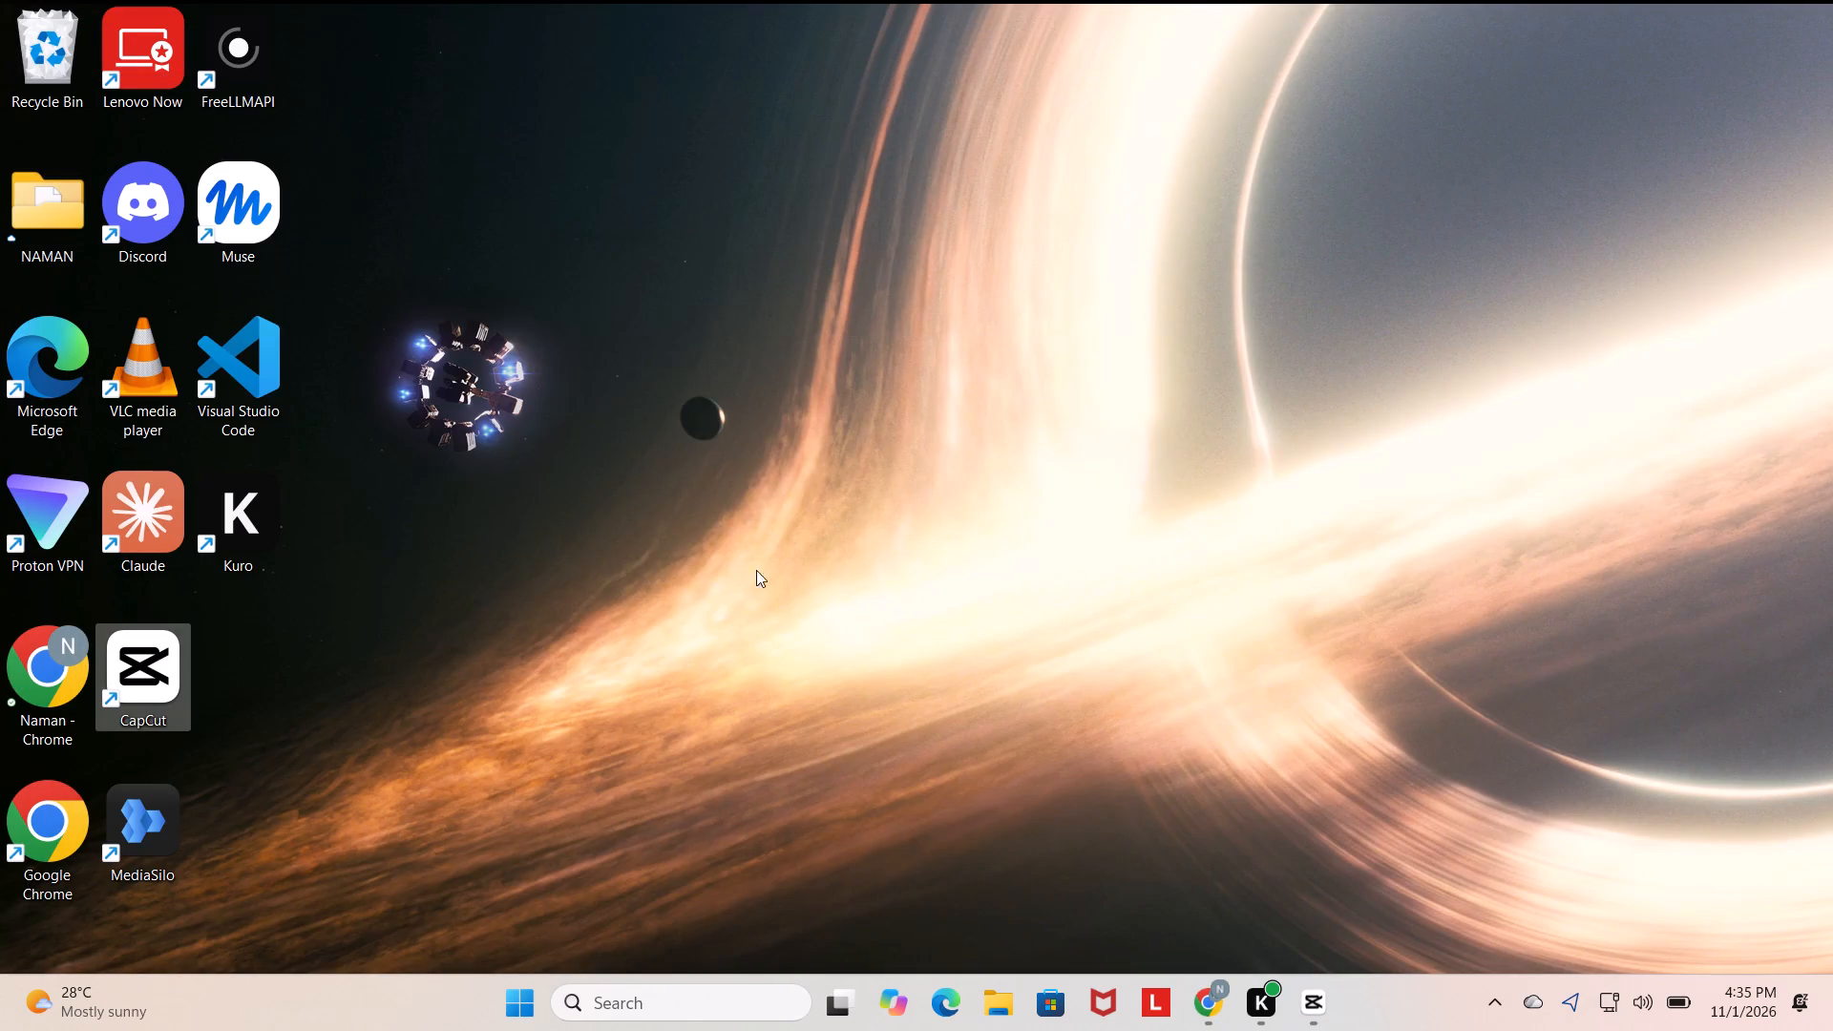